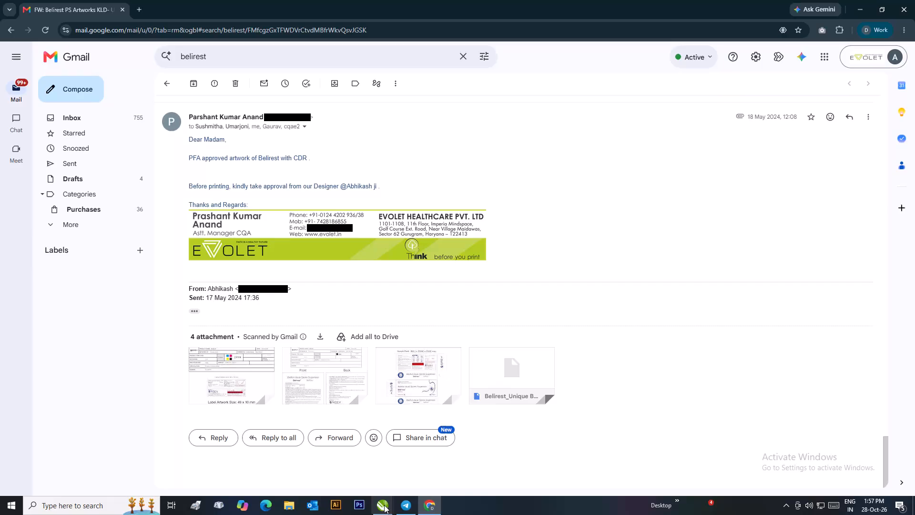
Switch to CorelDRAW and examine the Clavospey LB outer carton artwork, including its composition, front and manufacturing-details panels.
click(381, 507)
click(427, 482)
click(641, 368)
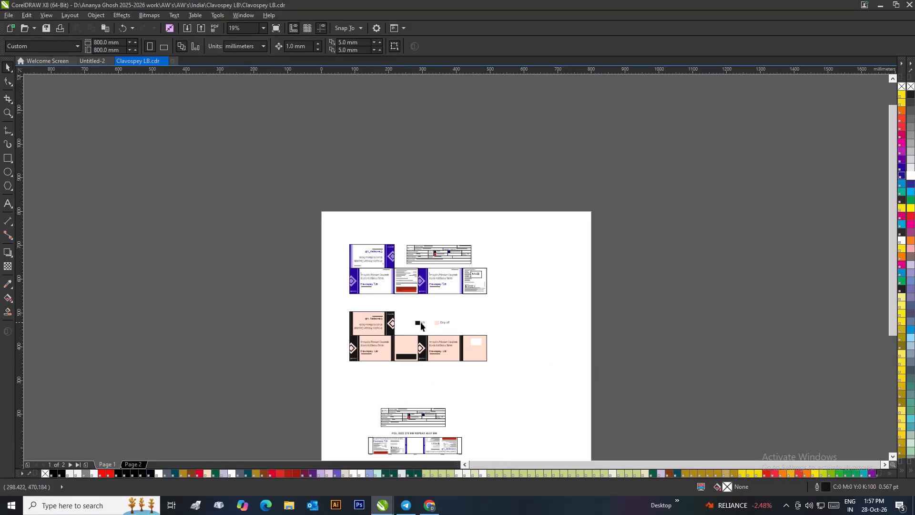
scroll(420, 301, up, 2)
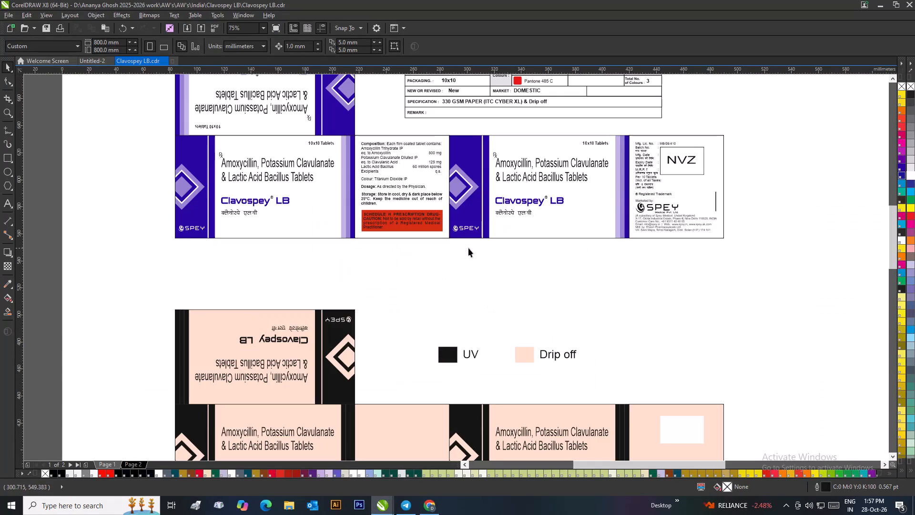
scroll(424, 243, down, 1)
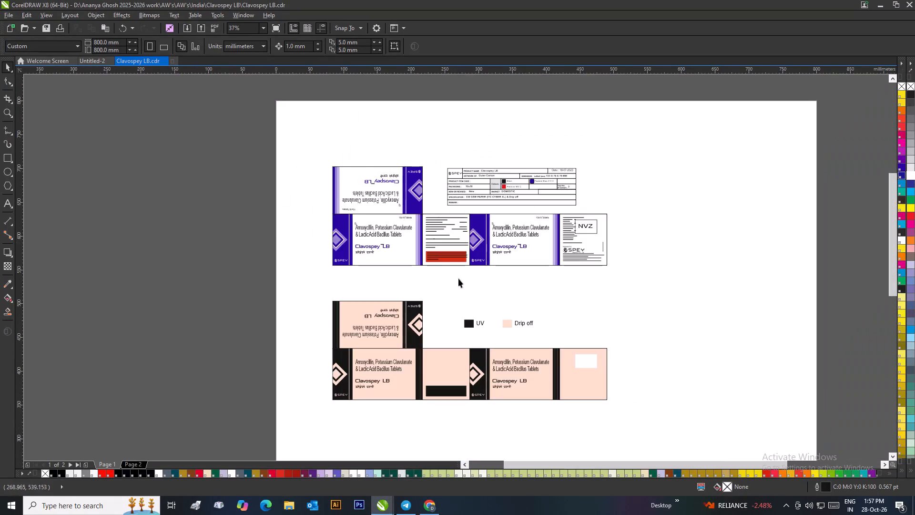
scroll(408, 254, up, 1)
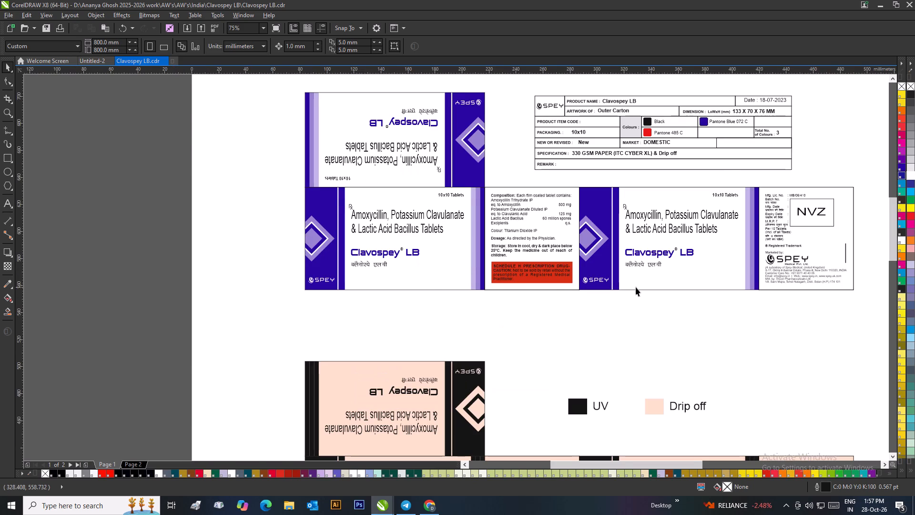
scroll(636, 287, up, 1)
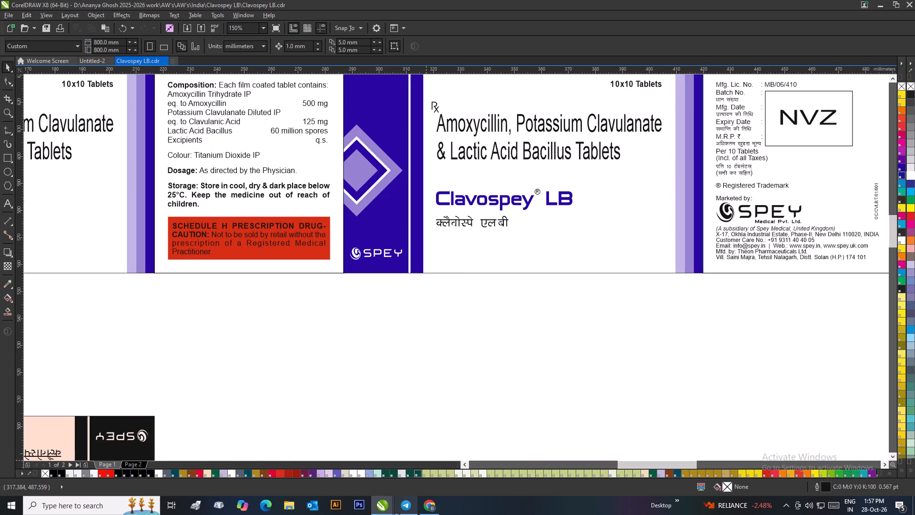
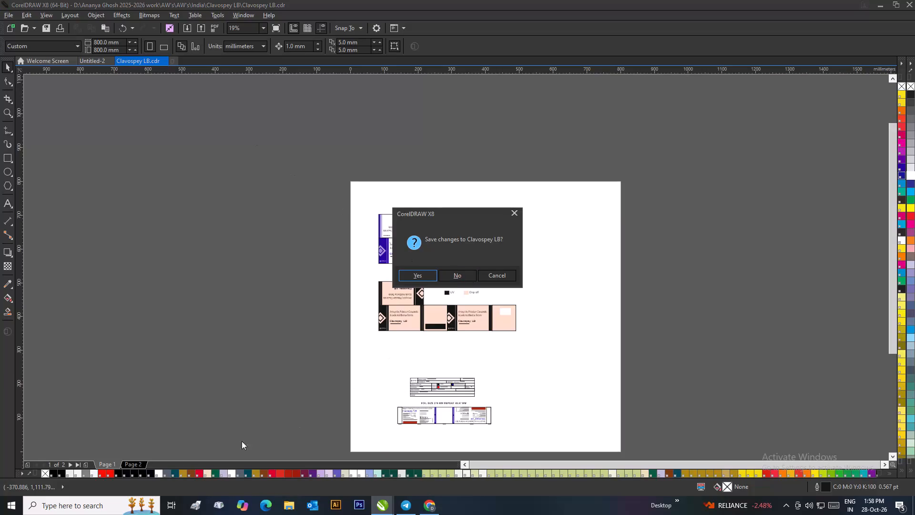
Cancel closing the Clavospey LB document and return to its artwork without saving.
click(167, 435)
click(134, 463)
click(502, 278)
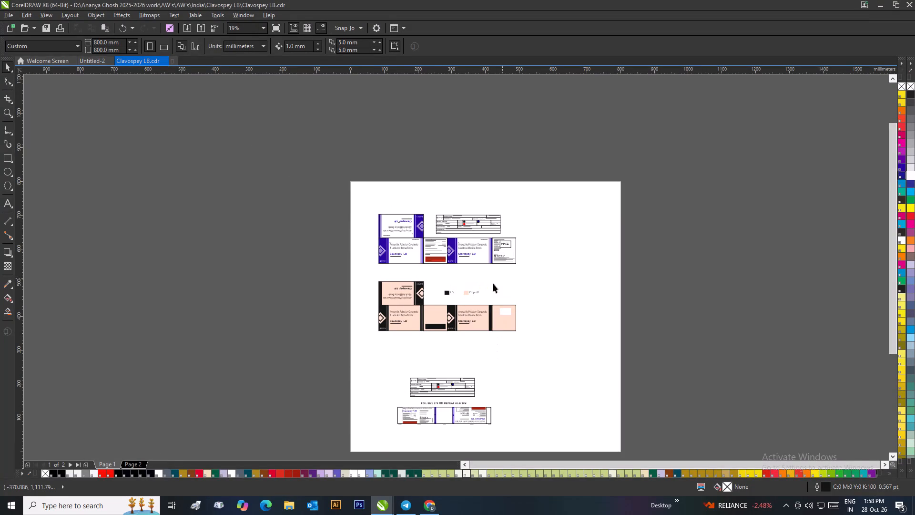
Examine the Clavospey-625 carton artwork on page 1 of the Clavospey LB drawing.
click(127, 464)
scroll(496, 350, up, 1)
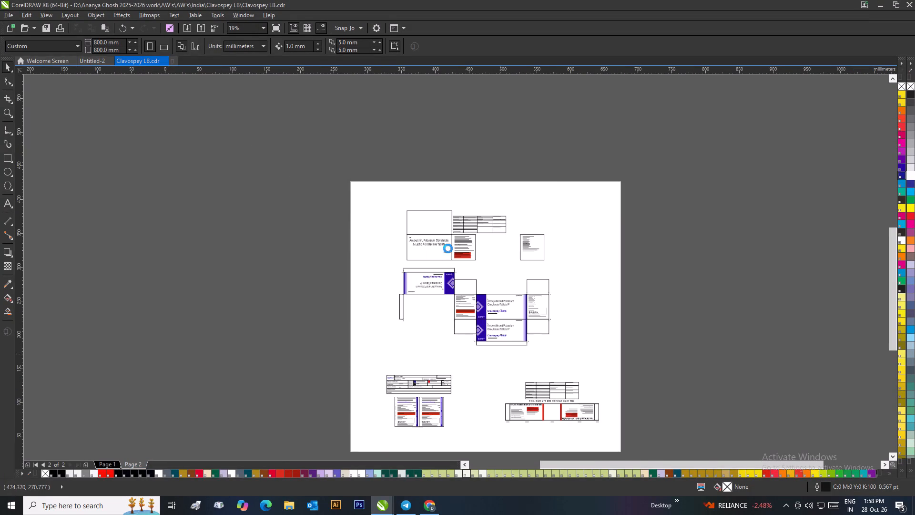
scroll(458, 220, up, 1)
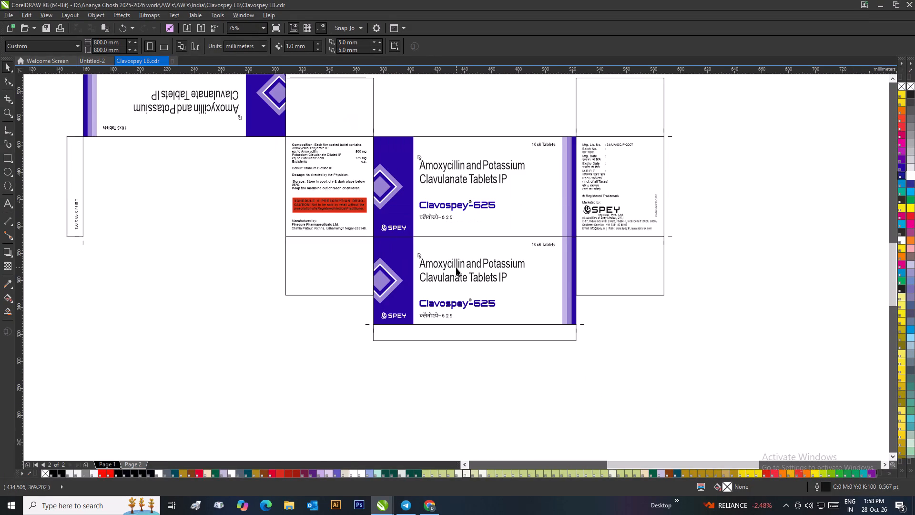
scroll(456, 268, down, 2)
scroll(468, 265, up, 2)
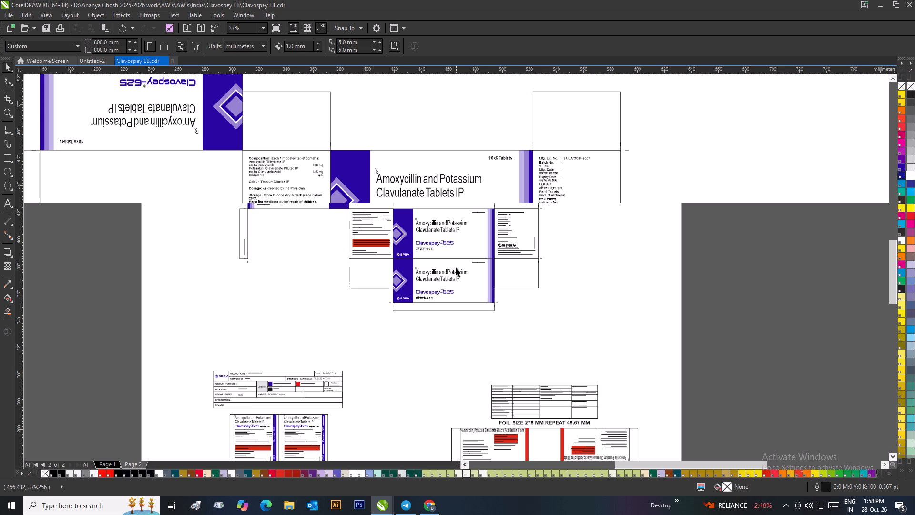
scroll(467, 307, down, 1)
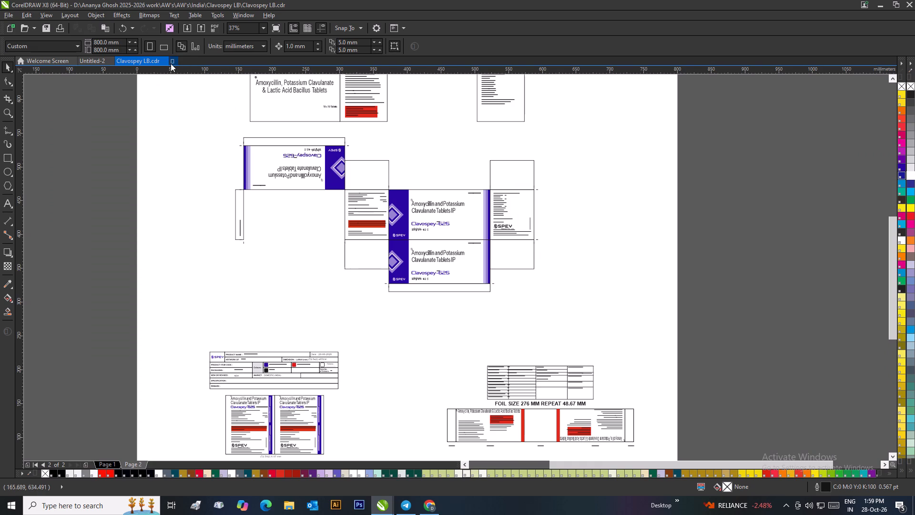
Close the Clavospey LB drawing and continue in Untitled-2.
click(166, 62)
click(455, 272)
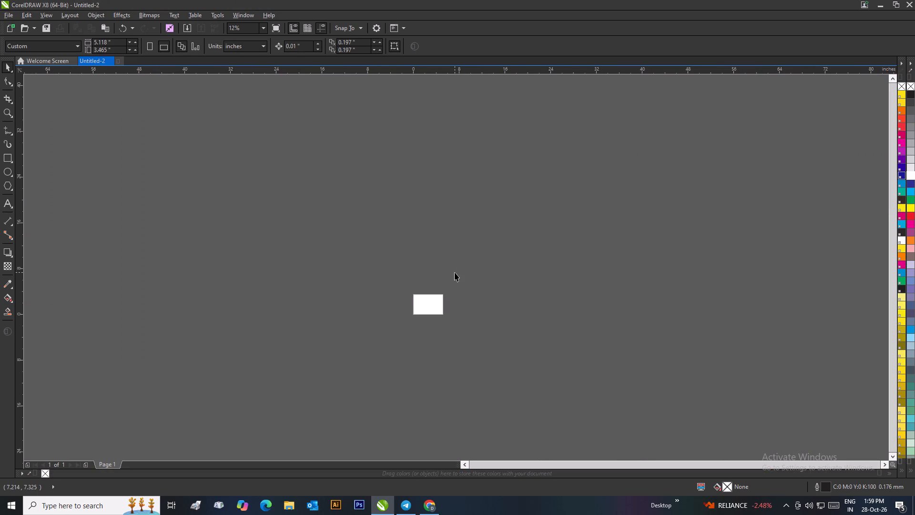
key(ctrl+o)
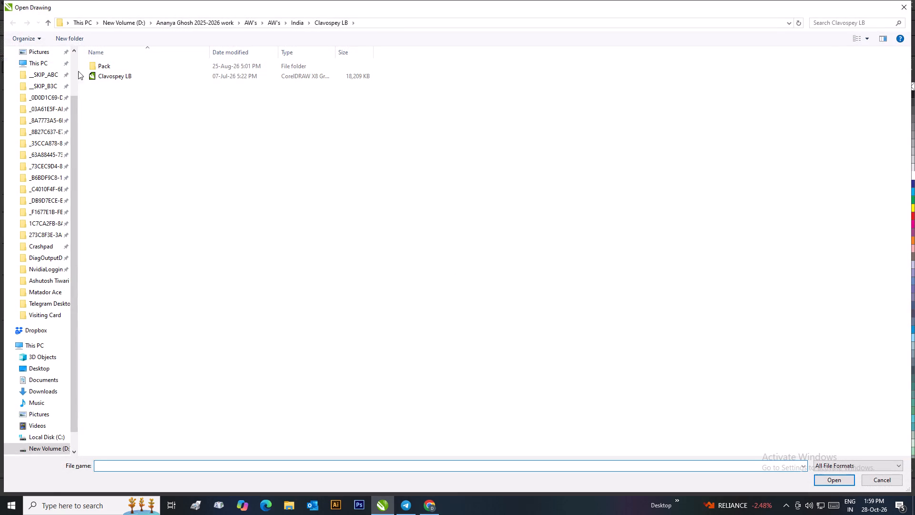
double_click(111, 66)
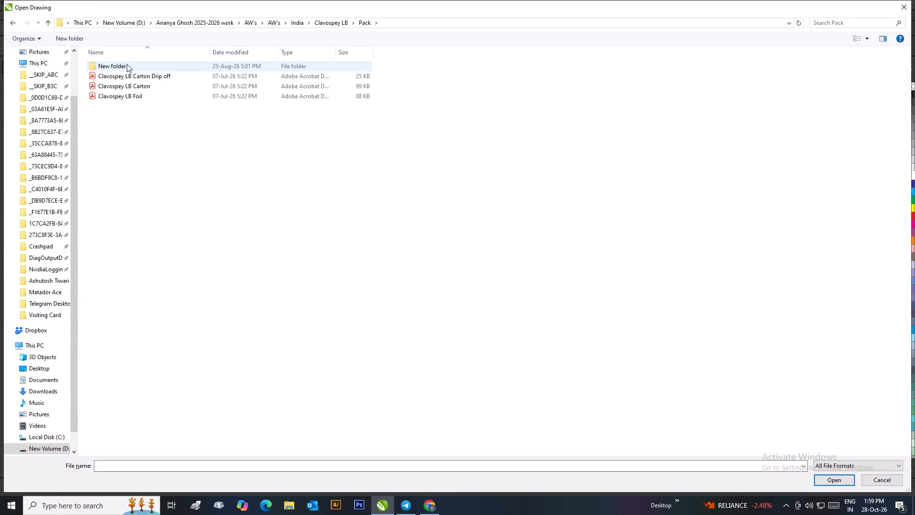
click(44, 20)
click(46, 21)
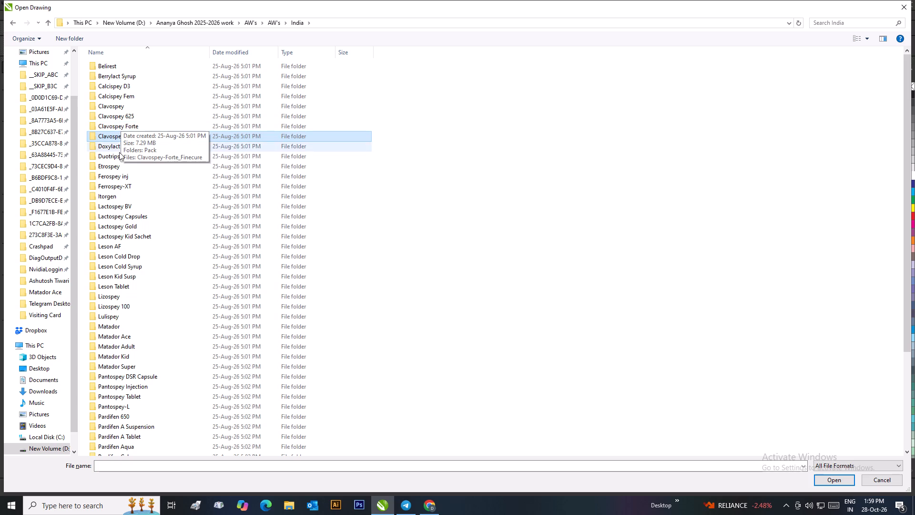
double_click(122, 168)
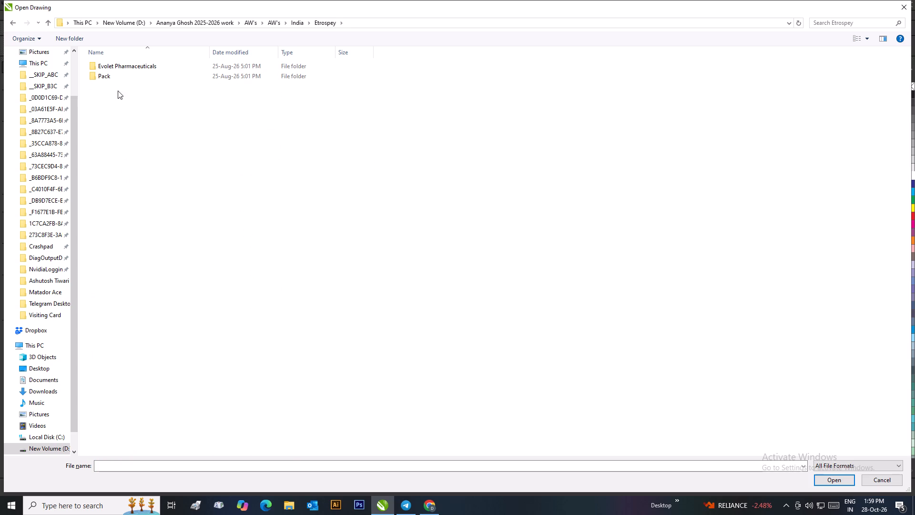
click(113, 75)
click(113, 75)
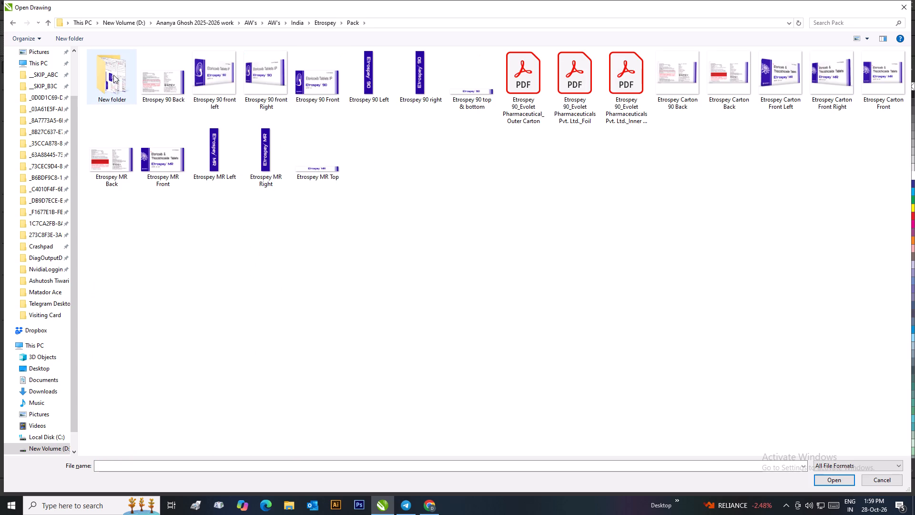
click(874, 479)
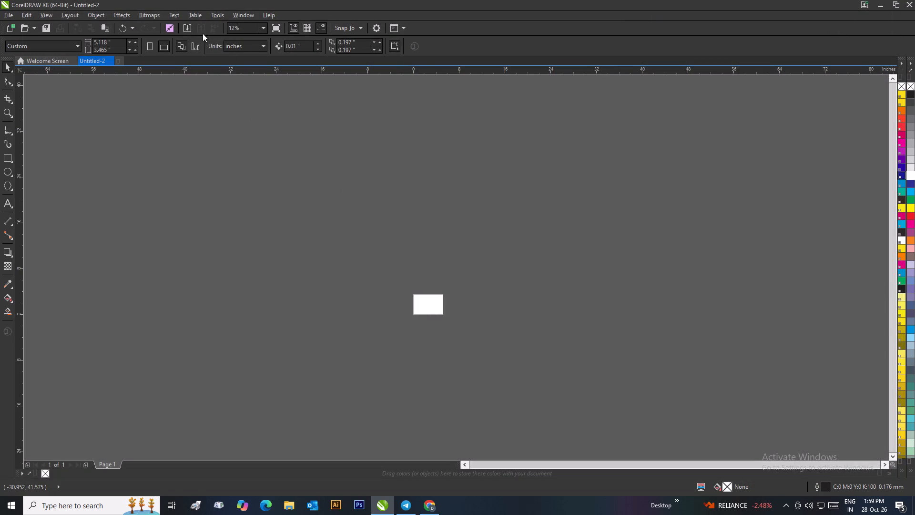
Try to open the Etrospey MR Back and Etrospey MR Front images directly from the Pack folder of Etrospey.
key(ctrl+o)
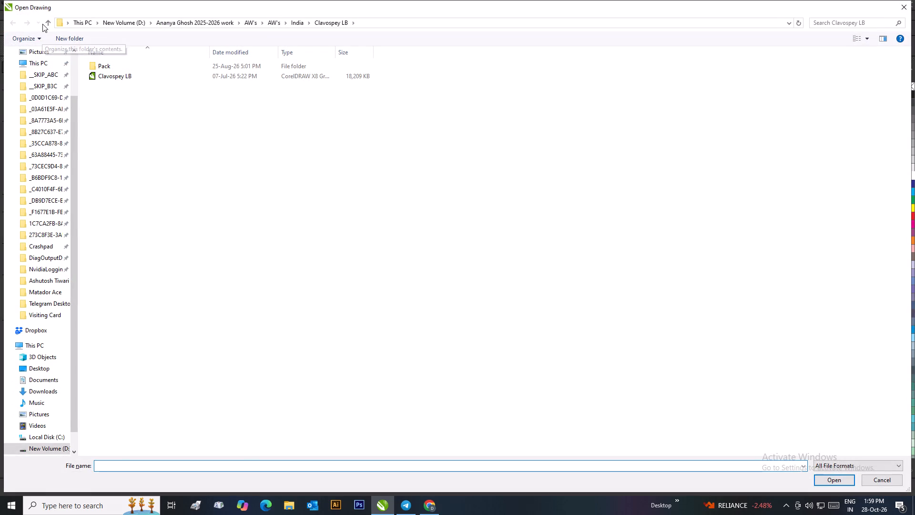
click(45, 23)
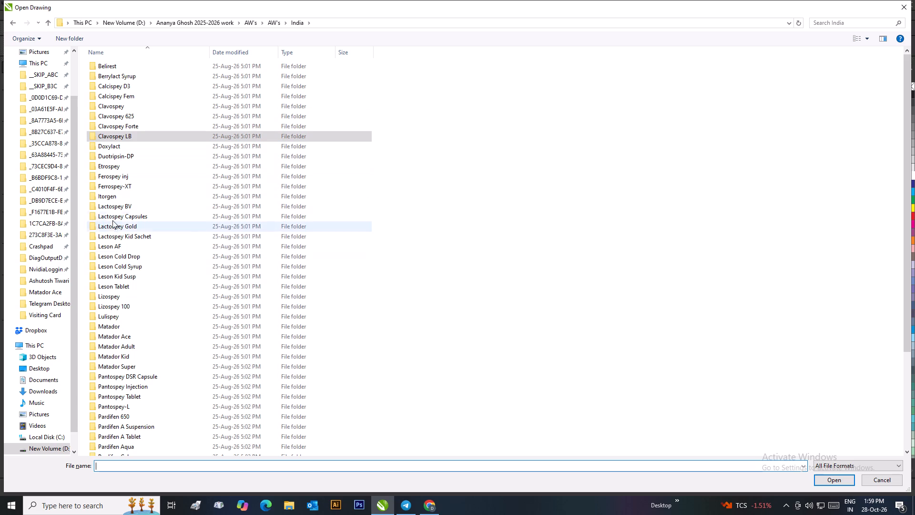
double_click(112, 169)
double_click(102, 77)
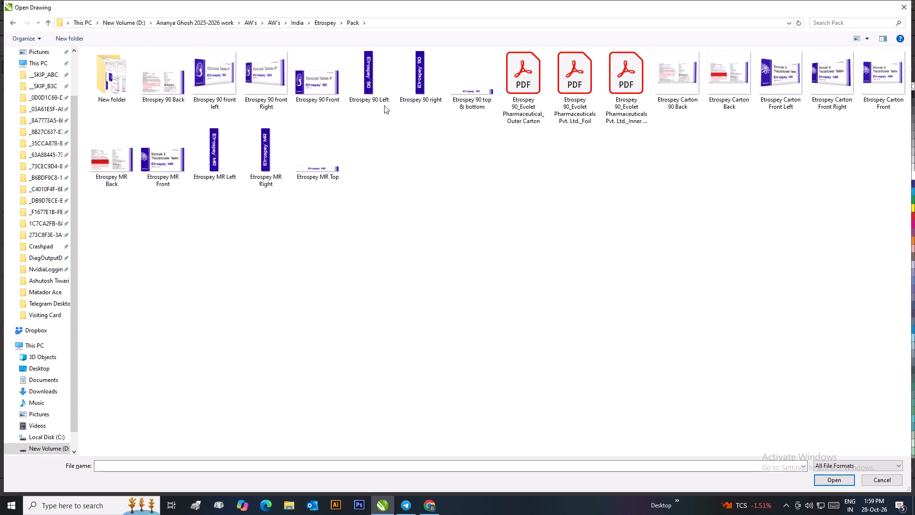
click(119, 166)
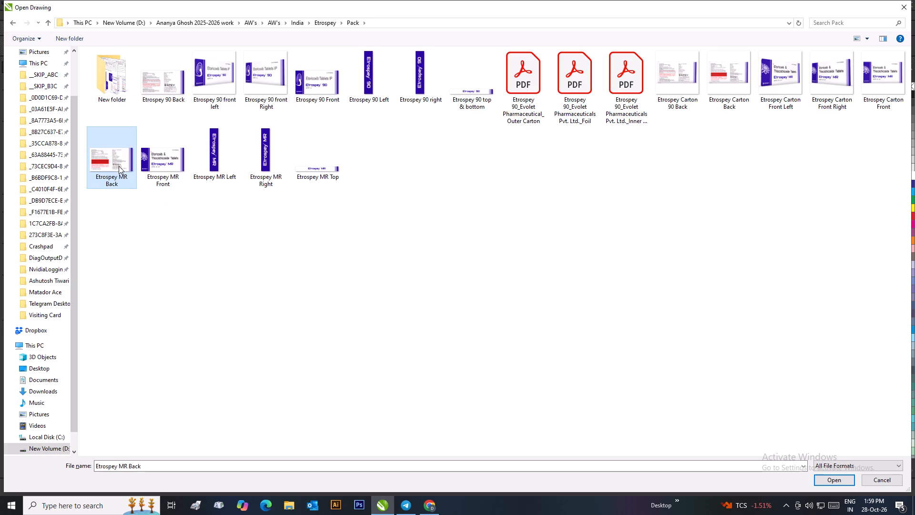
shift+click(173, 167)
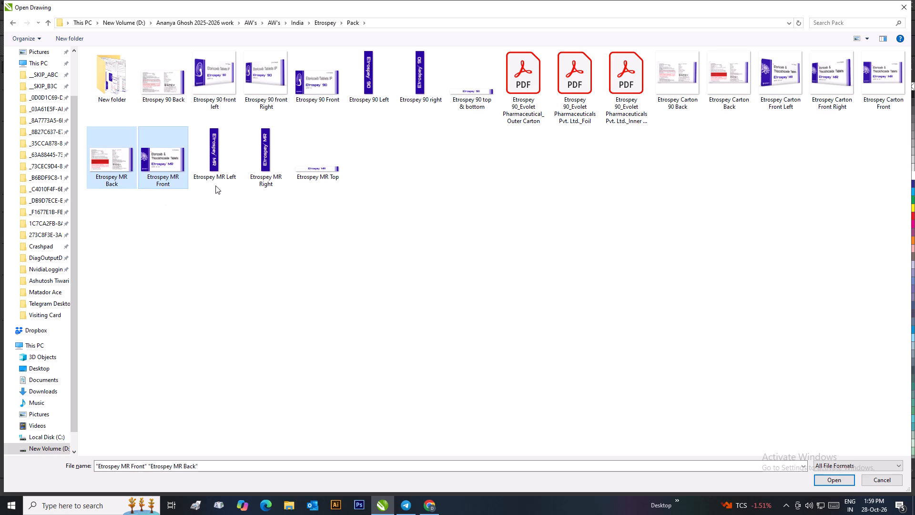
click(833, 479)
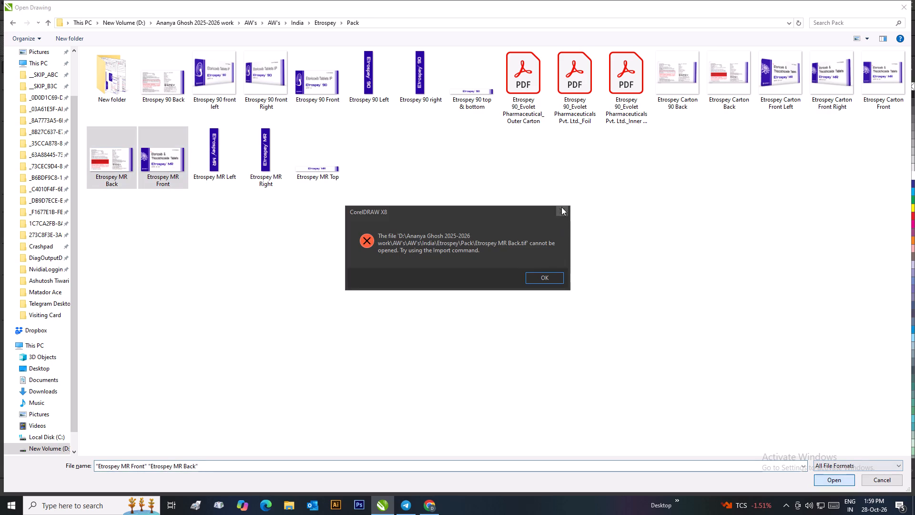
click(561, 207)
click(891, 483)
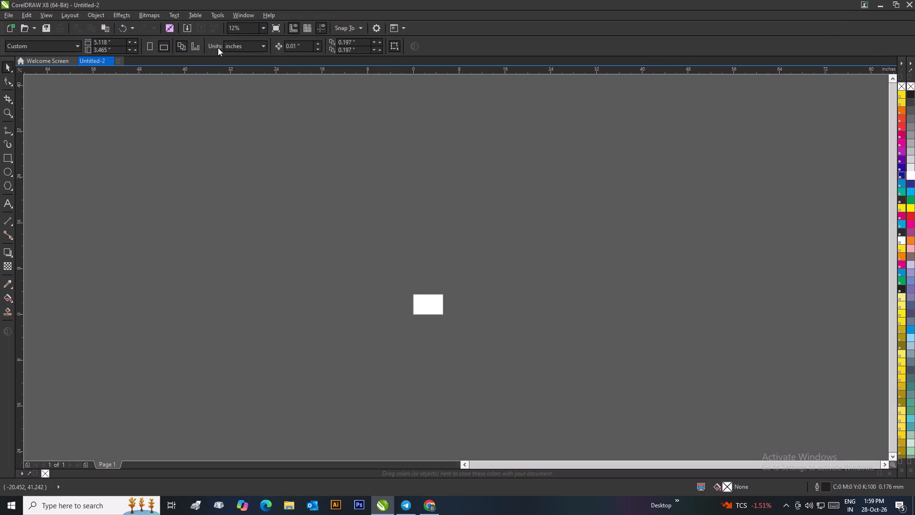
Start an import and browse the D: drive's 2025-2026 work folder to AW's > AW's > India > Etrospey > Pack.
click(189, 28)
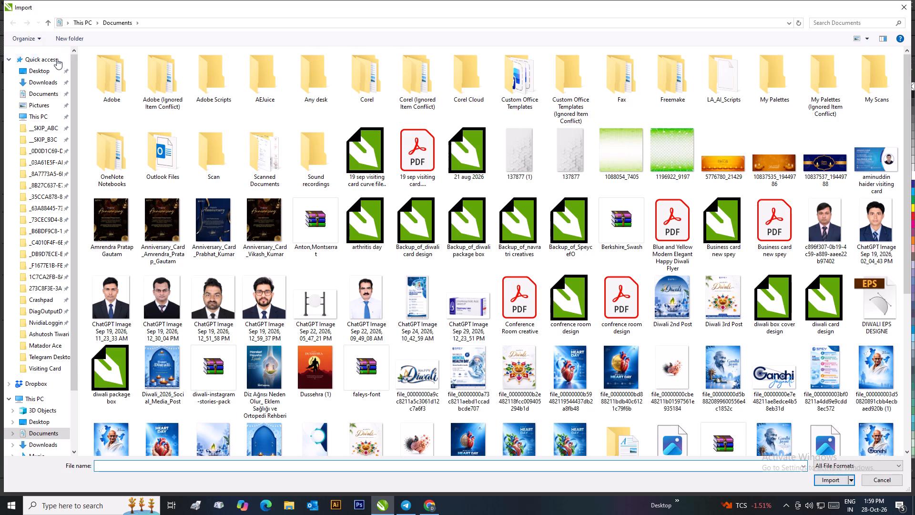
scroll(53, 186, down, 14)
click(46, 425)
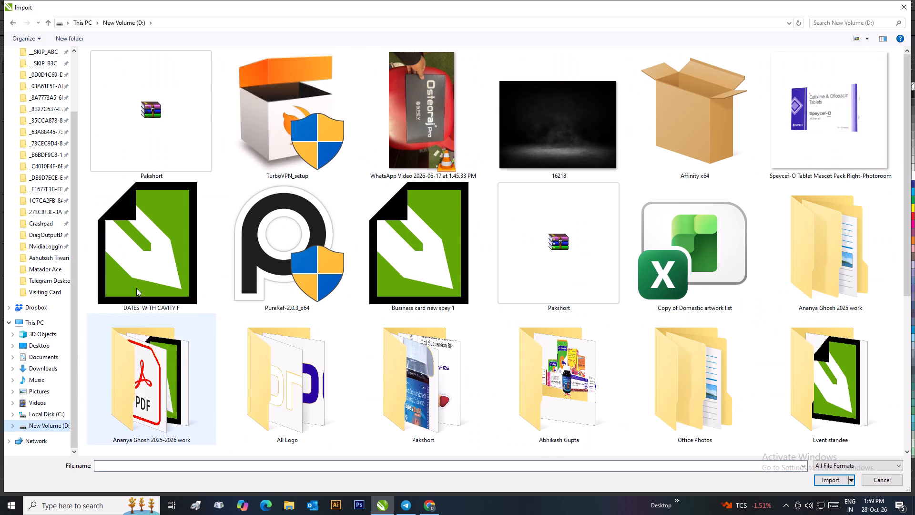
double_click(145, 391)
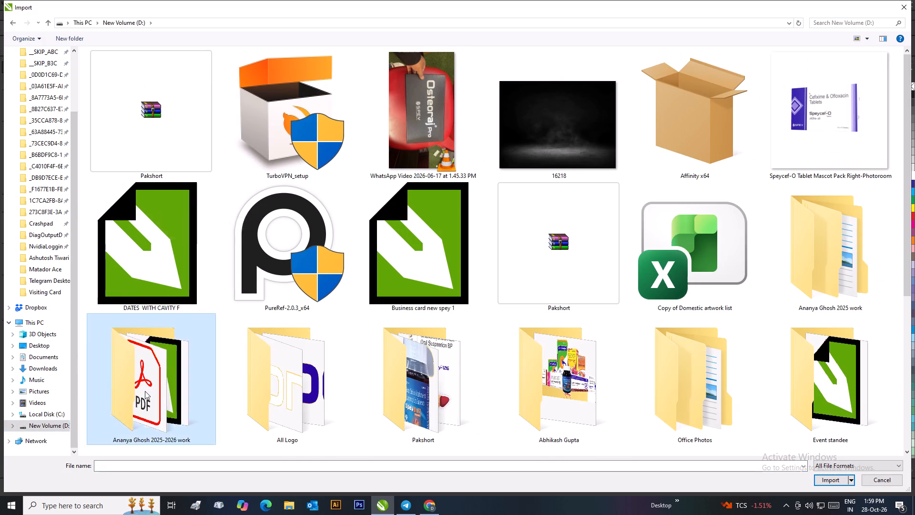
click(119, 119)
double_click(117, 110)
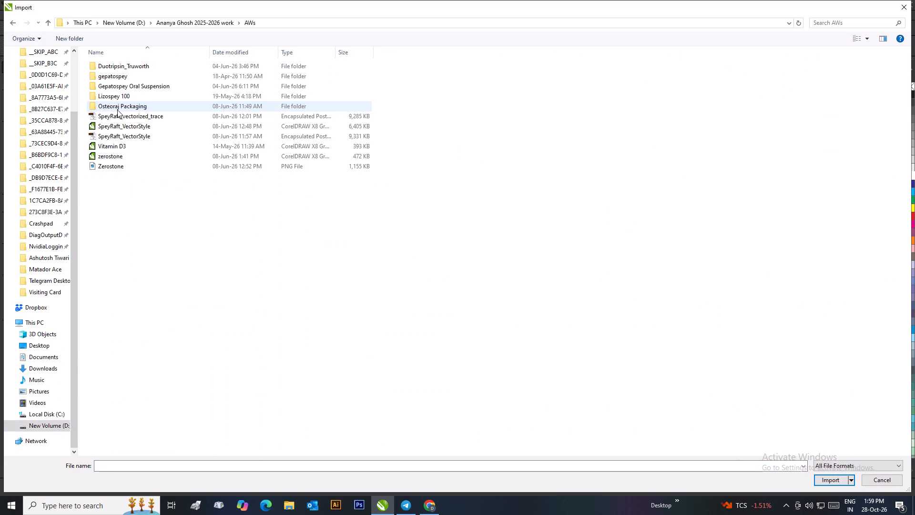
click(46, 25)
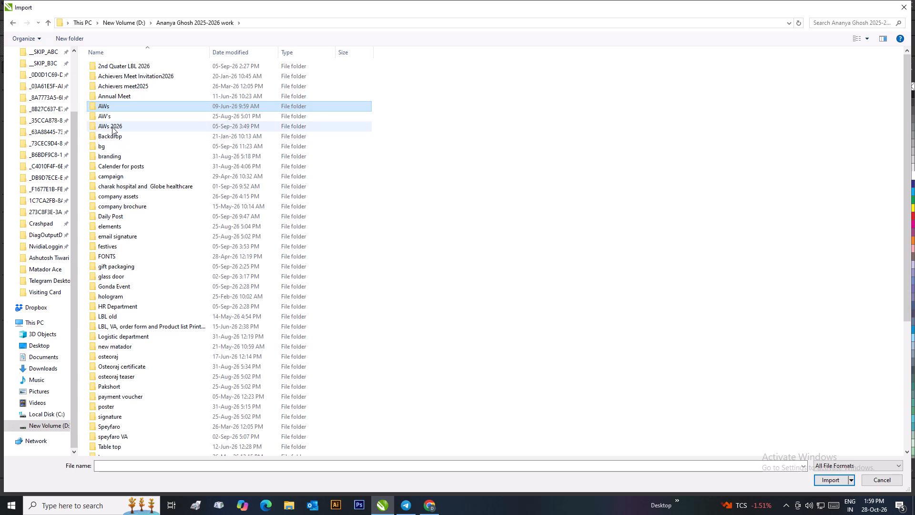
double_click(112, 127)
click(47, 21)
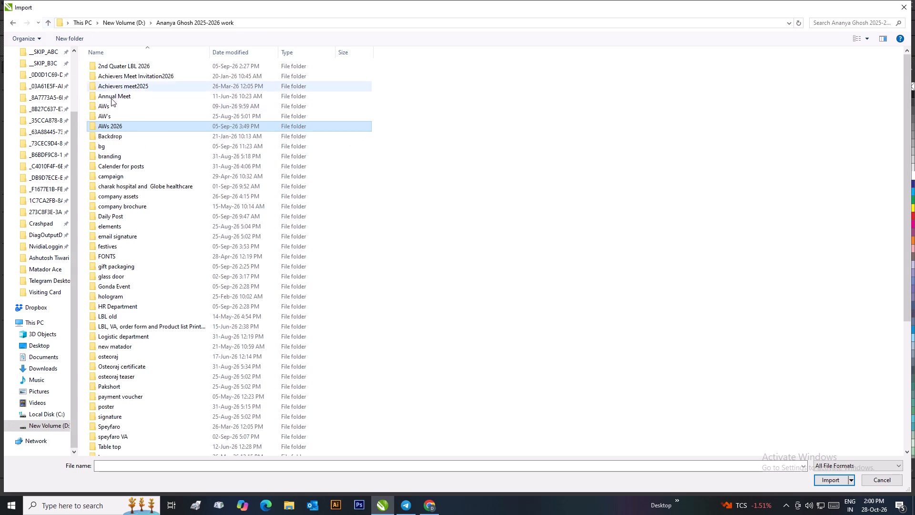
double_click(102, 117)
double_click(110, 70)
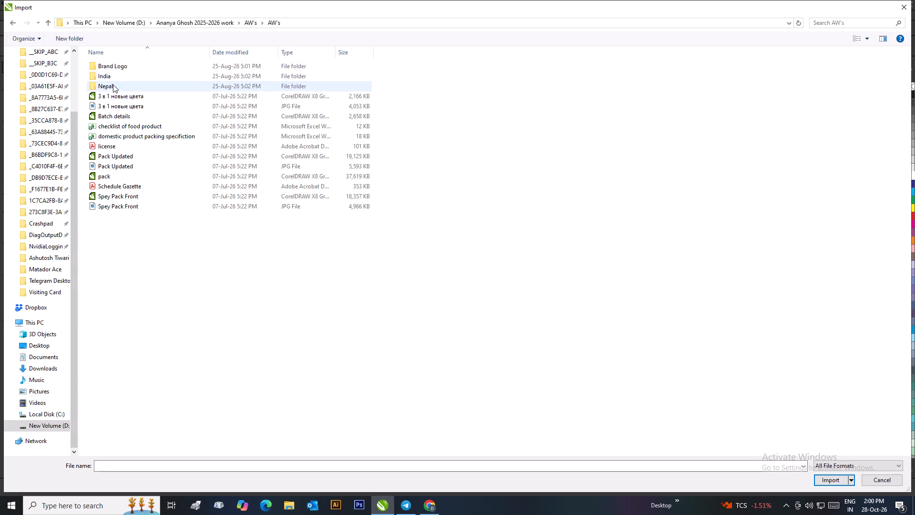
double_click(111, 80)
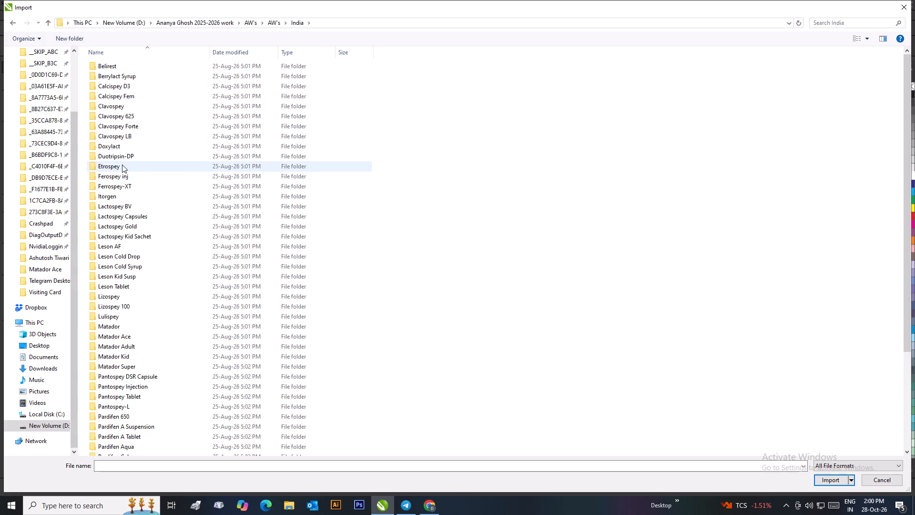
double_click(122, 164)
double_click(124, 73)
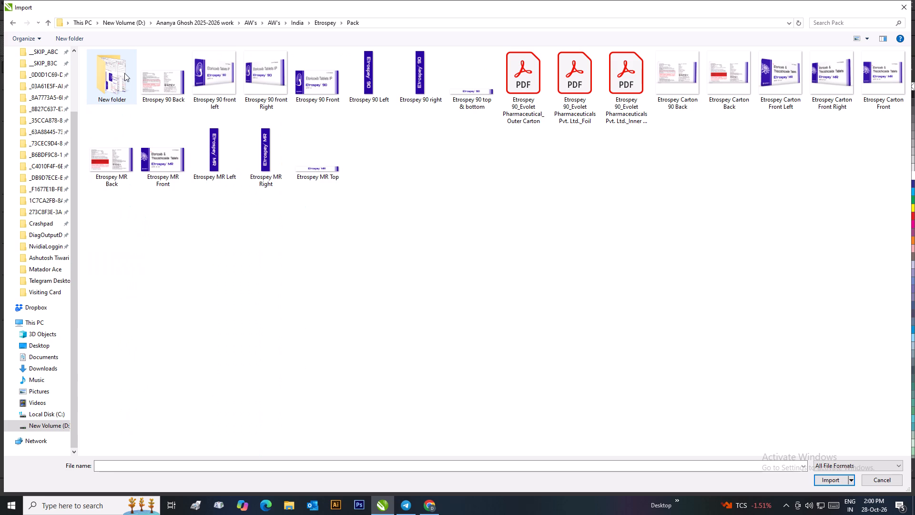
Import the Etrospey MR Back and Etrospey MR Front images and place both at original size above the page.
click(155, 151)
shift+click(110, 159)
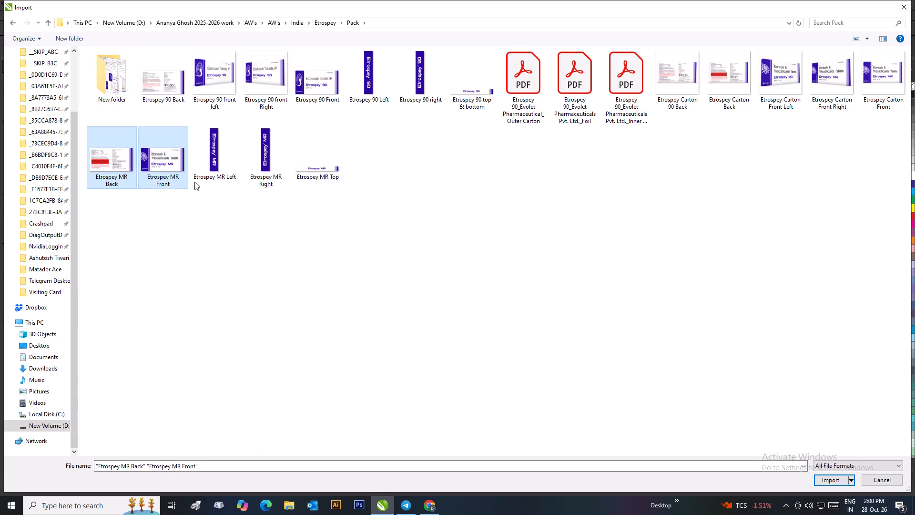
click(836, 477)
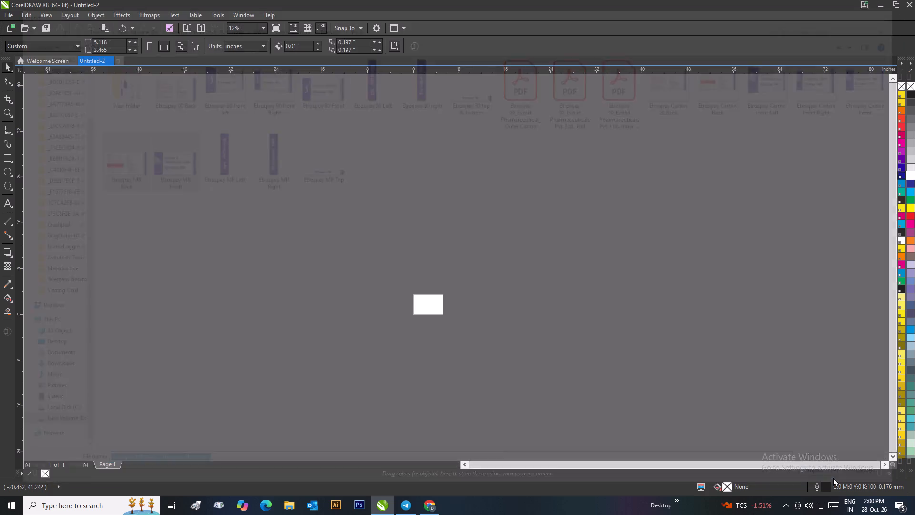
click(300, 190)
click(414, 192)
Move the Etrospey MR Back image below and left of the front image, centred at about X -2.31, Y 15.65 in.
scroll(428, 202, up, 4)
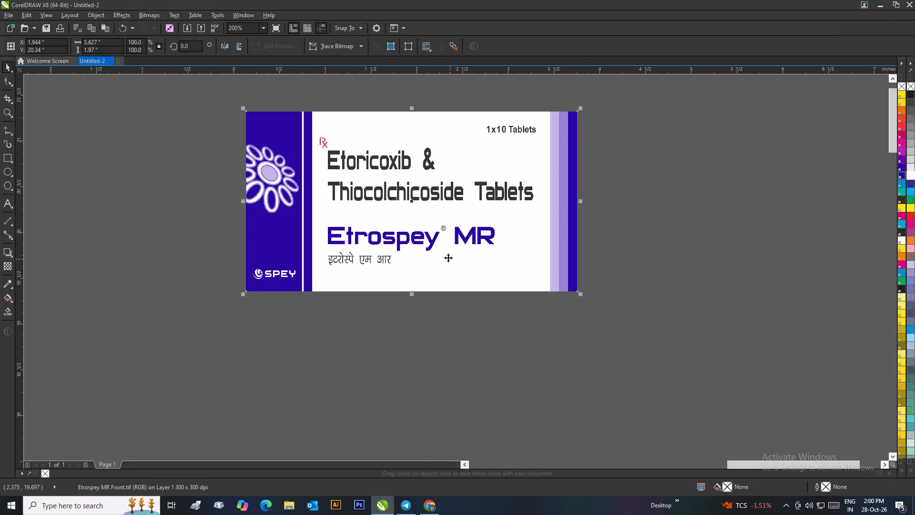
scroll(441, 244, down, 2)
scroll(460, 267, up, 2)
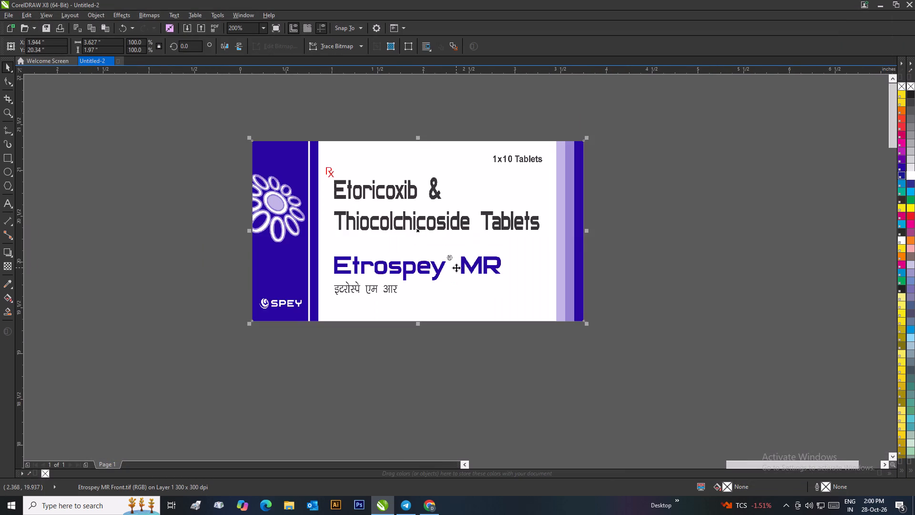
scroll(456, 268, down, 3)
drag(227, 262, 449, 320)
scroll(452, 325, up, 3)
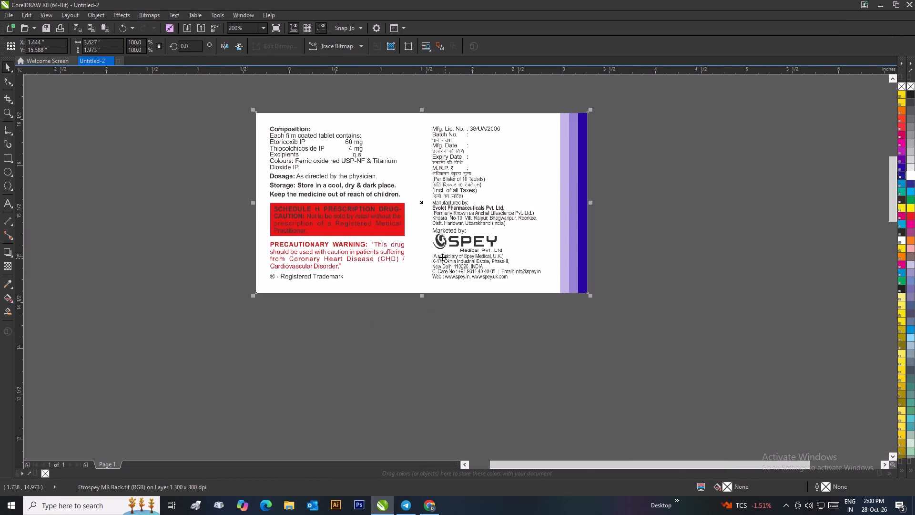
scroll(427, 253, up, 2)
scroll(456, 268, down, 3)
scroll(465, 257, up, 1)
scroll(456, 268, down, 2)
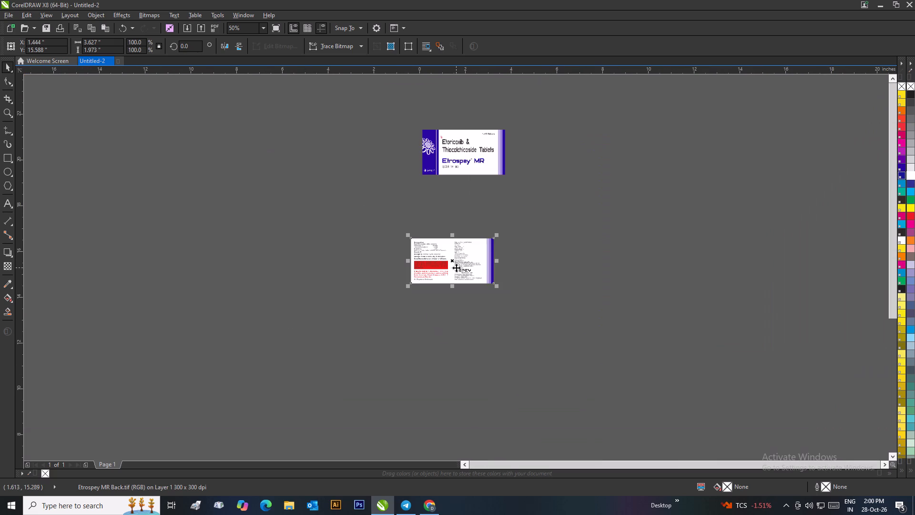
drag(462, 268, 376, 267)
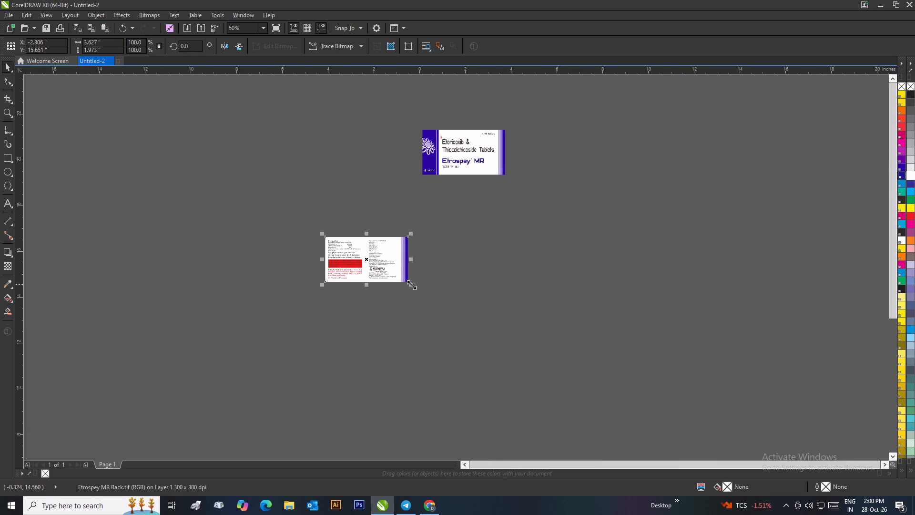
Enlarge the Etrospey MR Back image proportionally to about 147%, roughly 5.34 by 2.90 in.
drag(411, 285, 450, 327)
click(478, 301)
click(413, 277)
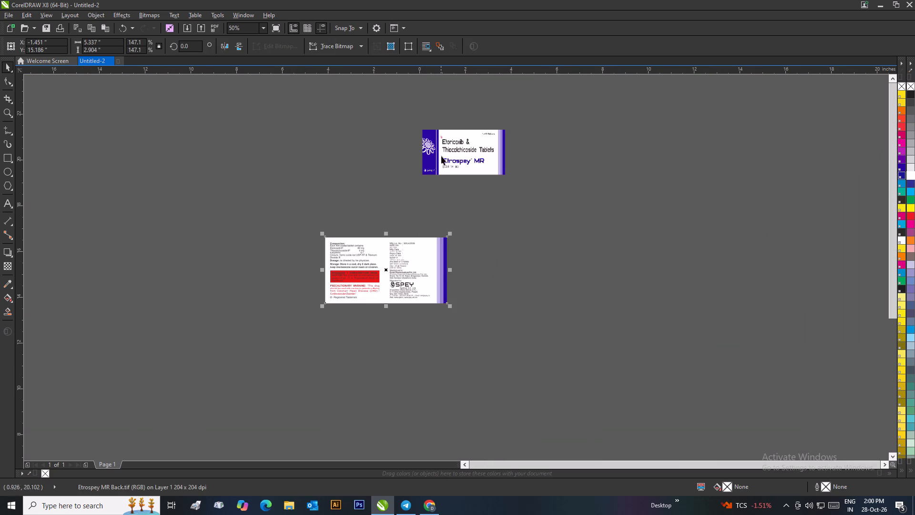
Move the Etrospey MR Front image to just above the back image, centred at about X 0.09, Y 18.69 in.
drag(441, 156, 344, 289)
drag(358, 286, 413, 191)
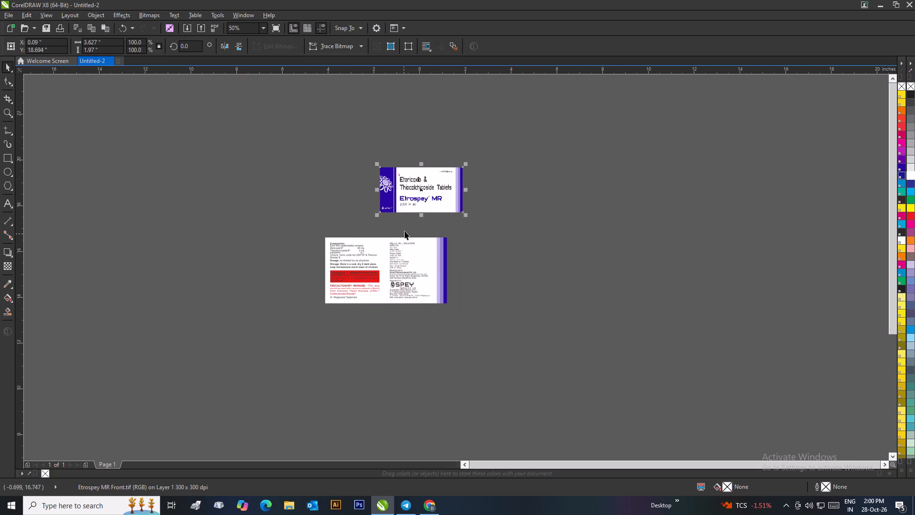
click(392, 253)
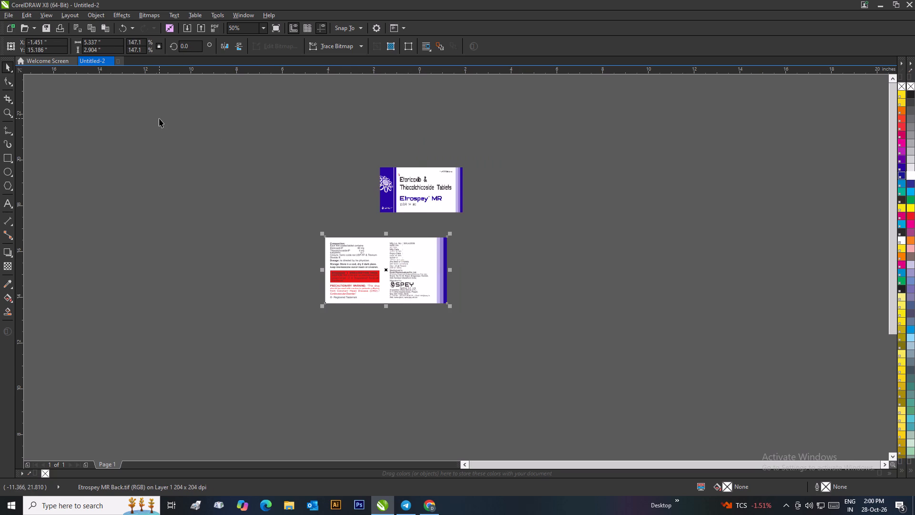
Create a new blank document, Untitled-3, close the surplus Untitled-1, and return to Untitled-2.
key(ctrl+n)
key(ctrl+n)
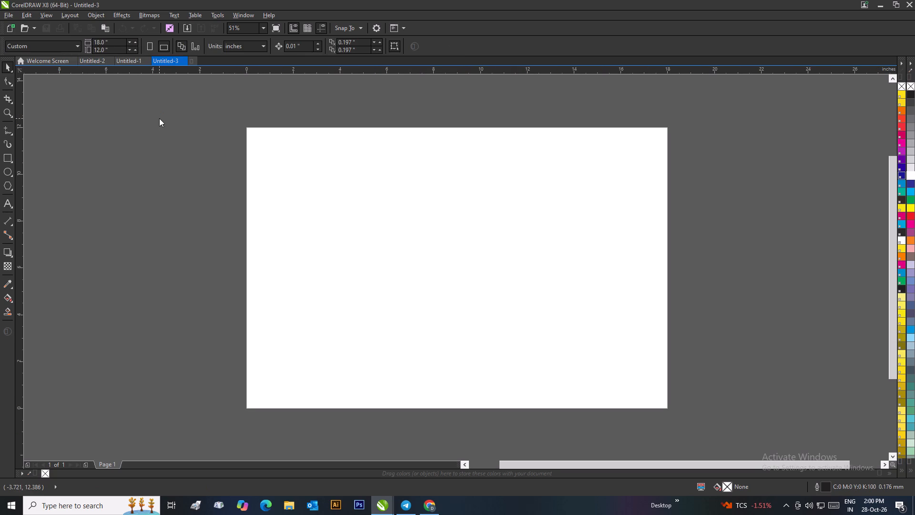
click(123, 61)
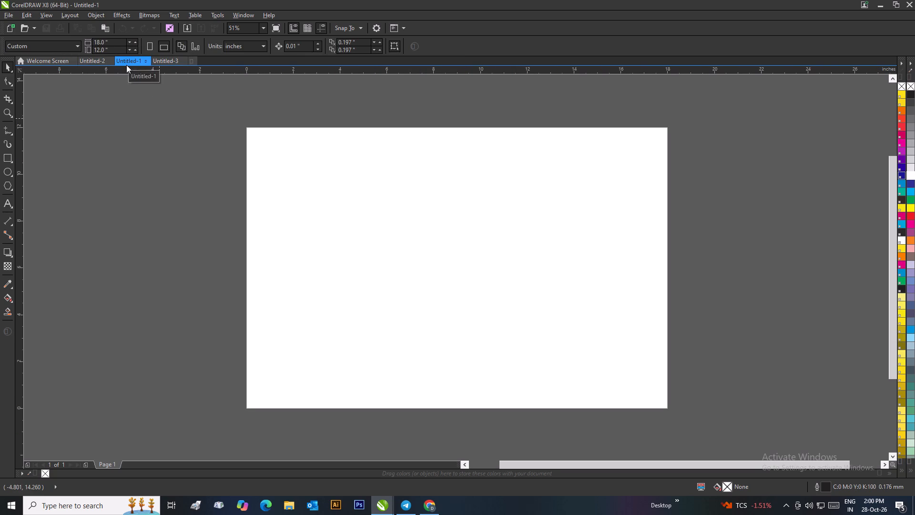
scroll(140, 97, down, 2)
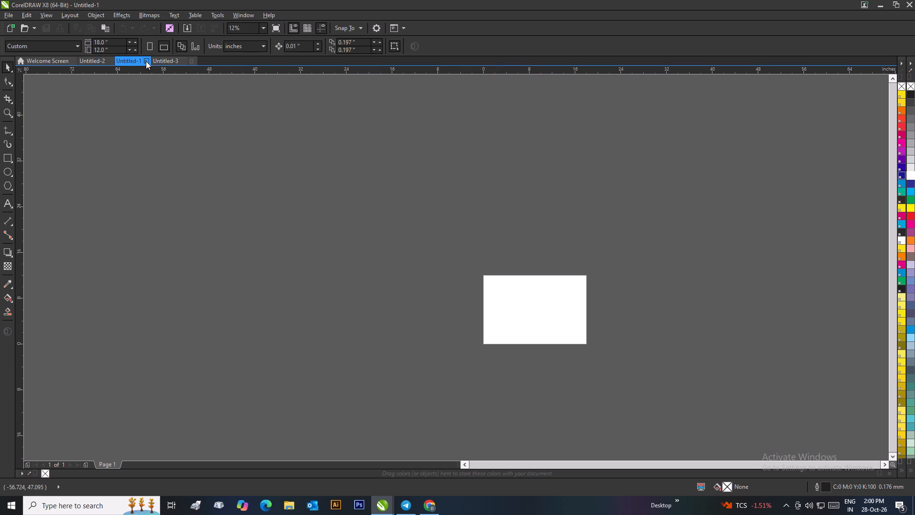
click(146, 61)
click(85, 59)
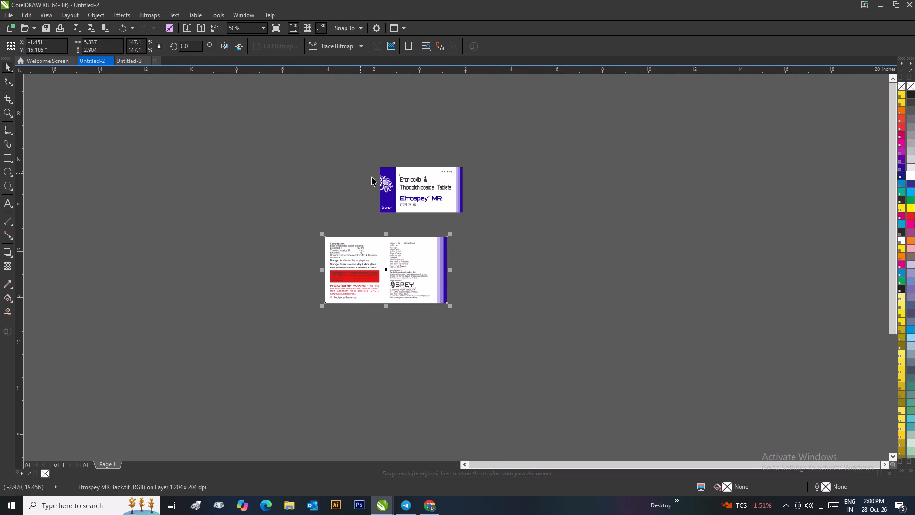
Enlarge the Etrospey MR Front image proportionally to about 5.24 by 2.85 in and place it against the back image's right edge.
right_click(409, 261)
click(500, 207)
click(446, 199)
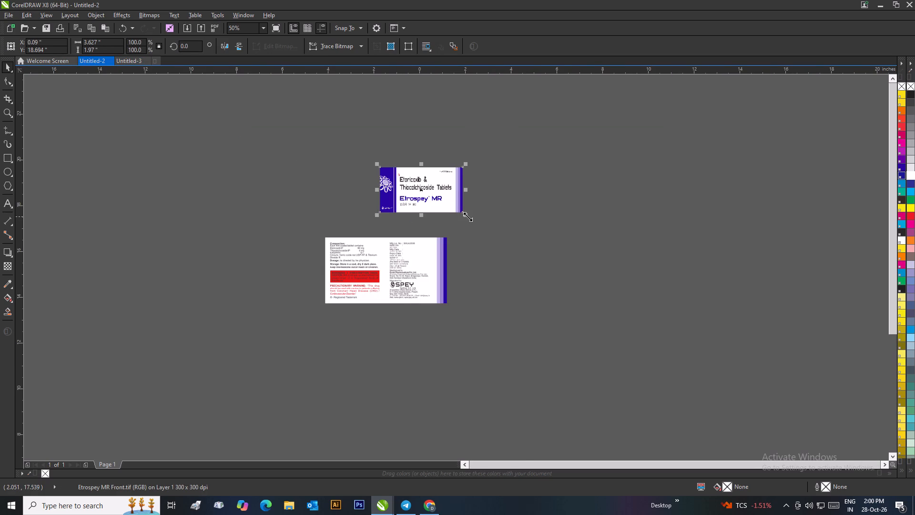
drag(468, 216, 498, 247)
drag(455, 205, 549, 280)
drag(530, 273, 529, 273)
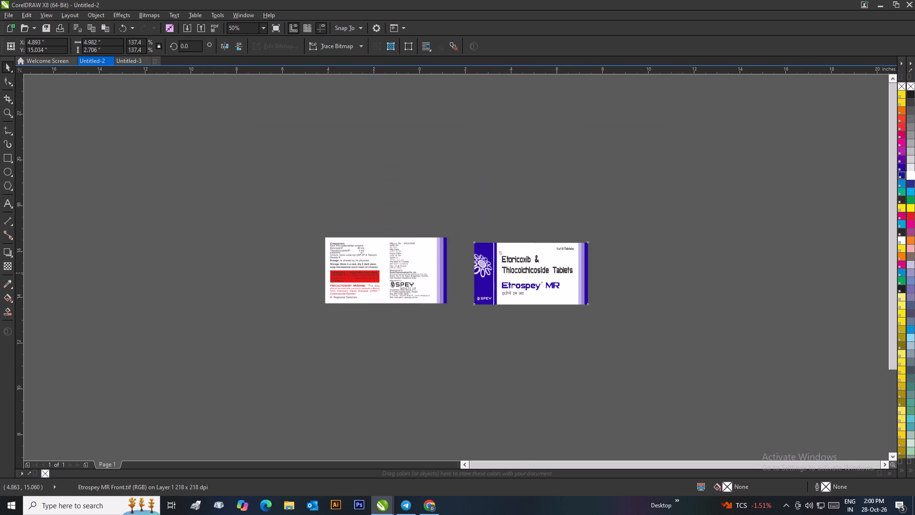
drag(529, 273, 506, 268)
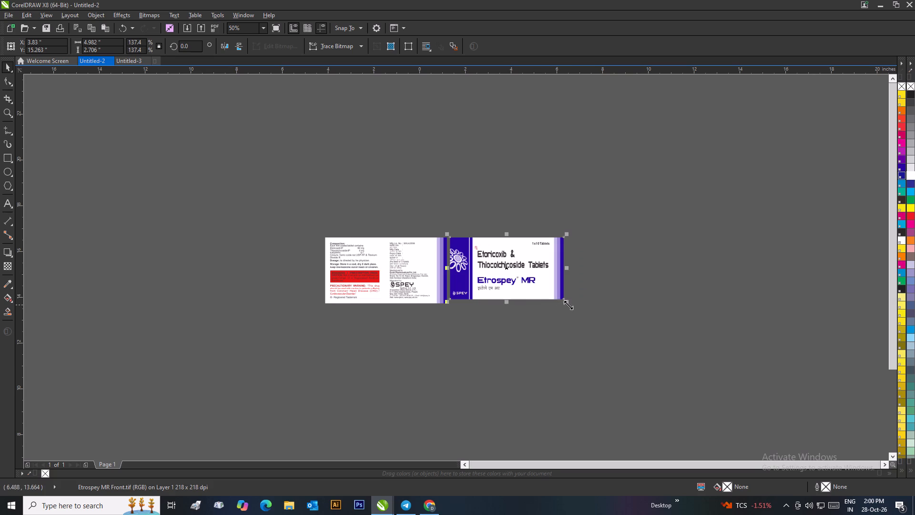
drag(568, 305, 577, 309)
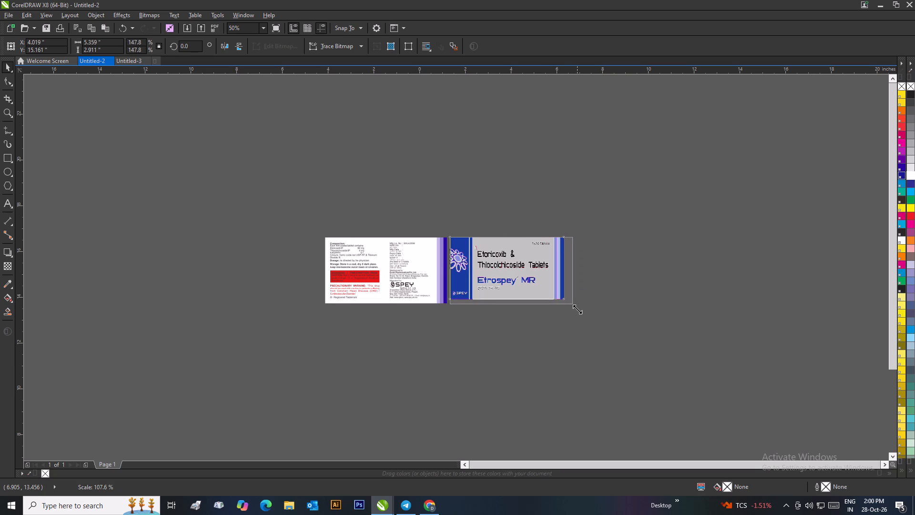
drag(577, 309, 577, 308)
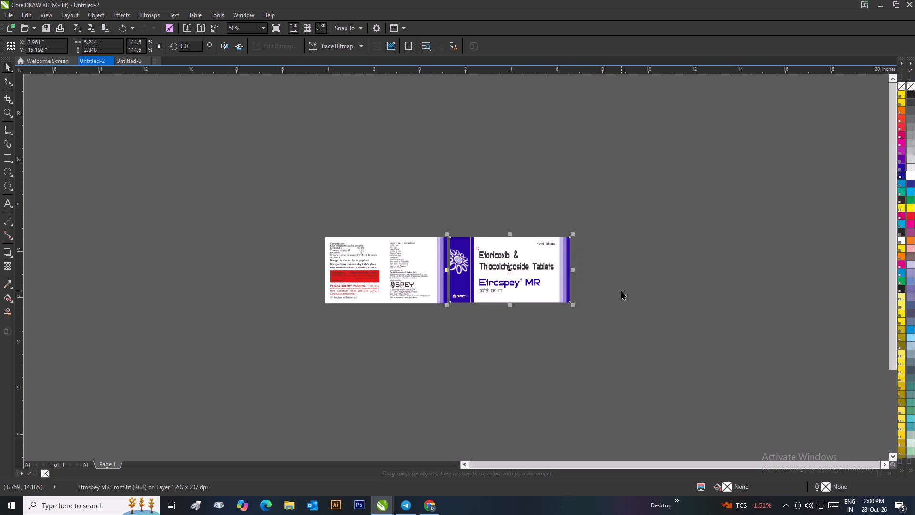
click(621, 291)
Copy the enlarged Etrospey MR Front image into Untitled-3 and centre it on the page.
click(505, 257)
right_click(505, 257)
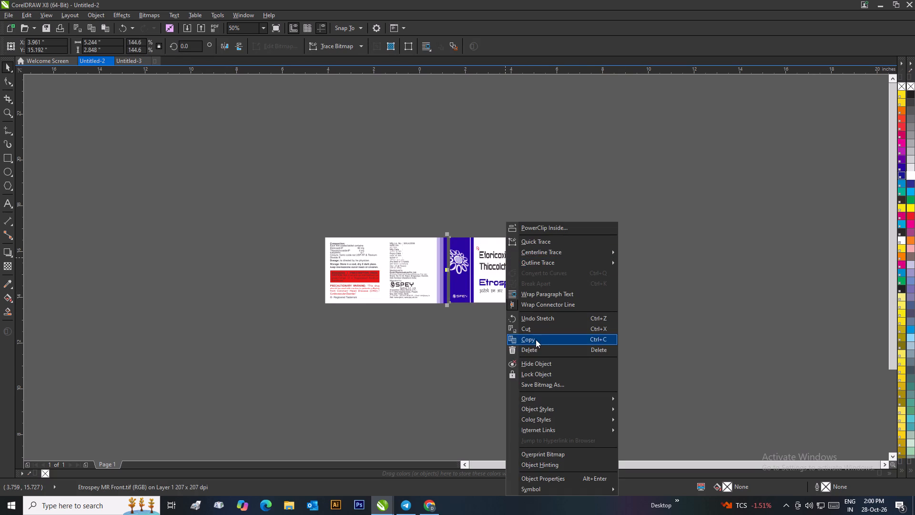
click(535, 340)
click(126, 61)
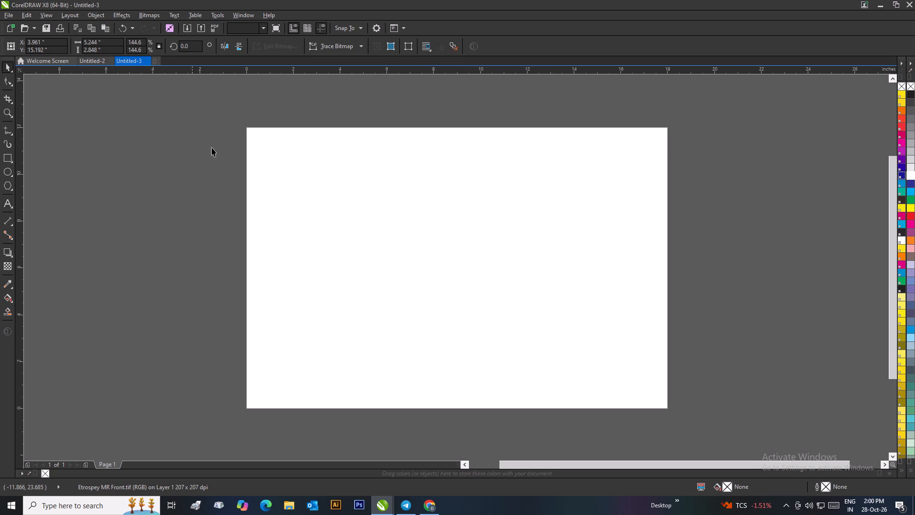
click(219, 150)
key(ctrl+v)
key(p)
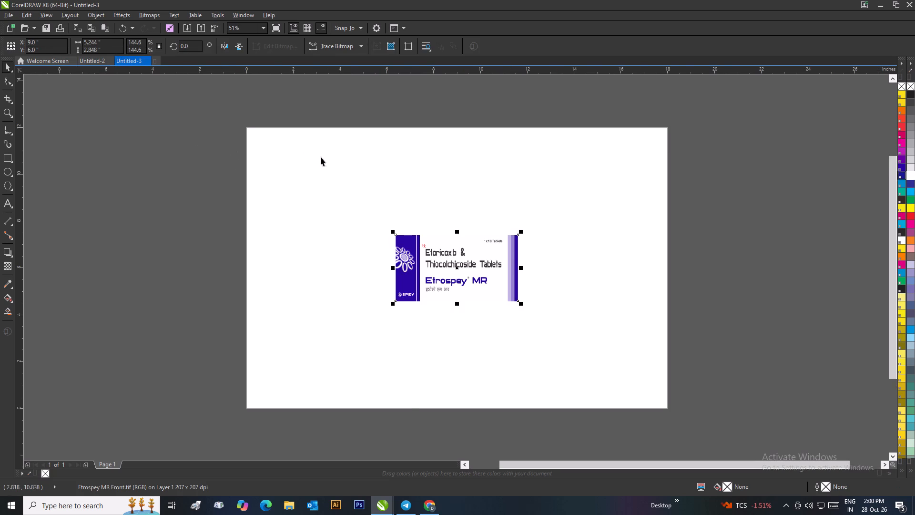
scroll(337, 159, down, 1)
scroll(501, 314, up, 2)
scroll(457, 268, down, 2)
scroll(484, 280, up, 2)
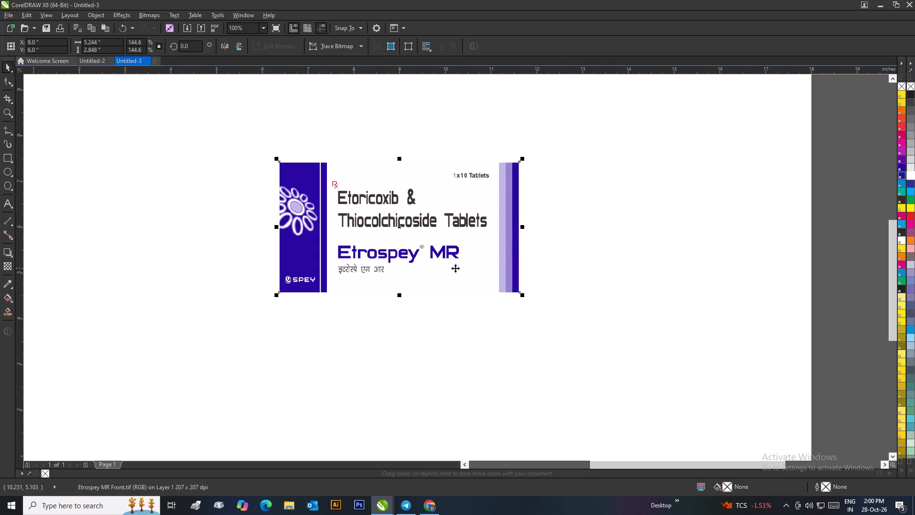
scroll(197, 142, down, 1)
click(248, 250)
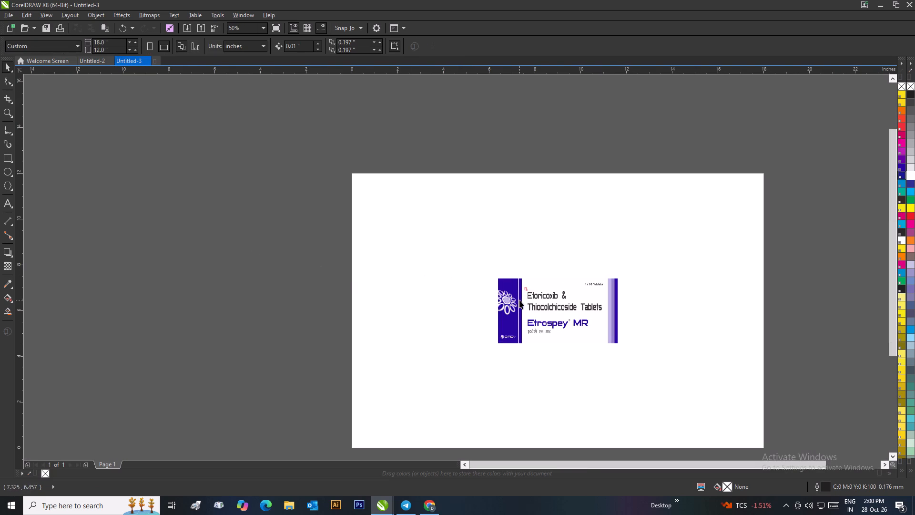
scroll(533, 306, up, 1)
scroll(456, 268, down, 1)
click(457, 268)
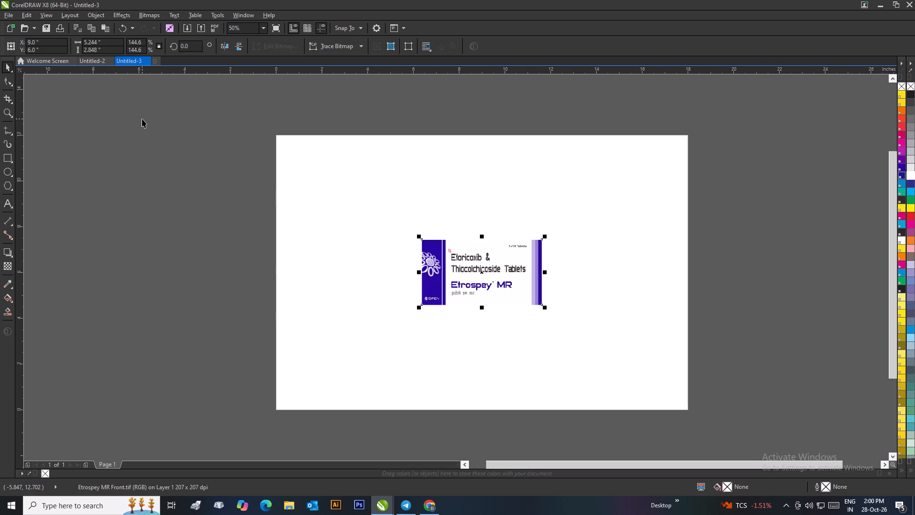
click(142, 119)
Set the Untitled-3 page size to match the front image, 5.244 in wide by 2.848 in high.
click(431, 251)
drag(104, 42, 80, 42)
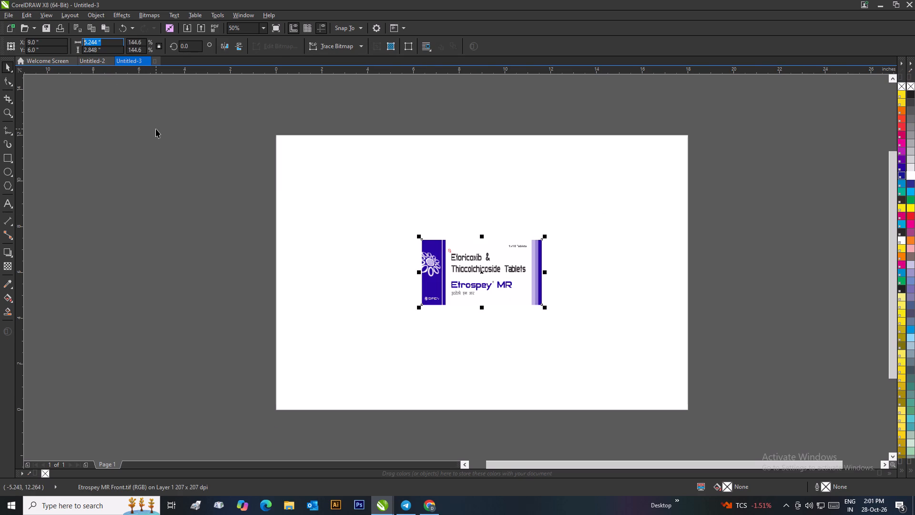
key(ctrl+c)
click(200, 174)
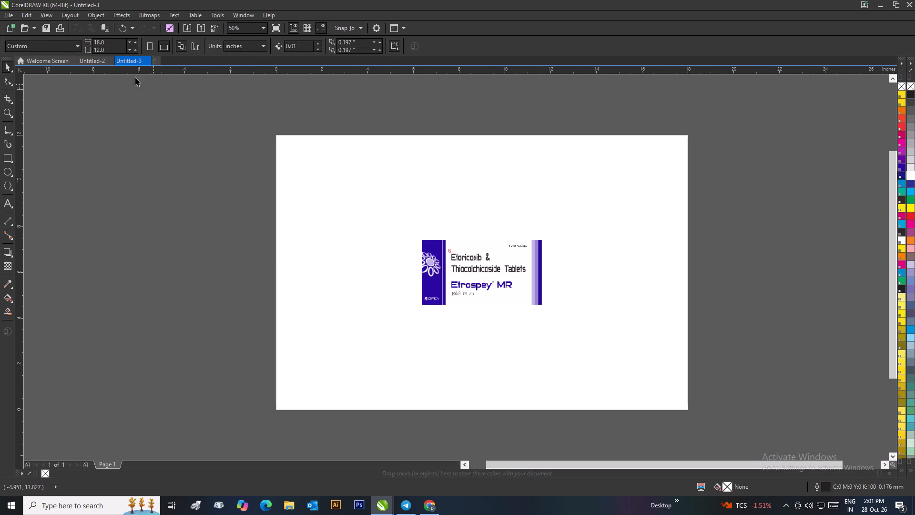
click(117, 46)
drag(116, 43, 88, 46)
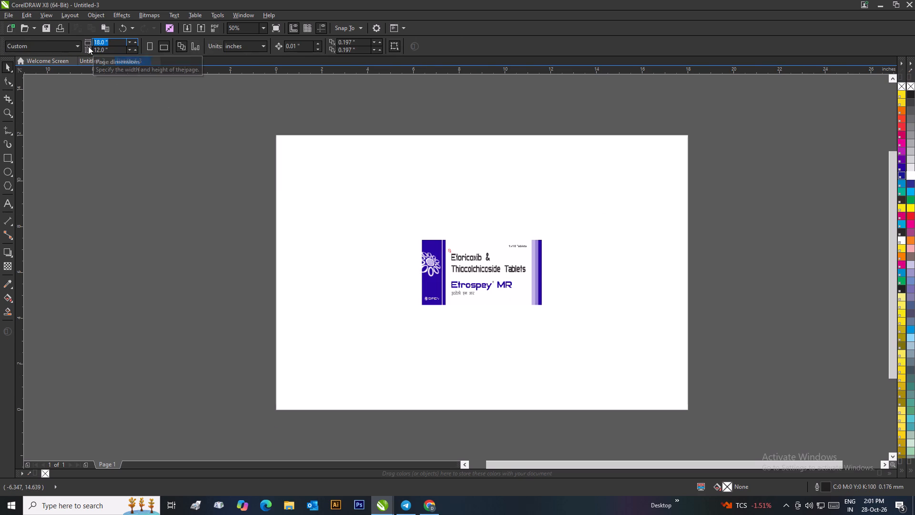
key(BackSpace)
key(ctrl+v)
key(Tab)
key(BackSpace)
text(2.848)
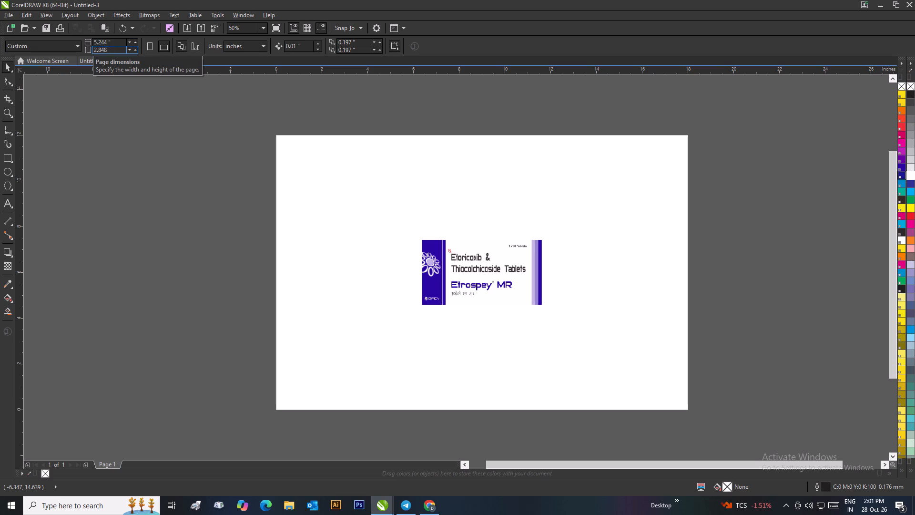
key(Return)
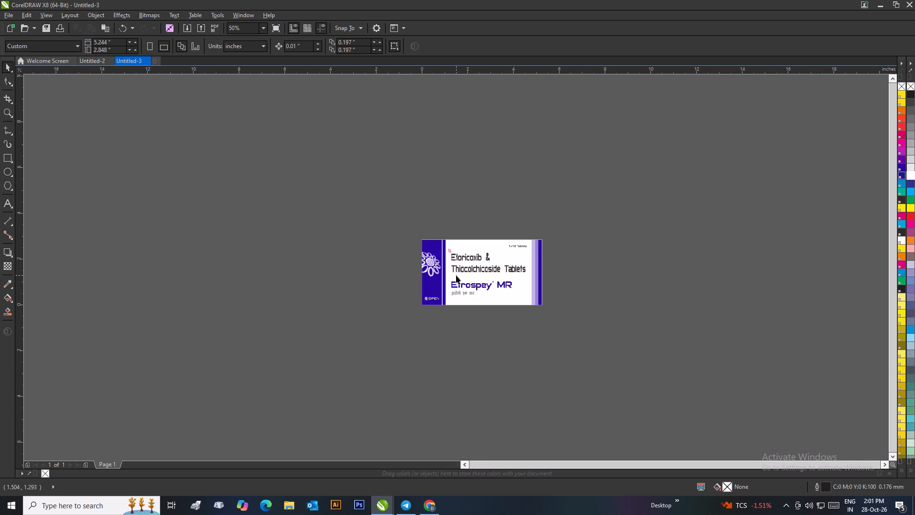
Centre the Etrospey MR Front image on the resized page.
drag(462, 262, 385, 308)
key(p)
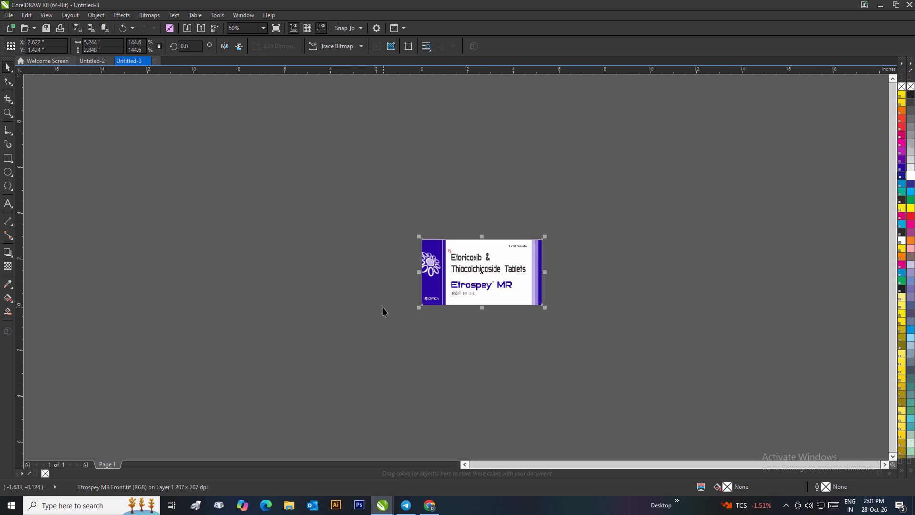
click(577, 138)
Export the front image page as a PNG named Etrospey MR in the current Desktop subfolder.
scroll(511, 266, up, 1)
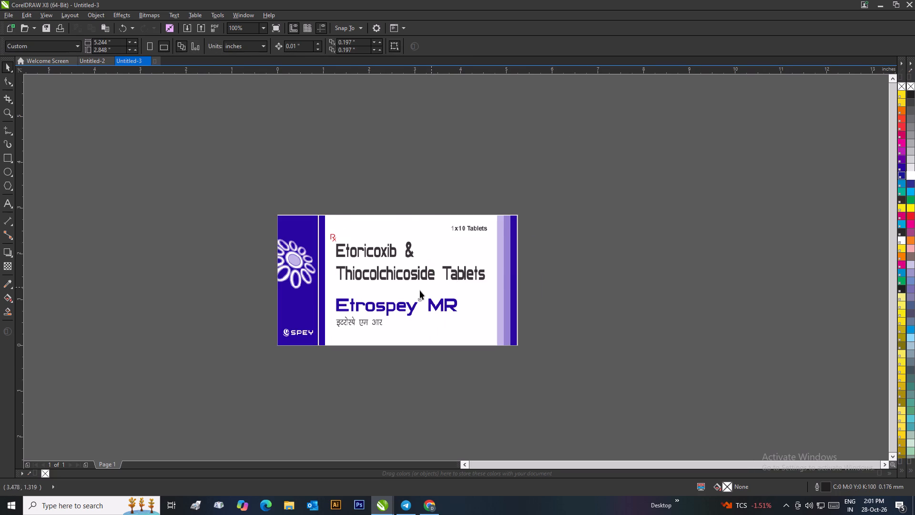
scroll(416, 291, up, 1)
scroll(456, 268, down, 1)
click(3, 11)
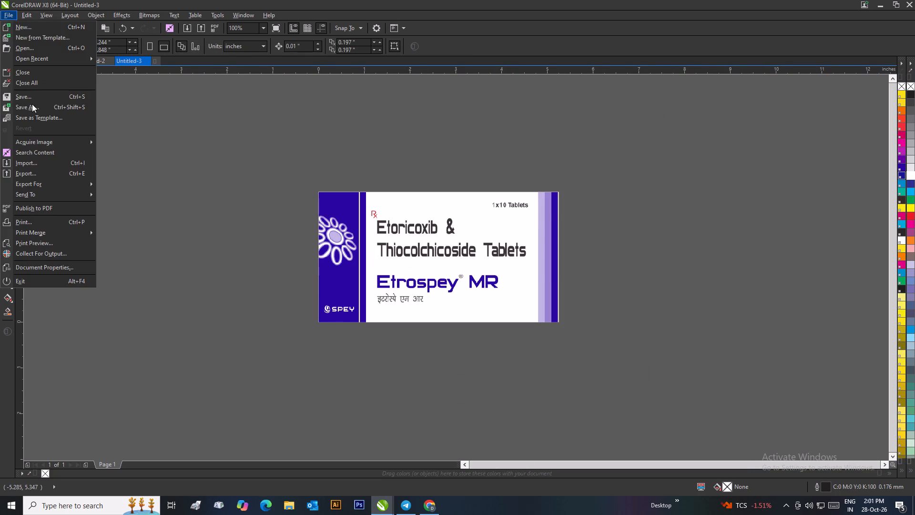
click(26, 172)
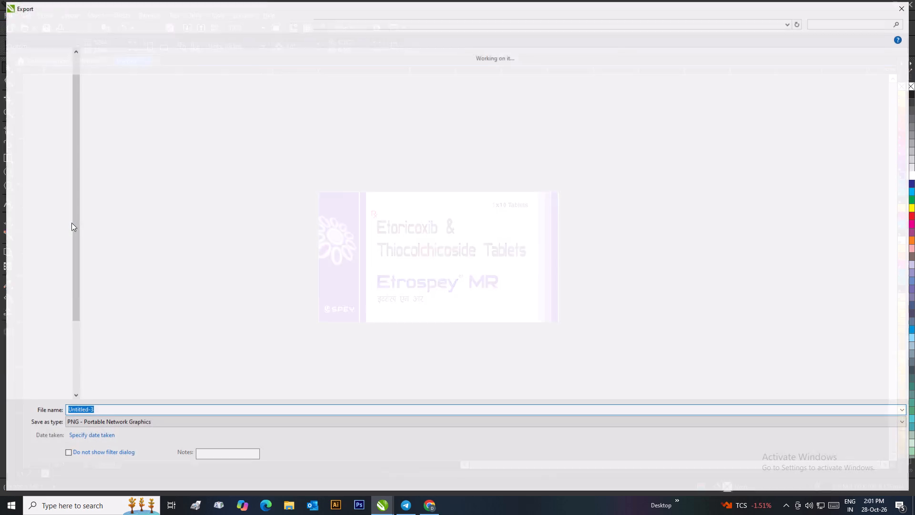
key(BackSpace)
key(shift+e)
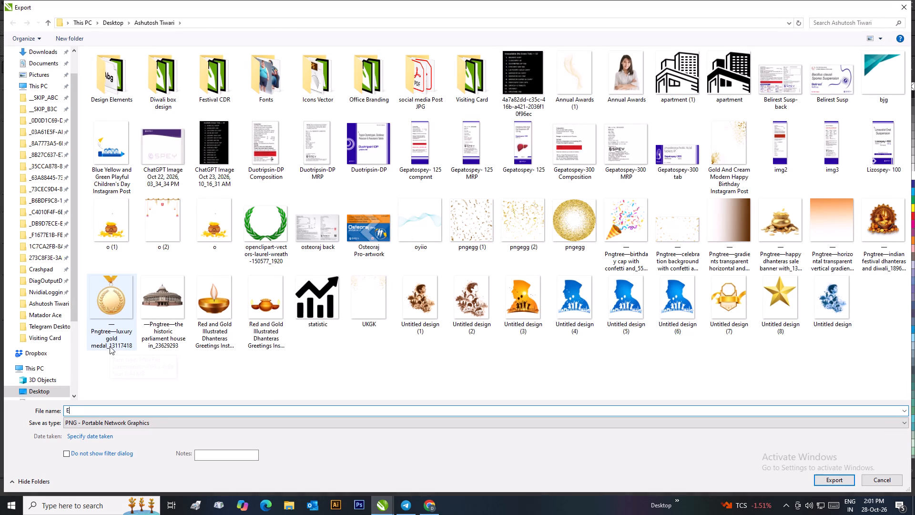
key(t)
text(ro)
text(spey MR)
click(827, 477)
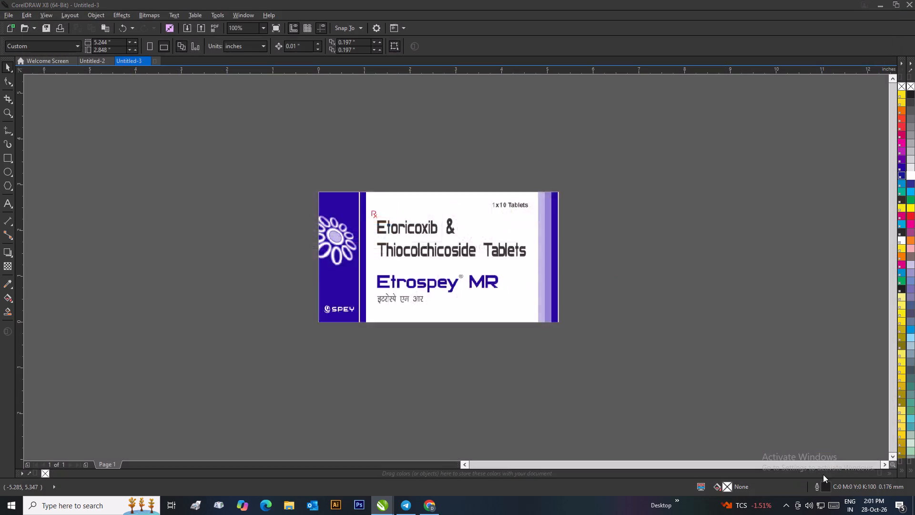
click(610, 338)
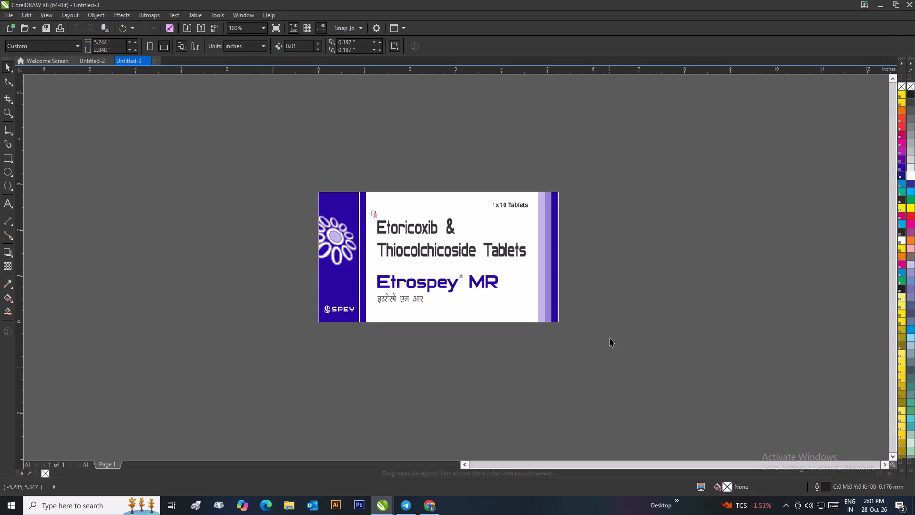
Delete the Etrospey MR Front image from the Untitled-3 page.
click(486, 260)
key(Delete)
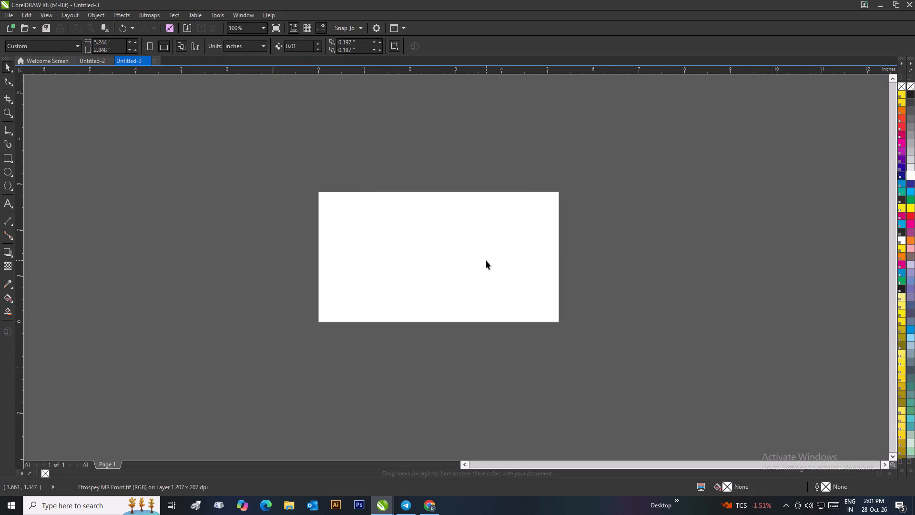
Copy the Etrospey MR Back image from Untitled-2 into Untitled-3 and centre it on the page.
click(90, 58)
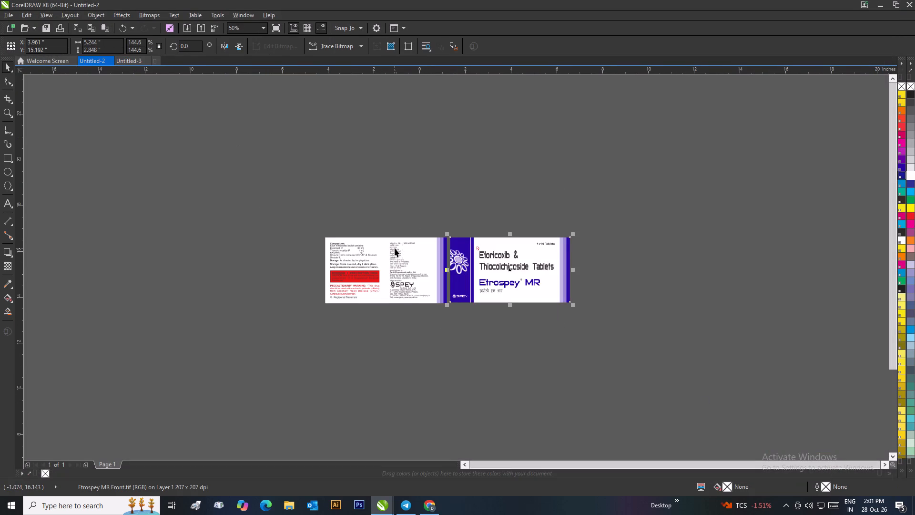
click(395, 248)
right_click(395, 248)
click(420, 340)
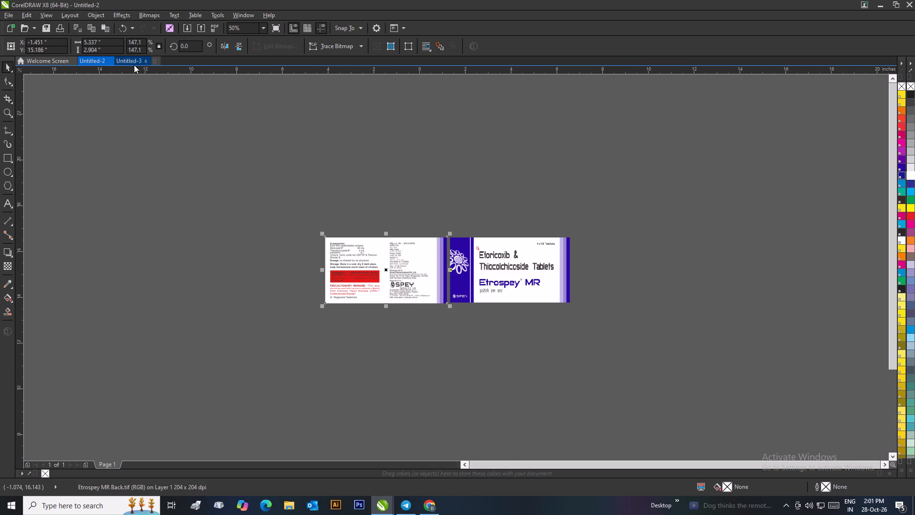
click(134, 65)
key(ctrl+c)
key(ctrl+v)
key(o)
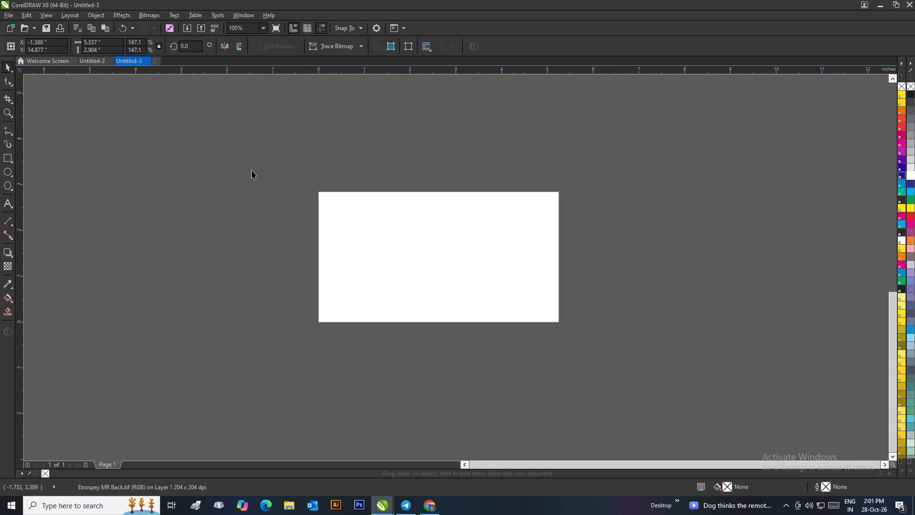
click(355, 165)
key(ctrl+c)
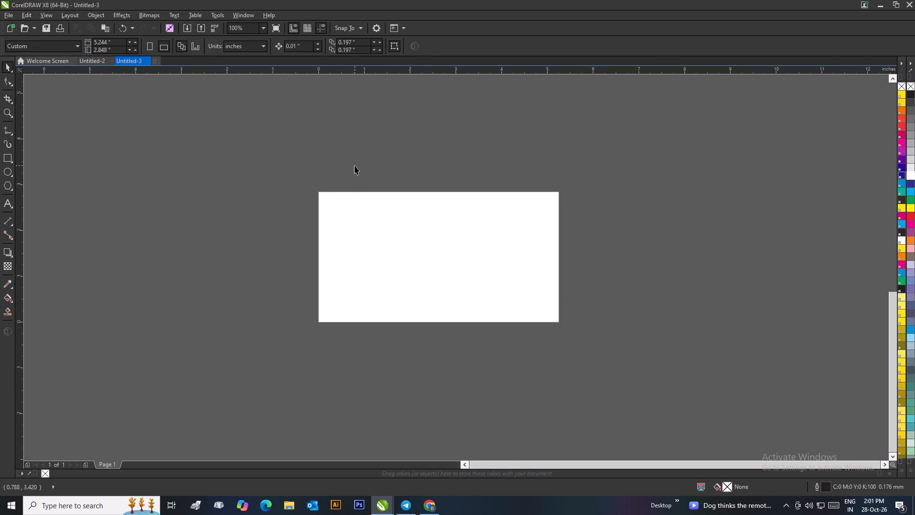
key(ctrl+v)
key(p)
Delete the duplicate back image lying above the Untitled-3 page.
drag(624, 227, 616, 227)
scroll(528, 202, down, 5)
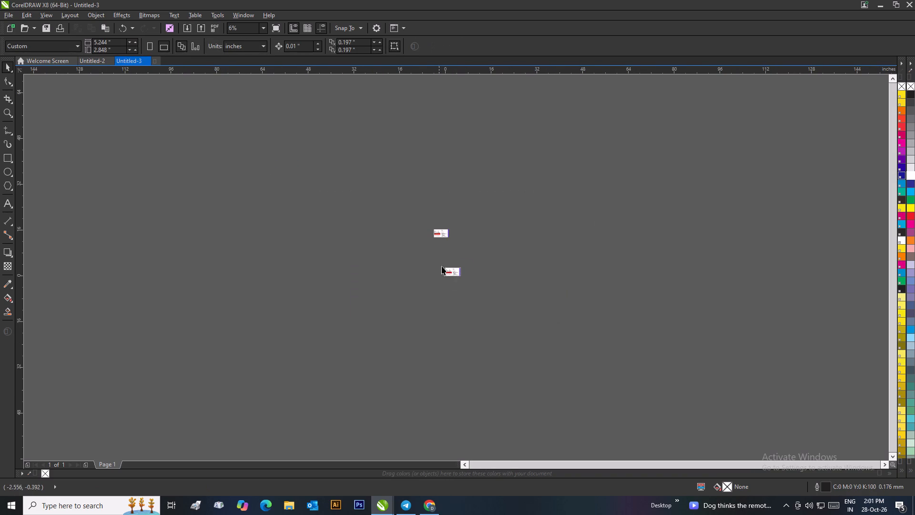
drag(464, 218, 390, 262)
key(Delete)
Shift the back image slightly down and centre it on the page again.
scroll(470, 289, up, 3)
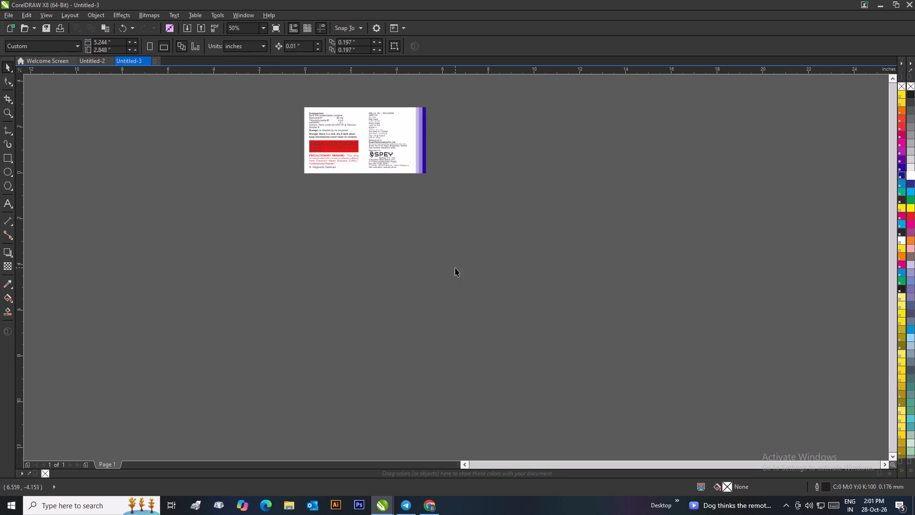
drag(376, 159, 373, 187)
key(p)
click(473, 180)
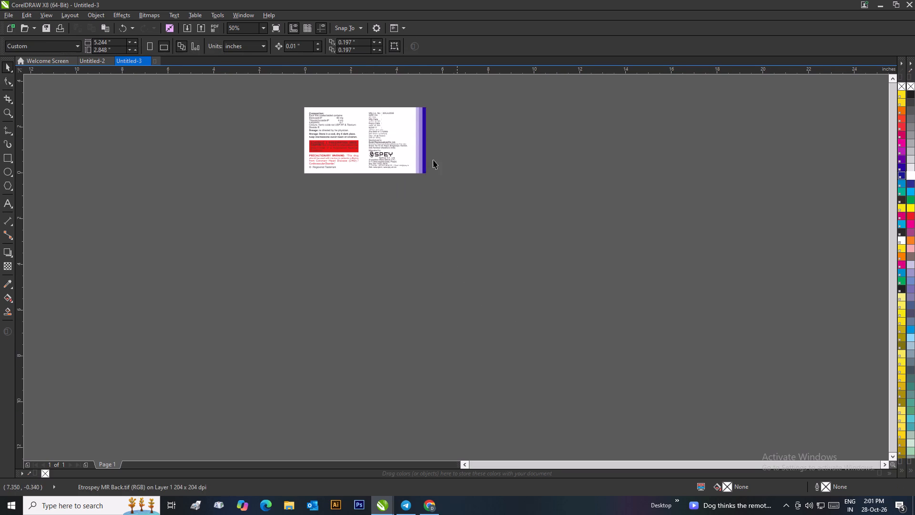
Examine how the back image's edges line up with the page border.
scroll(402, 134, up, 1)
click(340, 194)
scroll(330, 222, up, 2)
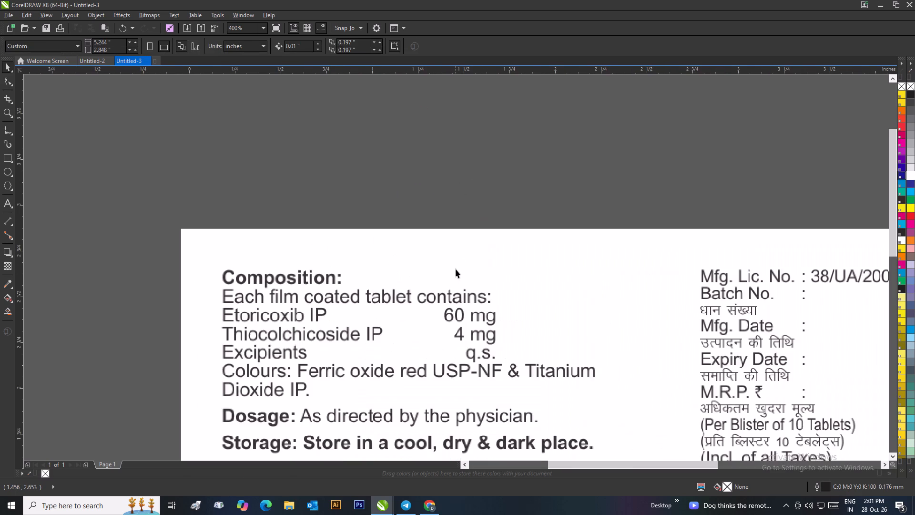
scroll(455, 271, down, 2)
click(460, 293)
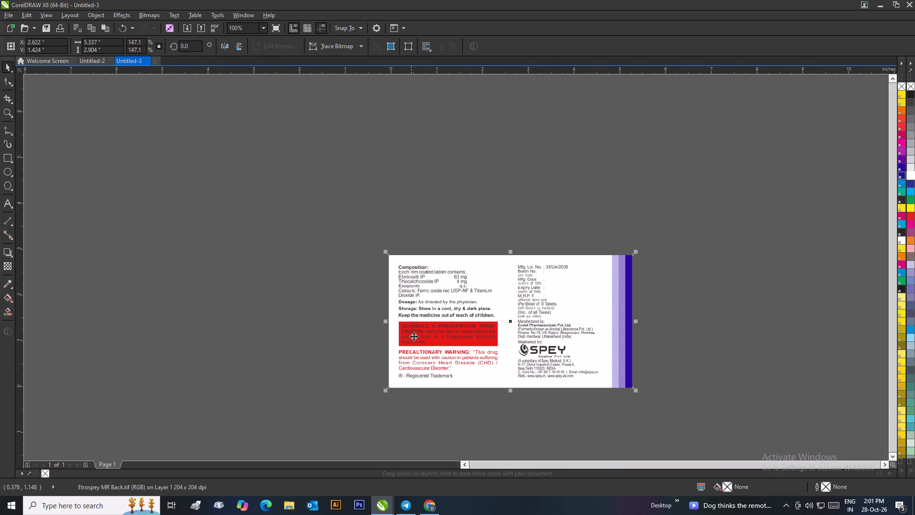
scroll(415, 337, up, 1)
scroll(465, 263, up, 1)
scroll(456, 268, down, 1)
click(312, 246)
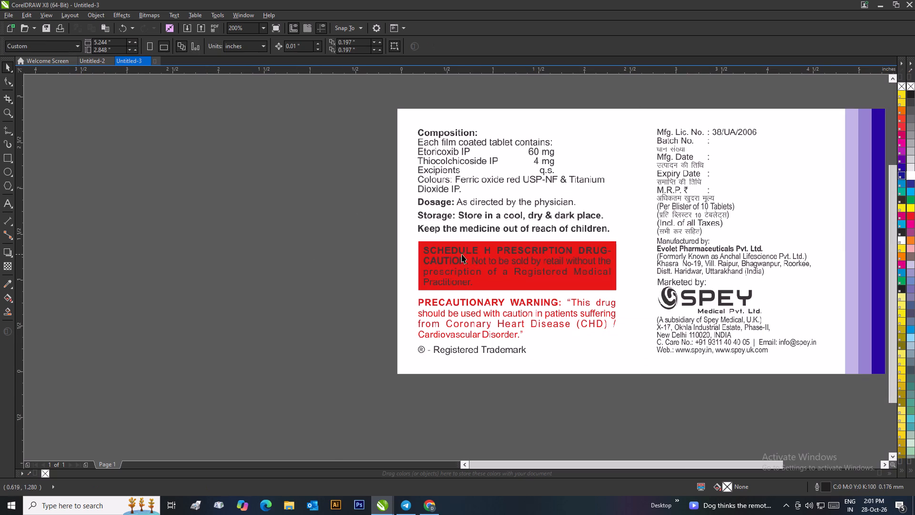
scroll(465, 254, down, 2)
click(478, 269)
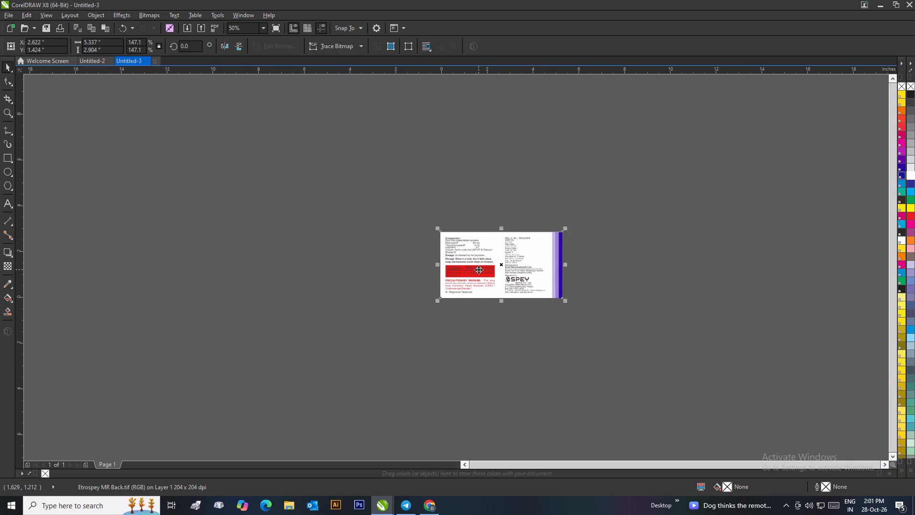
click(663, 278)
Set the Untitled-3 page size to match the back image, 5.337 in wide by 2.904 in high.
click(500, 284)
drag(106, 41, 76, 44)
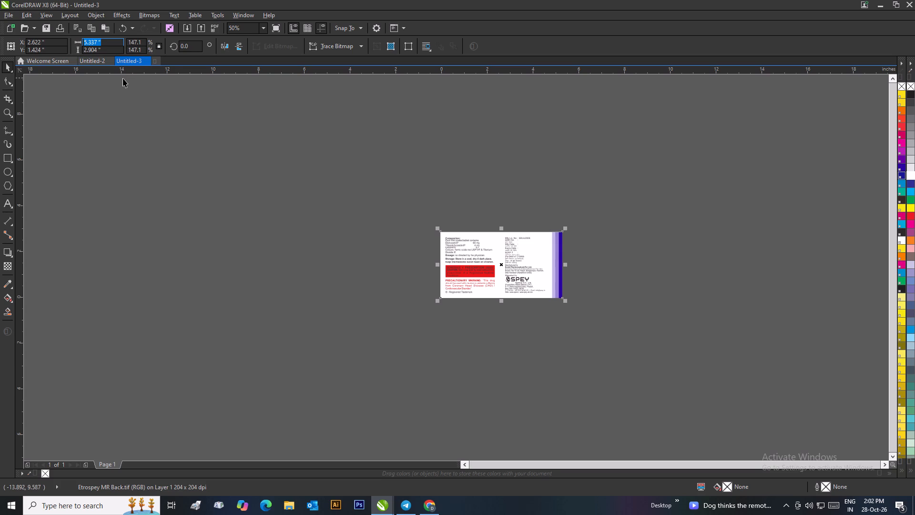
key(ctrl+c)
click(181, 149)
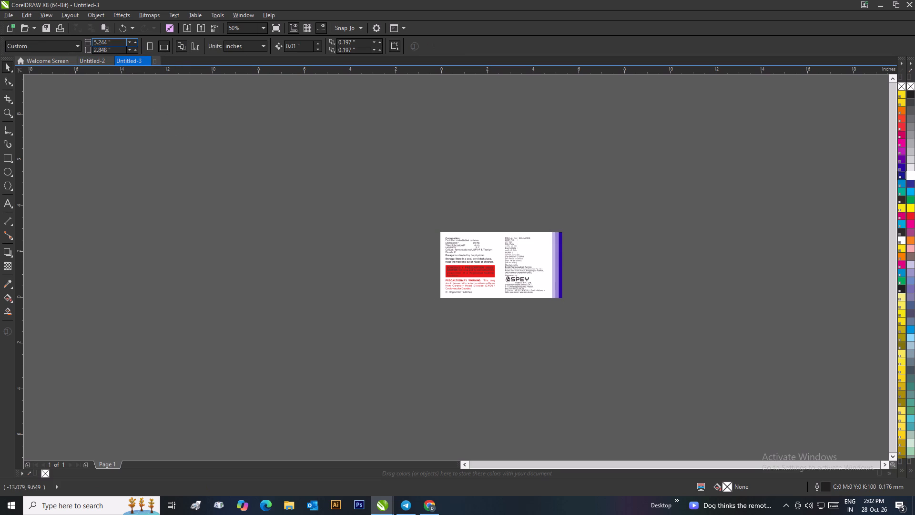
drag(112, 39, 87, 45)
key(BackSpace)
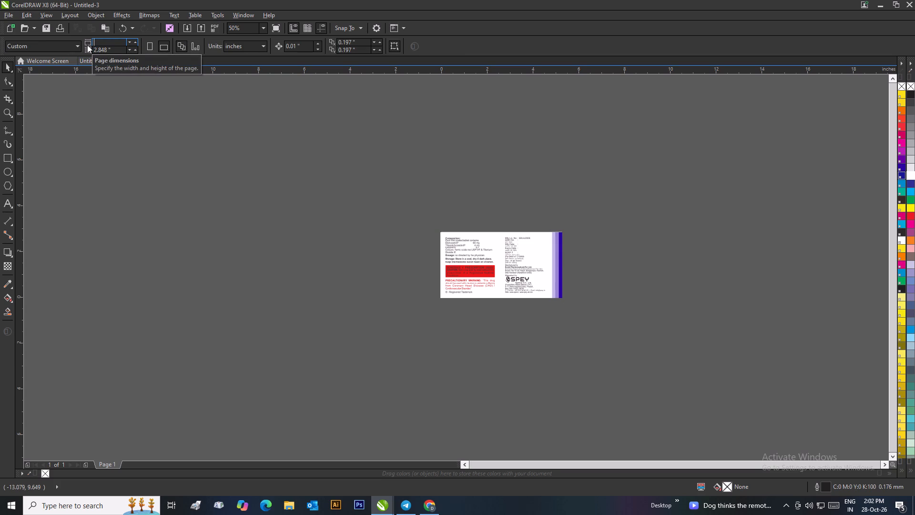
key(ctrl+v)
key(Tab)
key(BackSpace)
text(2.904)
key(Return)
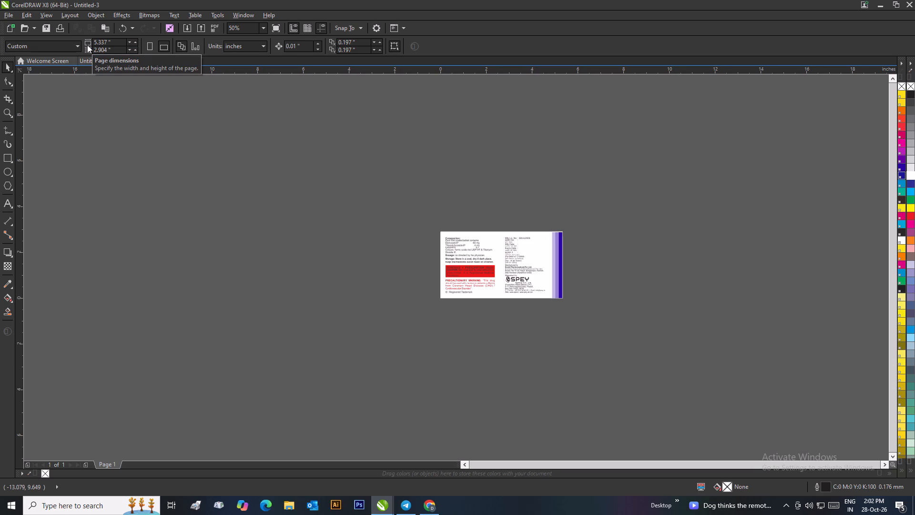
Centre the Etrospey MR Back image on the resized page.
key(p)
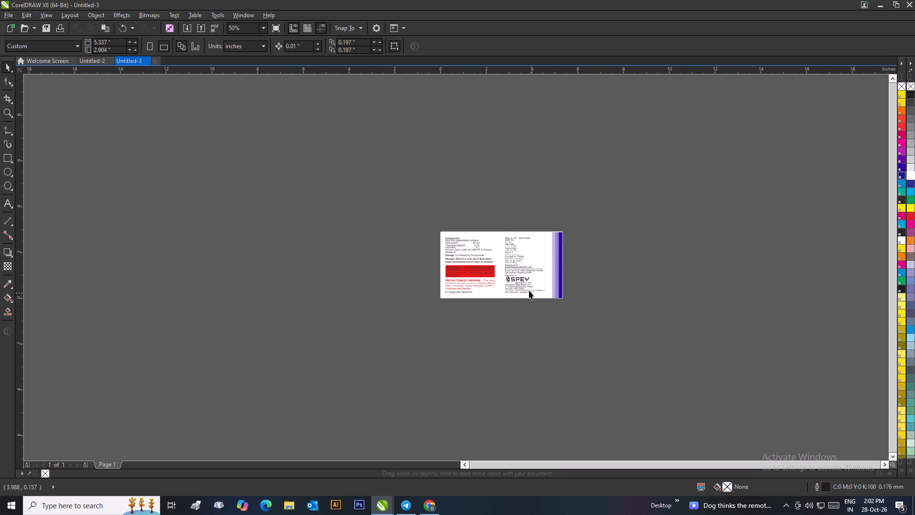
click(529, 290)
key(p)
click(638, 251)
click(536, 269)
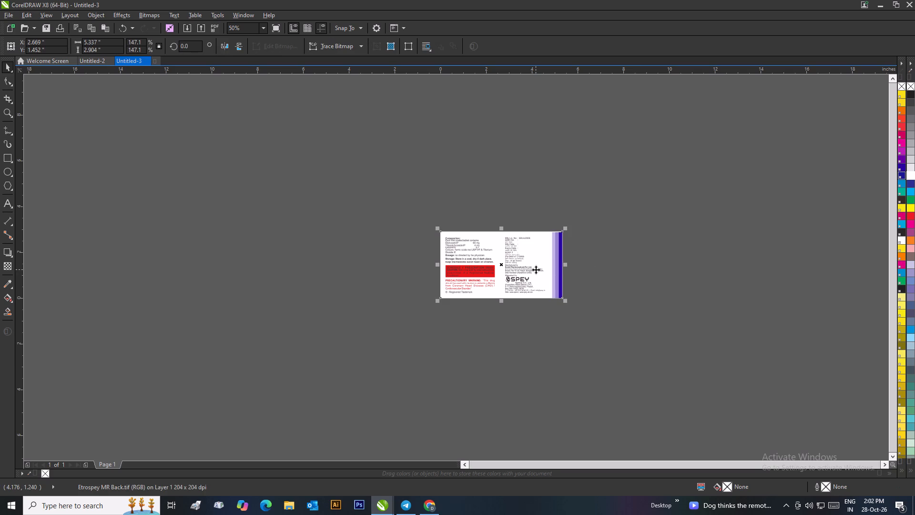
key(p)
click(609, 259)
scroll(540, 241, up, 2)
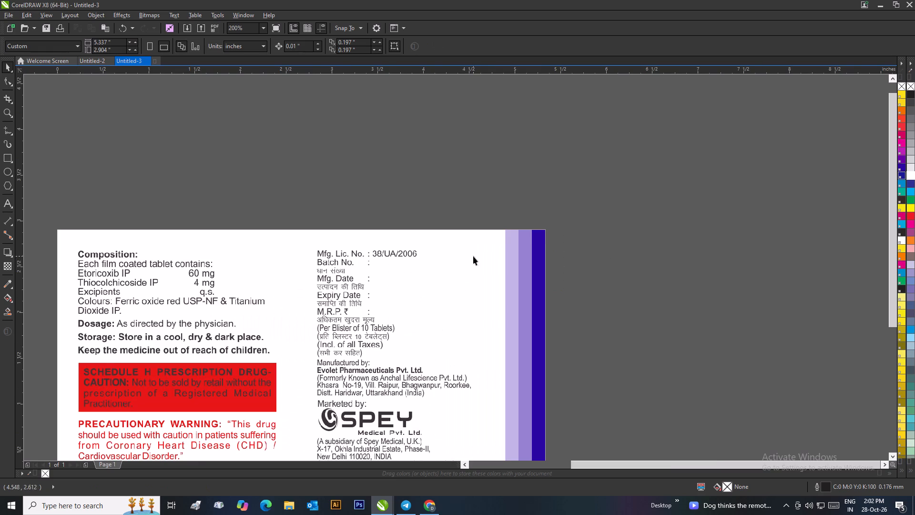
scroll(509, 242, up, 3)
scroll(540, 252, down, 3)
drag(453, 275, 457, 297)
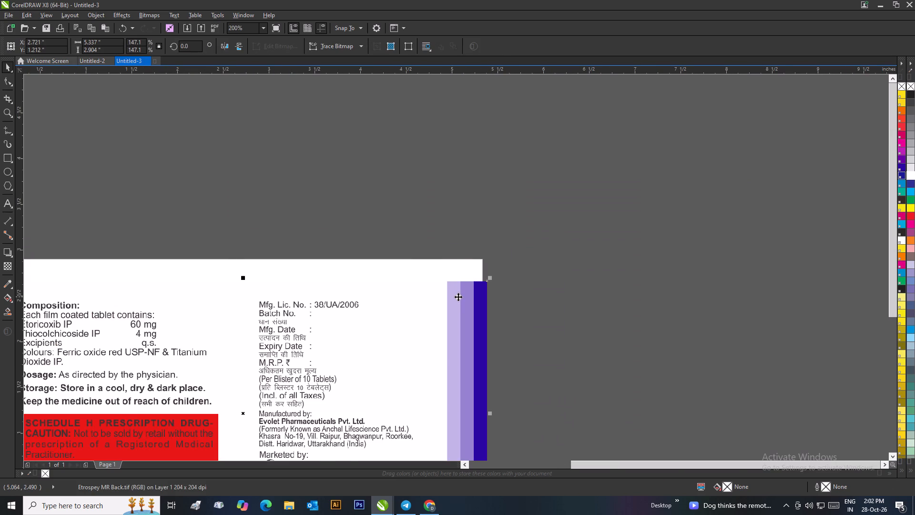
key(p)
click(660, 267)
Examine the fit of the back image on the resized page.
scroll(584, 246, down, 2)
scroll(379, 305, up, 2)
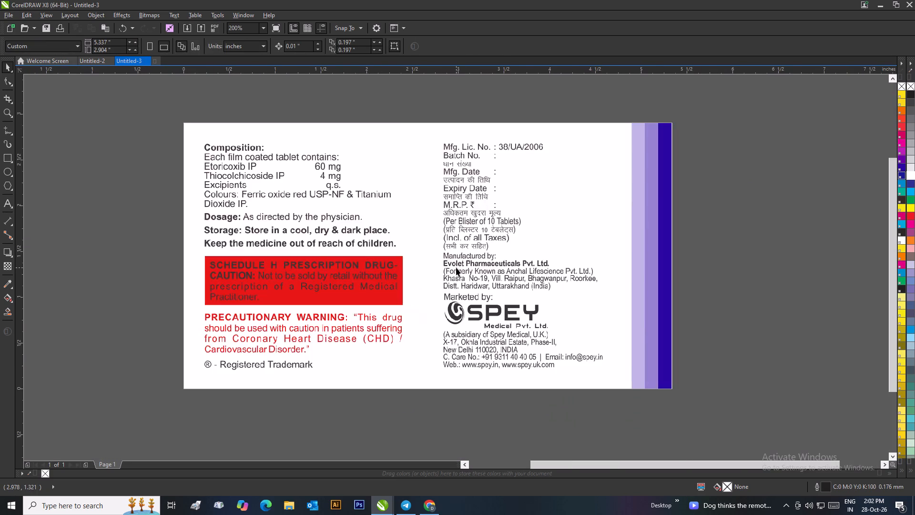
scroll(456, 268, down, 2)
scroll(456, 264, up, 2)
scroll(456, 268, down, 2)
scroll(456, 268, up, 1)
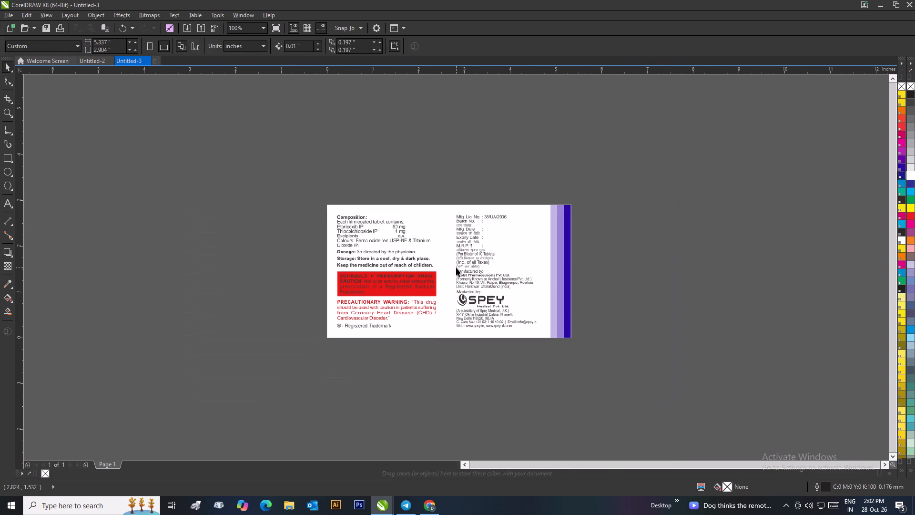
scroll(456, 268, up, 1)
scroll(456, 268, down, 1)
scroll(451, 267, up, 1)
scroll(456, 268, down, 1)
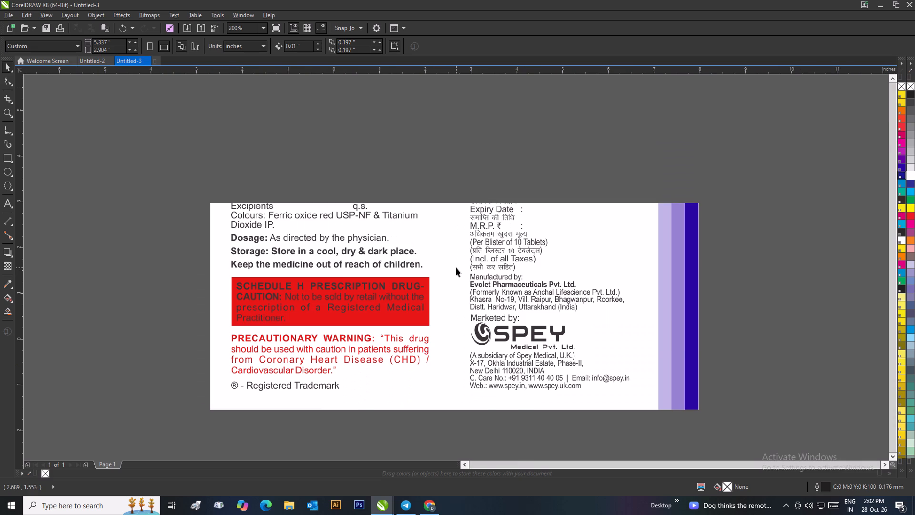
scroll(456, 268, up, 1)
scroll(456, 268, down, 1)
scroll(454, 269, up, 1)
Centre the back image on the page once more.
click(456, 268)
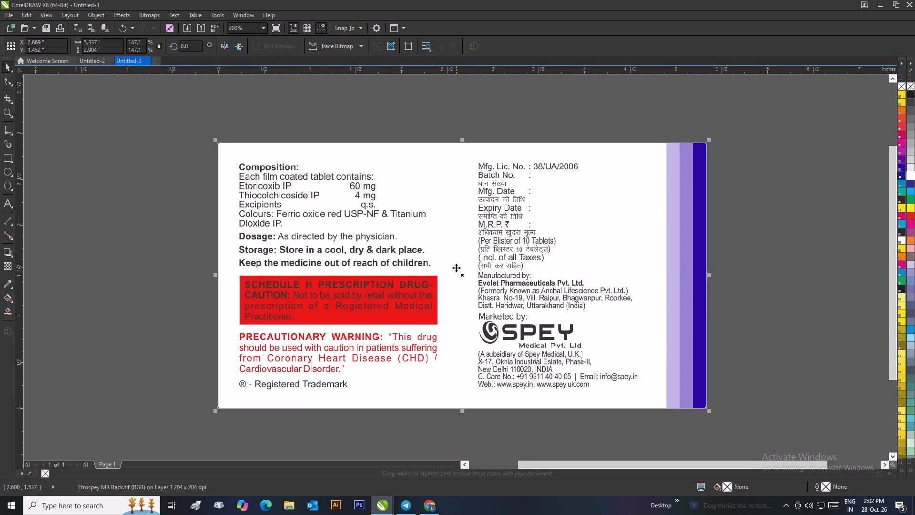
text(pp)
click(101, 191)
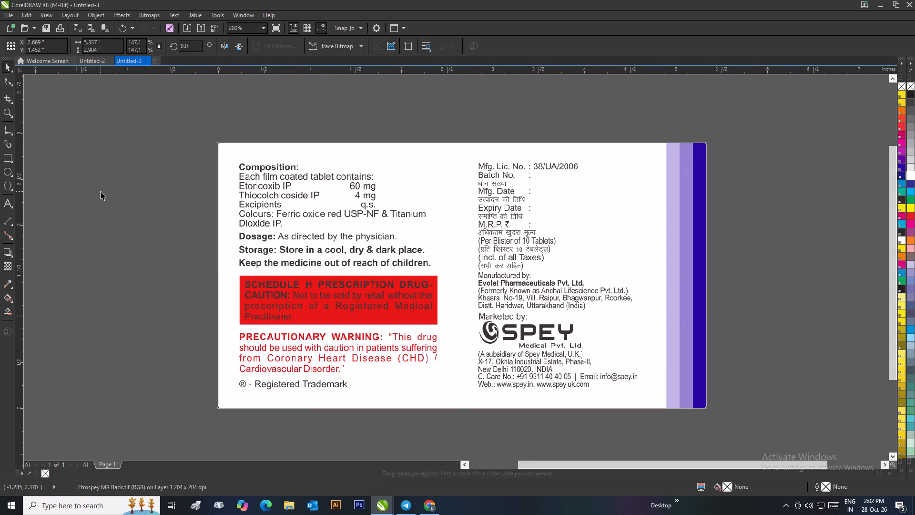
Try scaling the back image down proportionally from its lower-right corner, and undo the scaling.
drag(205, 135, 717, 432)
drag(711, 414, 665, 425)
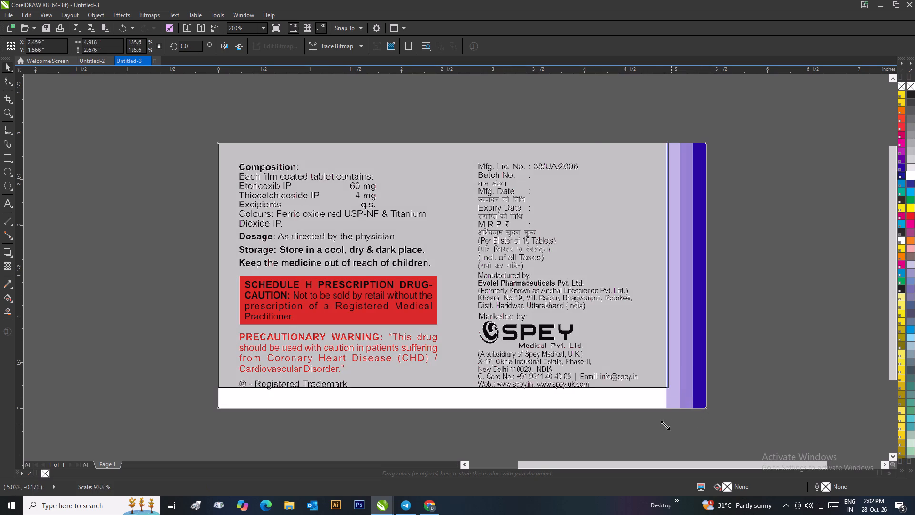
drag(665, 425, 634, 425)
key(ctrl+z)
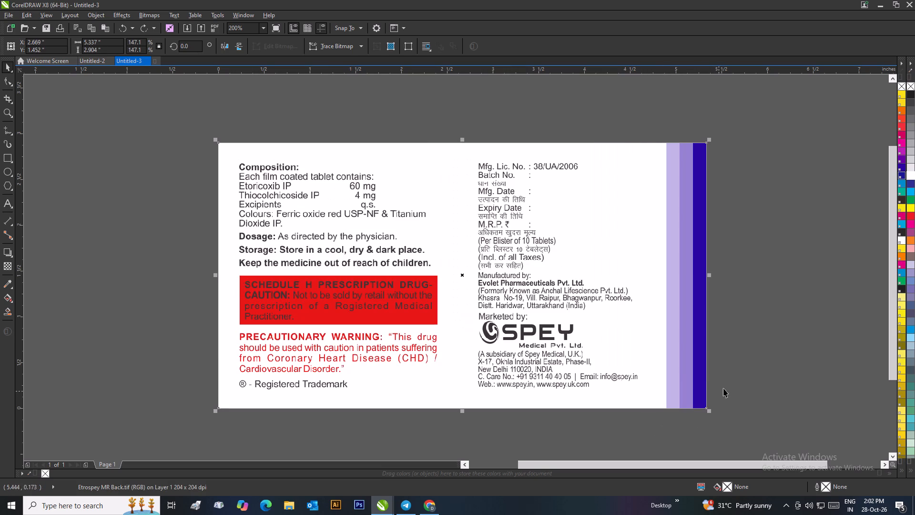
Check the back image's right-hand part and the surrounding page edges.
click(735, 381)
scroll(566, 336, down, 1)
click(549, 259)
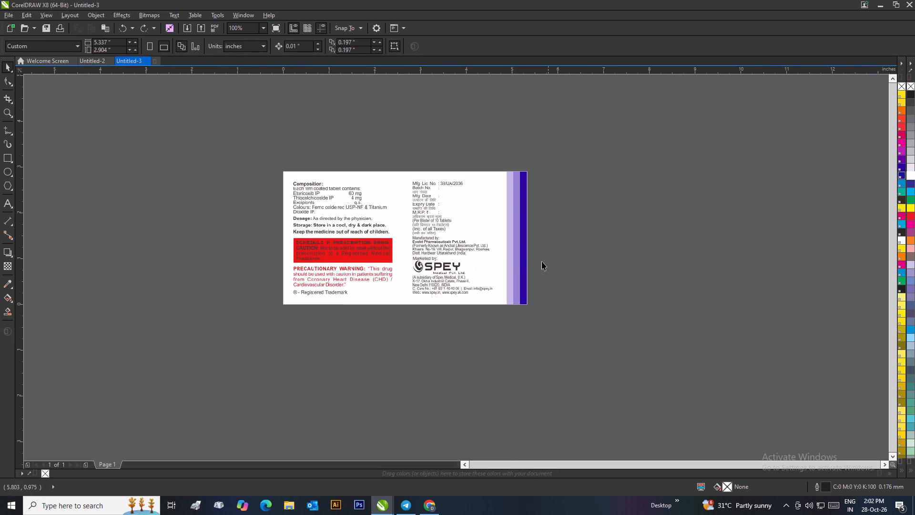
scroll(455, 242, up, 1)
scroll(456, 267, down, 1)
click(570, 269)
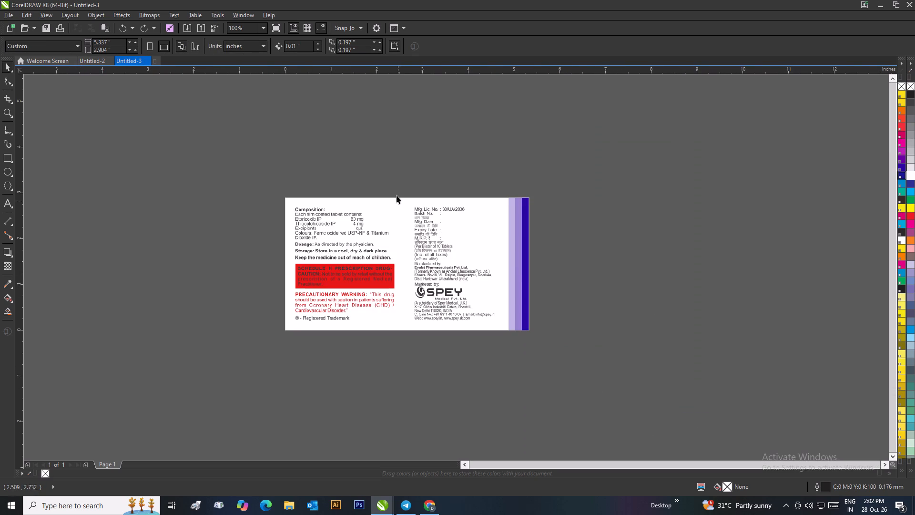
drag(394, 178, 569, 352)
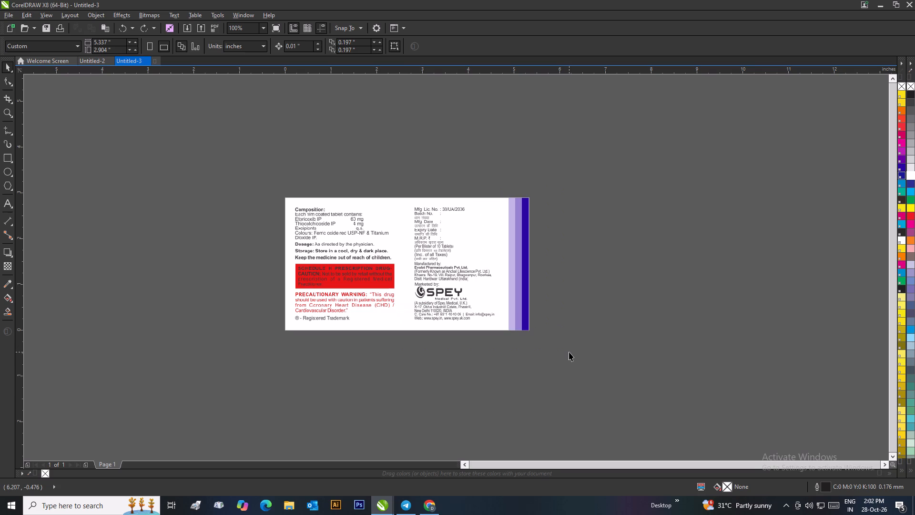
click(567, 350)
drag(404, 186, 552, 368)
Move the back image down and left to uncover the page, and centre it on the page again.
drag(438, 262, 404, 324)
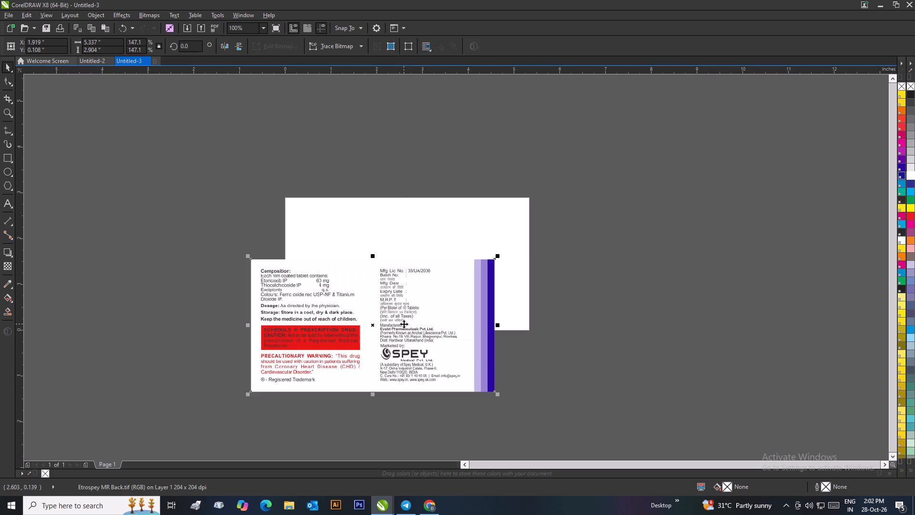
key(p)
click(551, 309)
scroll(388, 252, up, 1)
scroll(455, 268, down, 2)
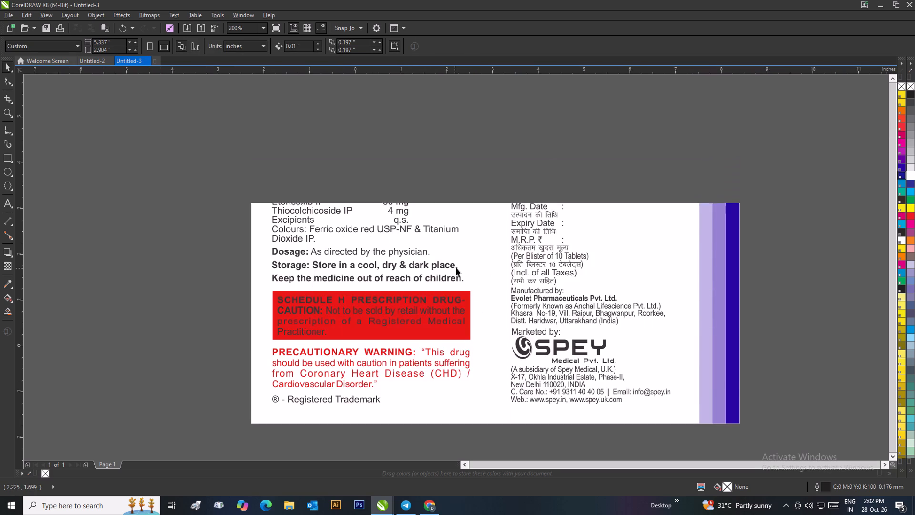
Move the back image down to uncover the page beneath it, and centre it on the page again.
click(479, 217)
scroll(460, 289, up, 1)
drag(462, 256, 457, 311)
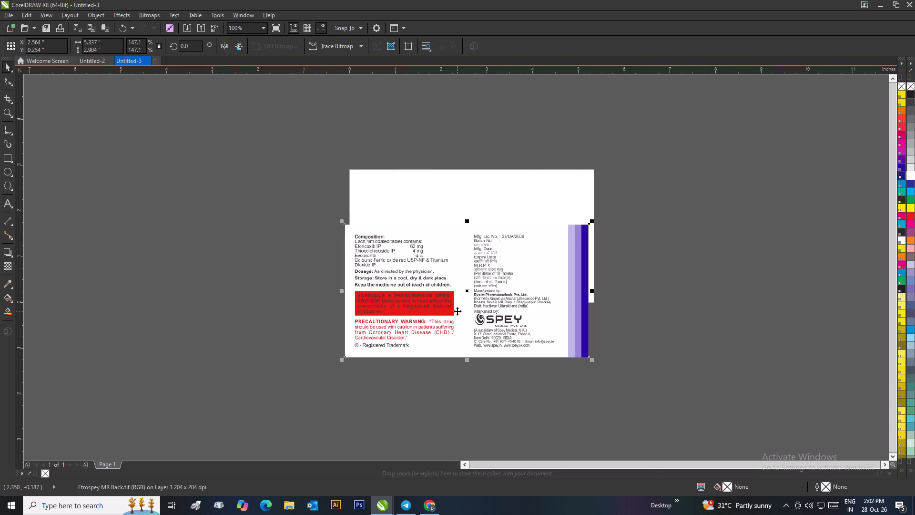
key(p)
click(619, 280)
Examine the centred back image and its page edges, comparing it with the front and back artwork in Untitled-2.
scroll(491, 236, up, 1)
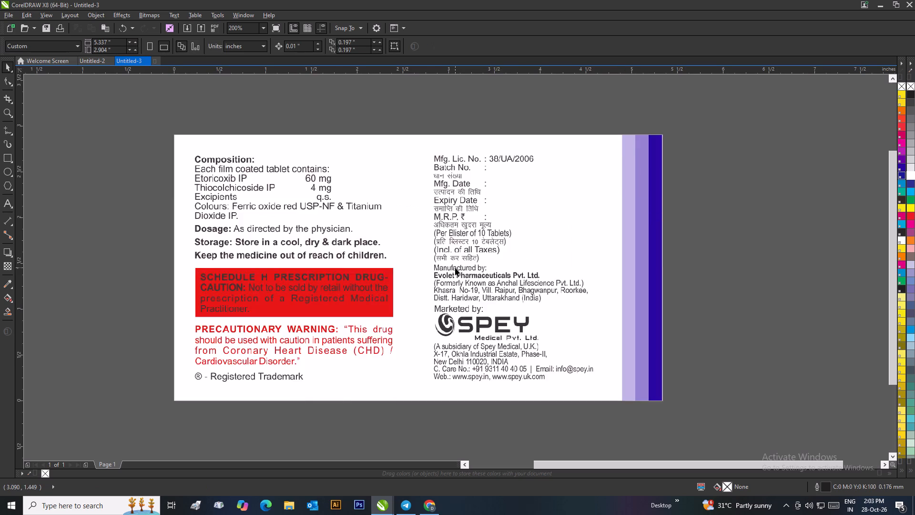
scroll(455, 268, down, 2)
click(626, 290)
click(83, 58)
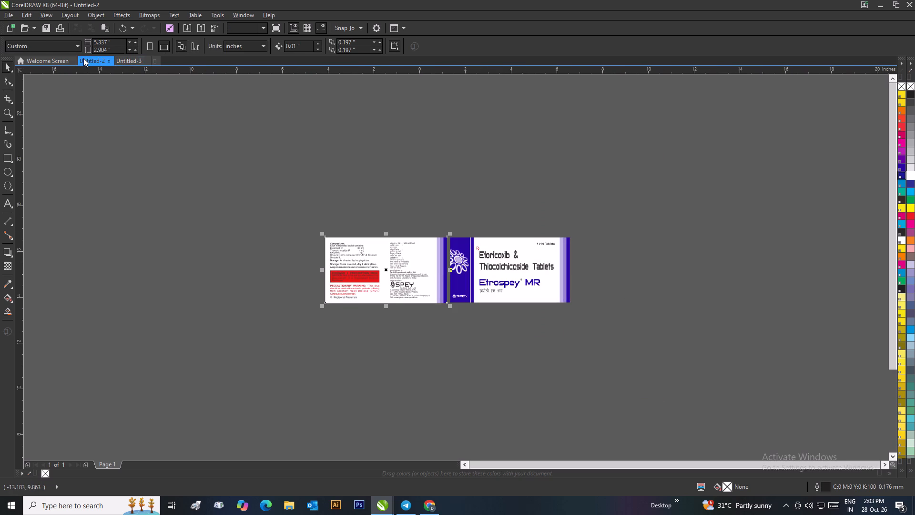
click(249, 151)
click(133, 62)
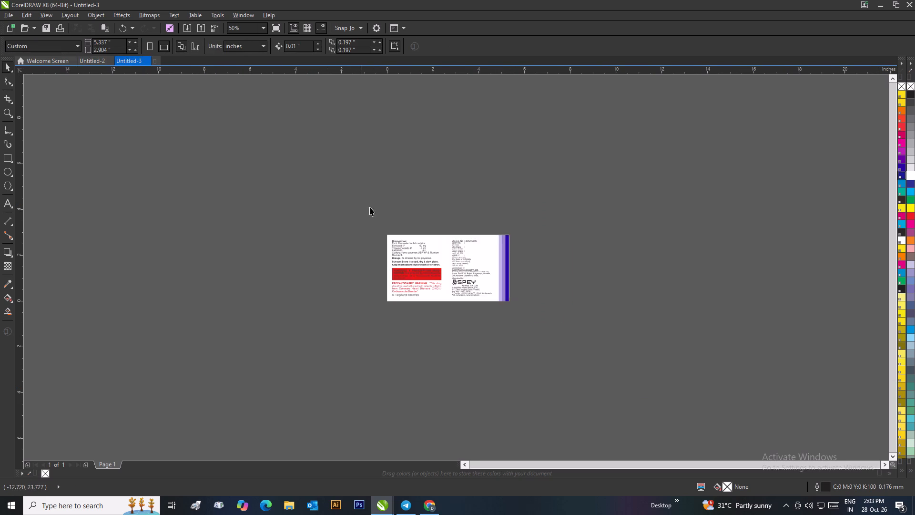
scroll(429, 250, up, 1)
scroll(468, 293, up, 1)
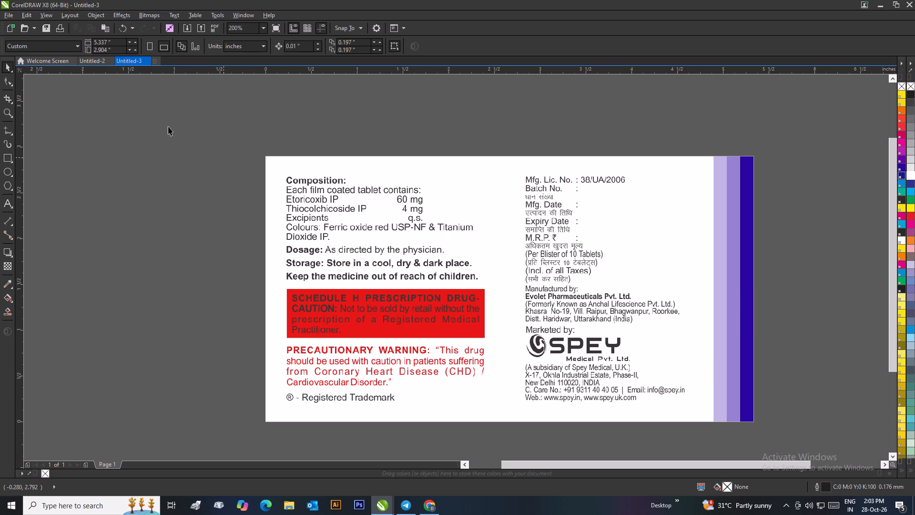
click(89, 60)
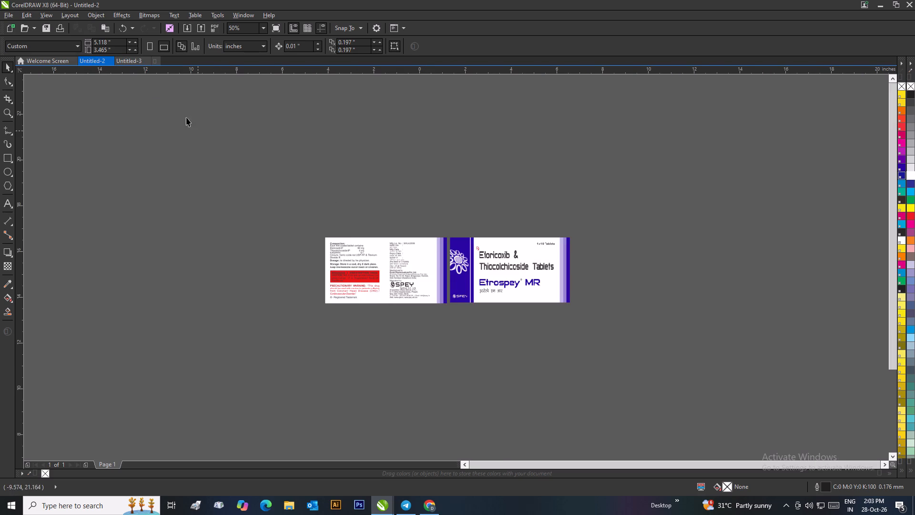
click(130, 64)
scroll(240, 145, down, 2)
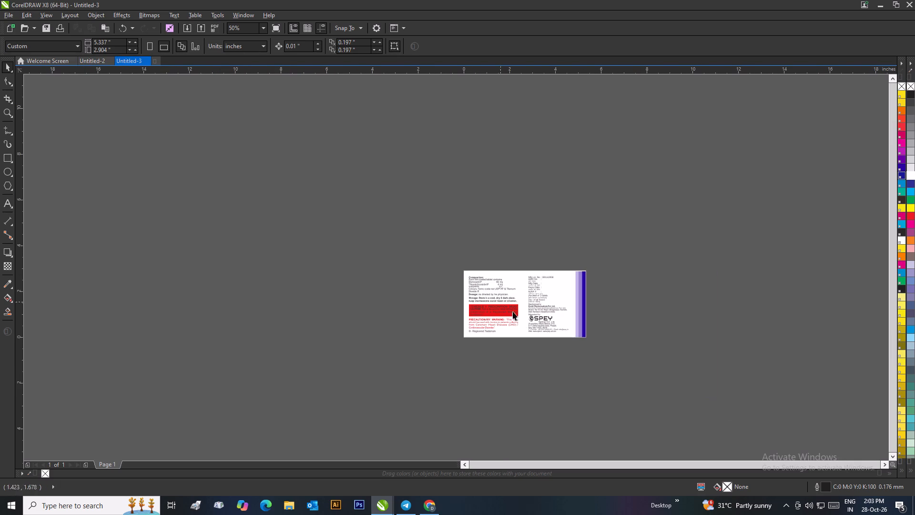
scroll(536, 349, up, 1)
scroll(417, 143, up, 1)
scroll(456, 268, down, 1)
scroll(461, 288, up, 1)
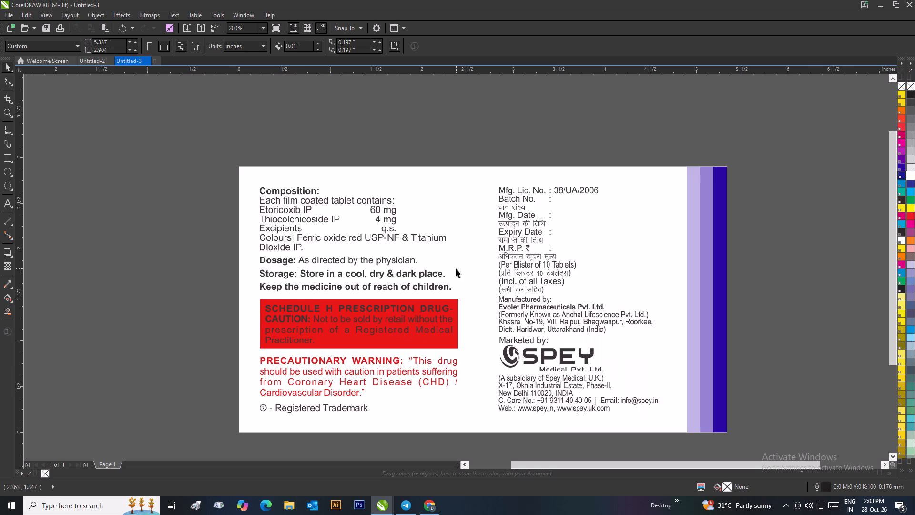
scroll(456, 268, down, 1)
scroll(462, 274, up, 1)
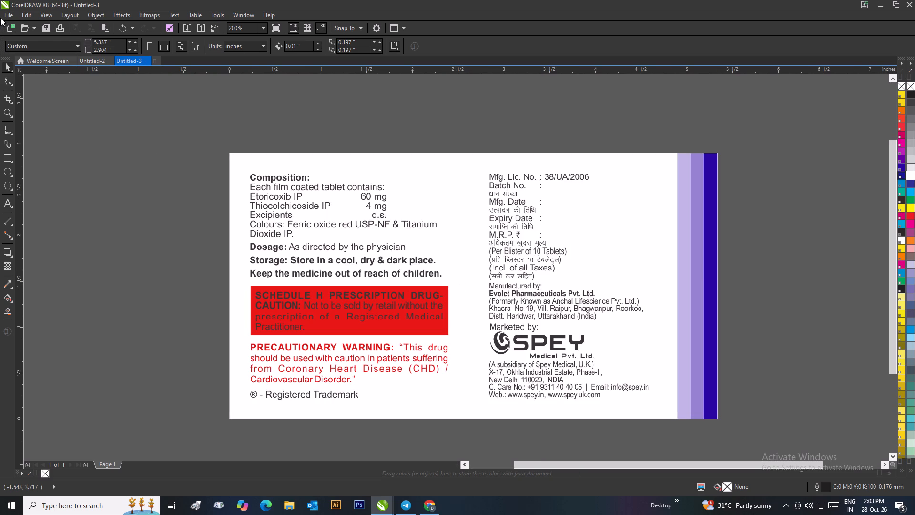
Export the back artwork page as a PNG named Etrospey MR Back in the current desktop folder.
click(0, 18)
click(35, 173)
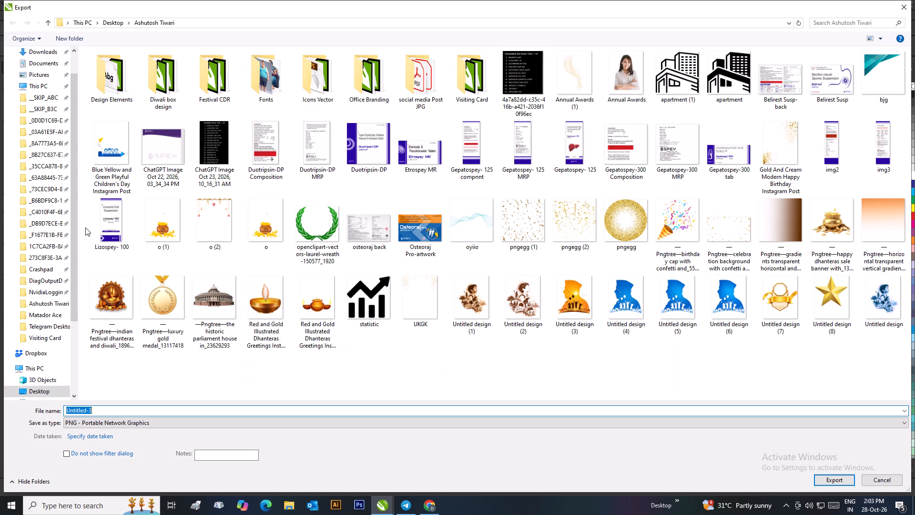
key(BackSpace)
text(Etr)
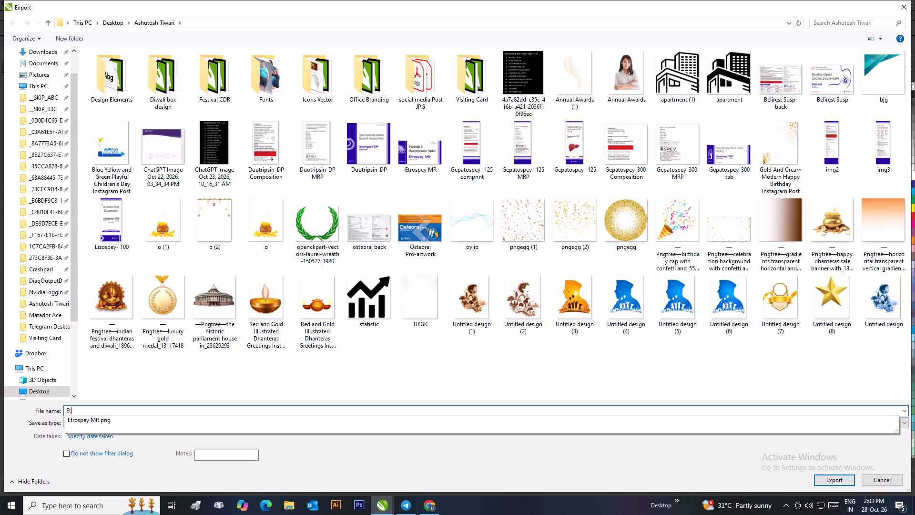
click(96, 424)
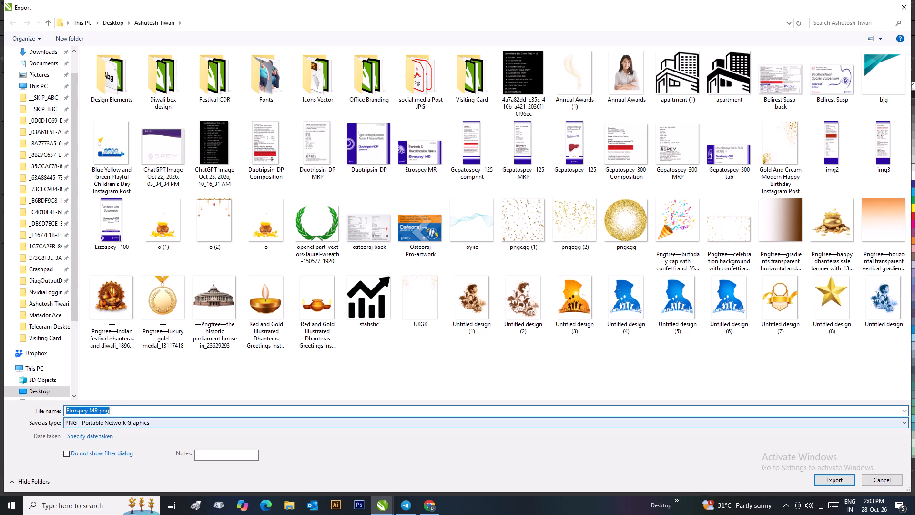
click(114, 412)
key(BackSpace)
key(BackSpace)
key(BackSpace)
key(BackSpace)
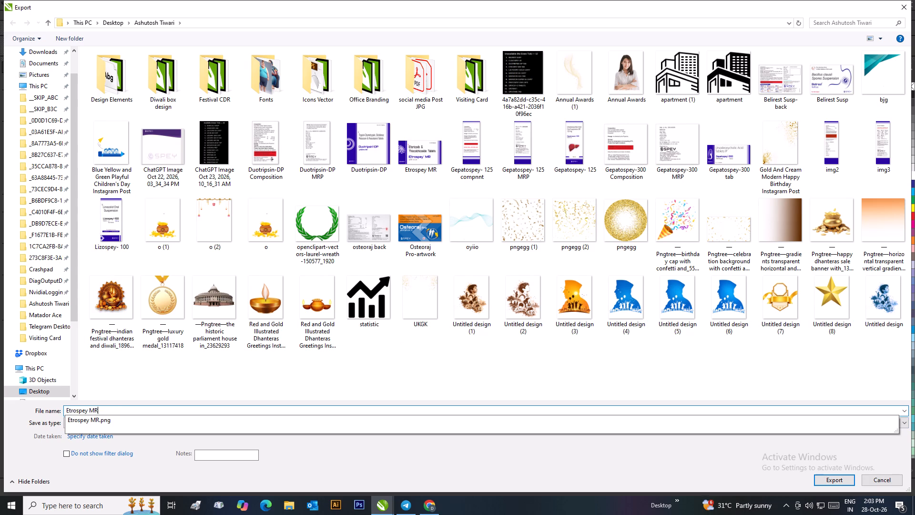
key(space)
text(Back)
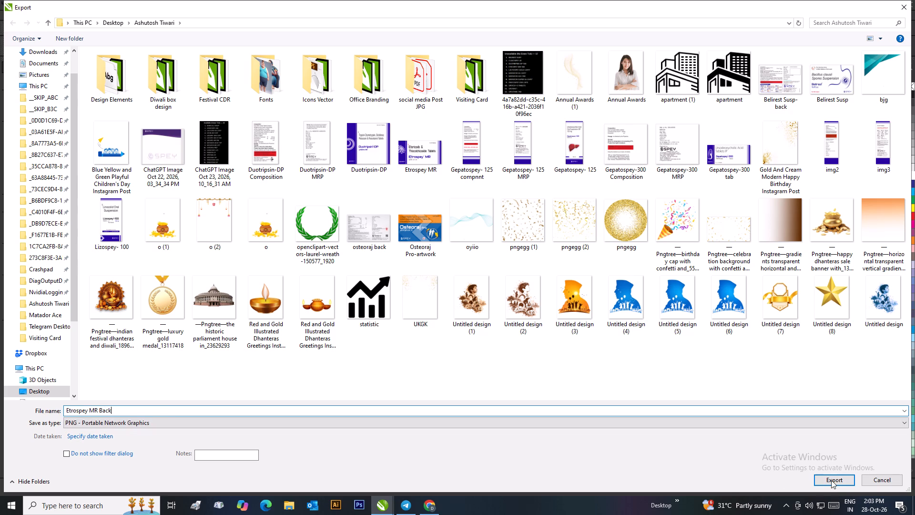
click(835, 480)
click(608, 337)
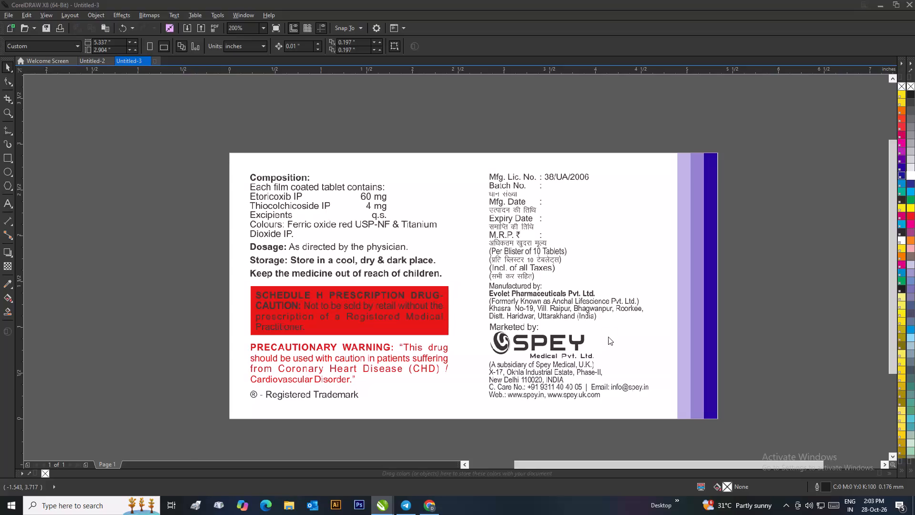
Delete the back image from the page in Untitled-3, leaving the page empty.
click(187, 99)
scroll(165, 94, down, 2)
scroll(542, 318, up, 2)
scroll(456, 268, down, 1)
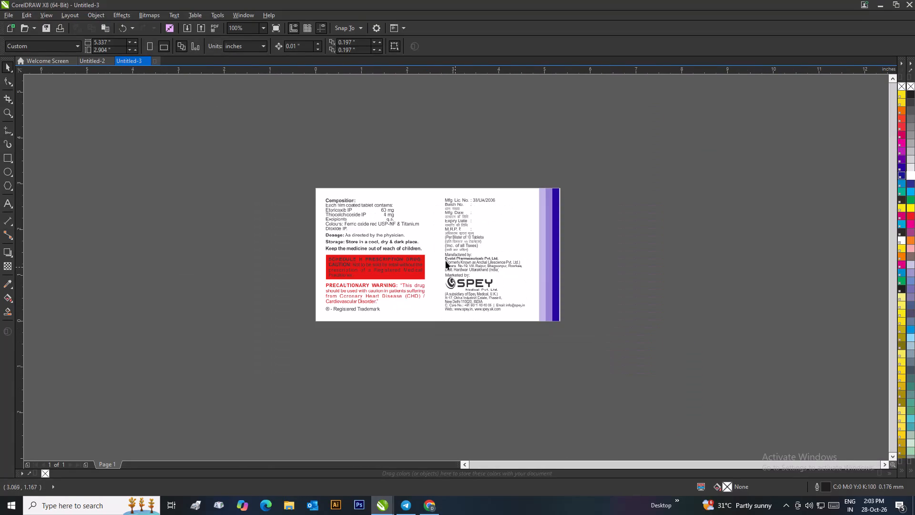
click(439, 257)
key(Delete)
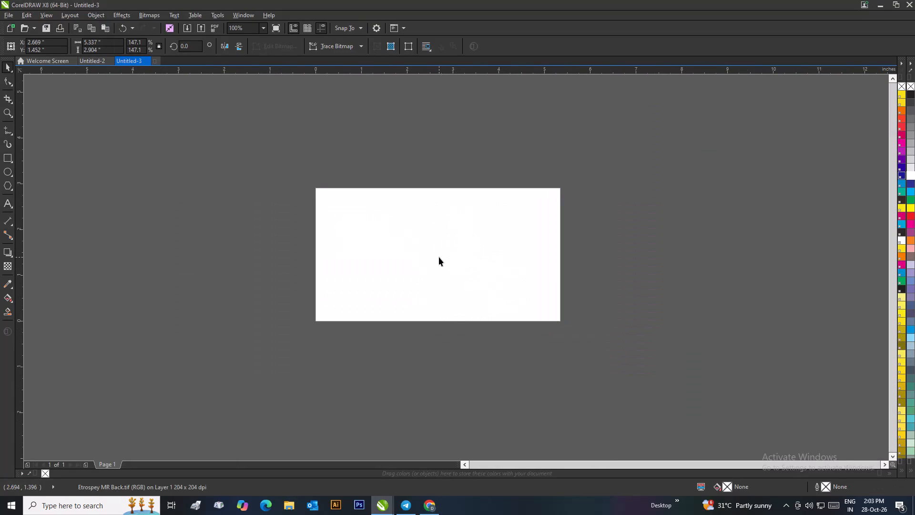
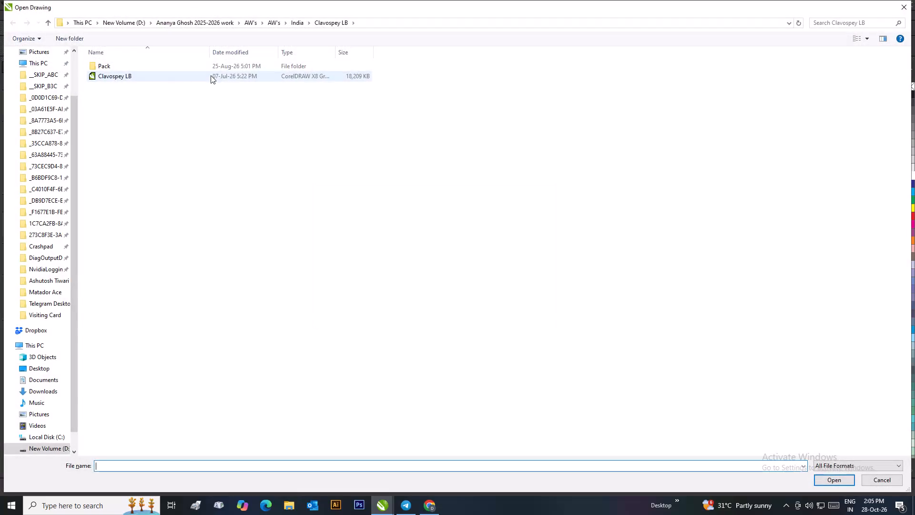
Open the Lactospey BV_QSD drawing from the QSD Formulations Pvt. Ltd folder inside India's Lactospey BV folder.
click(49, 21)
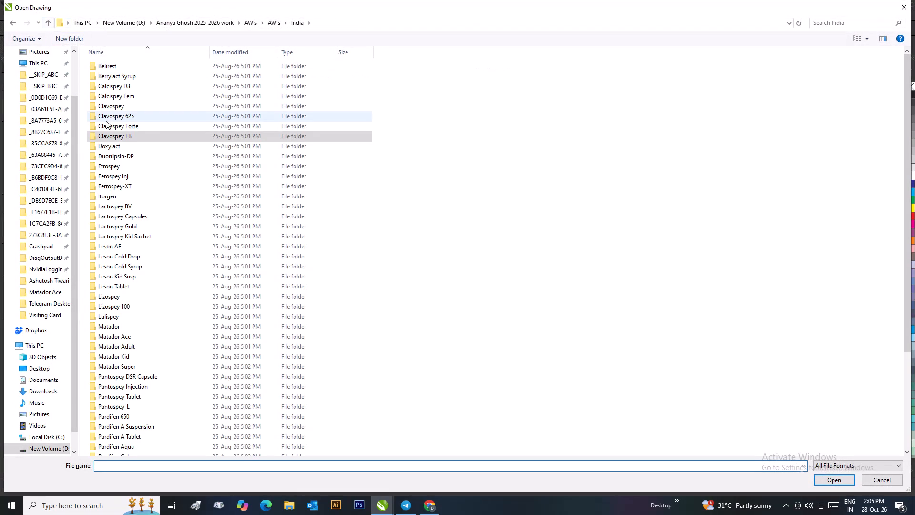
double_click(122, 208)
click(114, 92)
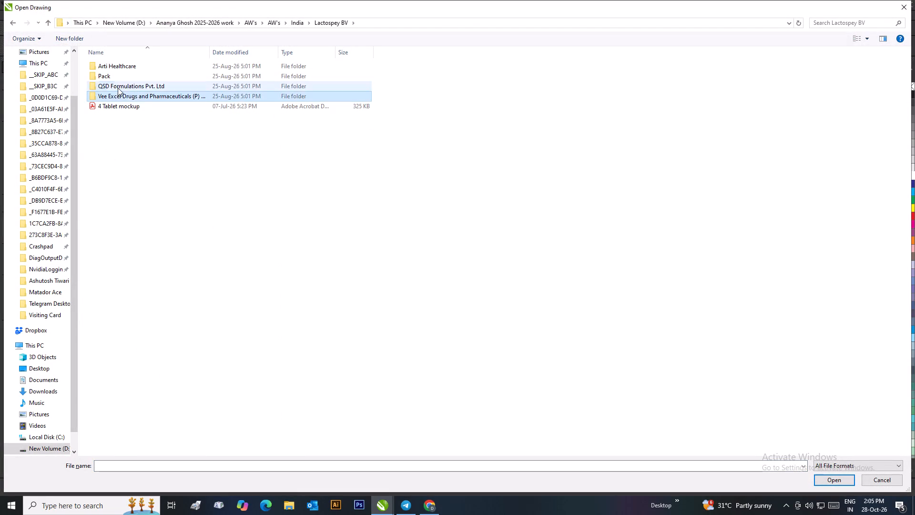
double_click(118, 88)
double_click(127, 67)
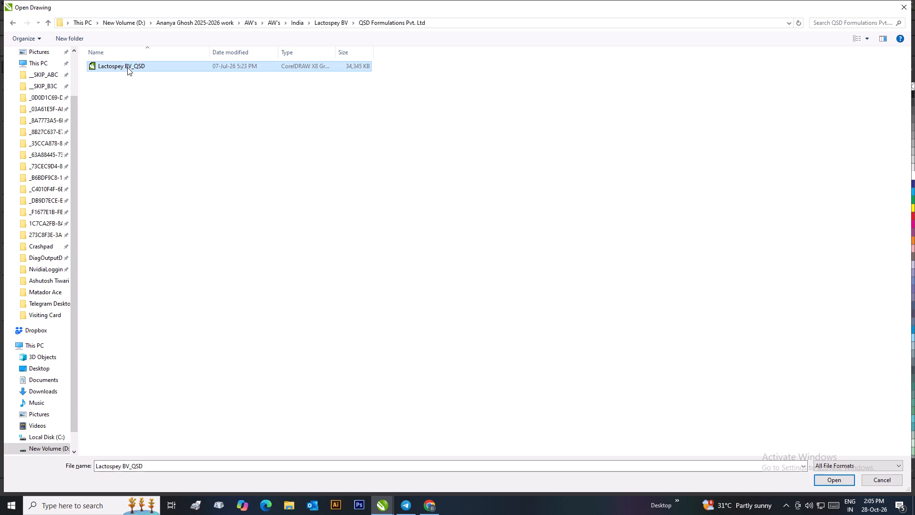
double_click(127, 67)
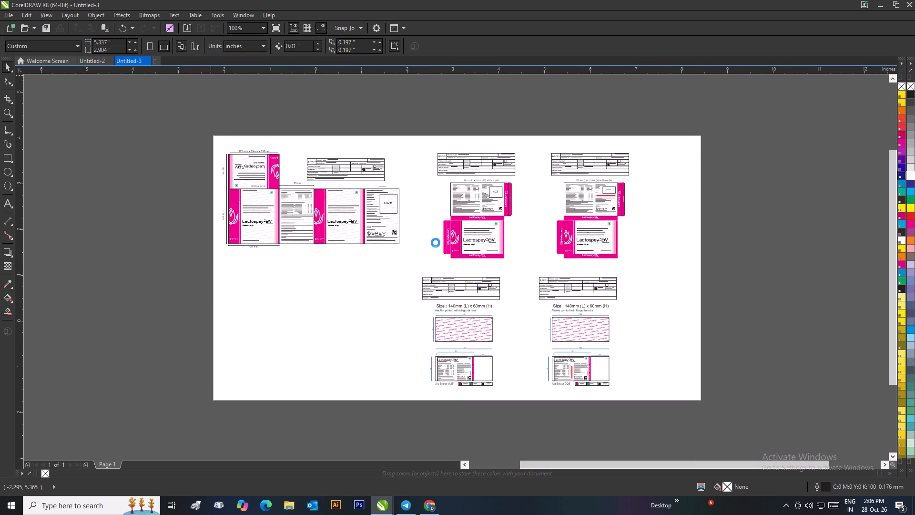
Look through pages 1 to 5 of Lactospey BV_QSD.cdr to review the carton and blister layouts.
scroll(376, 212, up, 2)
scroll(411, 290, down, 1)
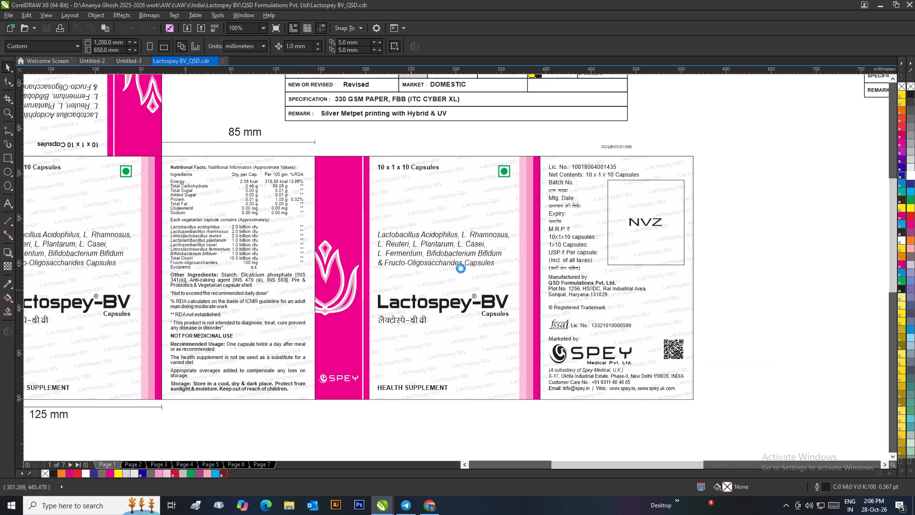
scroll(483, 277, down, 1)
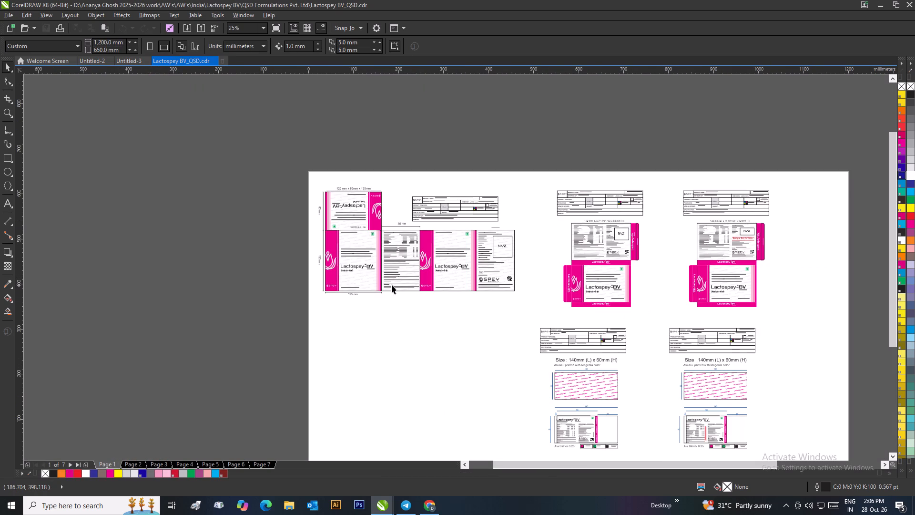
scroll(697, 342, down, 1)
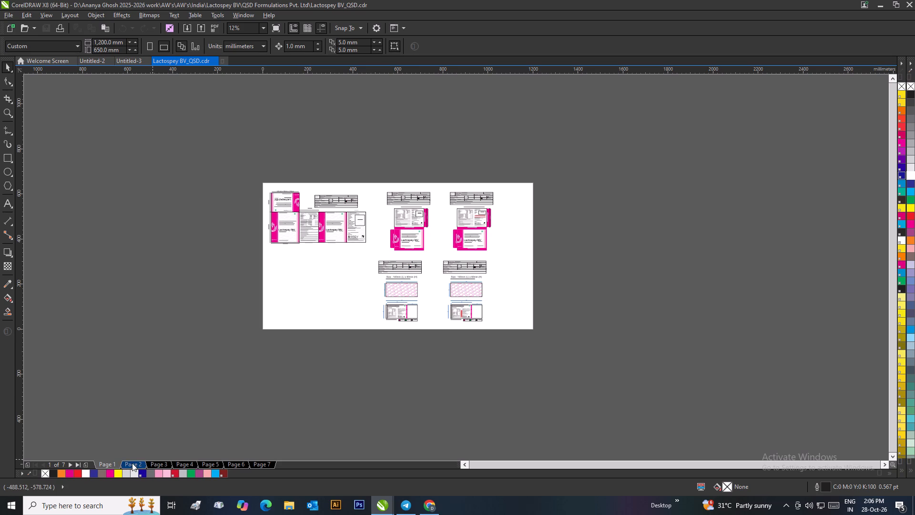
click(132, 463)
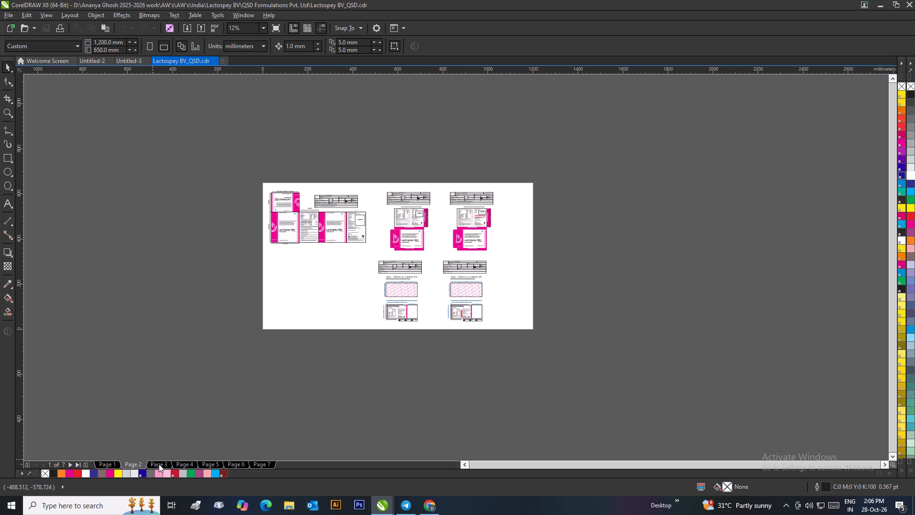
click(156, 462)
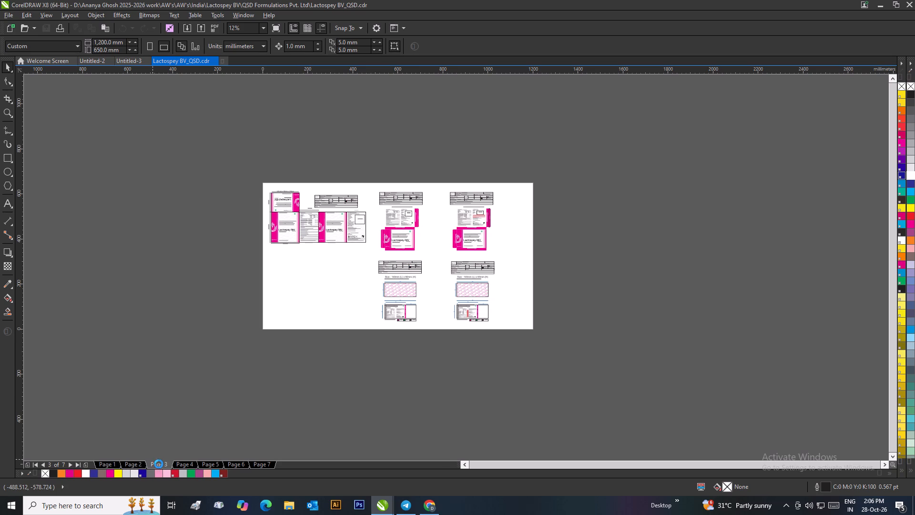
click(184, 463)
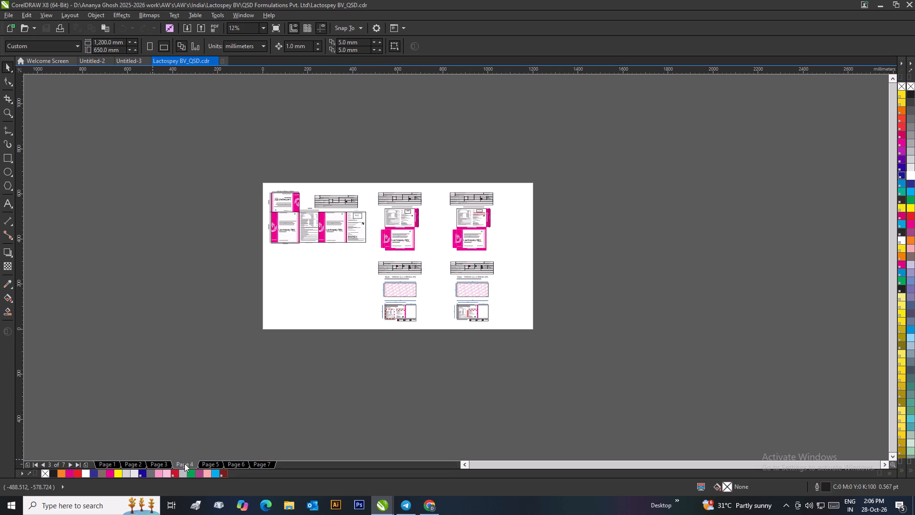
click(213, 461)
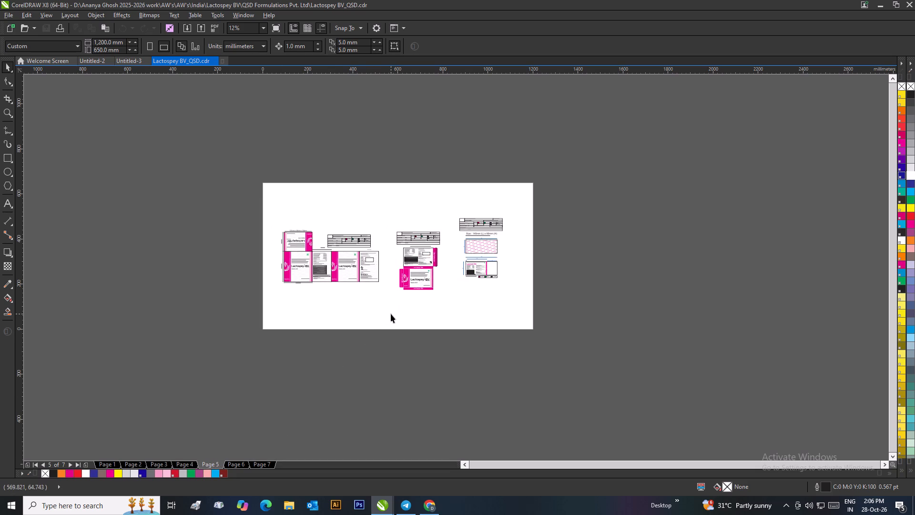
Examine the Lactospey-BV carton, blister and annotated sample artworks on page 6.
click(234, 462)
scroll(424, 282, up, 3)
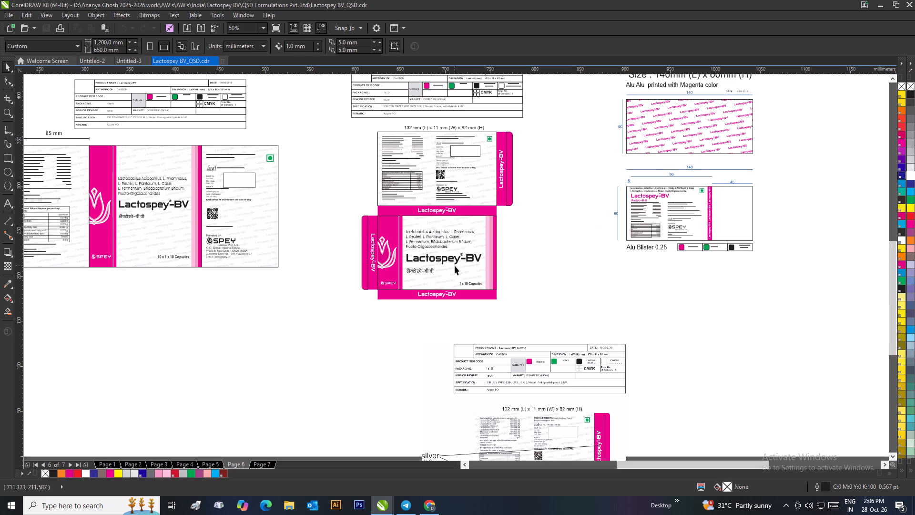
scroll(455, 266, up, 1)
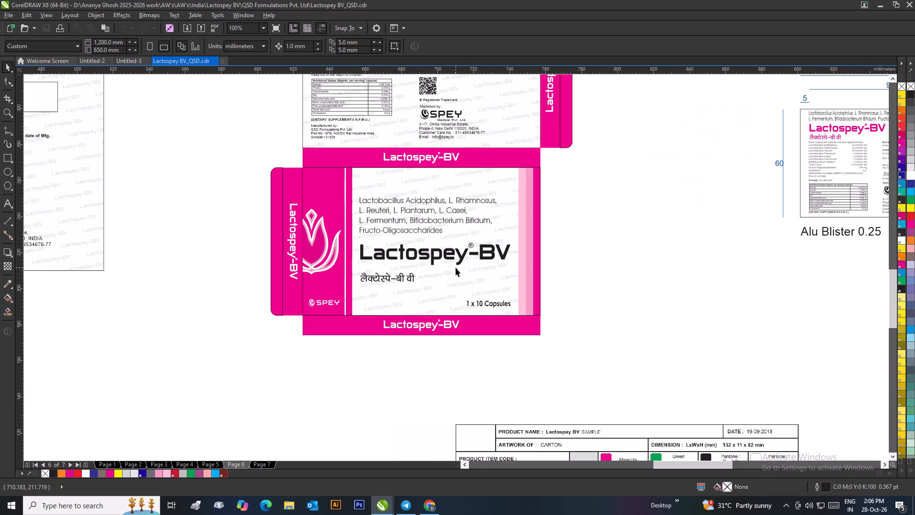
scroll(478, 236, down, 1)
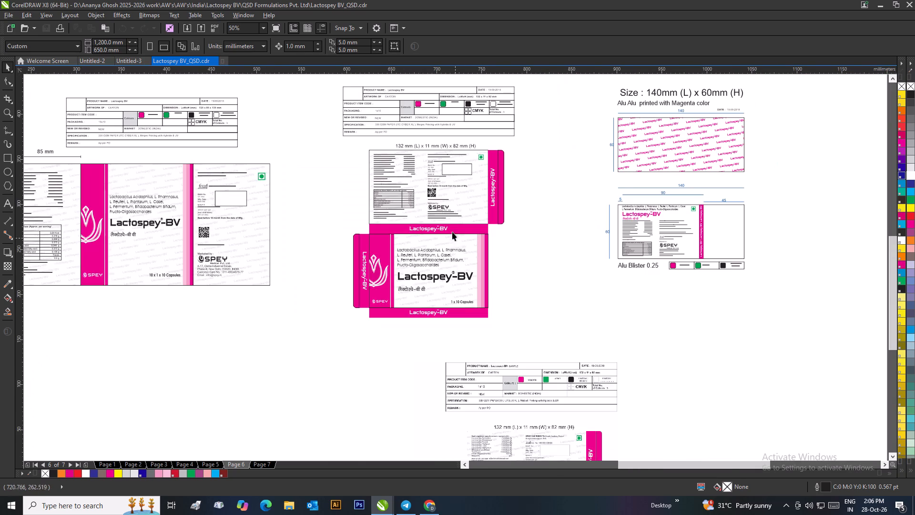
scroll(443, 206, up, 1)
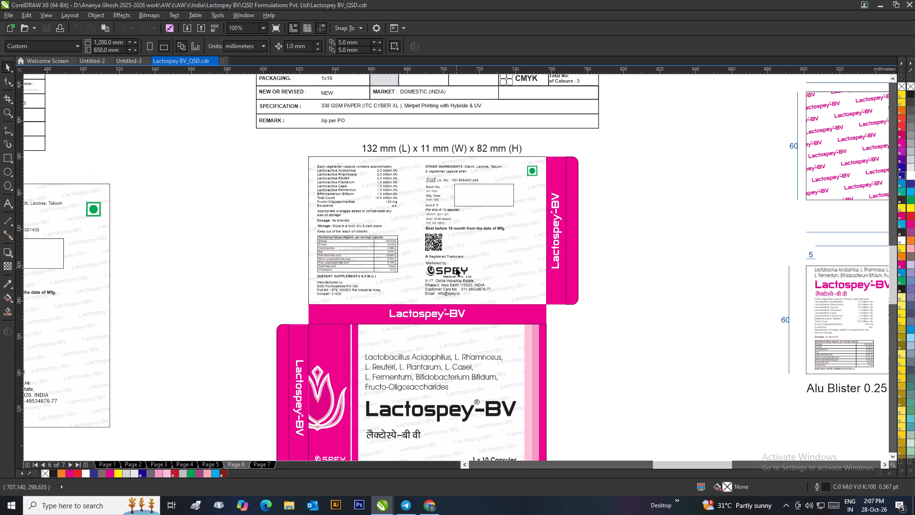
scroll(454, 268, down, 1)
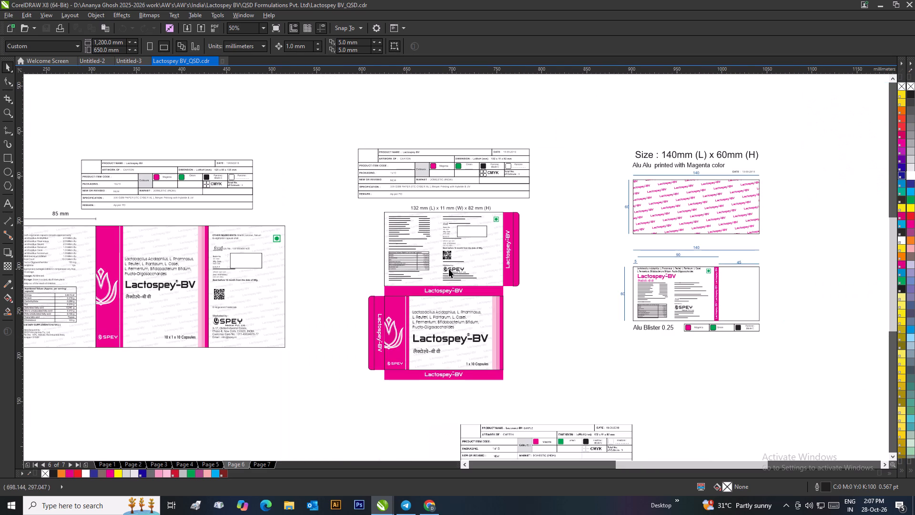
scroll(444, 271, down, 1)
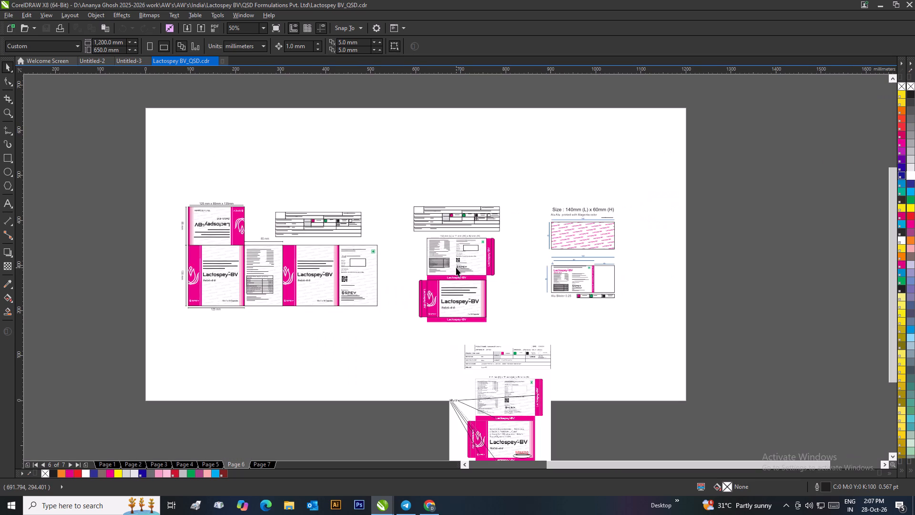
scroll(211, 262, up, 2)
scroll(531, 277, down, 3)
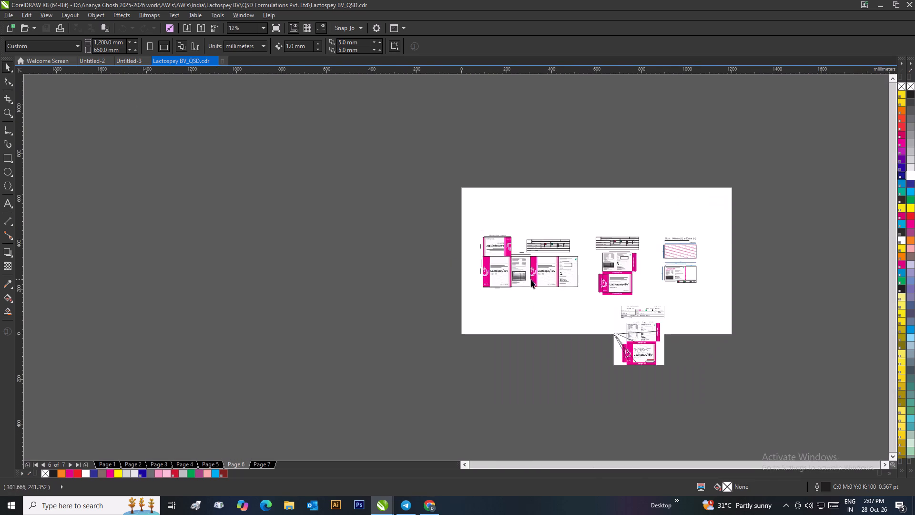
scroll(537, 279, up, 1)
scroll(491, 262, up, 1)
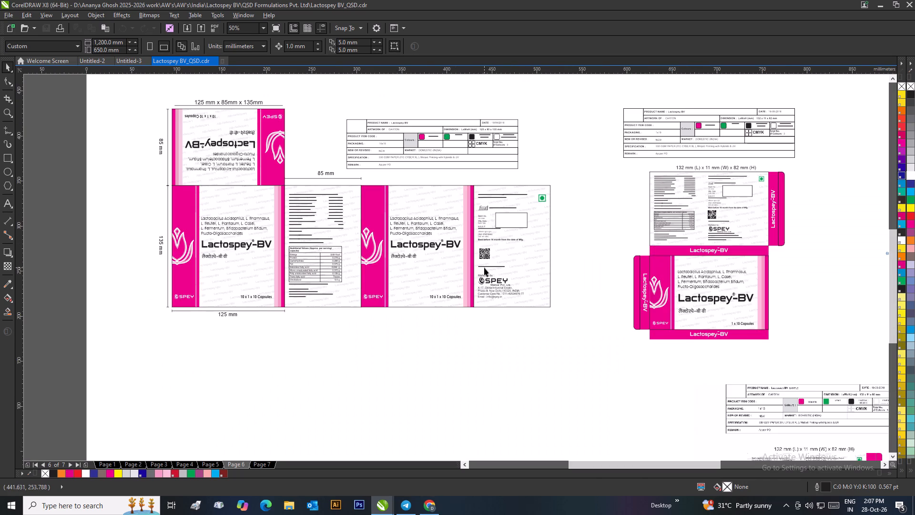
scroll(484, 268, down, 1)
scroll(634, 374, up, 1)
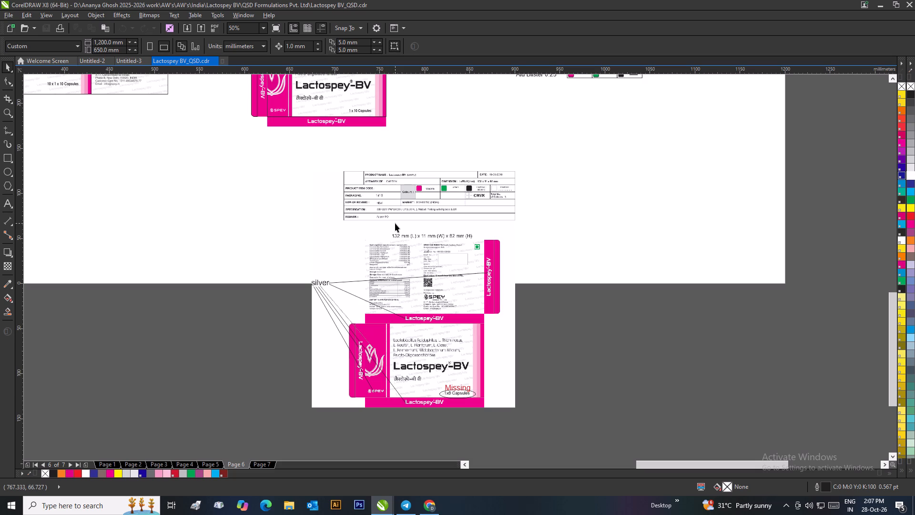
scroll(349, 131, down, 1)
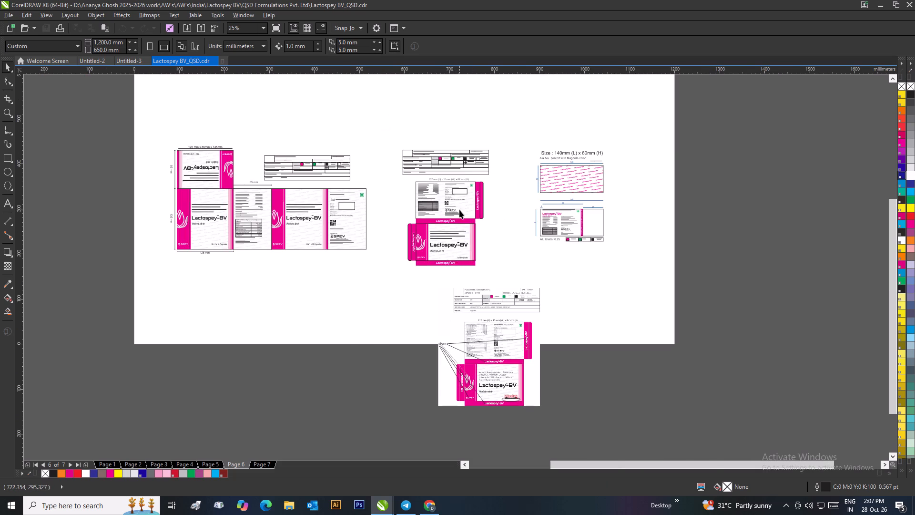
scroll(459, 210, up, 1)
scroll(430, 254, up, 1)
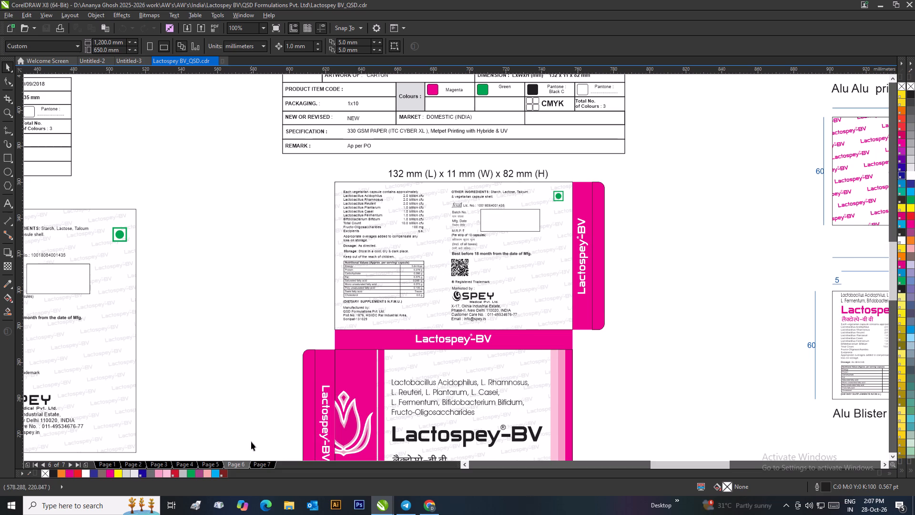
Look at page 7 and go back through pages 6, 5 and 4 to compare the artwork versions.
click(260, 463)
scroll(274, 381, down, 2)
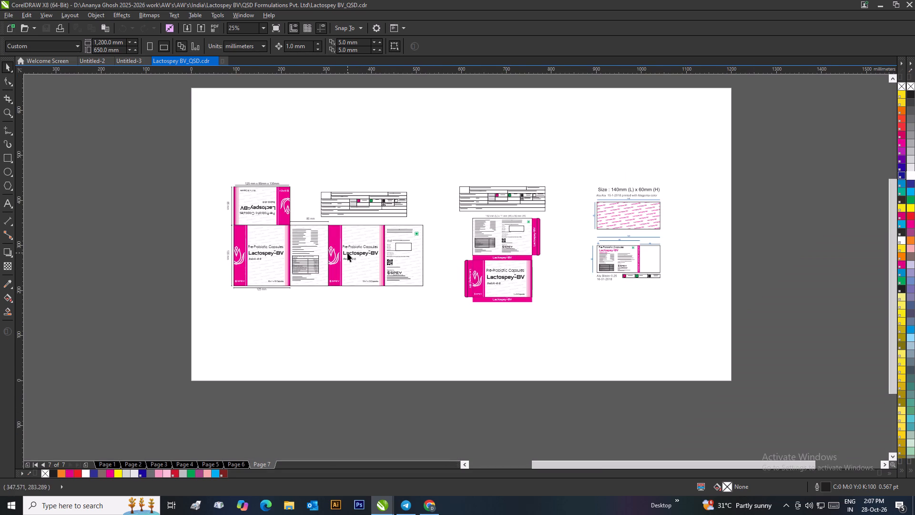
click(241, 461)
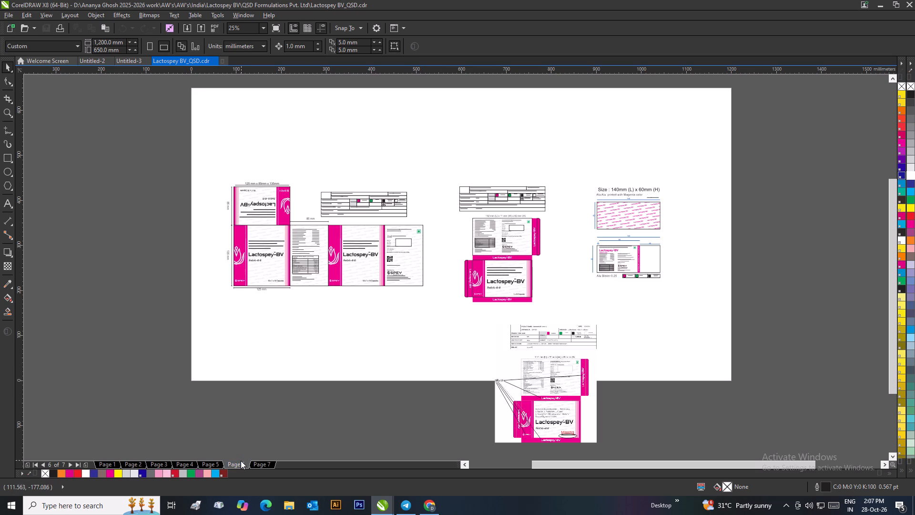
click(212, 463)
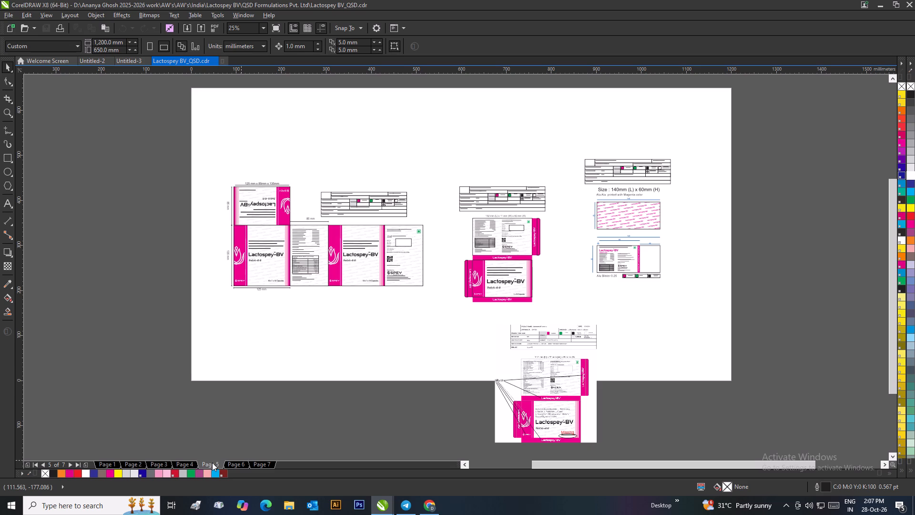
click(185, 463)
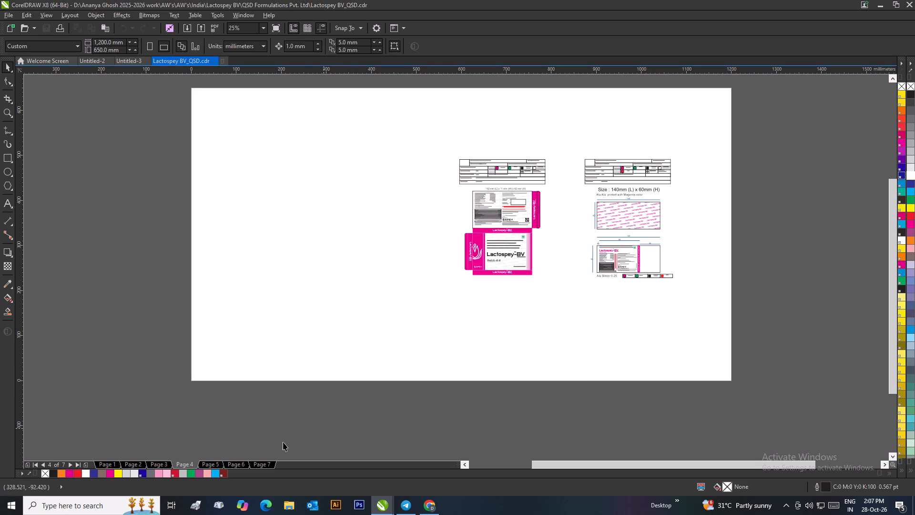
Examine the 132 x 11 x 82 mm Lactospey-BV cartons on page 3, comparing the 1 x 10 and sample versions.
click(158, 466)
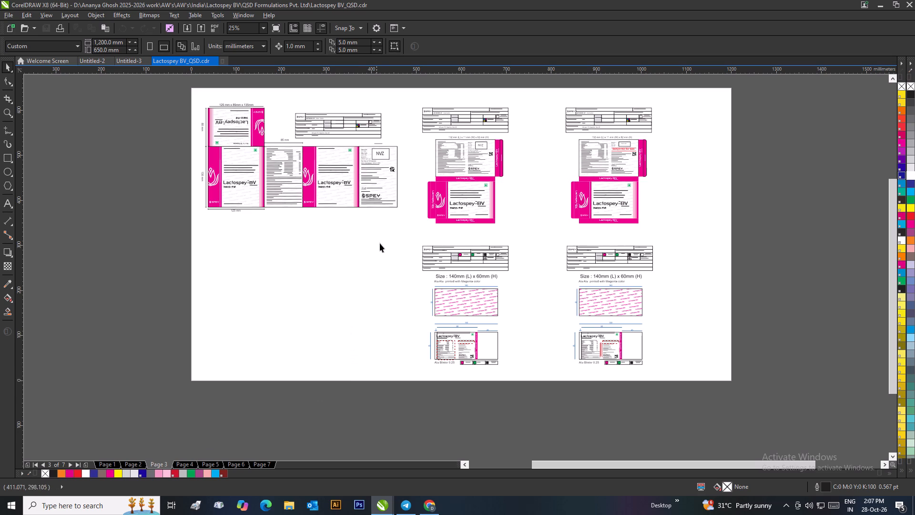
scroll(624, 171, up, 1)
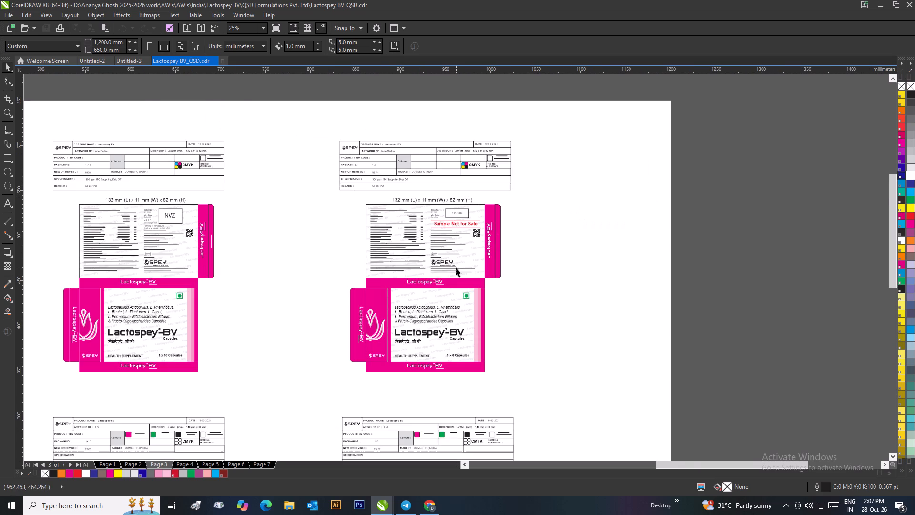
scroll(456, 268, up, 1)
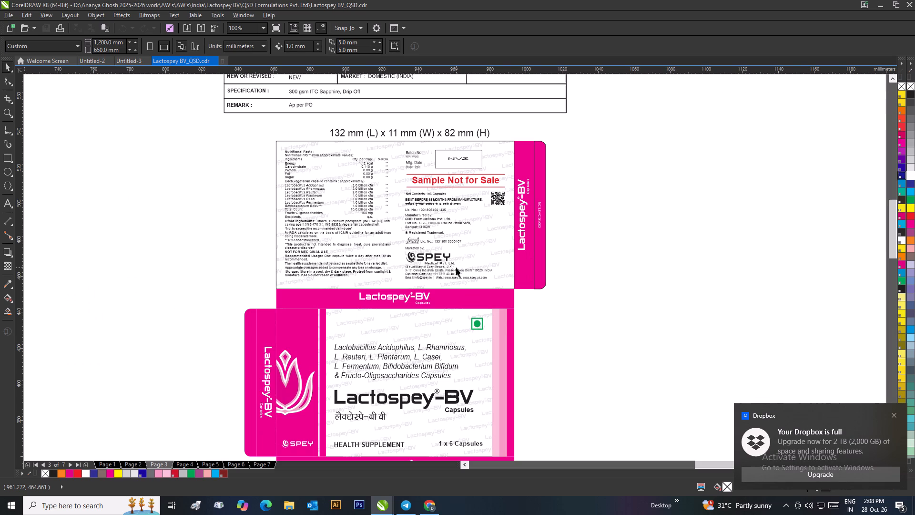
scroll(443, 270, down, 2)
scroll(287, 306, up, 1)
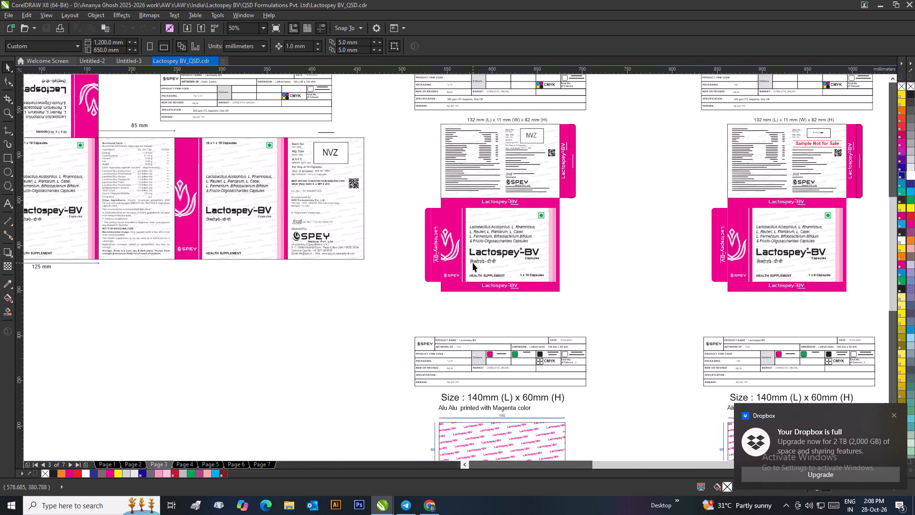
scroll(498, 271, up, 1)
scroll(509, 233, down, 2)
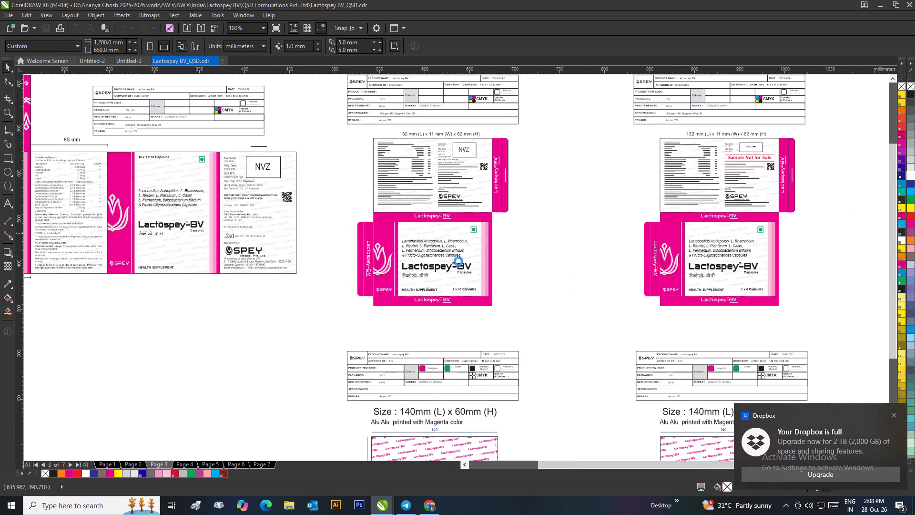
scroll(464, 251, up, 2)
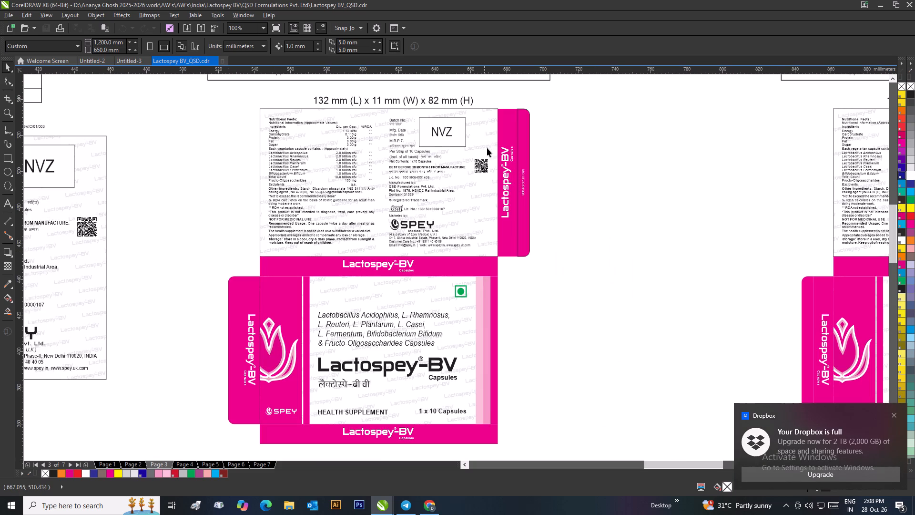
Ungroup the batch and manufacturer details on the 1 x 10 Capsules carton's back panel and delete the NVZ text.
click(450, 130)
right_click(450, 130)
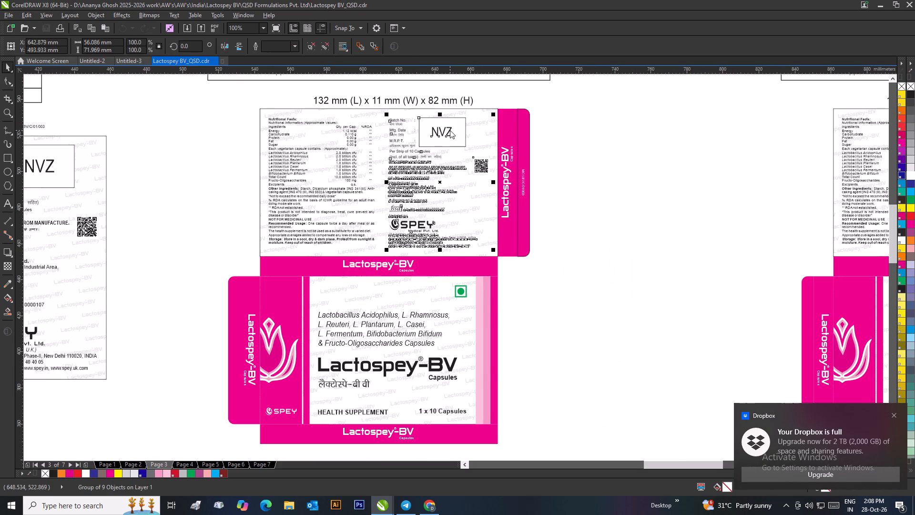
click(482, 181)
click(634, 176)
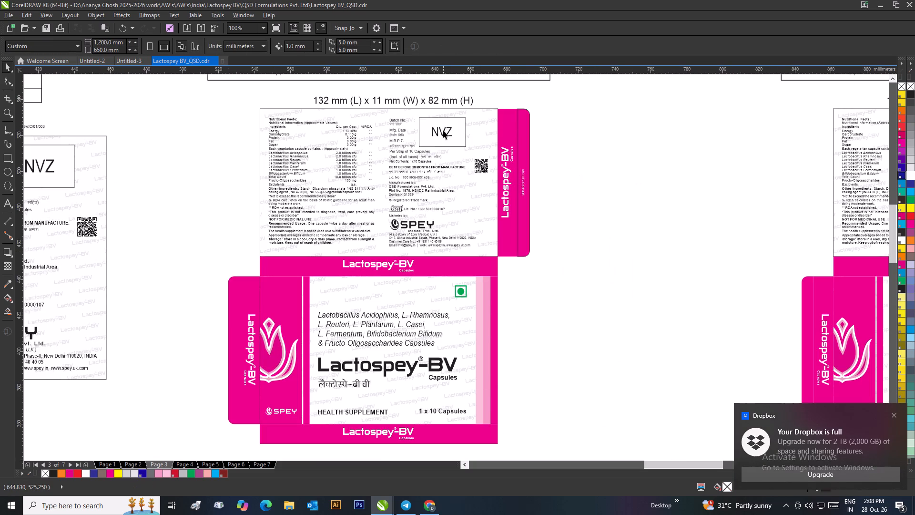
click(444, 131)
key(Delete)
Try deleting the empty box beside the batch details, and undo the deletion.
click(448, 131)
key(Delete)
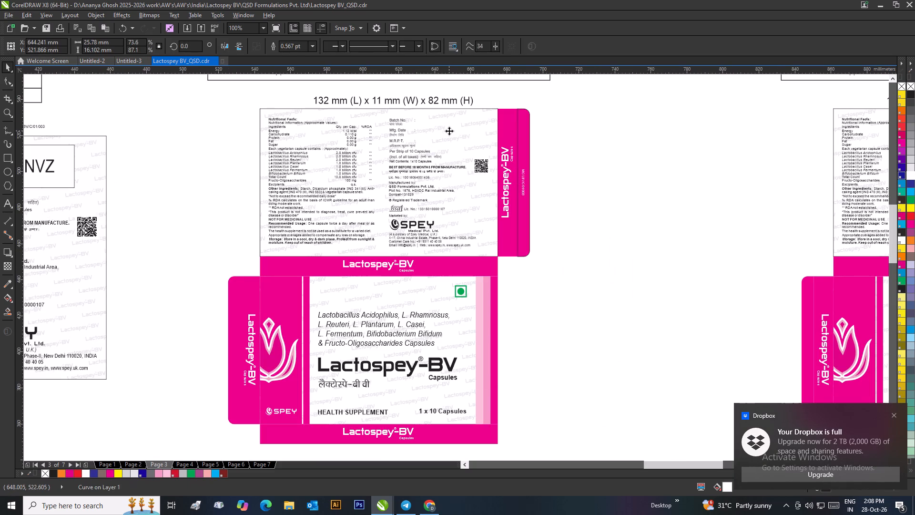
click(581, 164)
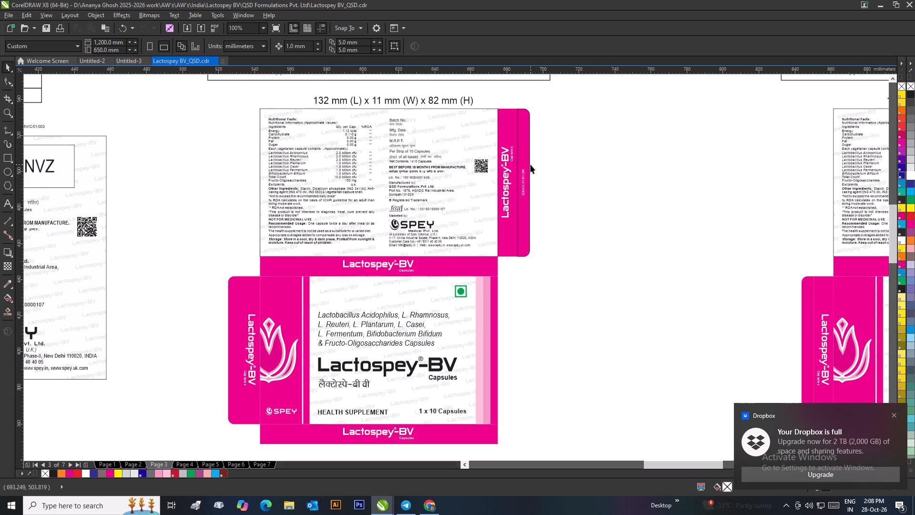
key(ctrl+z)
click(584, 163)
Set the outline width of the empty box beside the batch details on the 1 x 10 carton to None.
click(461, 141)
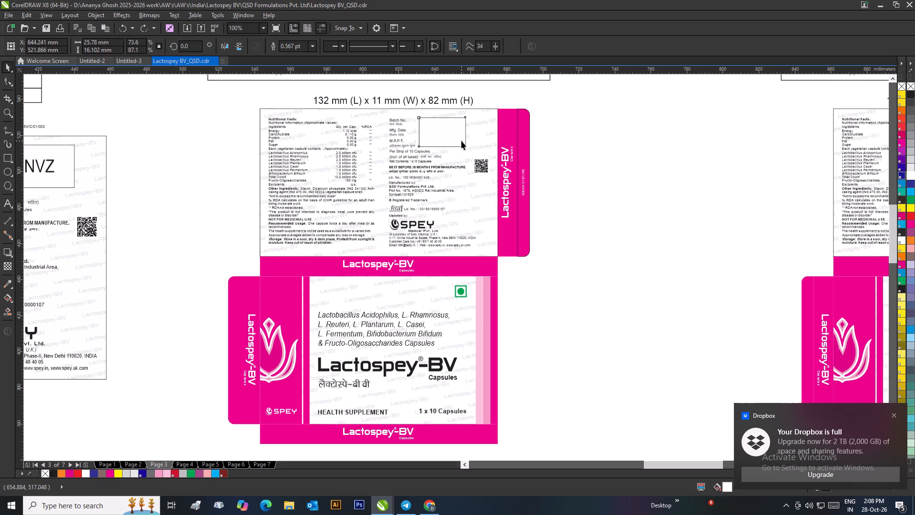
click(313, 48)
click(308, 59)
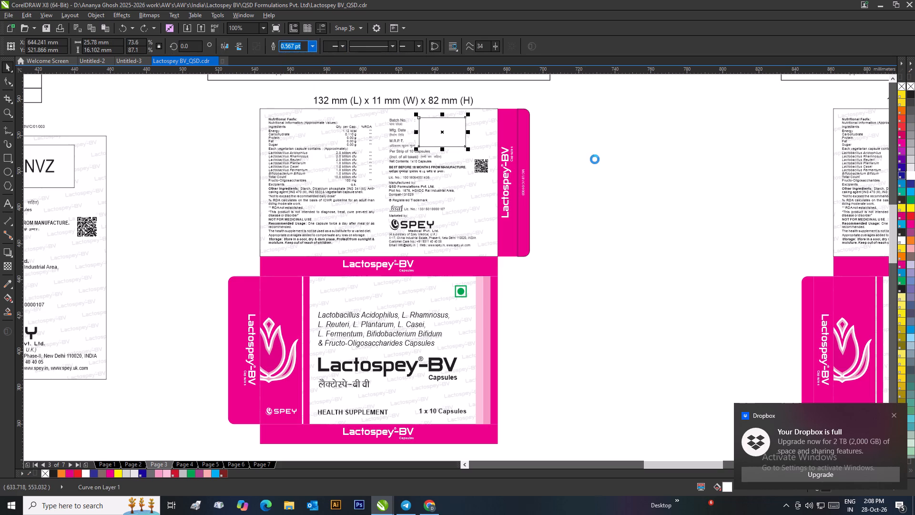
click(595, 159)
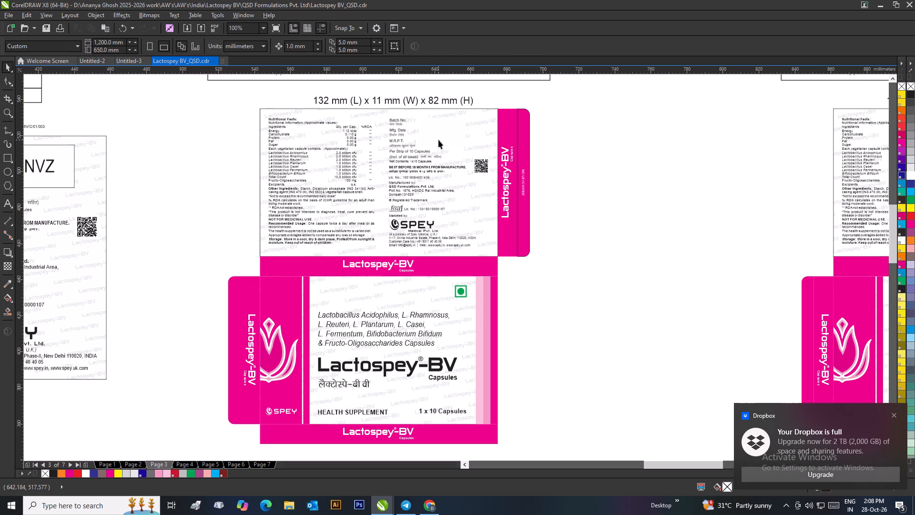
click(438, 140)
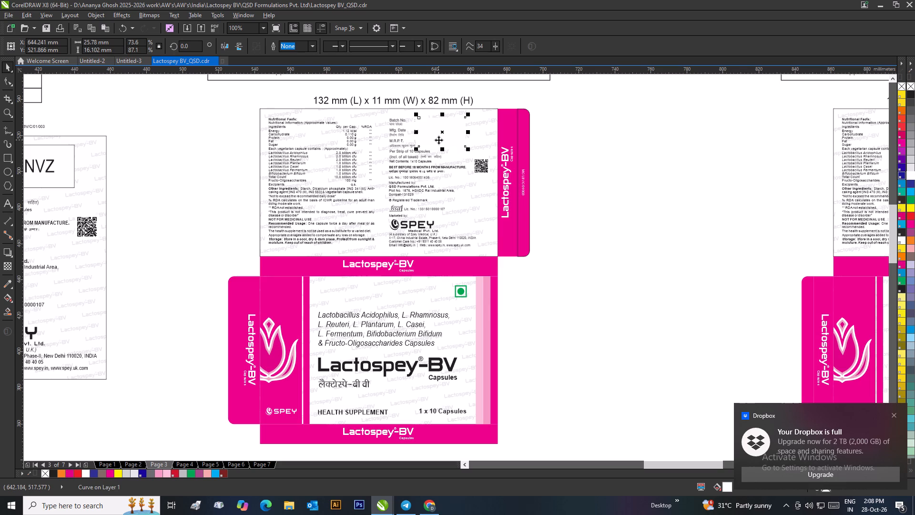
scroll(438, 140, up, 3)
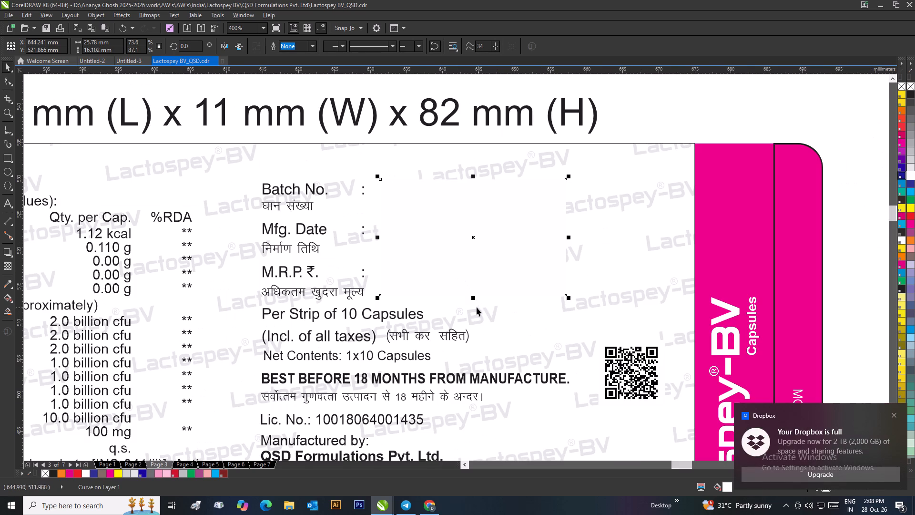
scroll(458, 298, down, 1)
scroll(546, 270, down, 1)
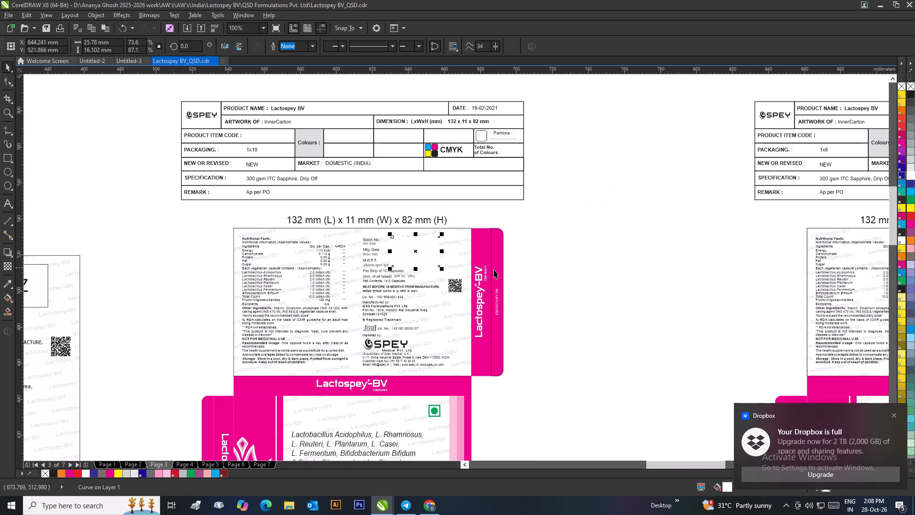
click(529, 272)
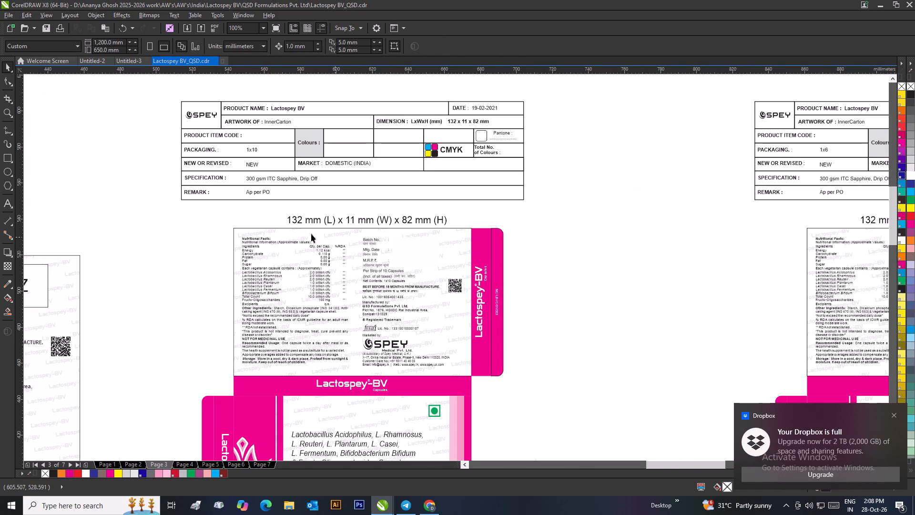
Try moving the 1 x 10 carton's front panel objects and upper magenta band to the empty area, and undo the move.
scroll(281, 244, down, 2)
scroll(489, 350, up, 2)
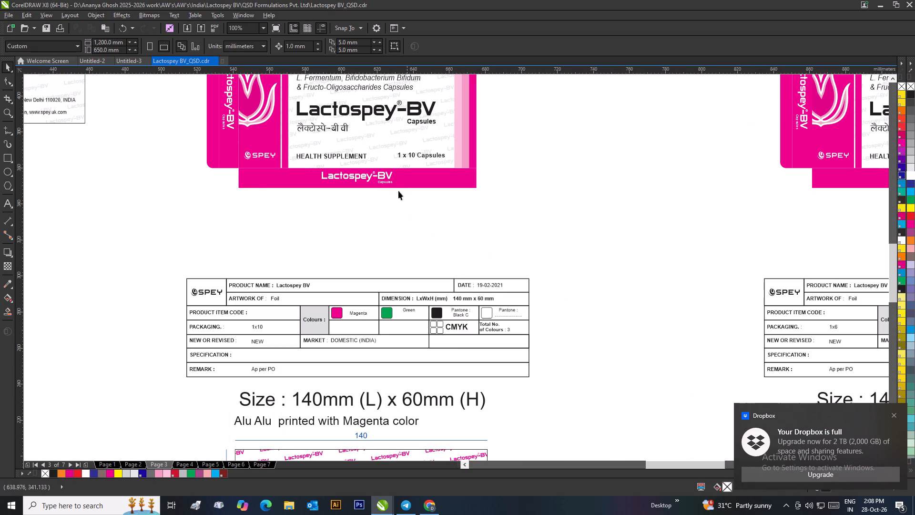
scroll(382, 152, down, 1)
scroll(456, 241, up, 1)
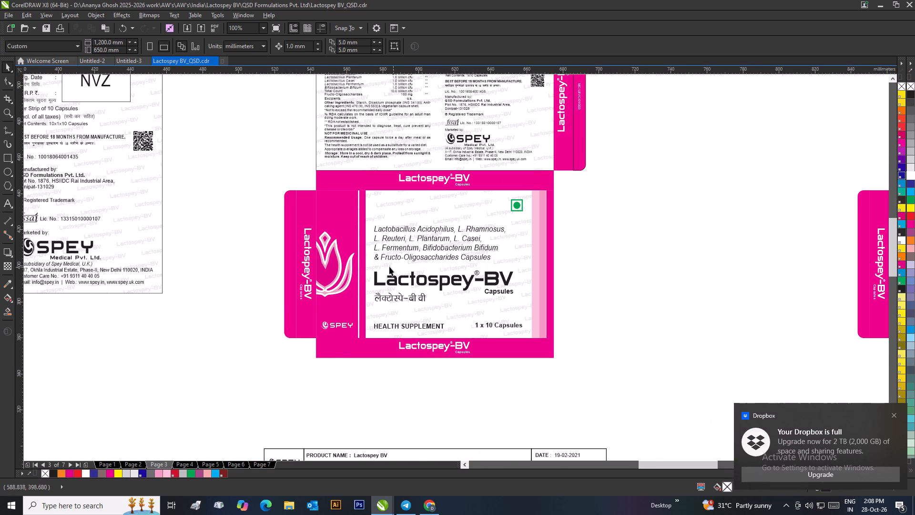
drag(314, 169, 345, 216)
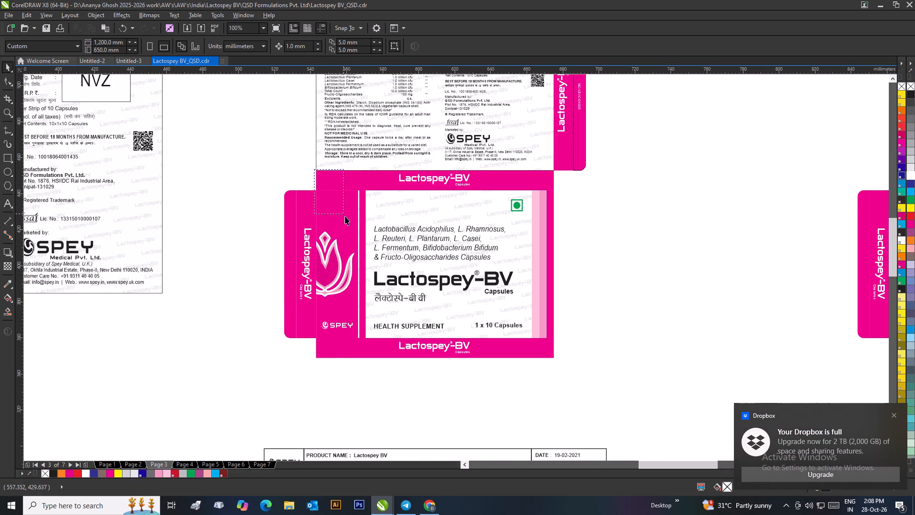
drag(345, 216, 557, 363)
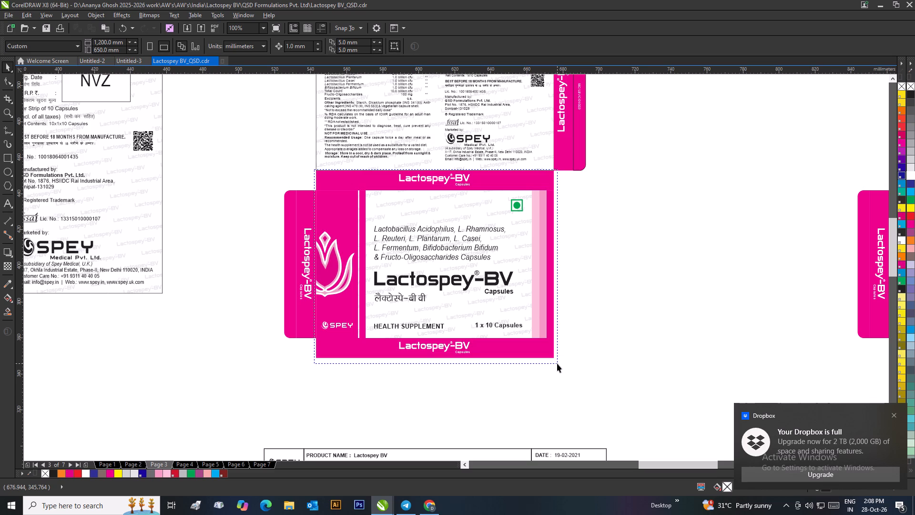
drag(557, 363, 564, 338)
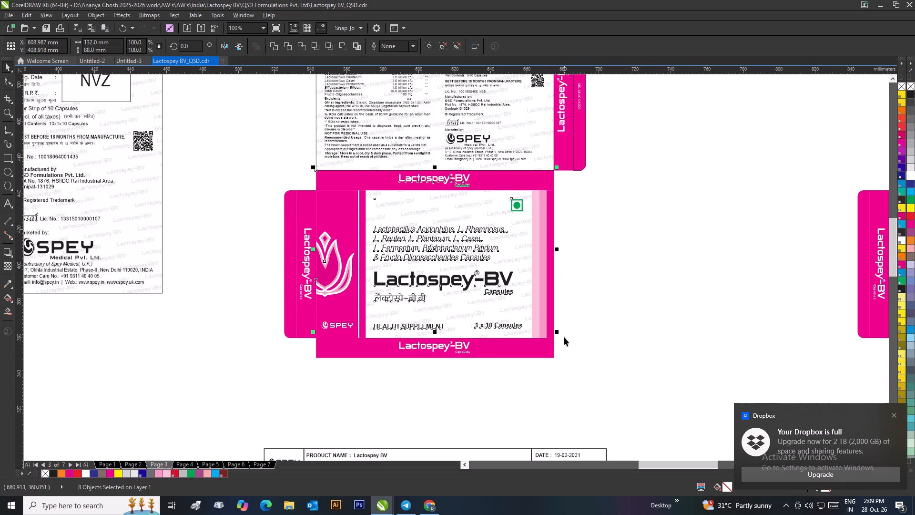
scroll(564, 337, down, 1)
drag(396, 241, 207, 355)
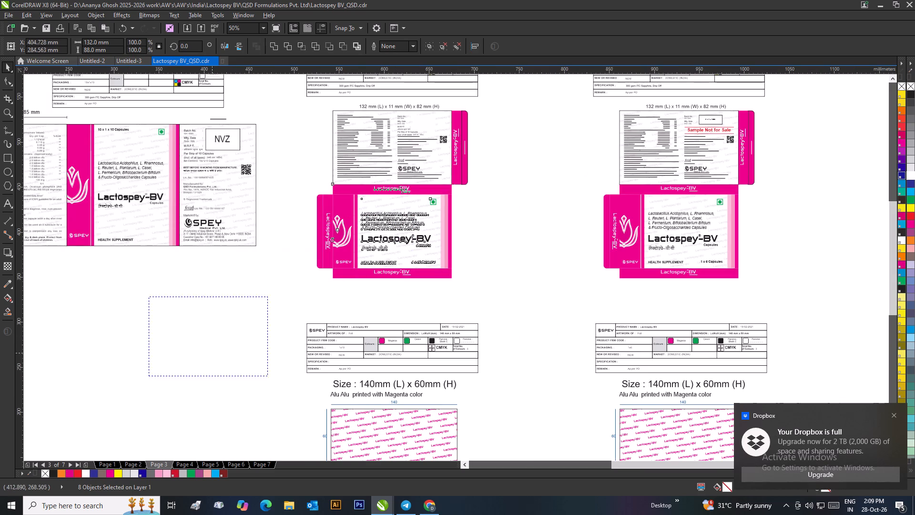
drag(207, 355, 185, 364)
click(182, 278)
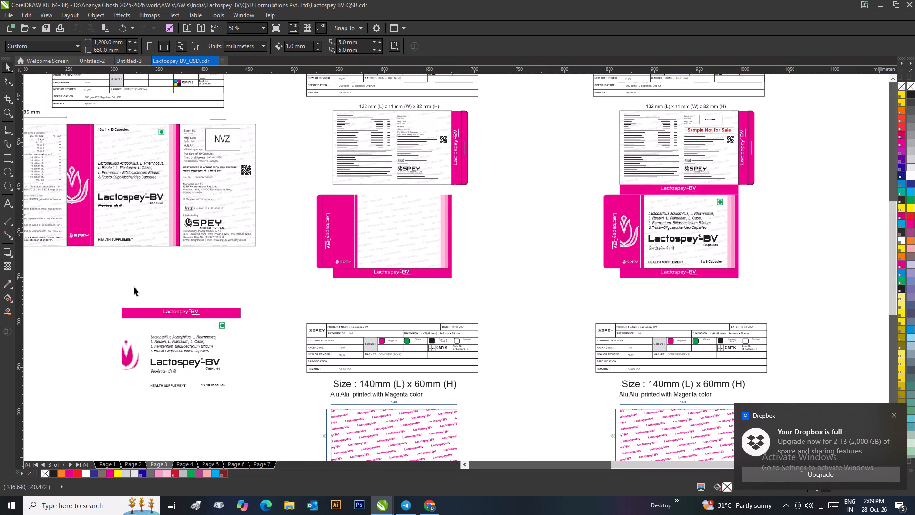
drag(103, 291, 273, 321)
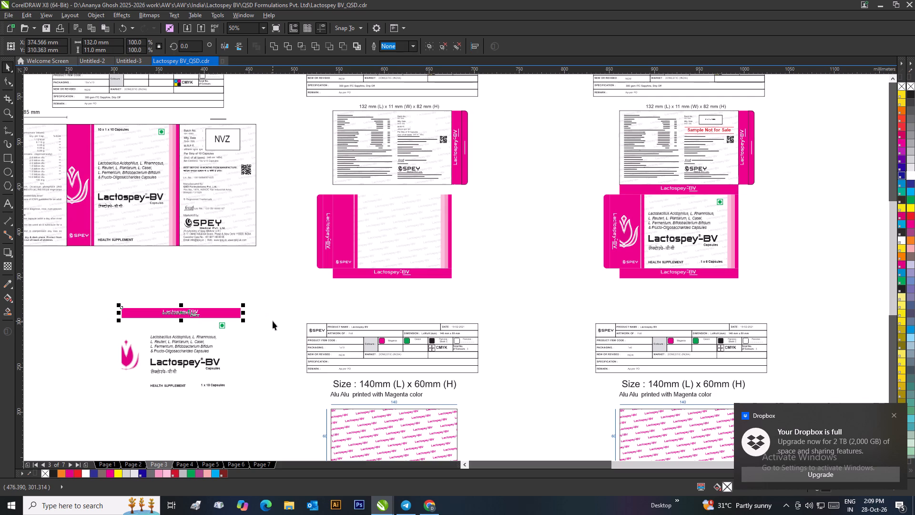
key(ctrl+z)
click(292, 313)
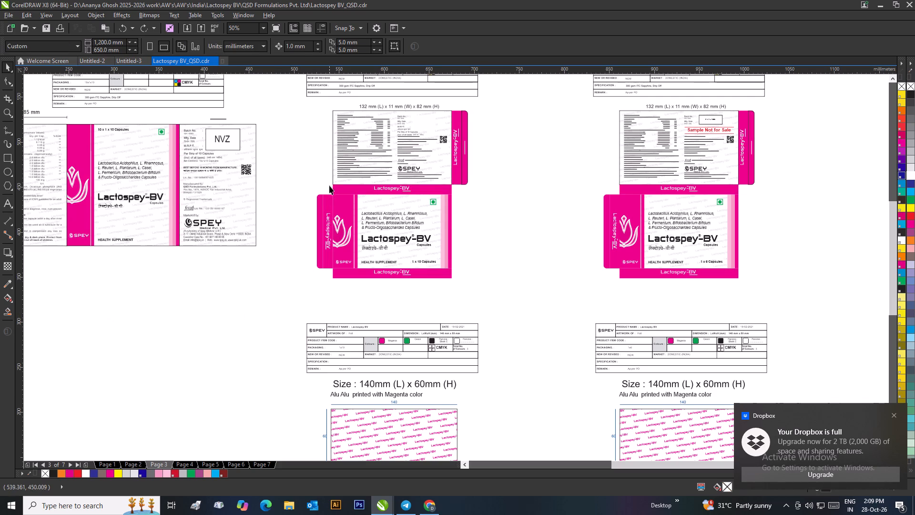
Move the two magenta side flap rectangles away from the 1 x 10 carton's front panel.
drag(327, 202, 289, 216)
drag(317, 217, 285, 235)
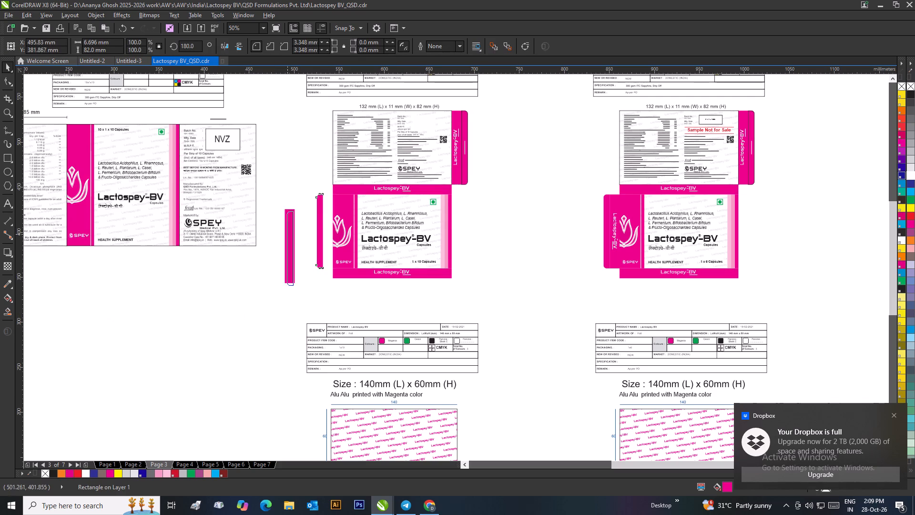
drag(285, 235, 274, 238)
Move the 1 x 10 carton's front panel artwork to the empty area below the 10 x 1 x 10 carton.
drag(321, 192, 389, 232)
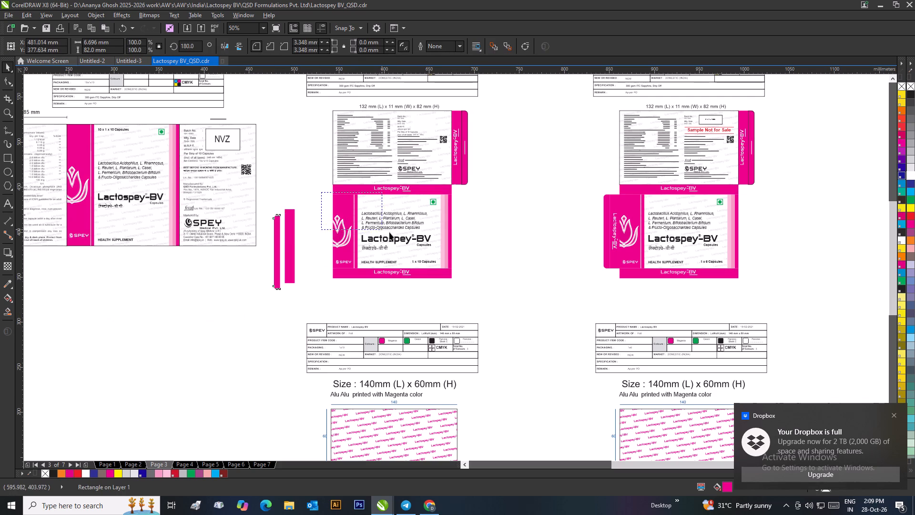
drag(389, 232, 448, 265)
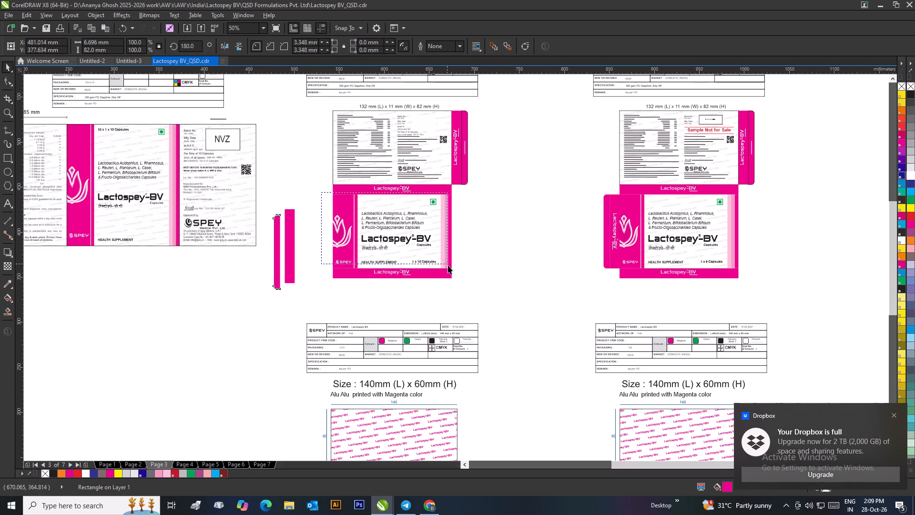
drag(448, 265, 457, 270)
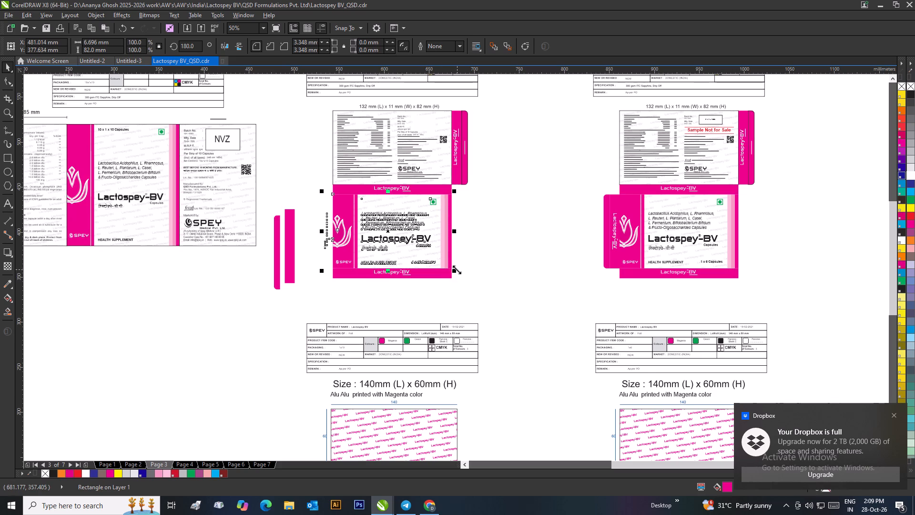
drag(387, 234, 197, 343)
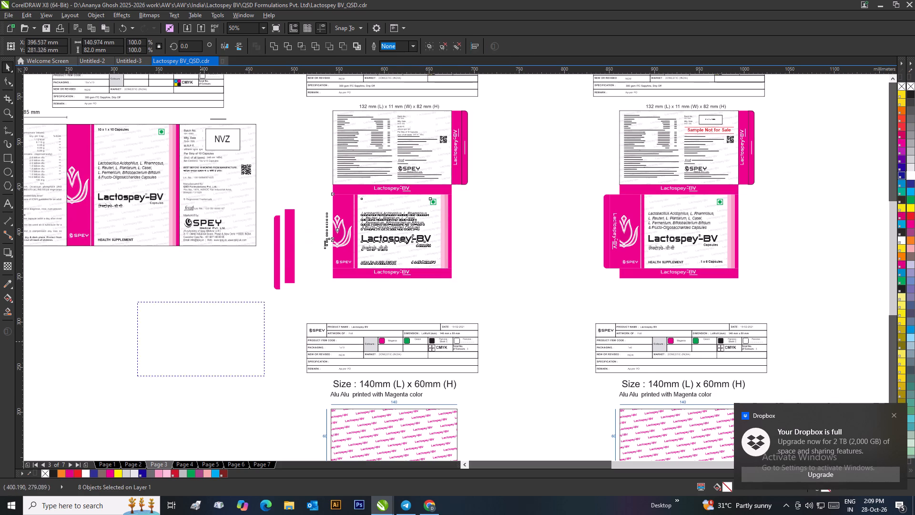
drag(197, 343, 176, 351)
scroll(172, 350, up, 1)
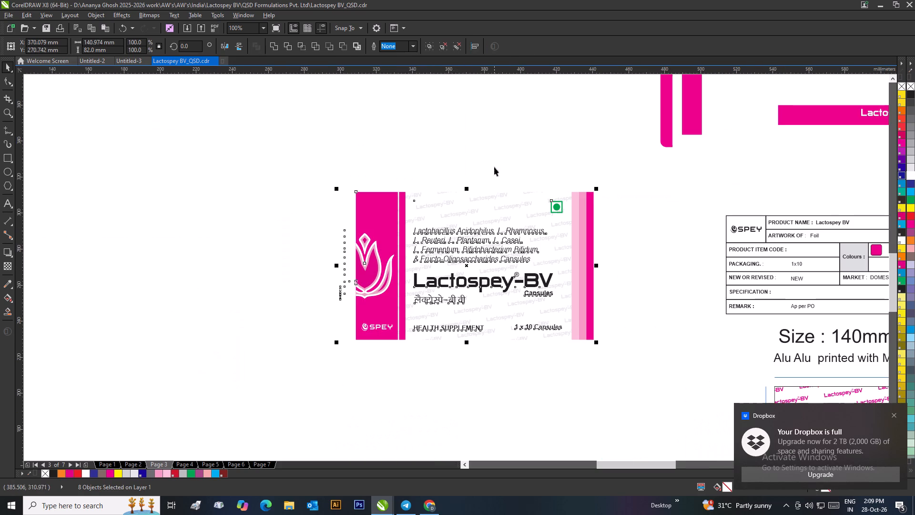
Delete the vertical Lactospey-BV Capsules flap text beside the moved front panel.
click(494, 149)
drag(332, 179, 355, 368)
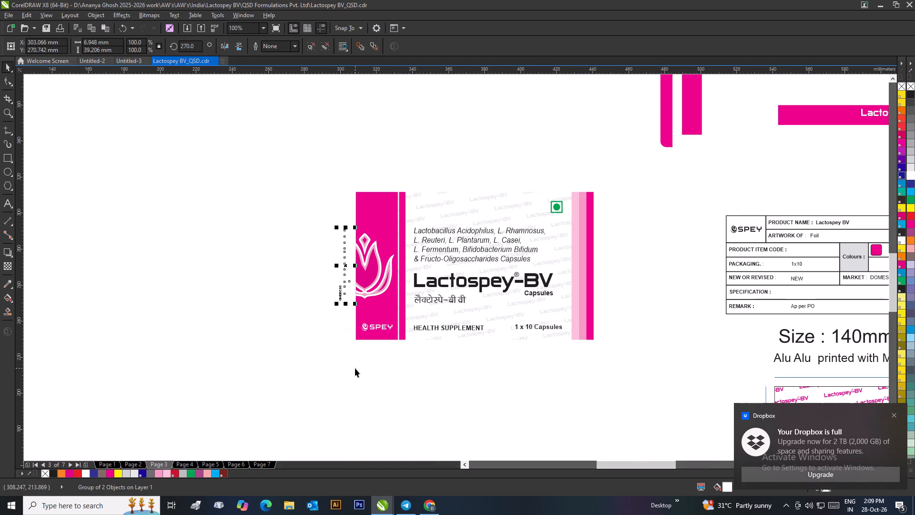
drag(349, 266, 345, 190)
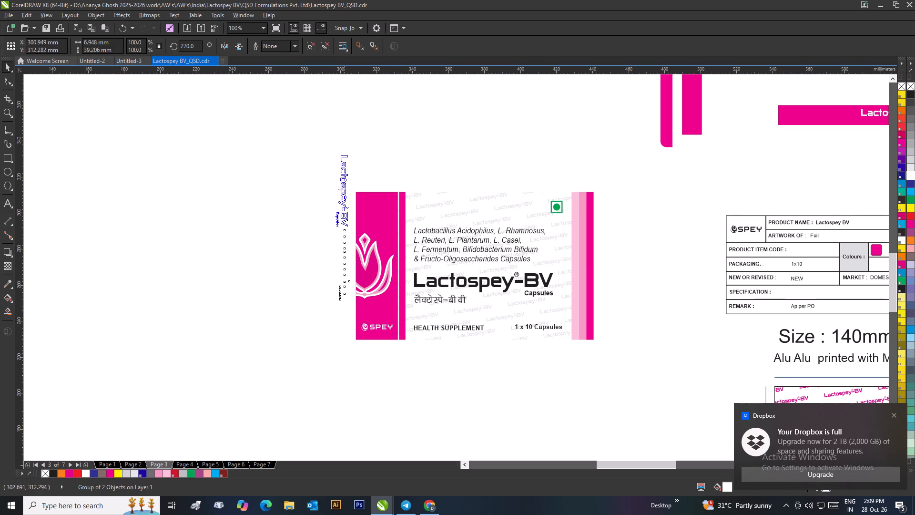
drag(345, 190, 299, 218)
key(Delete)
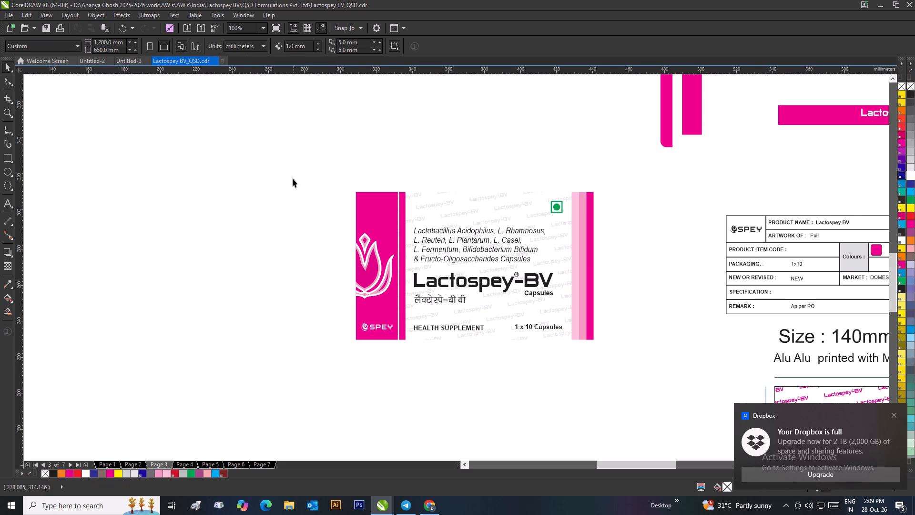
Group the seven remaining front panel objects and shift the group further into the empty area.
drag(281, 165, 626, 356)
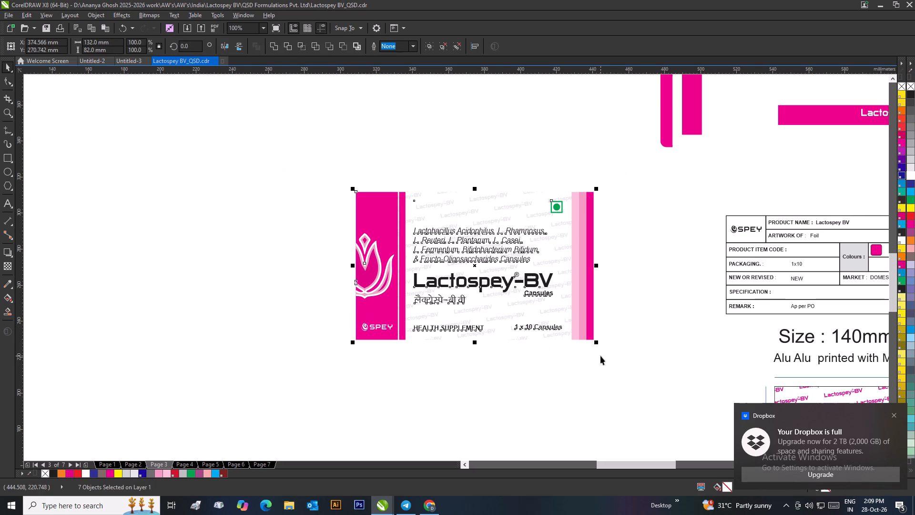
key(ctrl+g)
click(211, 283)
drag(382, 268, 220, 299)
Copy the grouped front panel into the Untitled-3 document and centre it on the page.
right_click(243, 292)
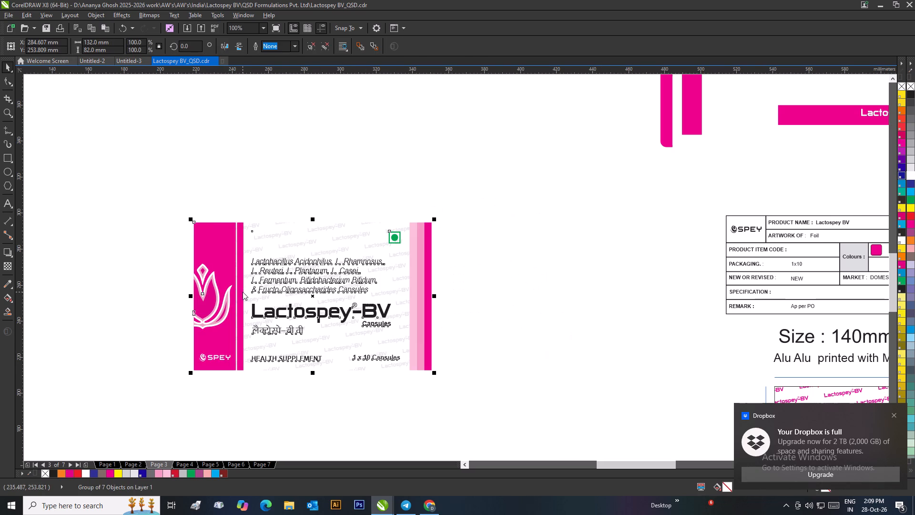
click(263, 144)
drag(227, 124, 223, 123)
click(128, 56)
click(135, 63)
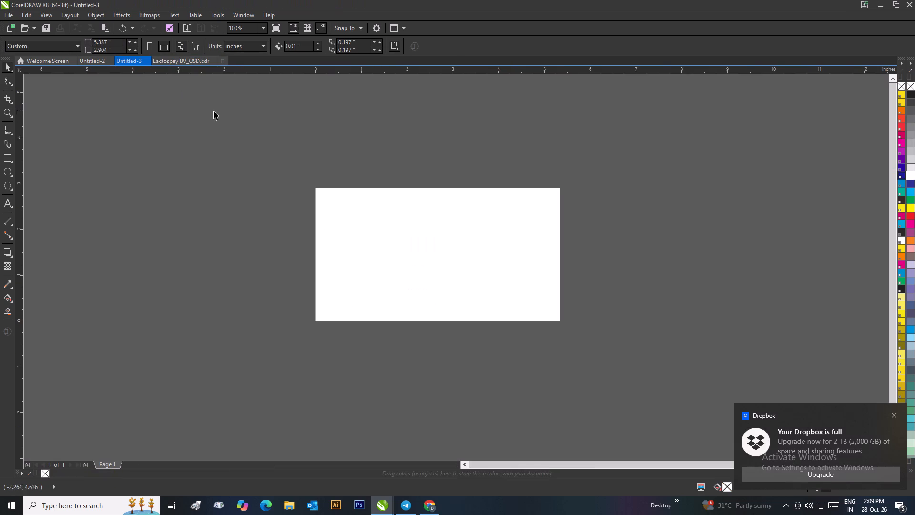
scroll(217, 119, down, 3)
click(895, 418)
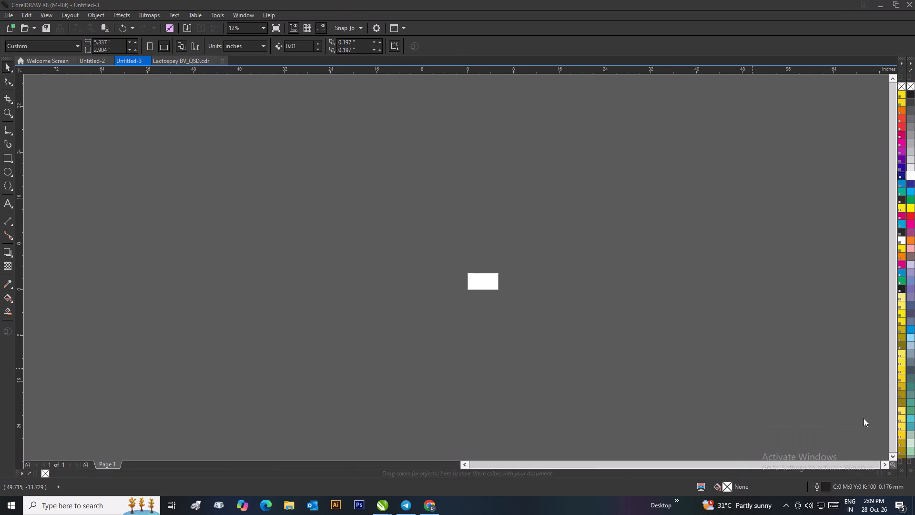
scroll(522, 313, up, 1)
key(ctrl+v)
key(p)
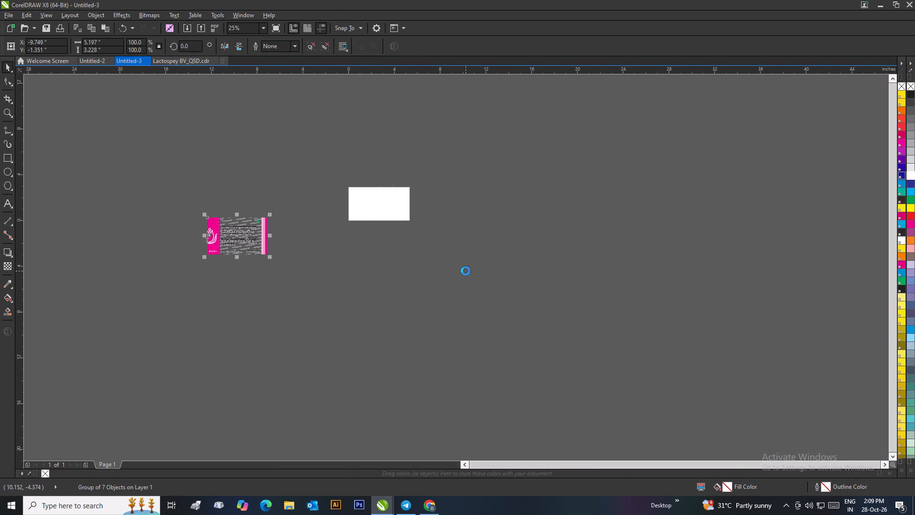
scroll(410, 215, up, 2)
click(529, 254)
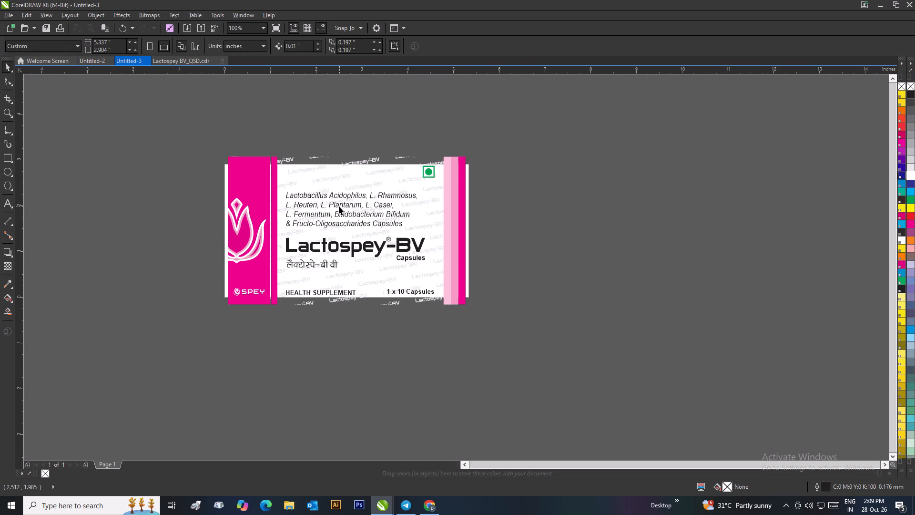
Move the pasted front panel off the white page into the empty area beside it.
click(339, 206)
drag(361, 215, 641, 247)
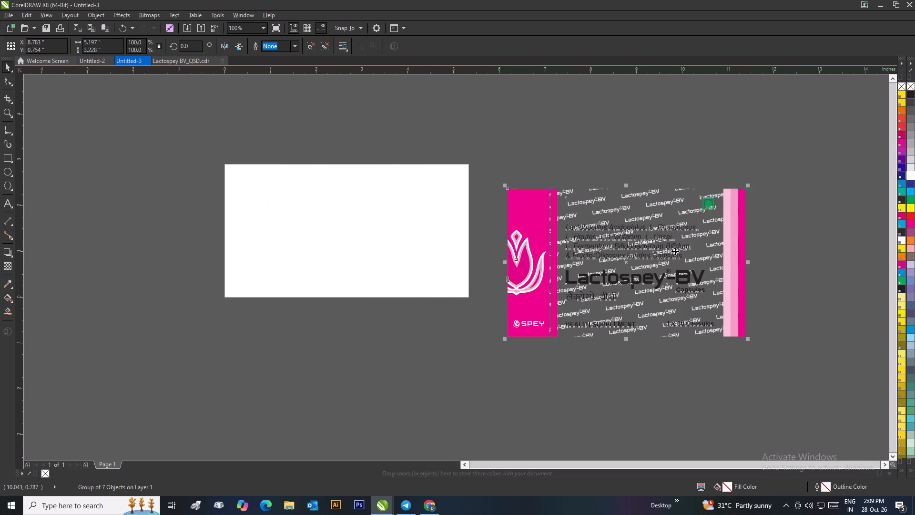
Ungroup all objects of the pasted Lactospey-BV front panel and fill its patterned background shape with white.
scroll(671, 246, up, 1)
scroll(342, 212, down, 1)
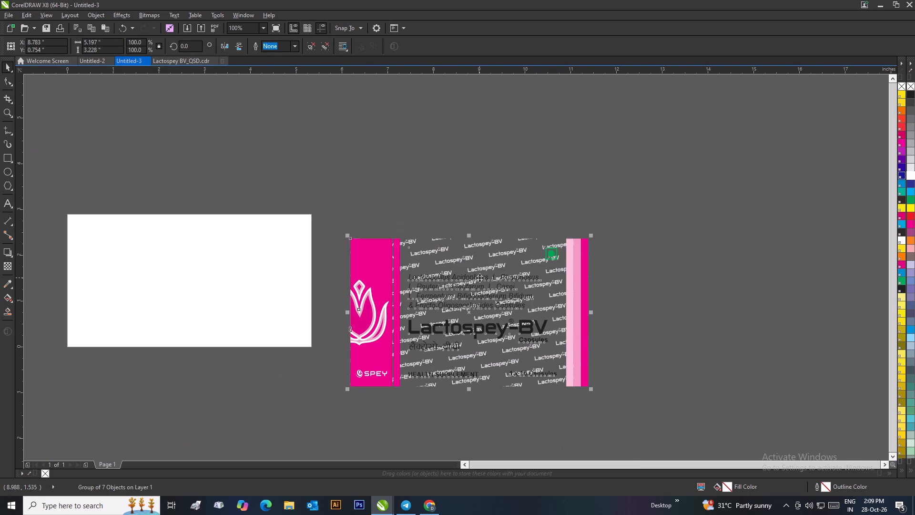
click(10, 158)
scroll(402, 265, up, 1)
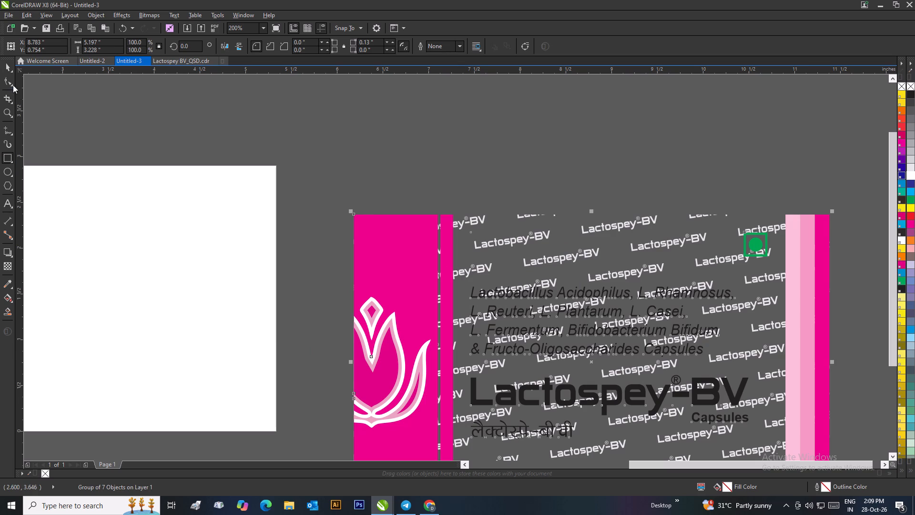
click(3, 67)
click(84, 80)
click(417, 242)
right_click(417, 242)
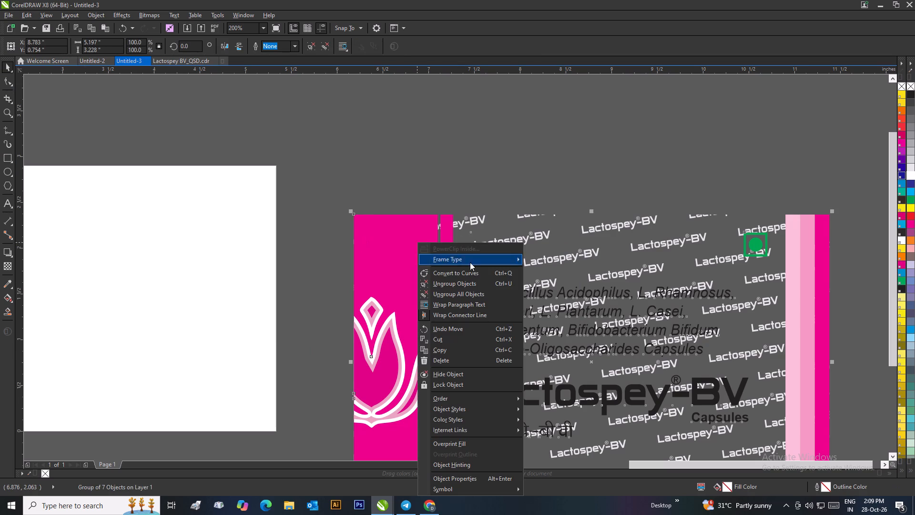
click(460, 297)
click(465, 186)
click(502, 230)
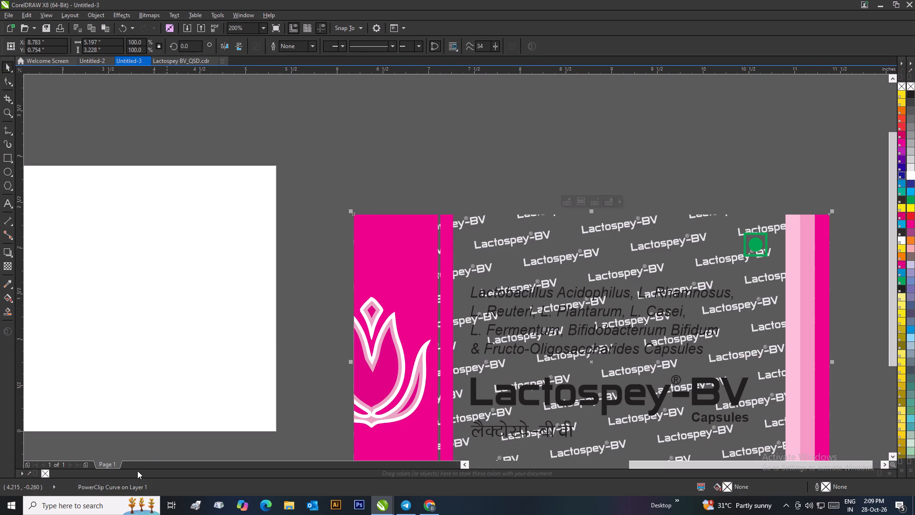
click(909, 175)
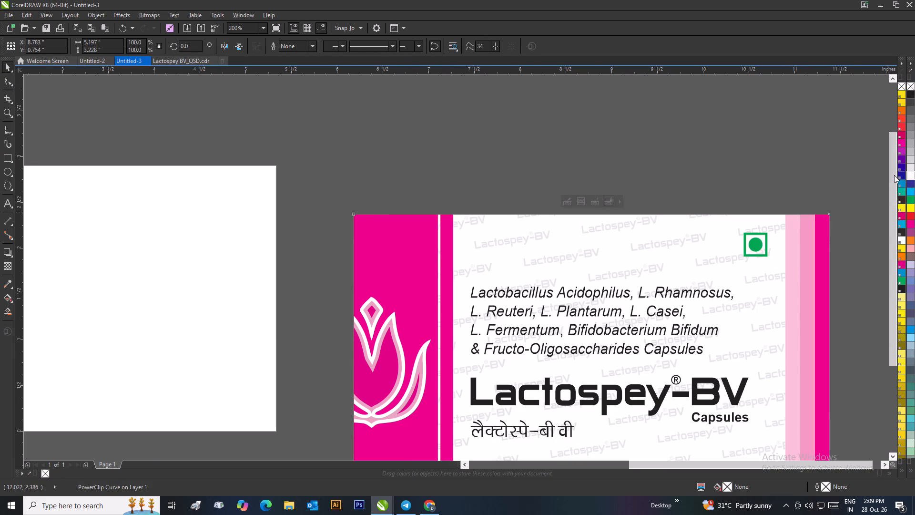
Group all the objects of the Lactospey-BV front panel back together.
drag(660, 152, 651, 153)
scroll(557, 158, down, 2)
drag(549, 269, 422, 356)
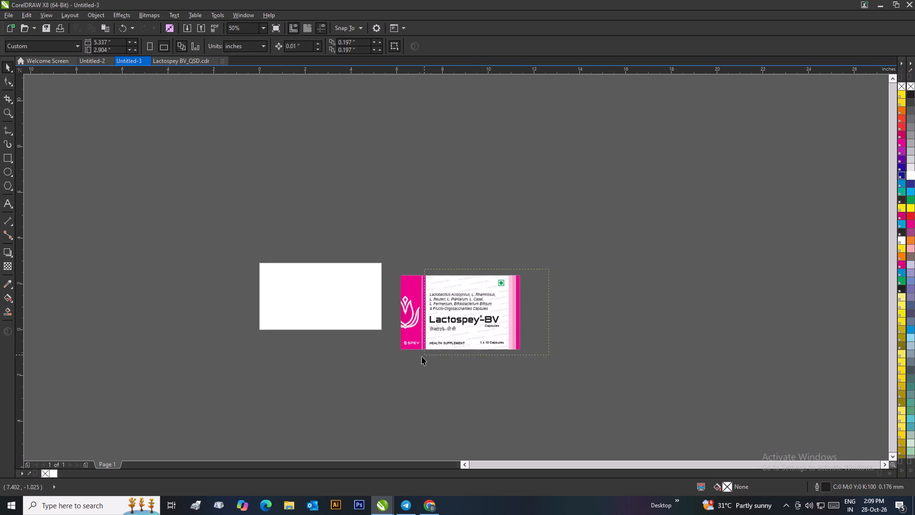
drag(422, 356, 396, 370)
key(ctrl+g)
click(559, 313)
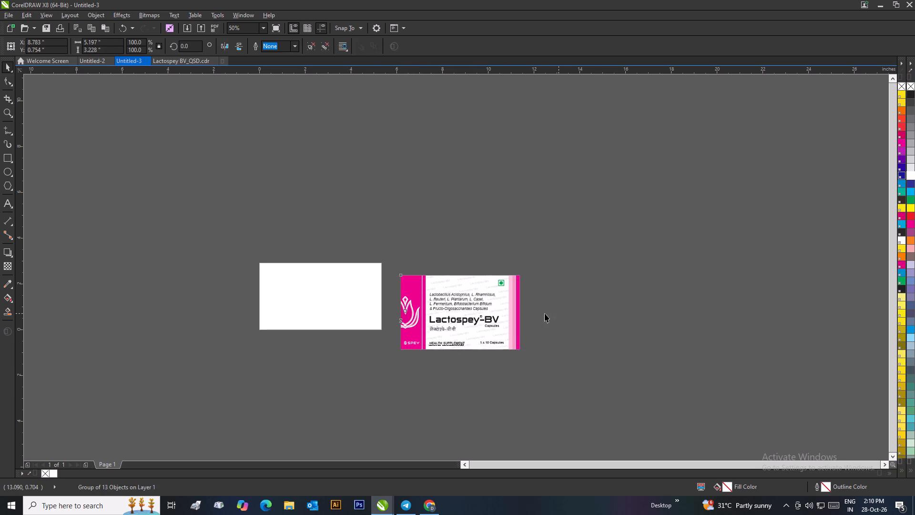
Move the grouped front panel across to the empty area on the opposite side of the blank page.
click(476, 311)
drag(477, 296, 287, 168)
drag(264, 181, 170, 255)
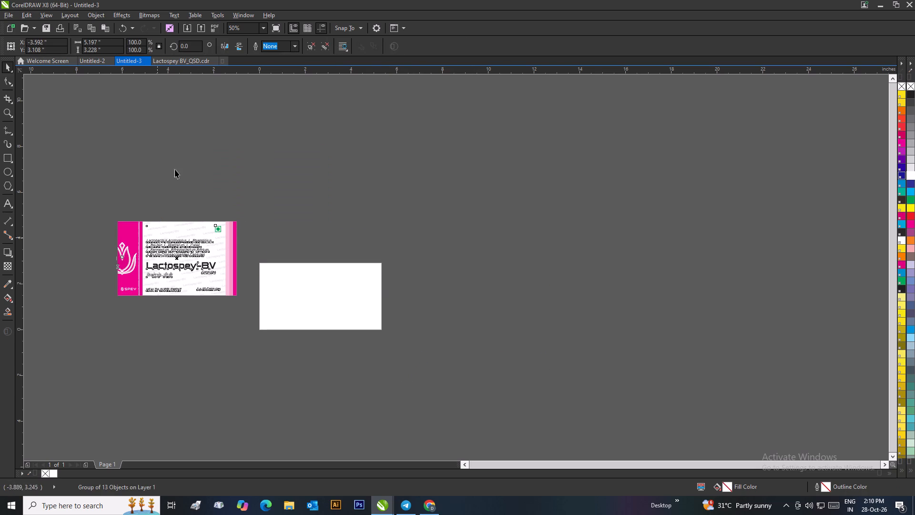
Set the Untitled-3 page size to the front panel's dimensions, 5.197 inches wide by 3.228 inches high.
drag(113, 44, 84, 48)
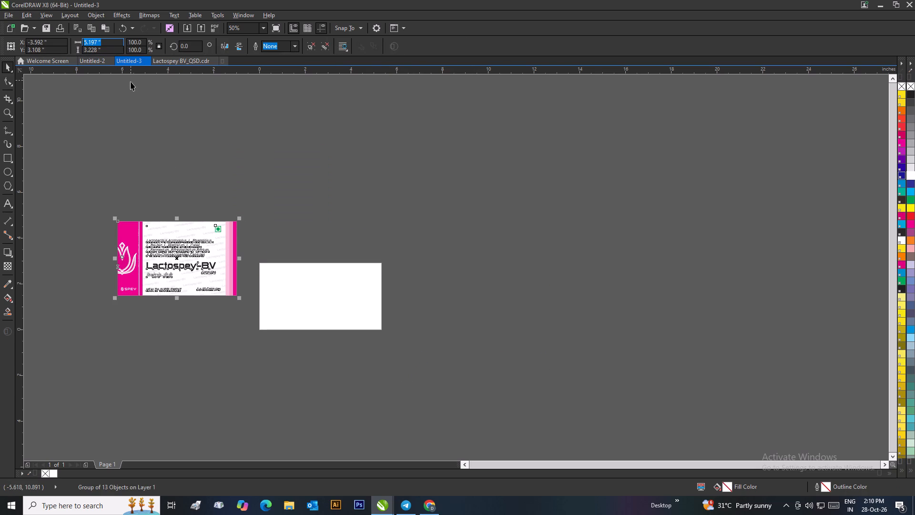
key(ctrl+c)
click(173, 130)
click(177, 252)
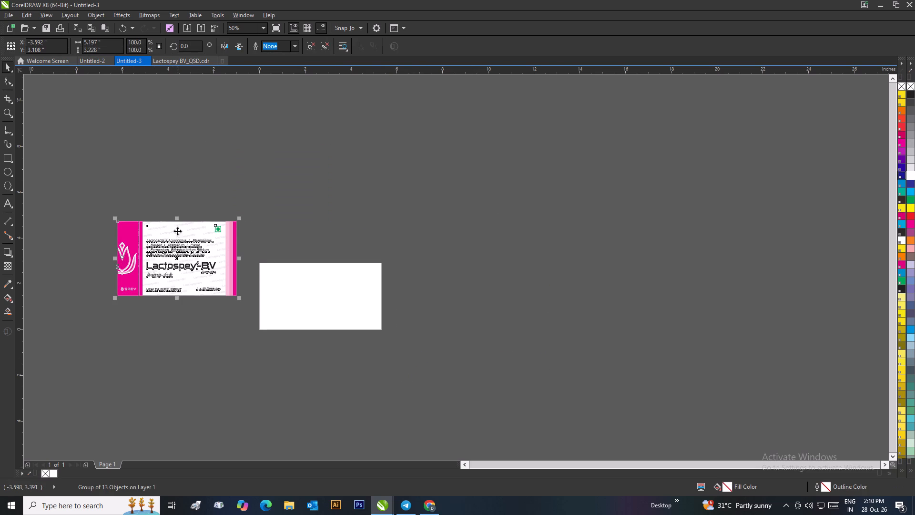
click(172, 201)
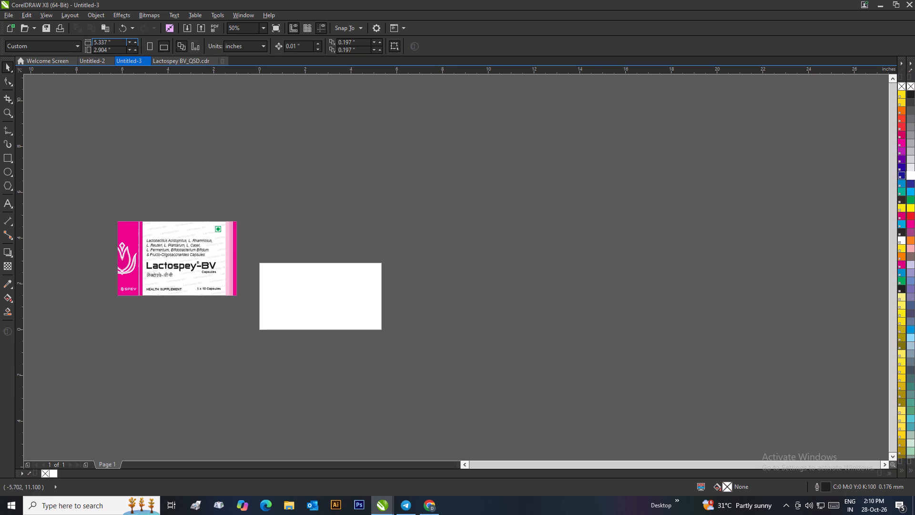
drag(117, 41, 82, 41)
key(BackSpace)
key(ctrl+v)
key(Tab)
key(BackSpace)
text(3.228)
key(Return)
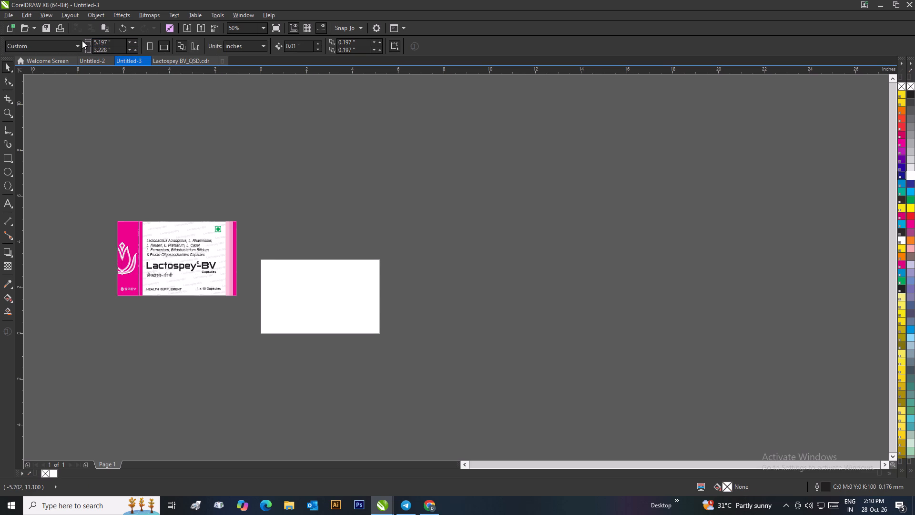
Centre the grouped front panel on the resized page and check that it fits the page edges.
click(169, 280)
key(p)
drag(472, 311, 464, 313)
scroll(302, 298, up, 1)
scroll(511, 256, up, 1)
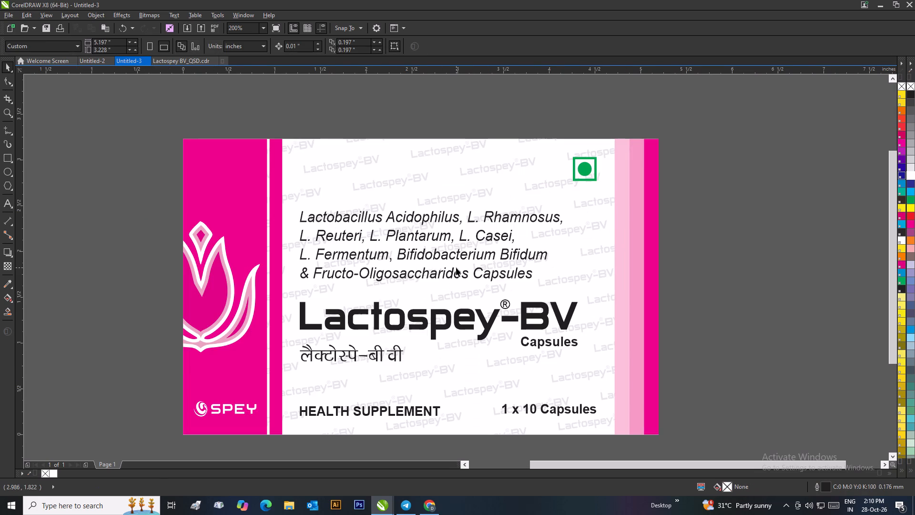
scroll(456, 268, down, 1)
Export the page as a PNG named Lactospey-BV in 24-bit RGB at 300 dpi.
click(10, 17)
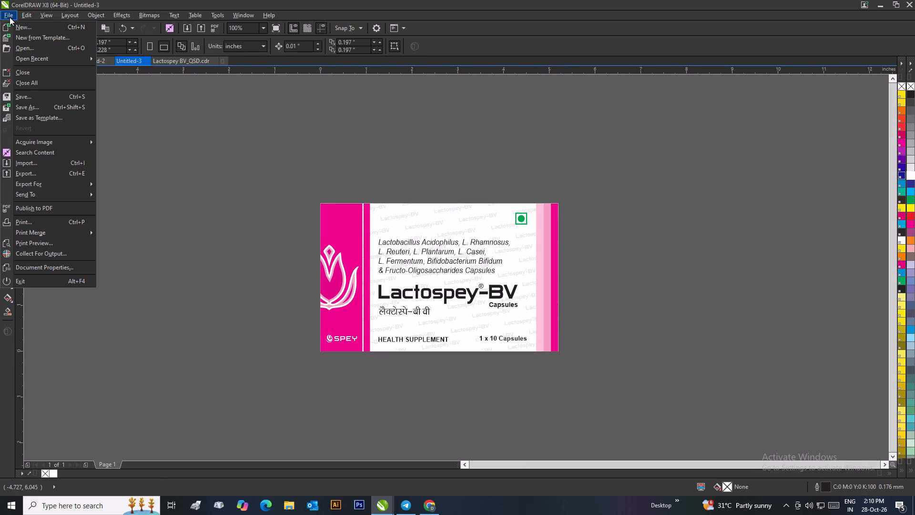
click(36, 171)
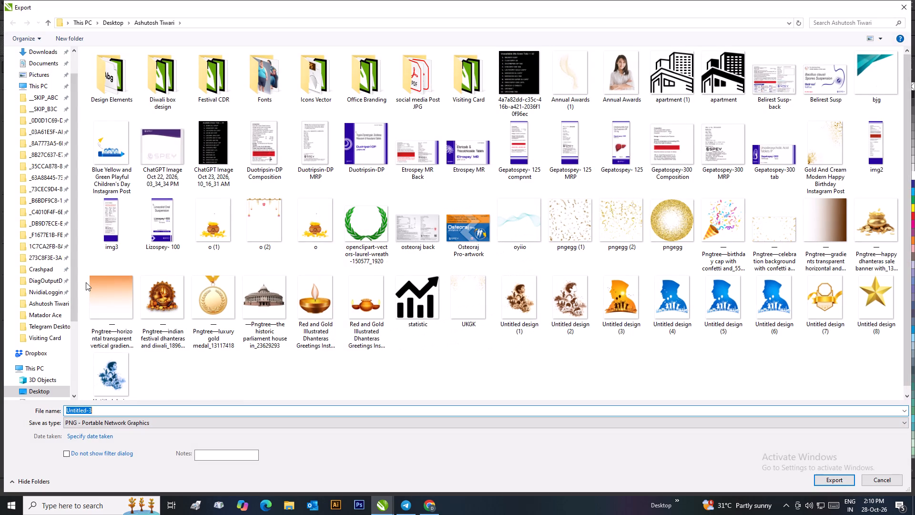
key(BackSpace)
text(La)
text(ctosepy)
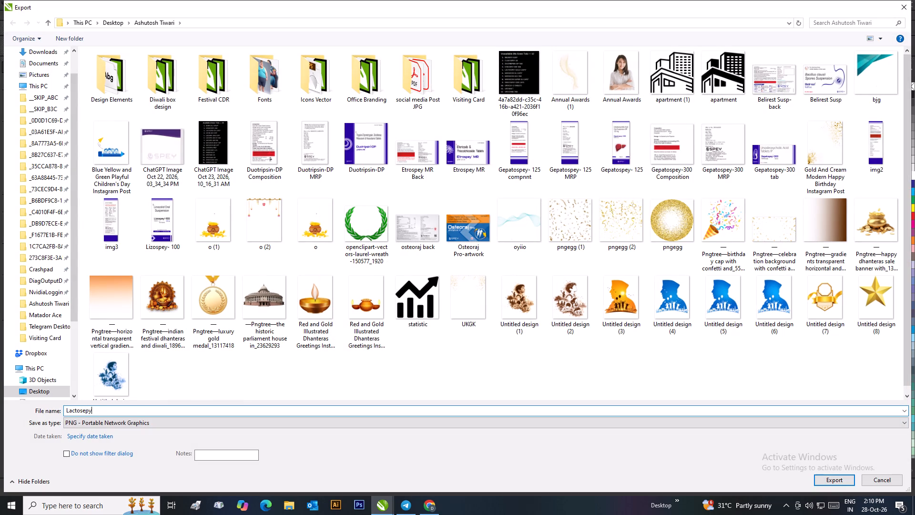
key(BackSpace)
key(BackSpace)
key(BackSpace)
text(pey)
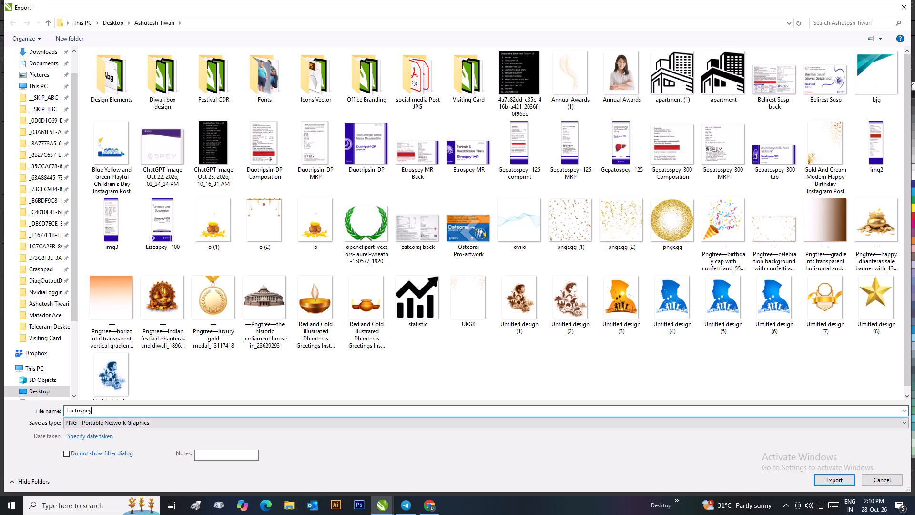
key(minus)
text(BV)
click(824, 475)
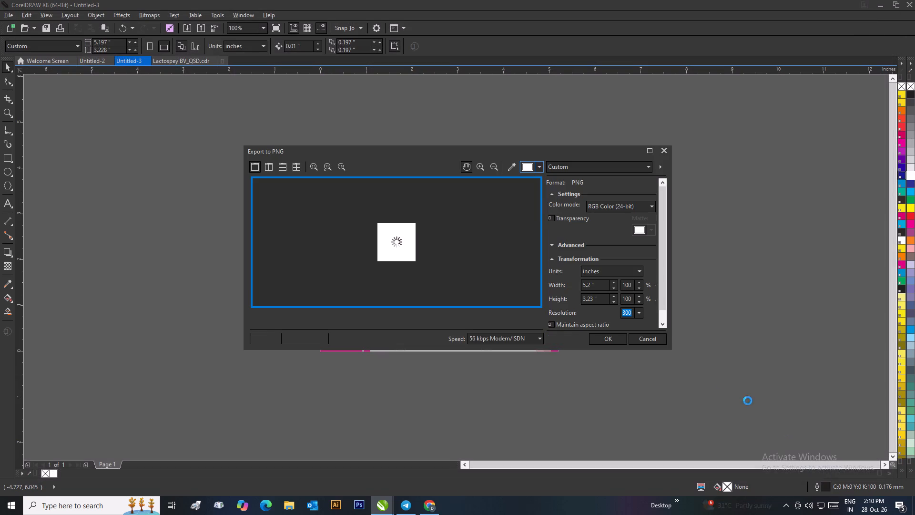
click(606, 338)
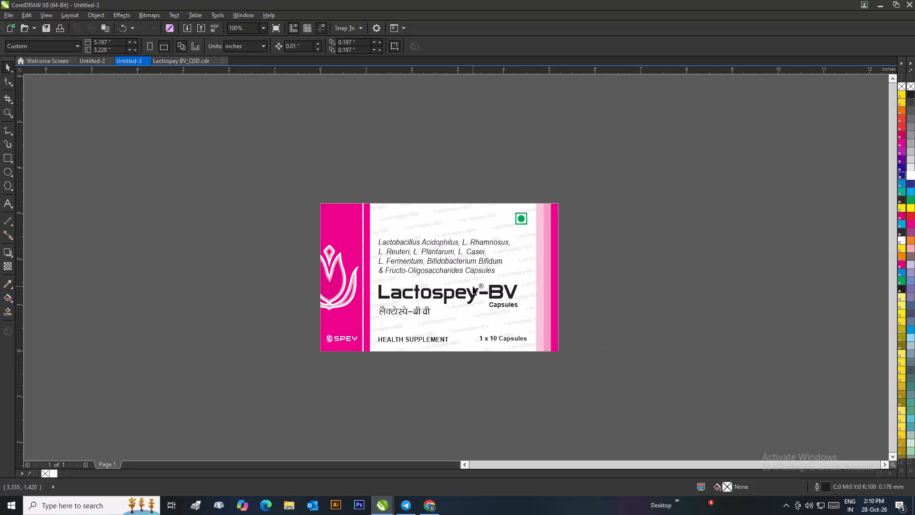
Delete the exported front panel from the Untitled-3 page.
scroll(288, 282, down, 4)
scroll(518, 299, up, 2)
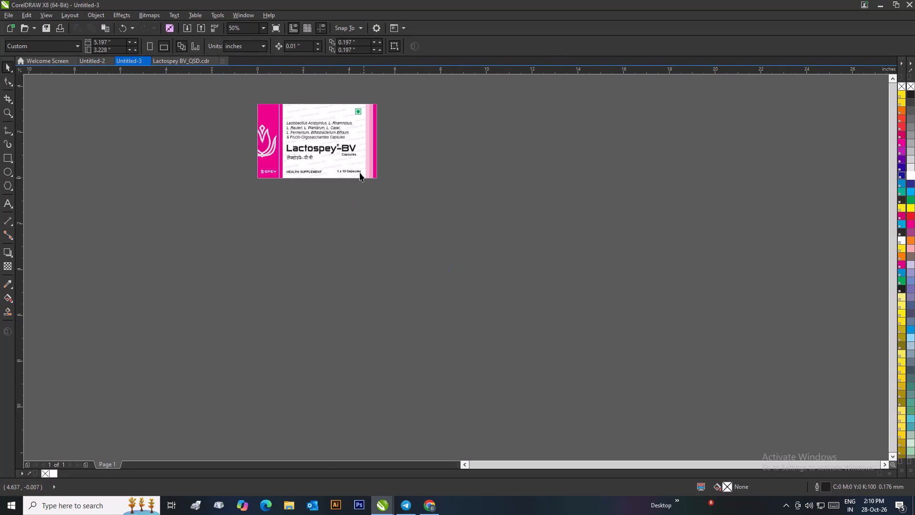
click(355, 163)
key(Delete)
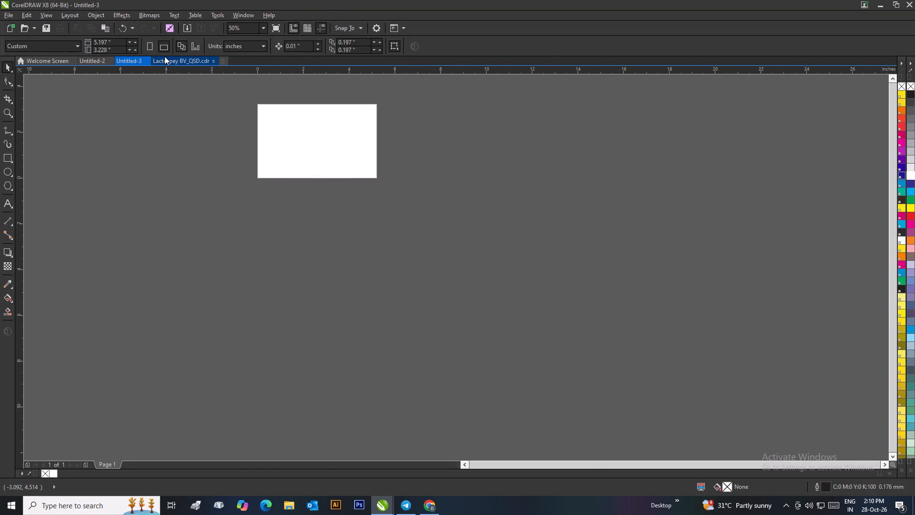
In Lactospey BV_QSD.cdr, place a copy of the 1x10 inner carton's back panel in the empty area outside the page.
click(164, 56)
scroll(303, 178, down, 2)
scroll(510, 276, down, 1)
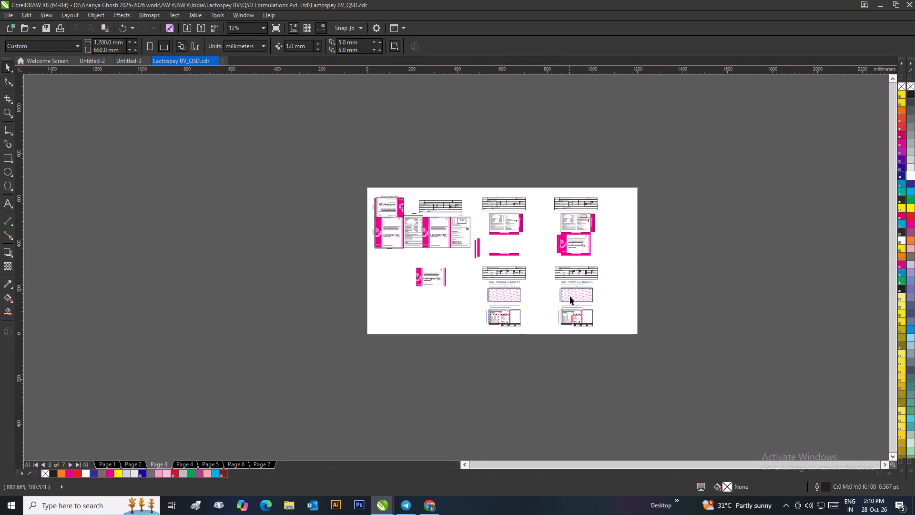
scroll(535, 291, up, 1)
scroll(390, 117, up, 2)
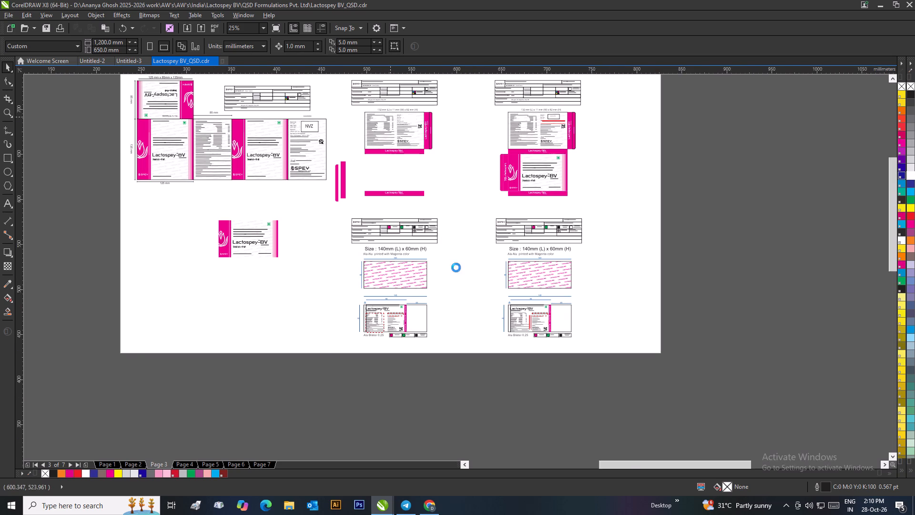
drag(349, 247, 500, 354)
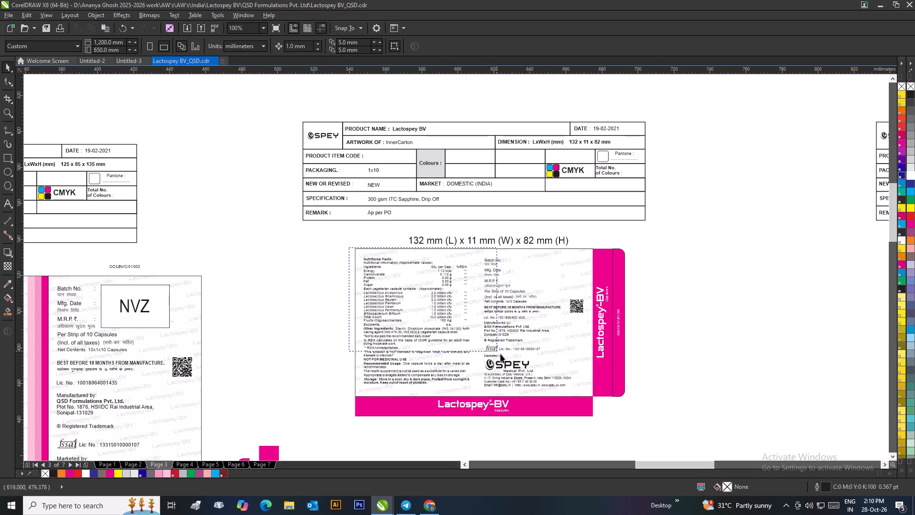
drag(500, 354, 596, 398)
scroll(576, 390, down, 2)
scroll(452, 266, down, 1)
drag(448, 261, 267, 321)
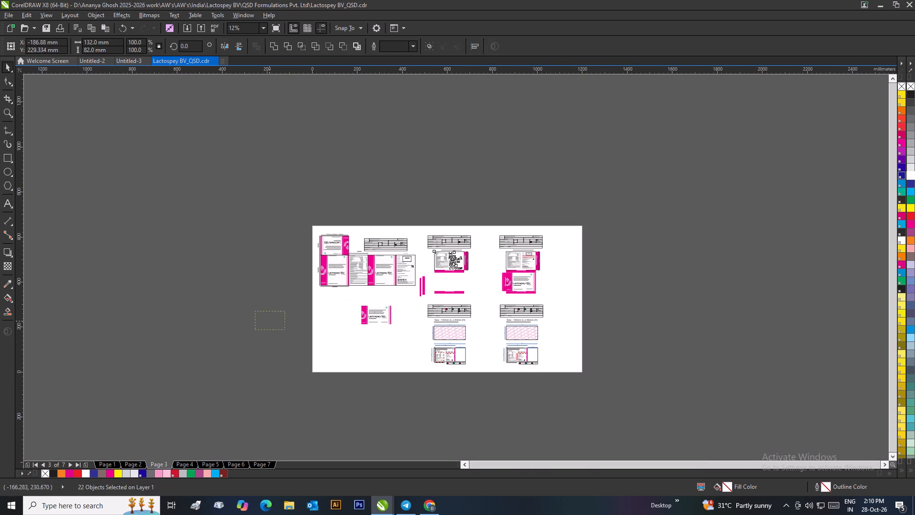
drag(267, 321, 264, 323)
right_click(264, 323)
scroll(263, 323, up, 3)
click(490, 189)
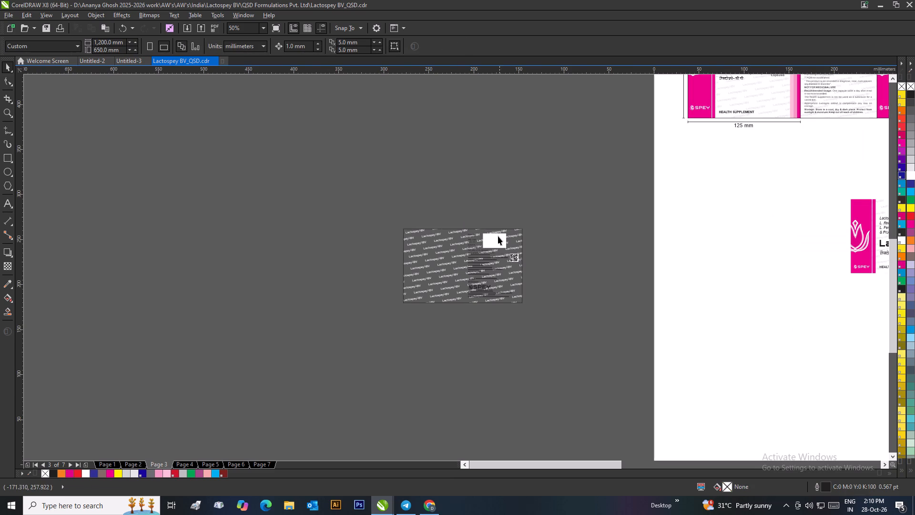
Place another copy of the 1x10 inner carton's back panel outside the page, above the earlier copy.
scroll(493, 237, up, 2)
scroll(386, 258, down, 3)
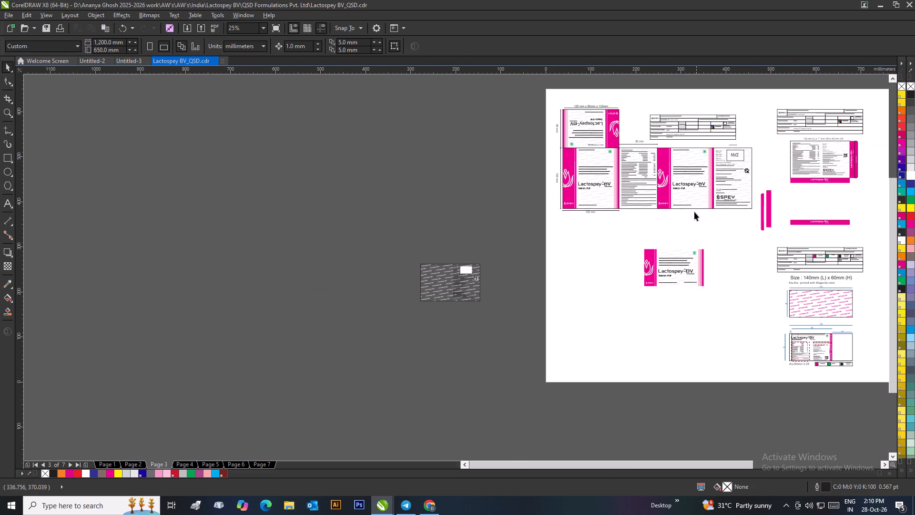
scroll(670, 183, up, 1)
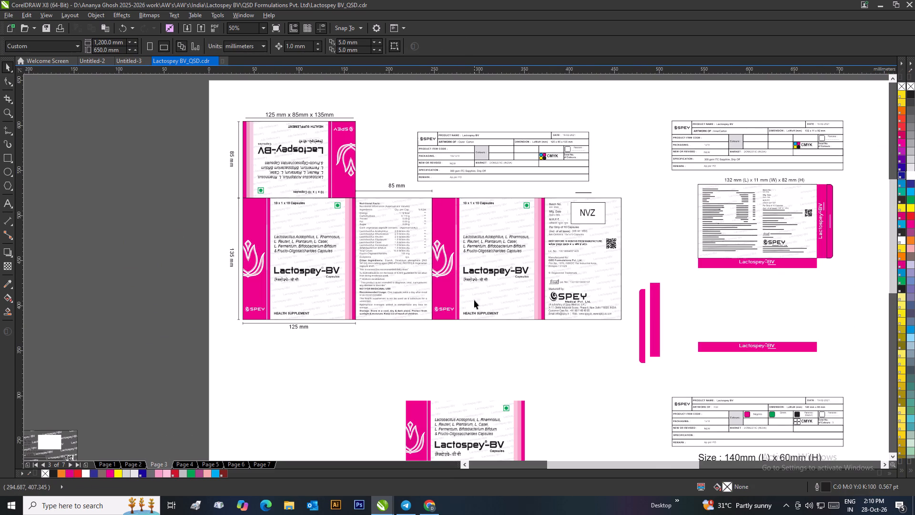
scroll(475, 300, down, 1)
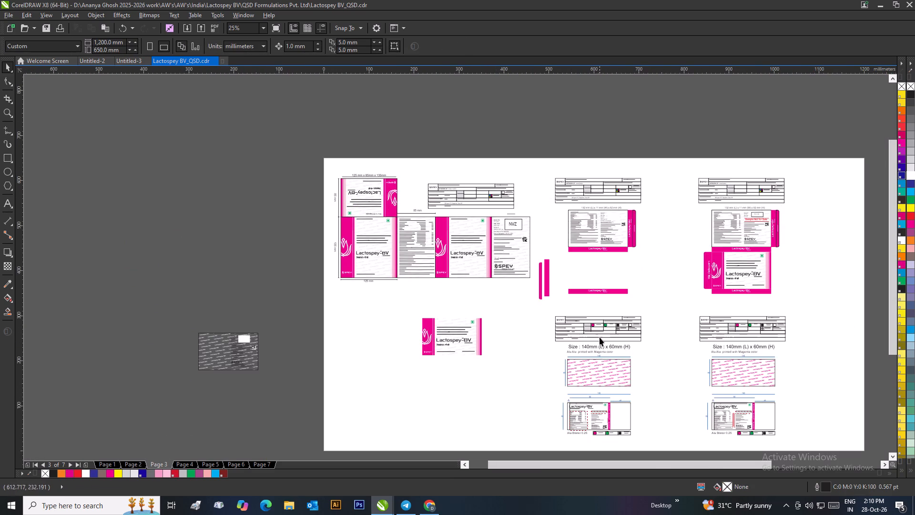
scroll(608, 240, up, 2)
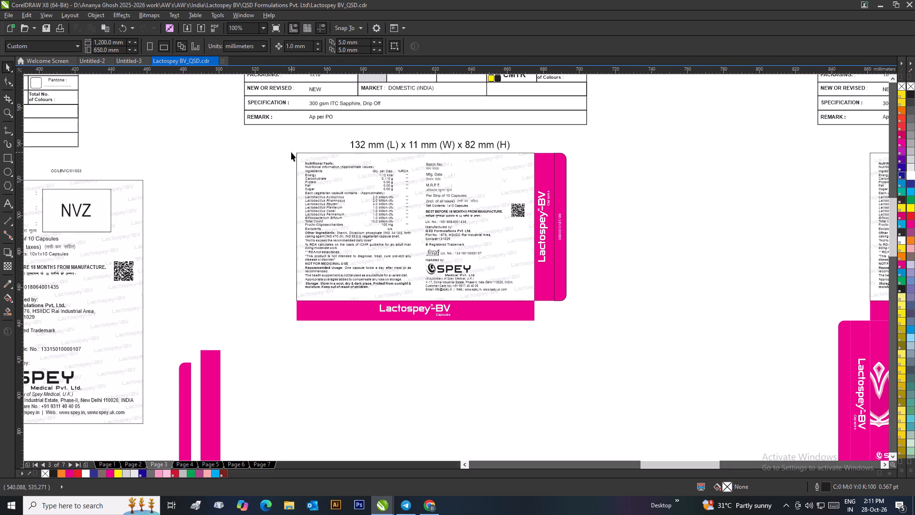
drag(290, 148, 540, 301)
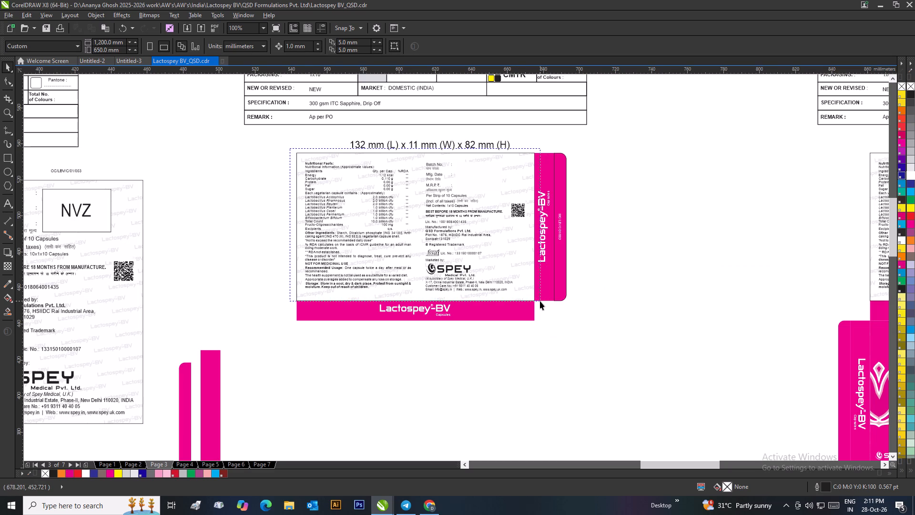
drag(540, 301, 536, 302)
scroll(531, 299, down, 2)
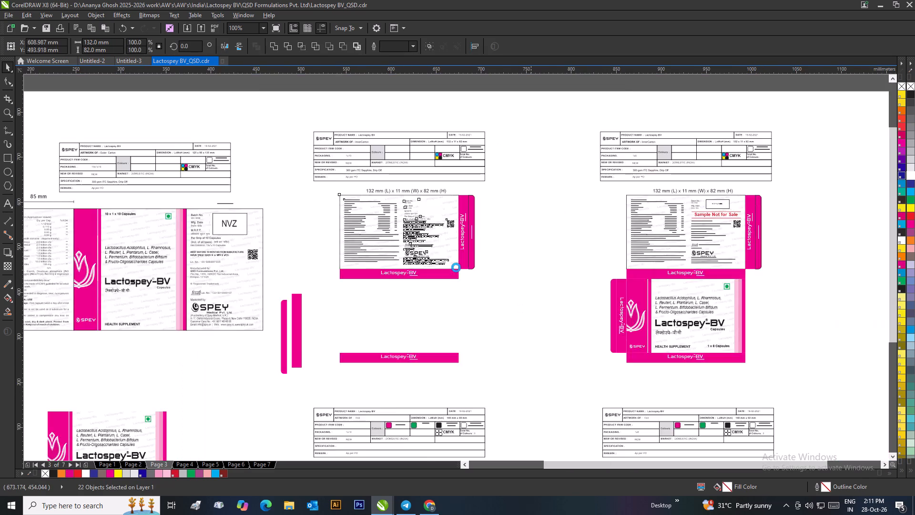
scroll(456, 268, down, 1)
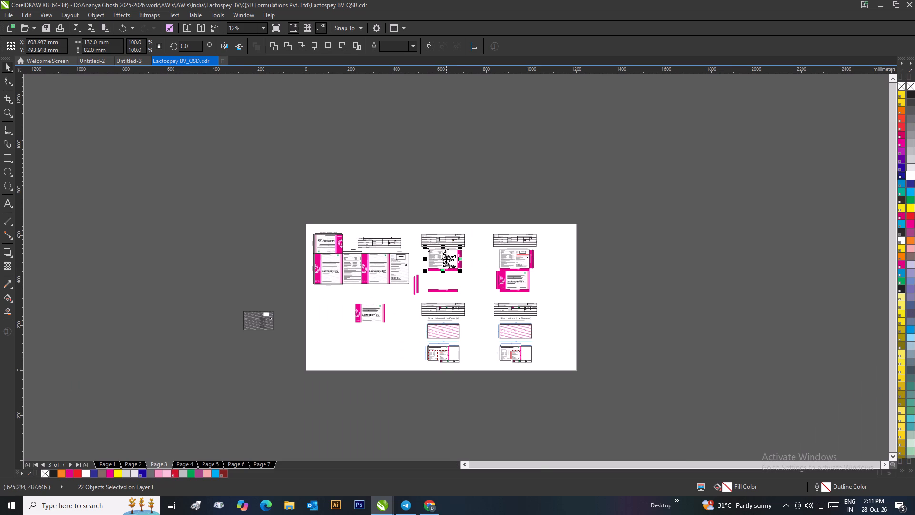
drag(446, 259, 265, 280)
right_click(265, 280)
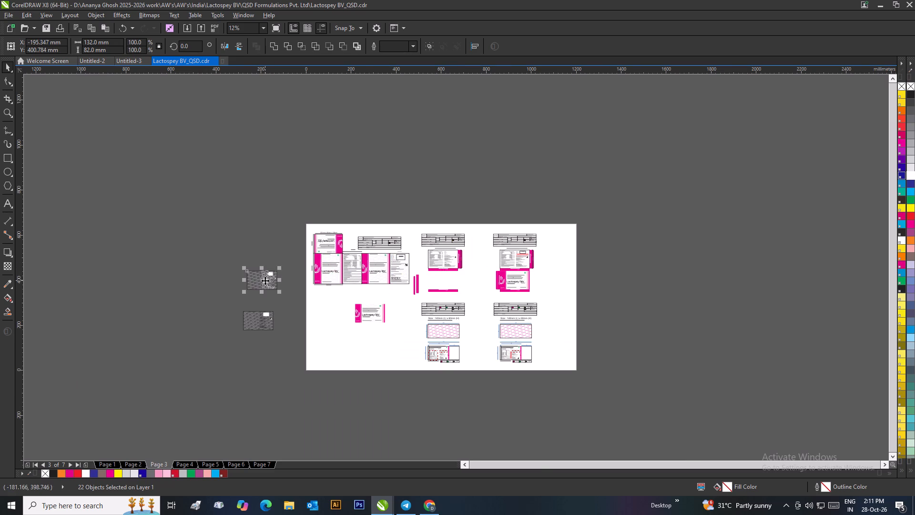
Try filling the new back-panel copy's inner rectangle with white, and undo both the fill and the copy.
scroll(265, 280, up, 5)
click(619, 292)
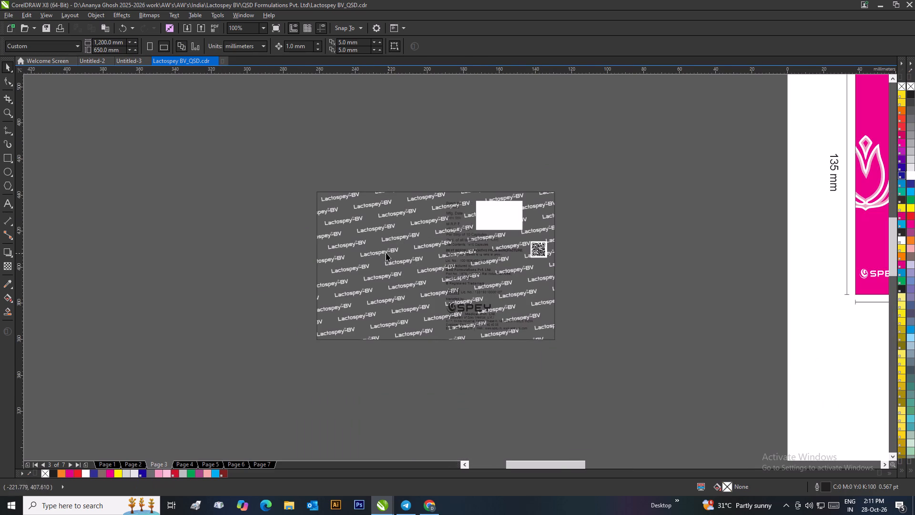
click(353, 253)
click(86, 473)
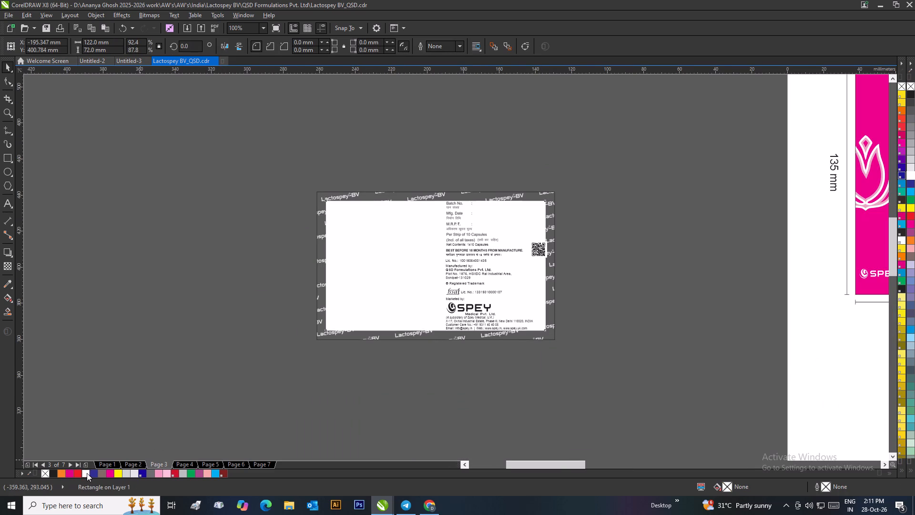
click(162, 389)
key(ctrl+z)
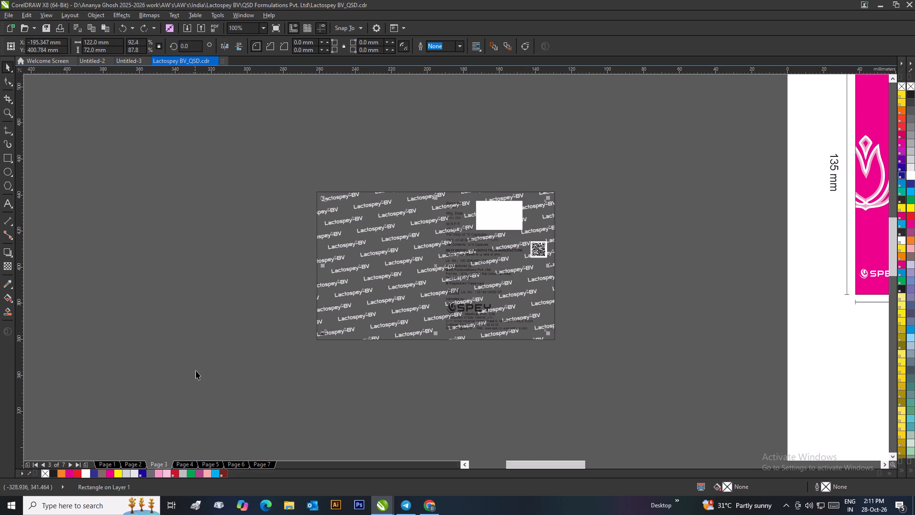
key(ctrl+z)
Delete the earlier back-panel copy lacking the nutritional text from the area outside the page.
scroll(209, 351, down, 3)
drag(572, 297, 476, 374)
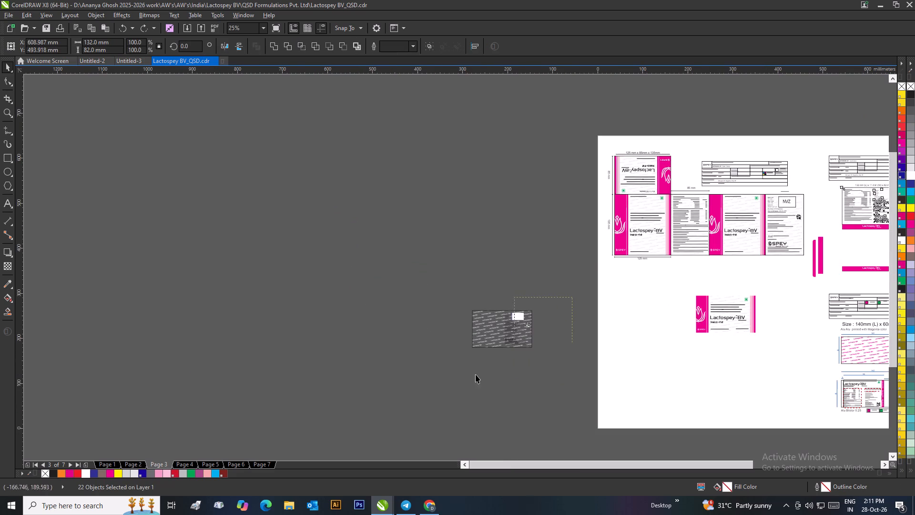
drag(476, 374, 375, 402)
key(Delete)
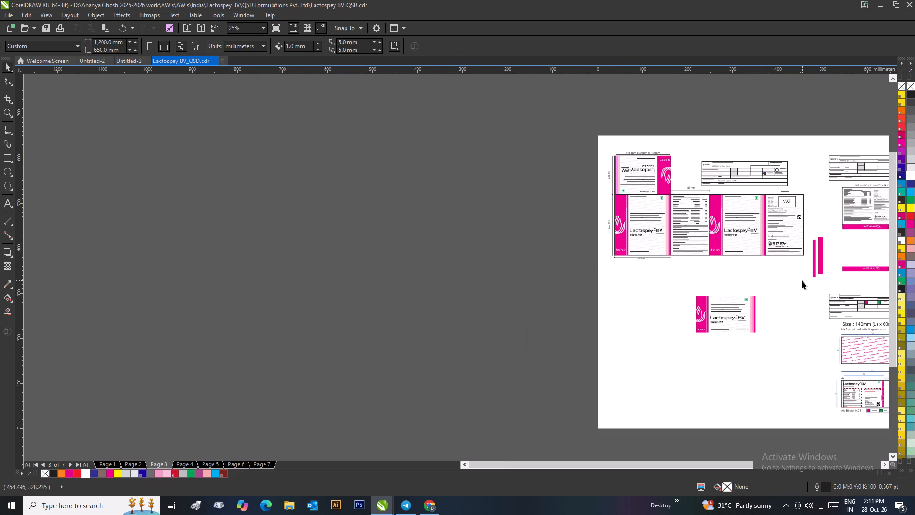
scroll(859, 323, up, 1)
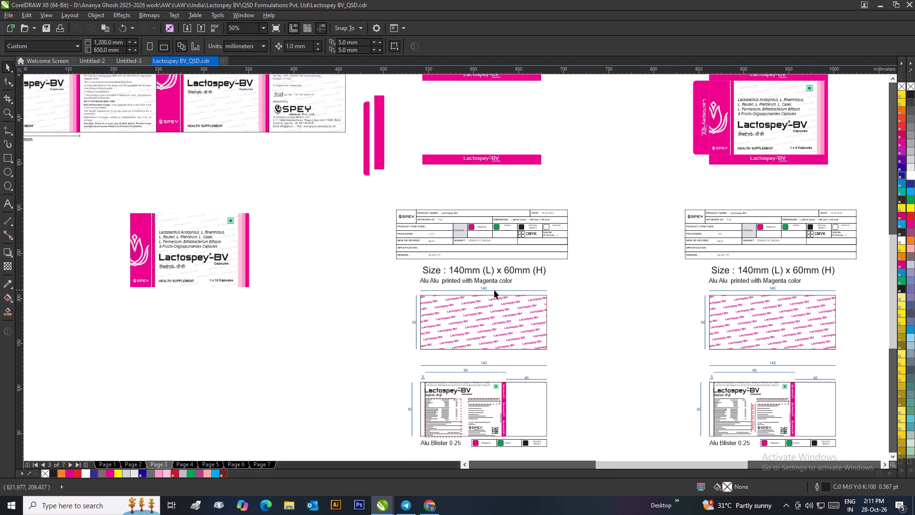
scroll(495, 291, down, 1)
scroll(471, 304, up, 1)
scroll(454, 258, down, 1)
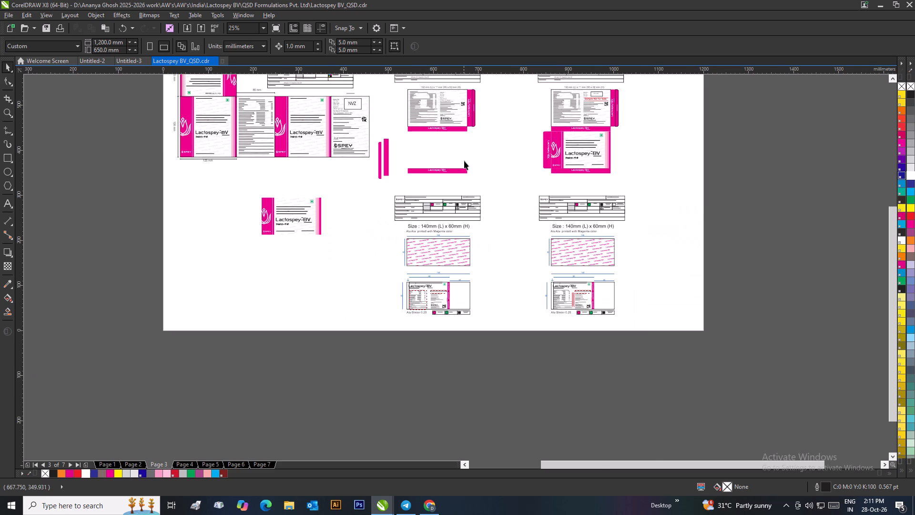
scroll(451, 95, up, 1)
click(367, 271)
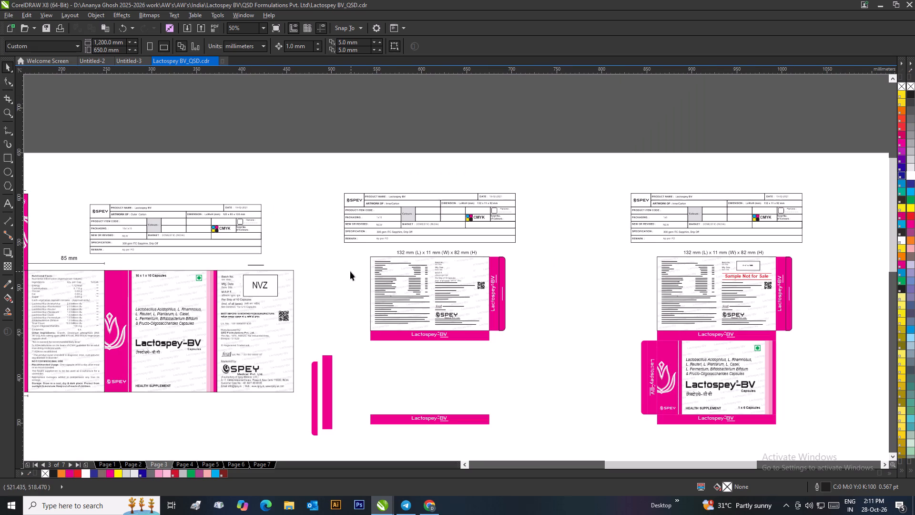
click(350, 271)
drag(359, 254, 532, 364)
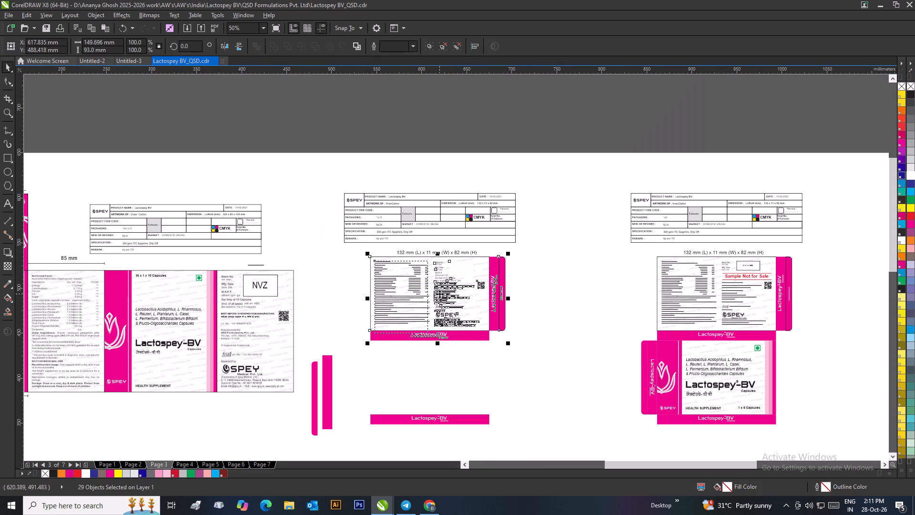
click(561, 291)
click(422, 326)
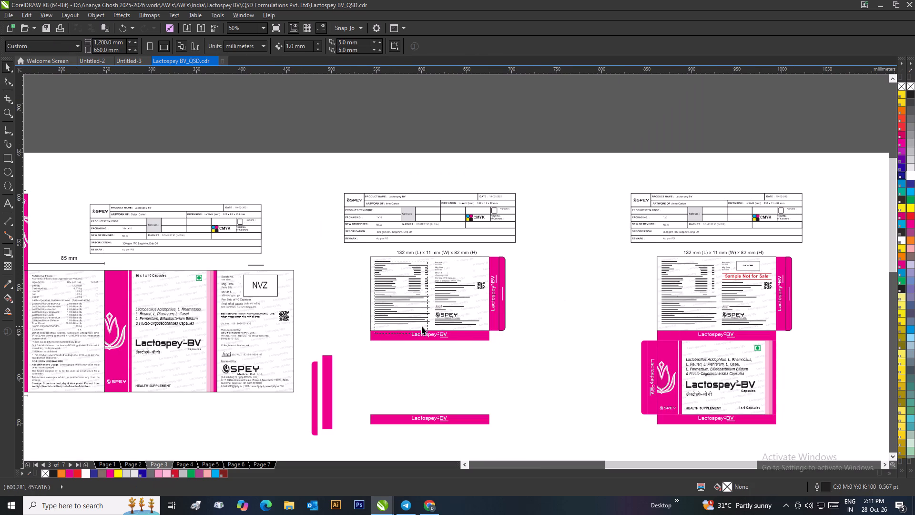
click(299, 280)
Move the 1x10 inner carton's complete back panel, including its nutritional text and size label, to the empty area outside the page.
drag(359, 250, 490, 334)
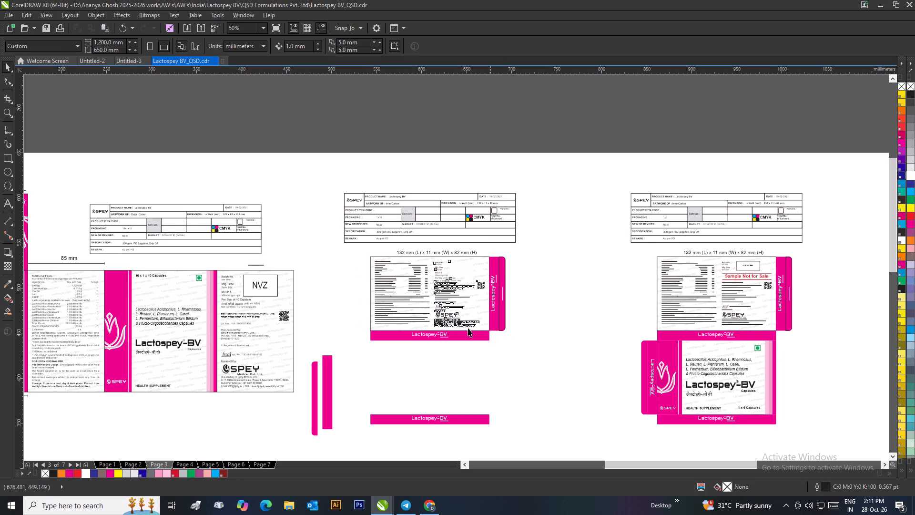
drag(429, 293, 549, 376)
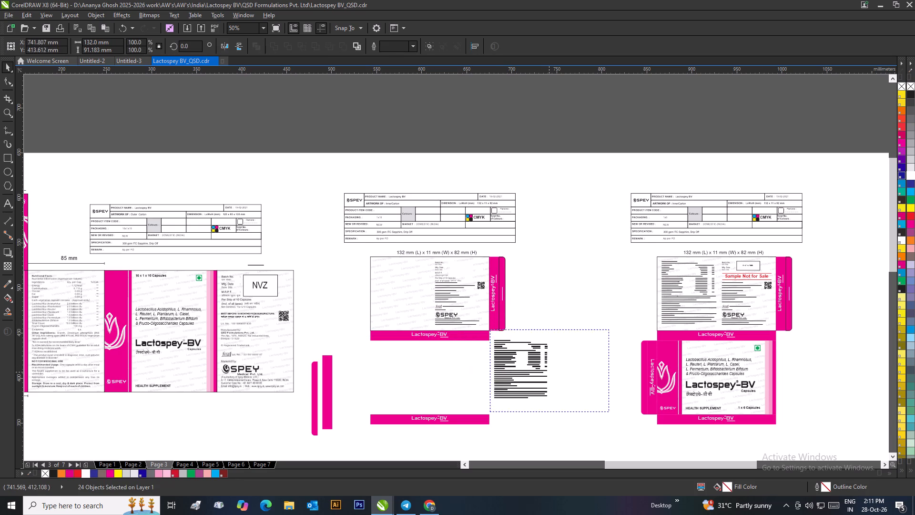
drag(549, 376, 549, 377)
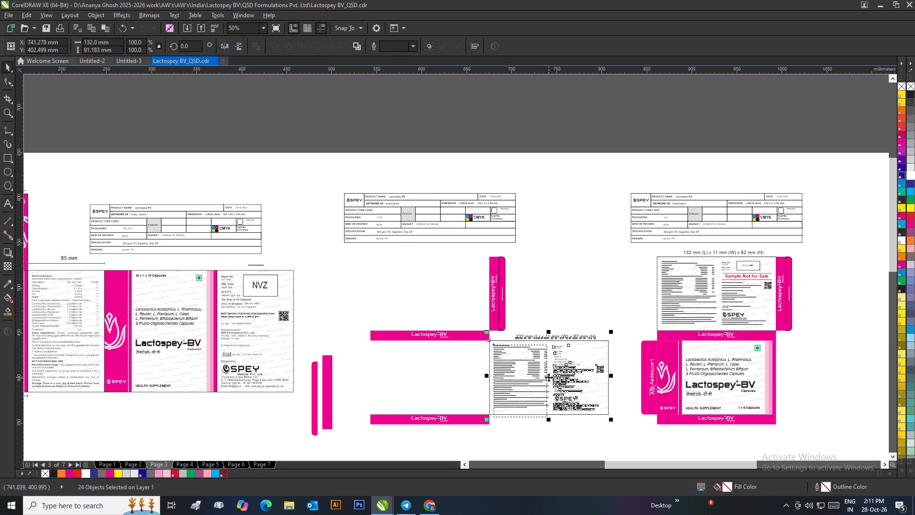
scroll(549, 377, down, 3)
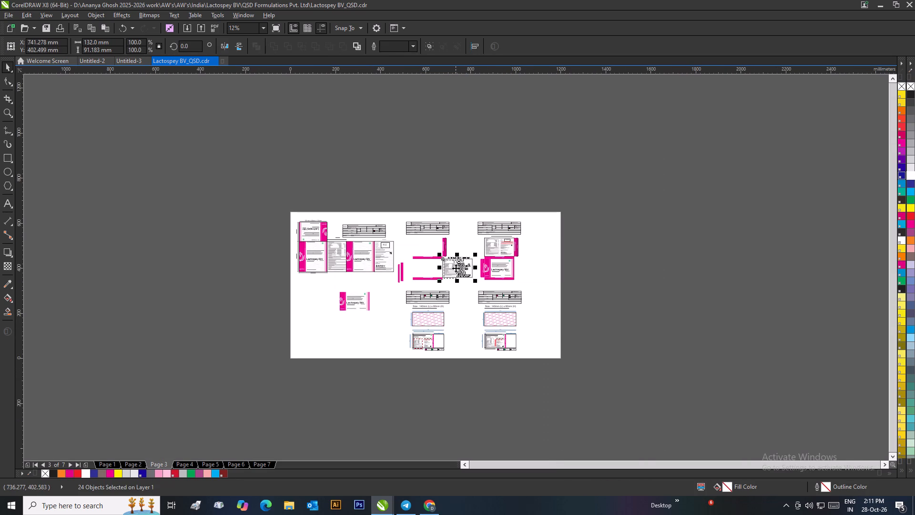
drag(456, 268, 247, 324)
scroll(250, 325, up, 4)
scroll(456, 268, down, 1)
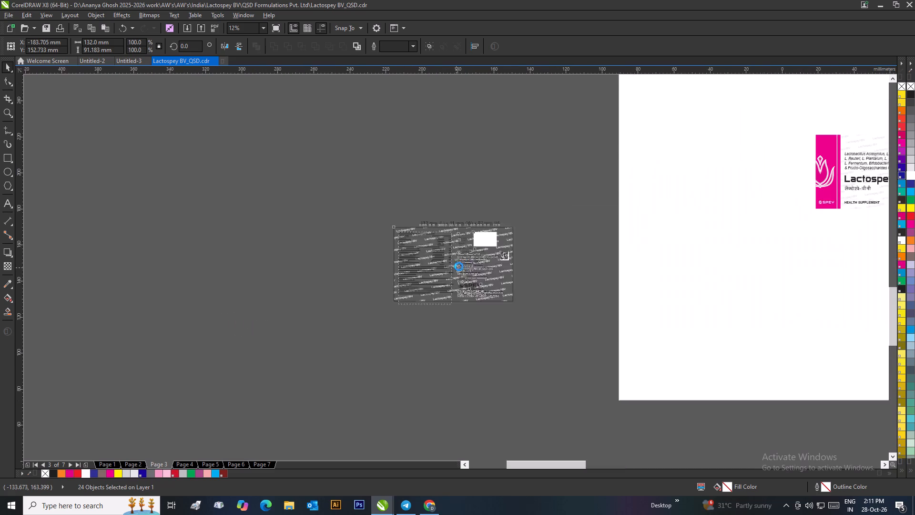
click(577, 252)
Delete the size label "132 mm (L) x 11 mm (W) x 82 mm (H)" above the moved back panel.
scroll(470, 231, up, 3)
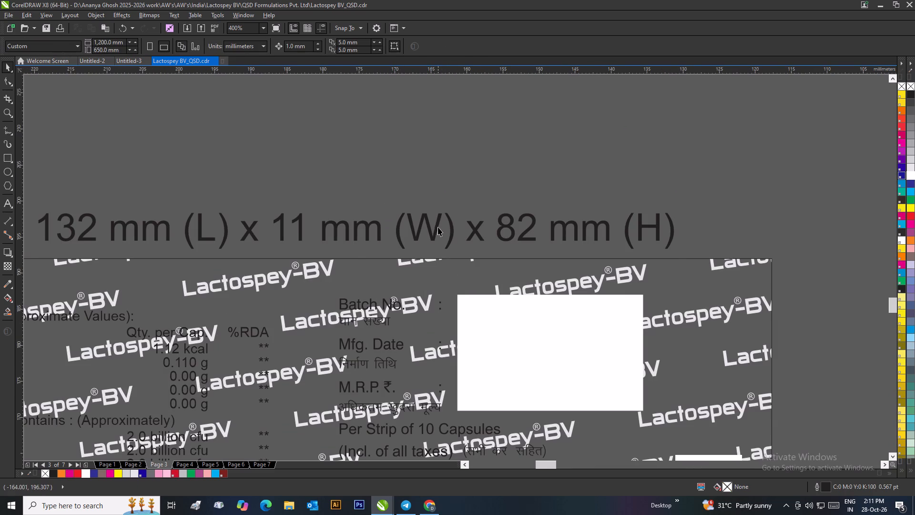
click(438, 227)
key(Delete)
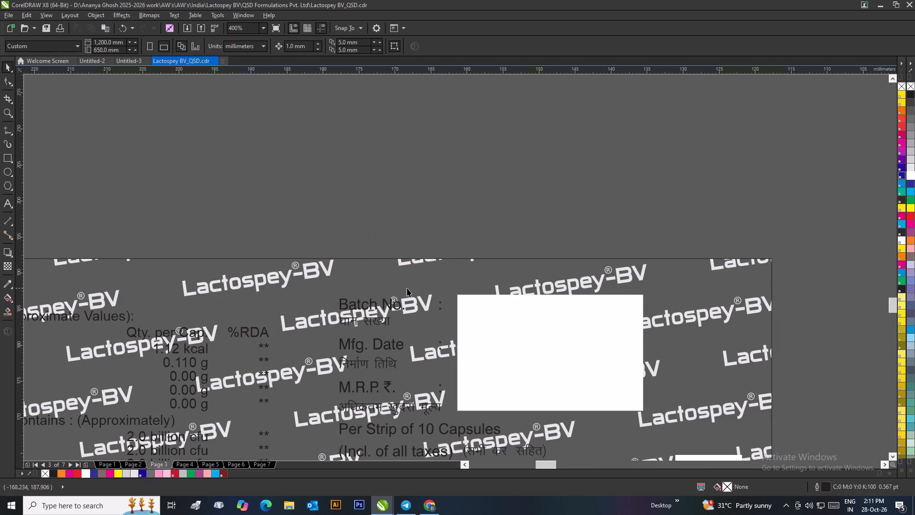
Fill the back panel's patterned PowerClip background with white.
scroll(407, 288, down, 1)
click(321, 261)
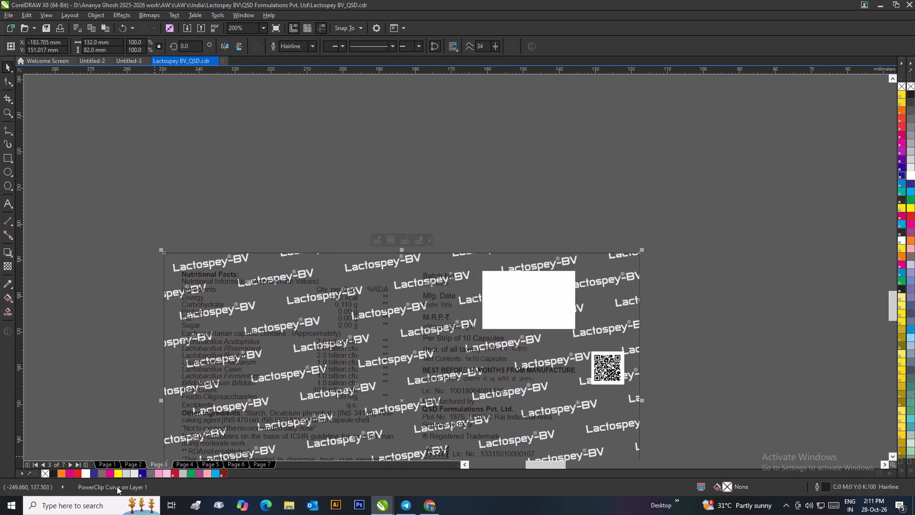
click(83, 473)
drag(79, 379, 87, 370)
scroll(178, 298, down, 2)
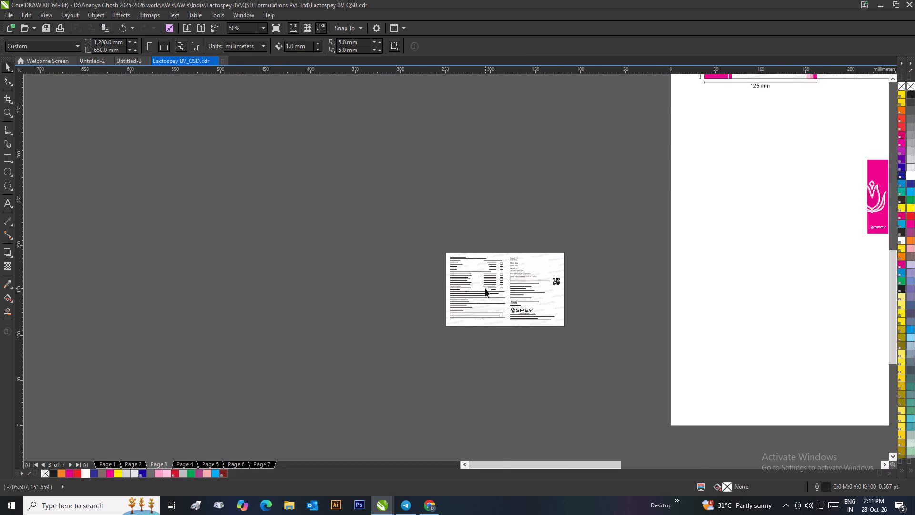
Group all the objects of the white-filled back panel.
scroll(485, 288, up, 1)
scroll(638, 274, up, 1)
scroll(431, 257, down, 1)
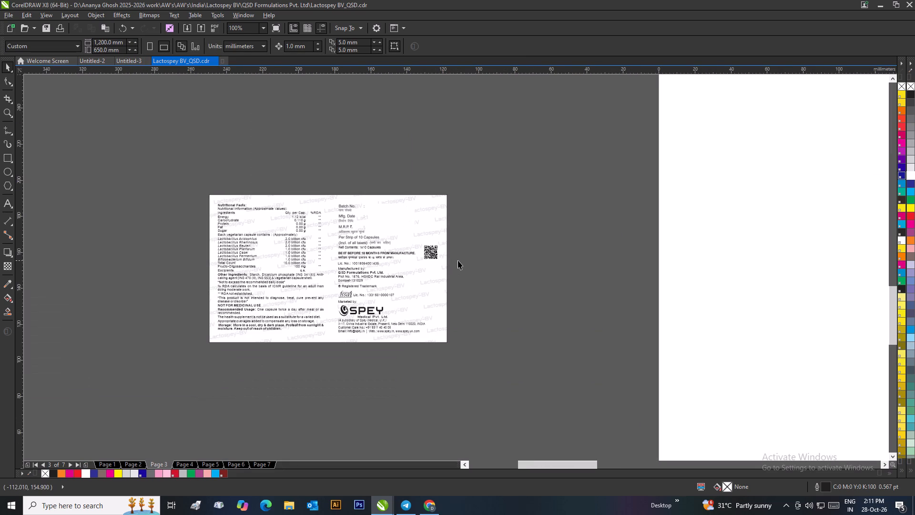
drag(474, 183, 188, 382)
key(ctrl+g)
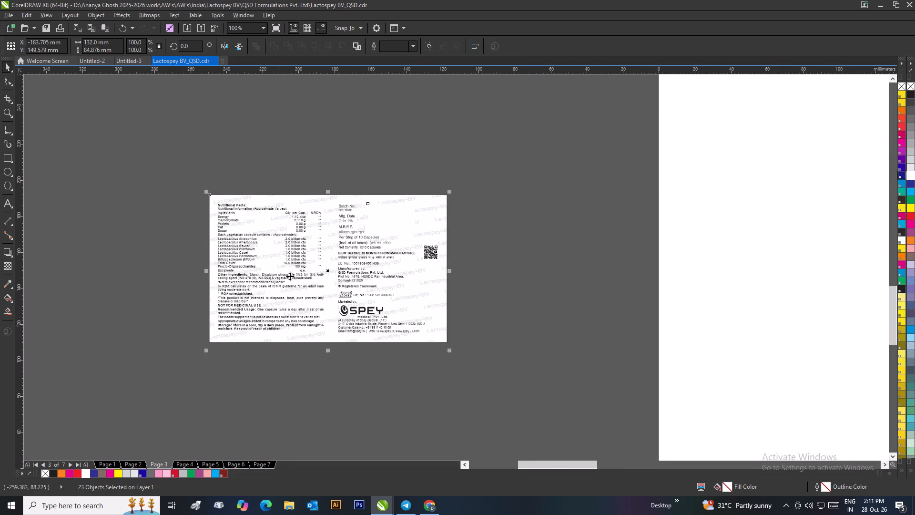
click(277, 161)
Paste a copy of the grouped back panel into Untitled-3, centre it on the page and check its fit against the page edges.
drag(277, 208, 230, 246)
right_click(230, 246)
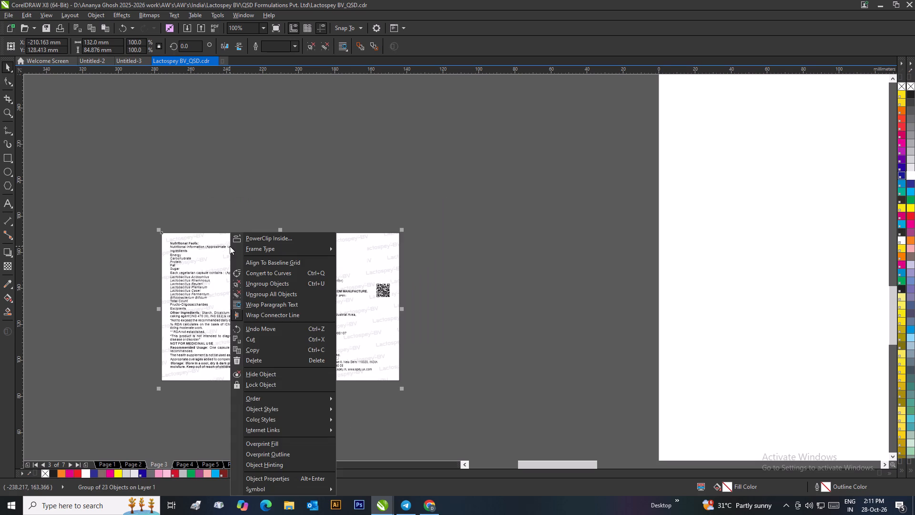
click(263, 348)
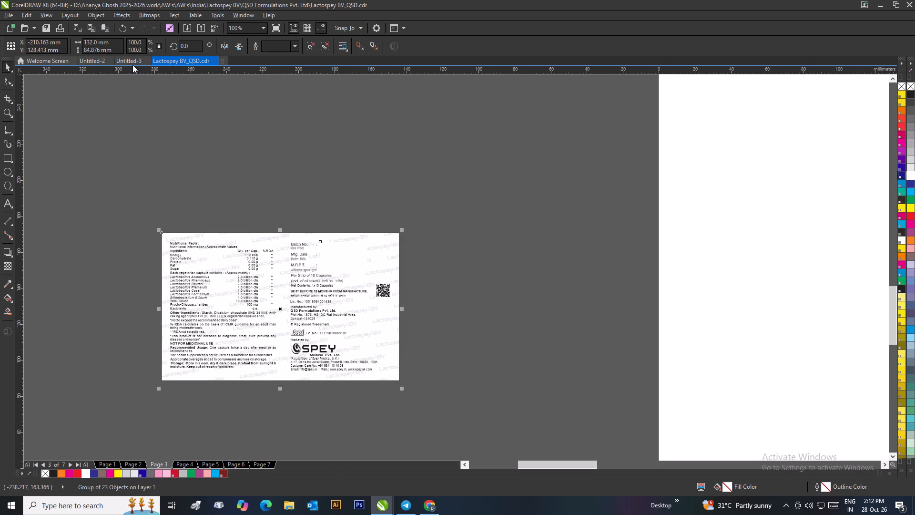
click(132, 63)
key(ctrl+v)
key(p)
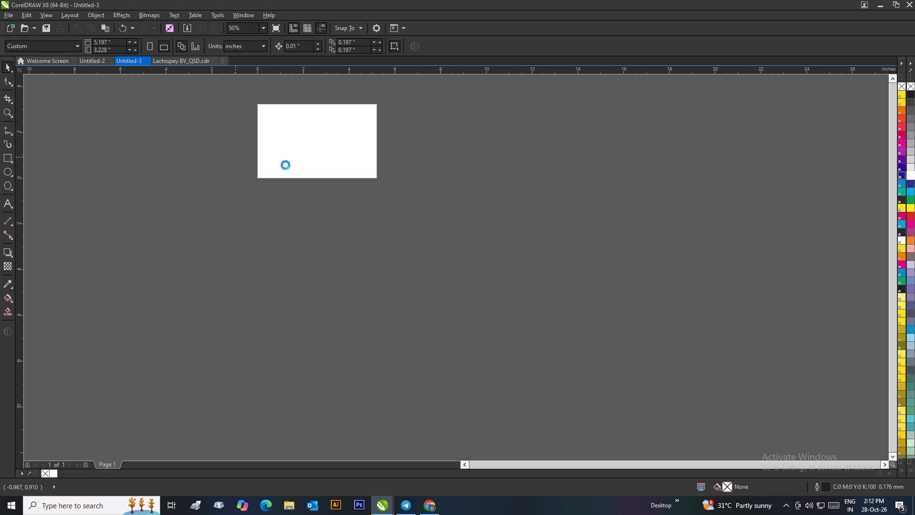
click(394, 171)
scroll(321, 109, up, 1)
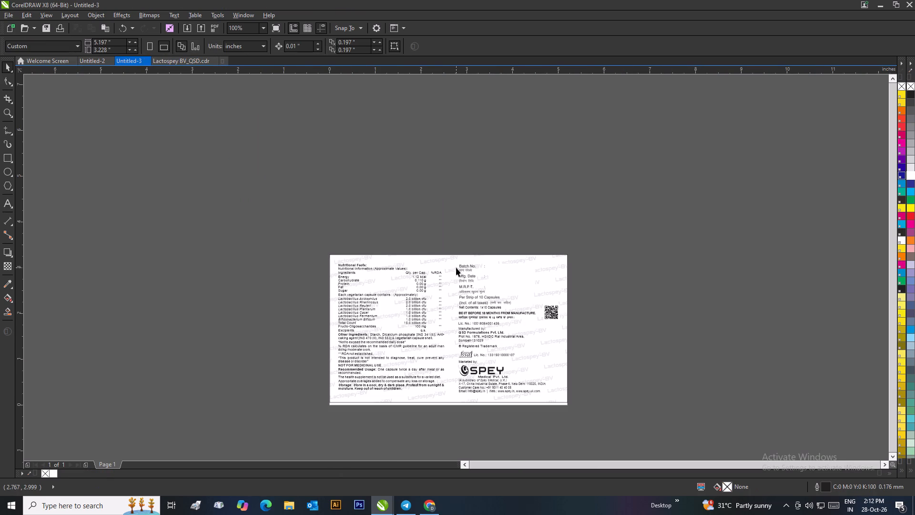
click(470, 357)
click(430, 246)
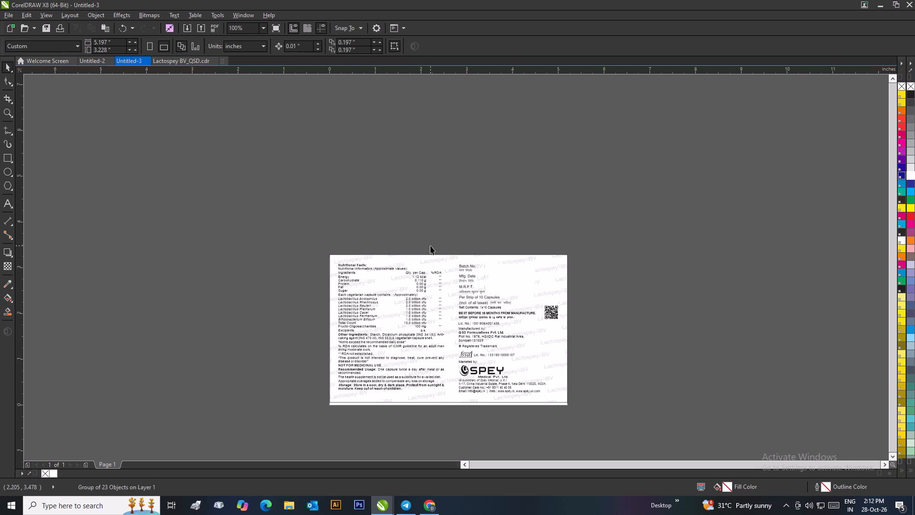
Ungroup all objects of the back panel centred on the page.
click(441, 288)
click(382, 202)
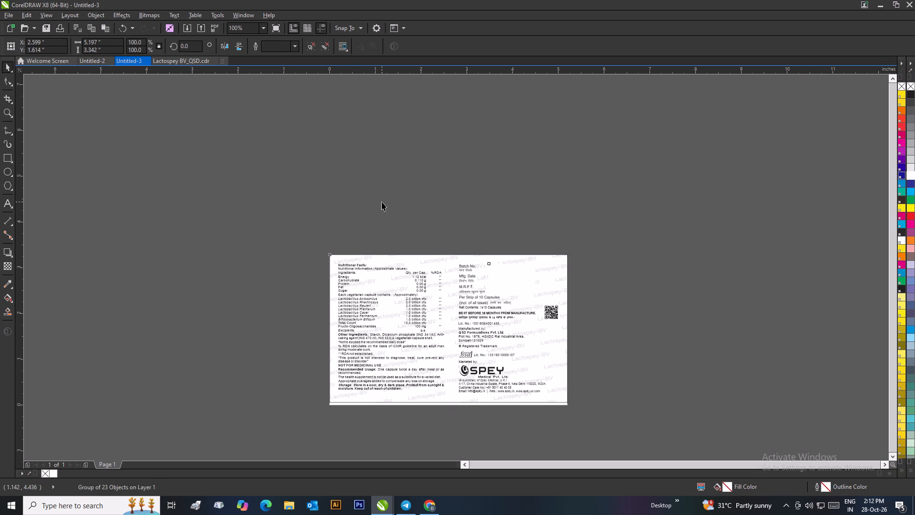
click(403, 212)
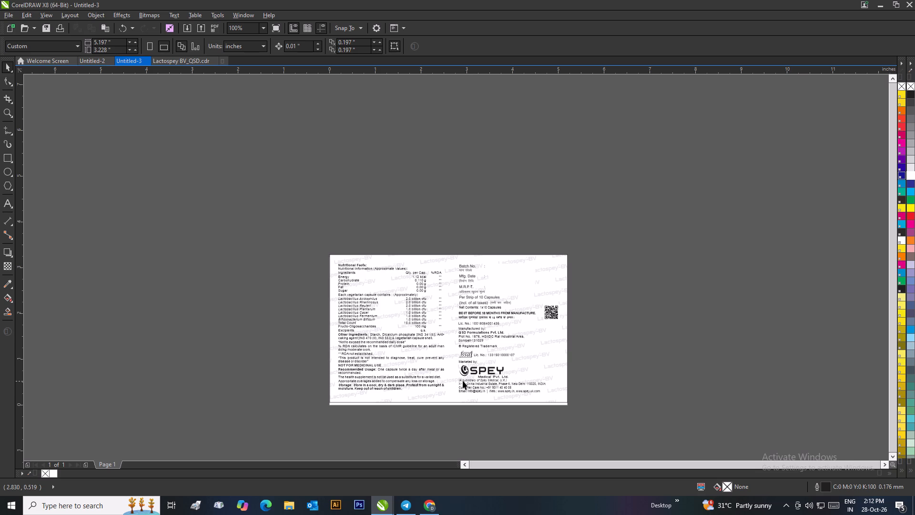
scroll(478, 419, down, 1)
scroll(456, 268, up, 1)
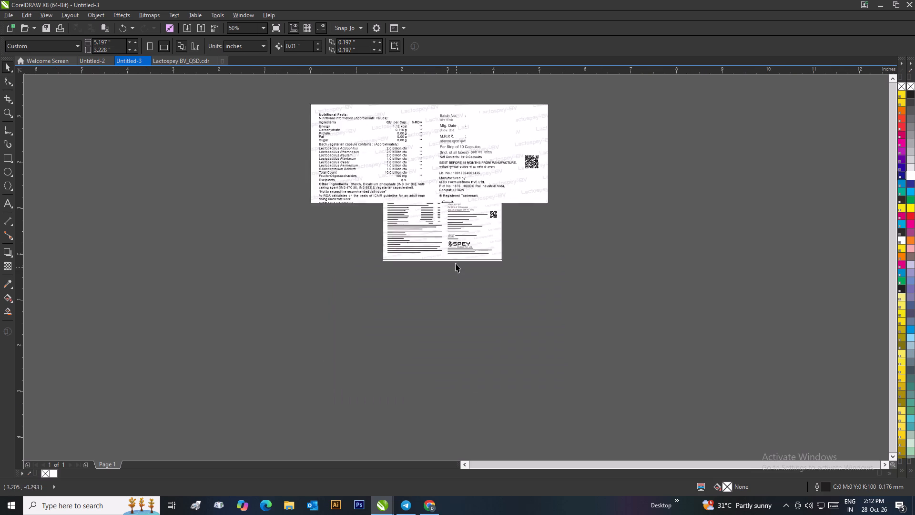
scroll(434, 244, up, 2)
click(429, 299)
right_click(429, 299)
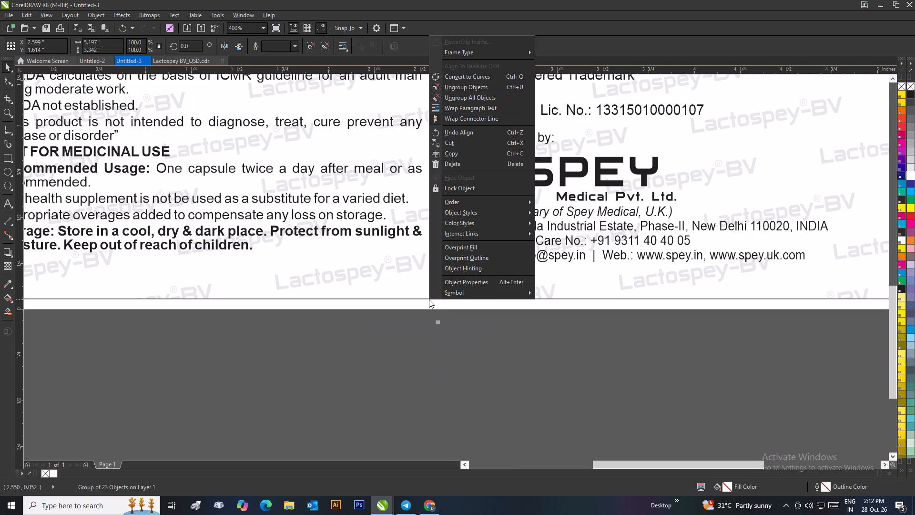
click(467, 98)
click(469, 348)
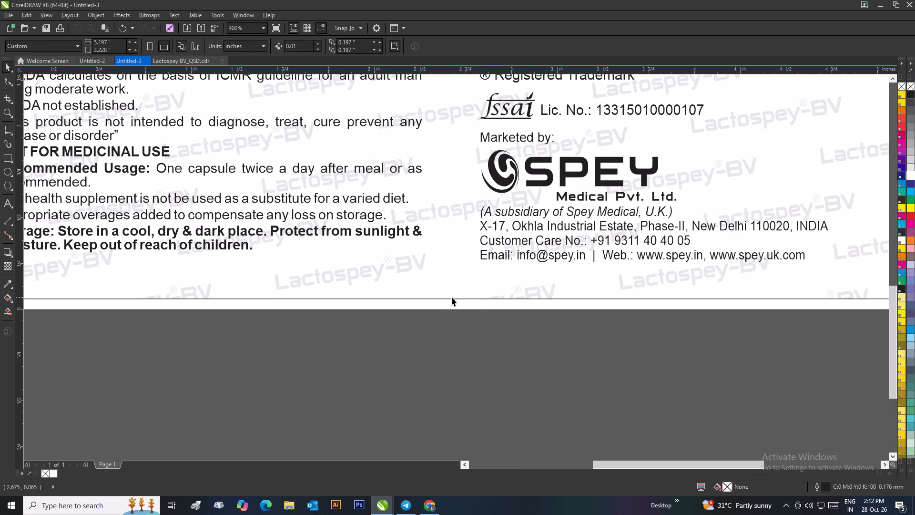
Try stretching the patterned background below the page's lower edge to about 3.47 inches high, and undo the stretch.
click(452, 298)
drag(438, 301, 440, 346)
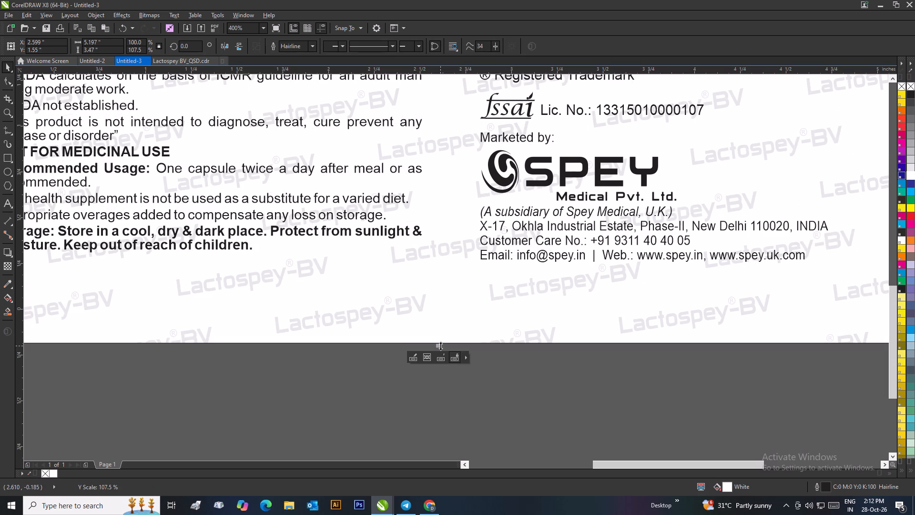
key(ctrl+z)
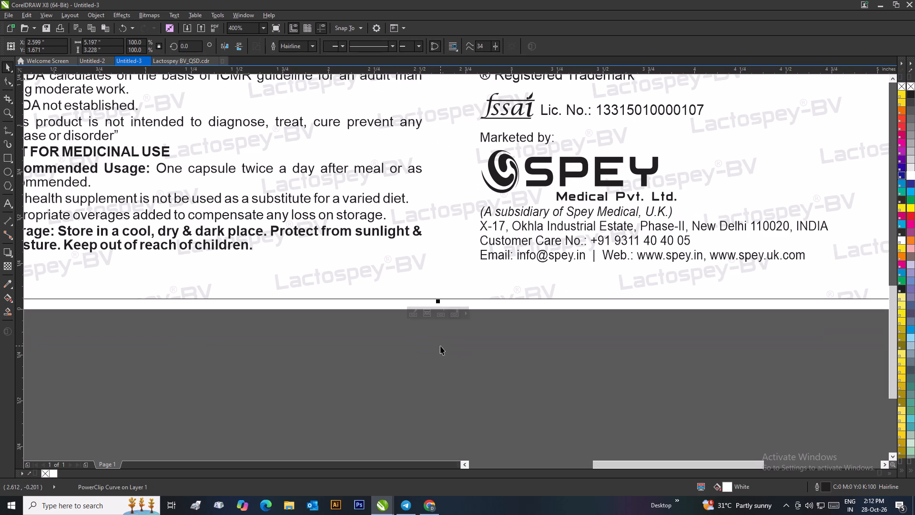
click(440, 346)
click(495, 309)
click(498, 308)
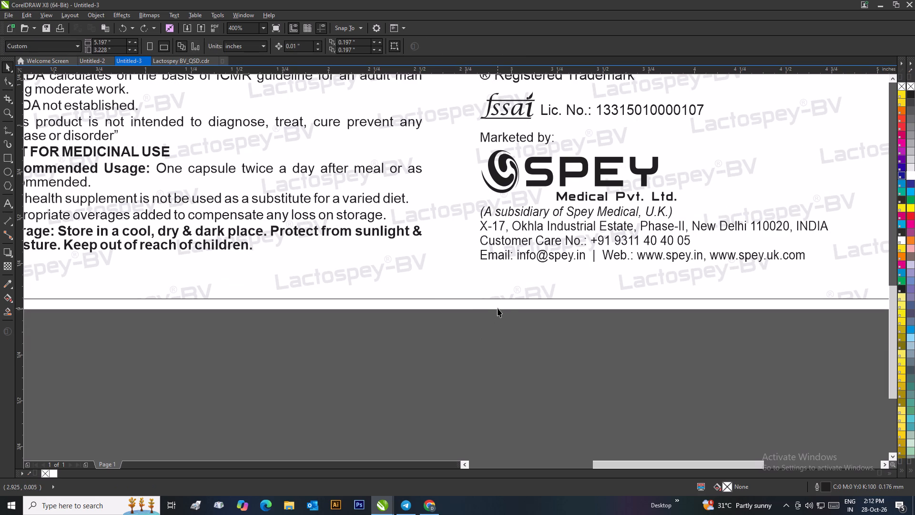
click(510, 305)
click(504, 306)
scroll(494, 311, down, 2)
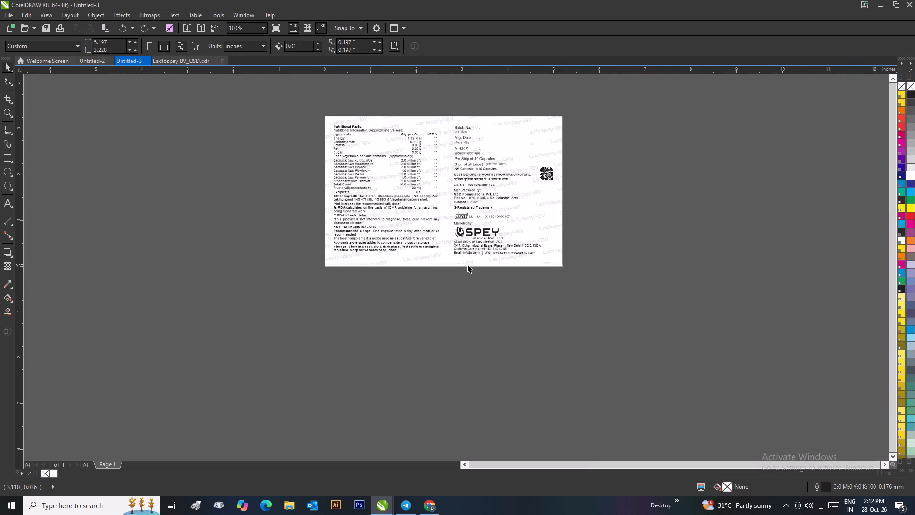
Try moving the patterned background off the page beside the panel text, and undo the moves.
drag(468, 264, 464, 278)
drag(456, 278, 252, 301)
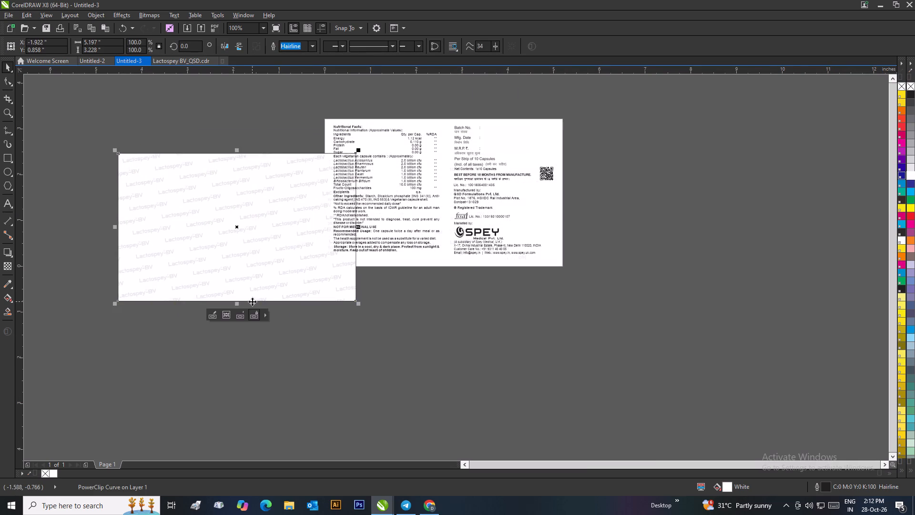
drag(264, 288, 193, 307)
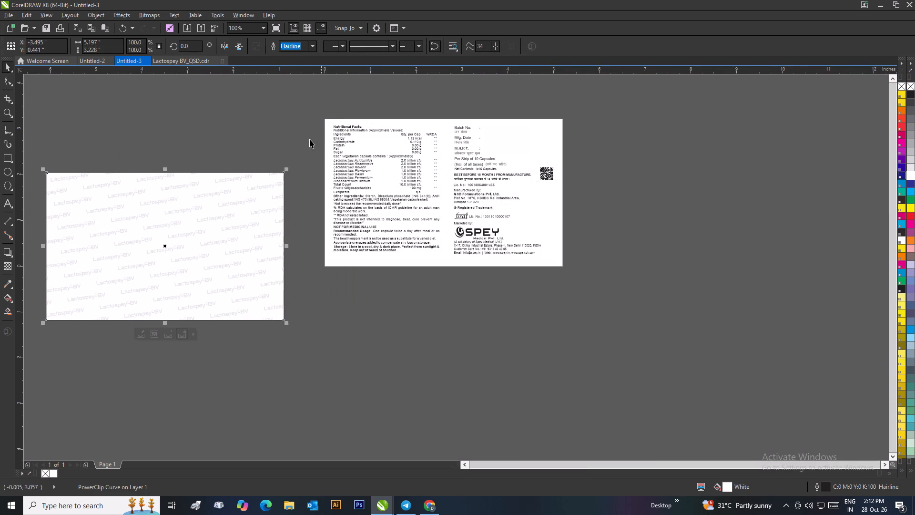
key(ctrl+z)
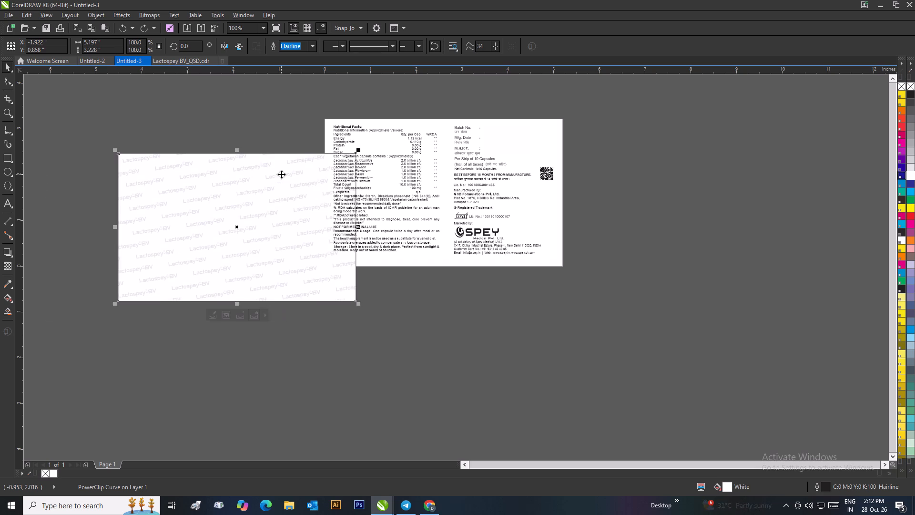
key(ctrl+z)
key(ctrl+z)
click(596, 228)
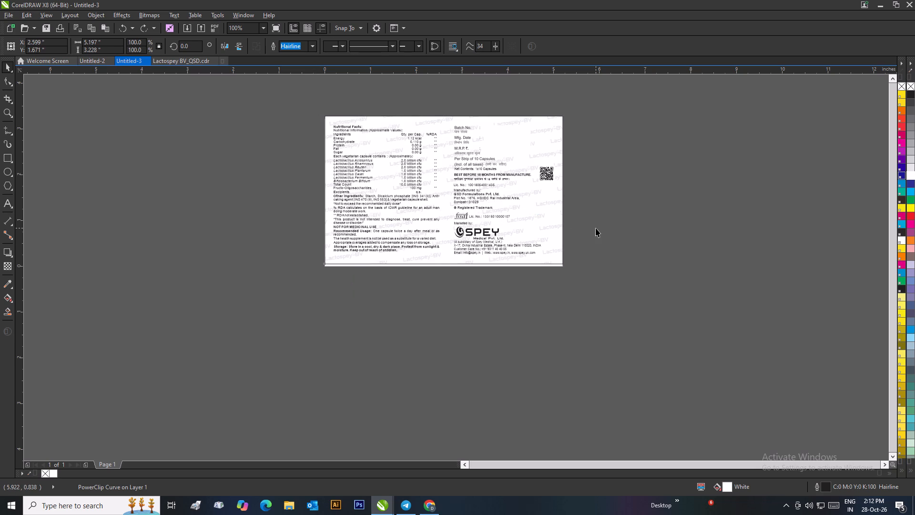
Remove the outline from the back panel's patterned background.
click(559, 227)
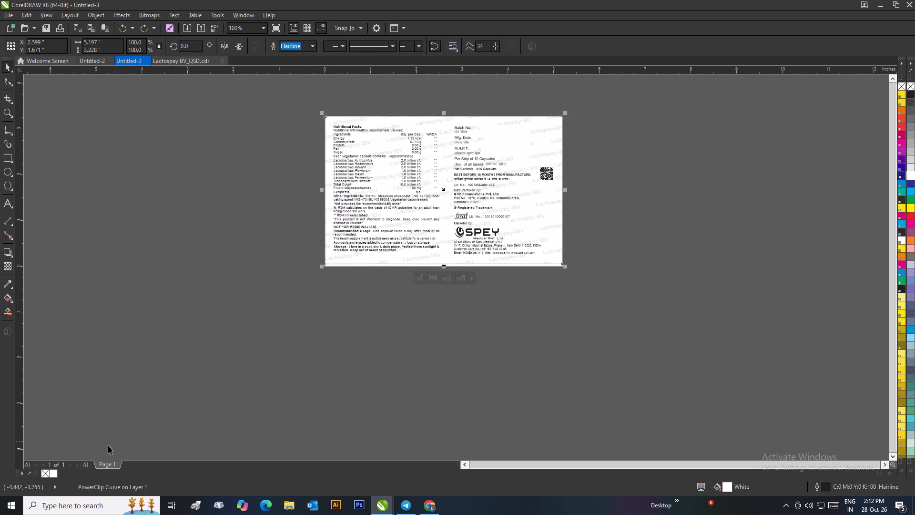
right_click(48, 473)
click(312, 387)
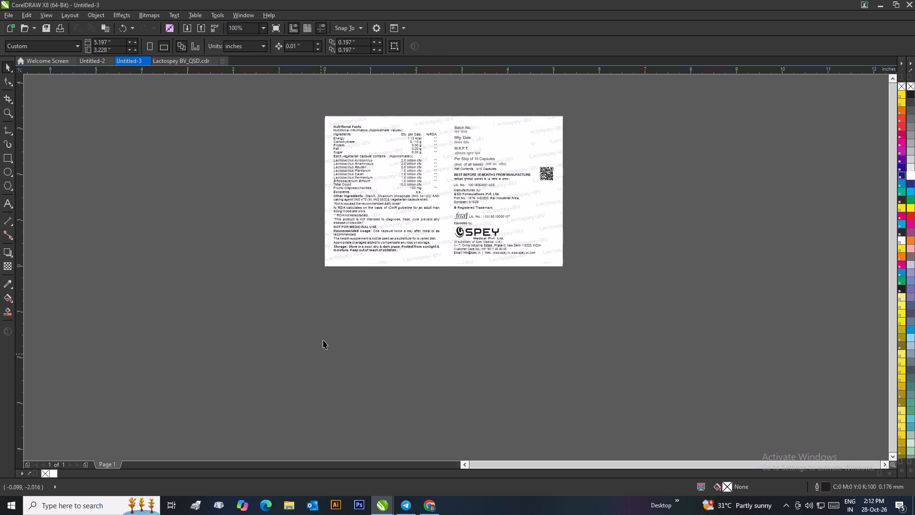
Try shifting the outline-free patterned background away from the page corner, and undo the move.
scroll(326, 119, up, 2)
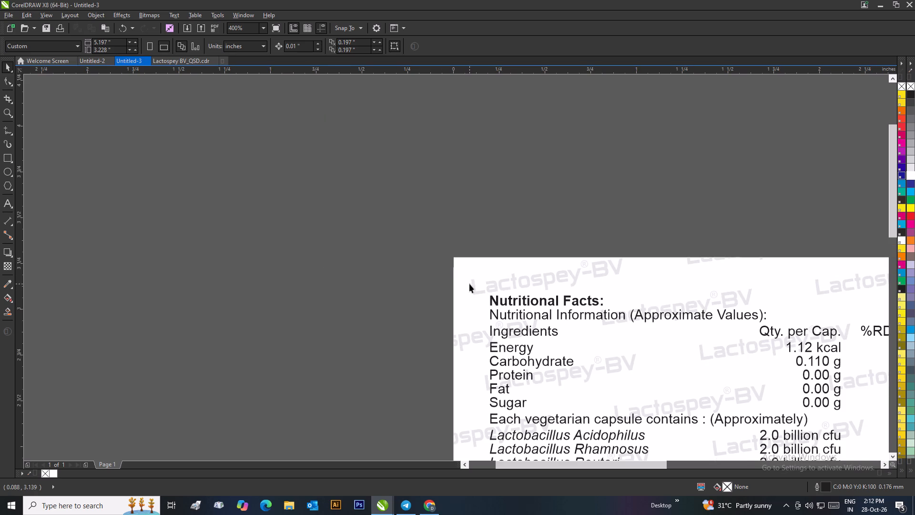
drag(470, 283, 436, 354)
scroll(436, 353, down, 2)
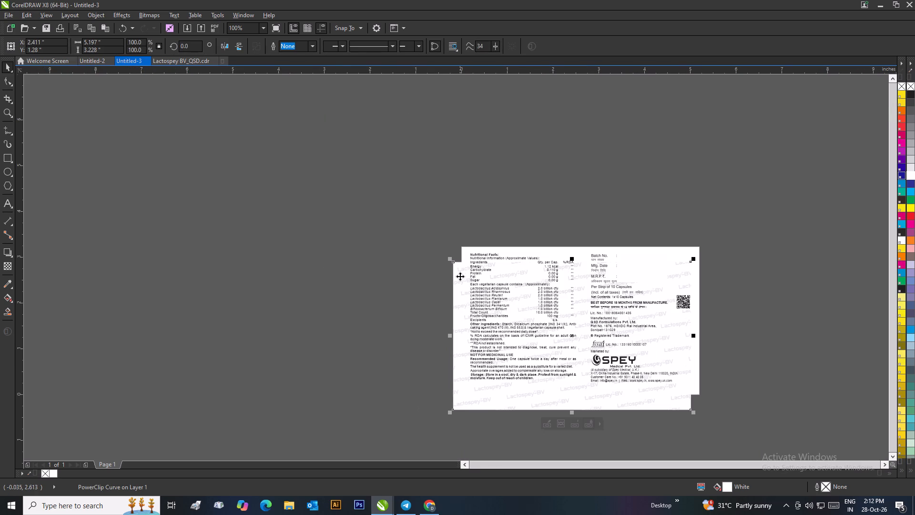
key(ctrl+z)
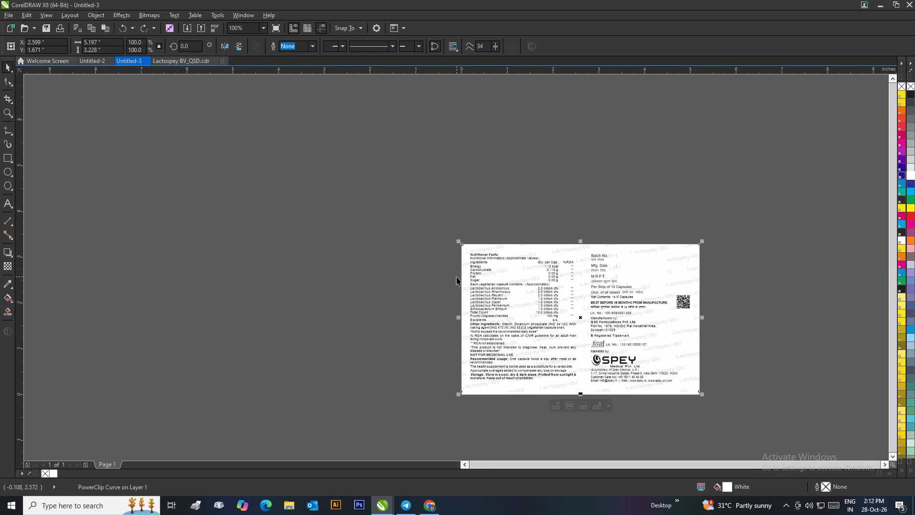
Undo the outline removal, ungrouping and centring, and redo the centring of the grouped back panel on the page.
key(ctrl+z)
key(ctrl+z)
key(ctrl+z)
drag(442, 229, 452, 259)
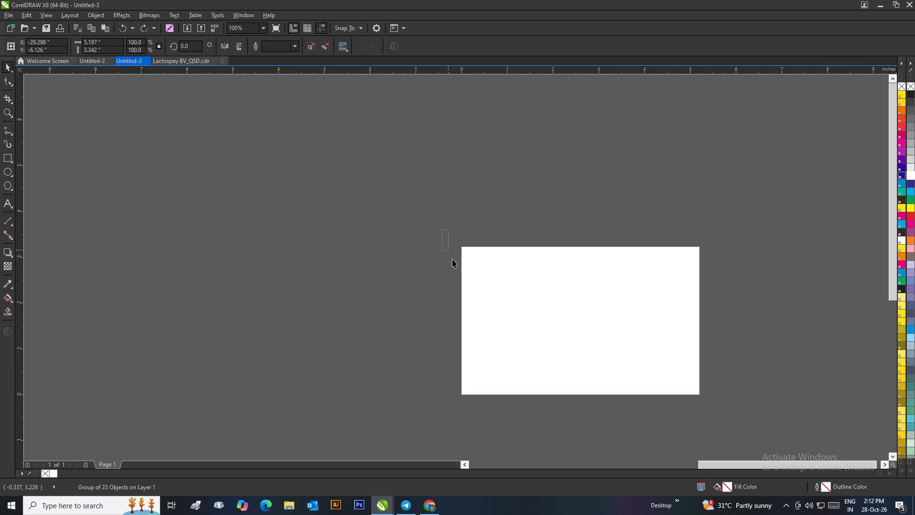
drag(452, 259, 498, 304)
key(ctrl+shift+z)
Move the grouped back panel off the page to the empty area beside the page's left edge, at about X -2.8 inches.
click(506, 214)
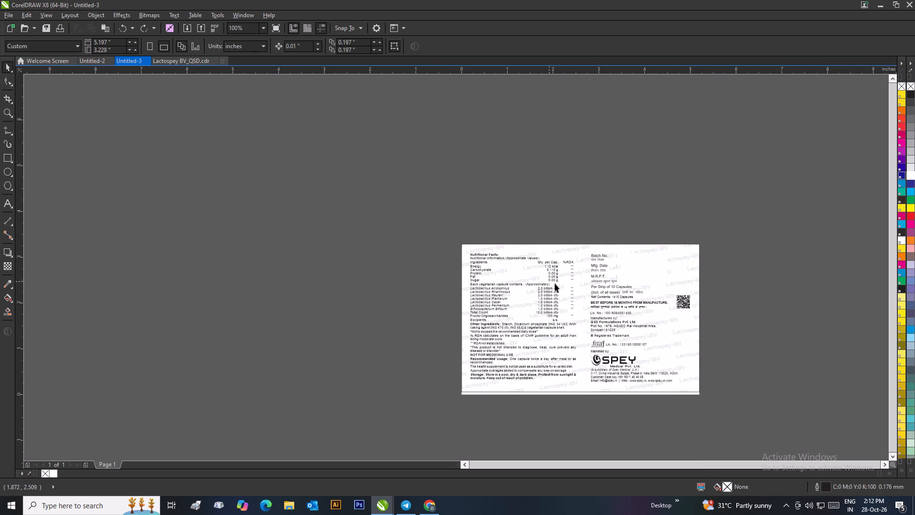
click(561, 283)
drag(579, 321, 333, 323)
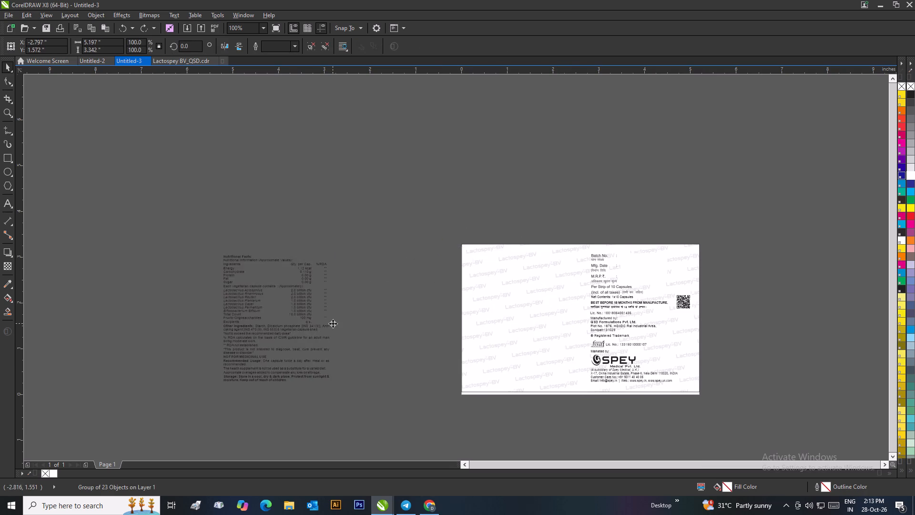
click(372, 212)
click(367, 283)
right_click(367, 283)
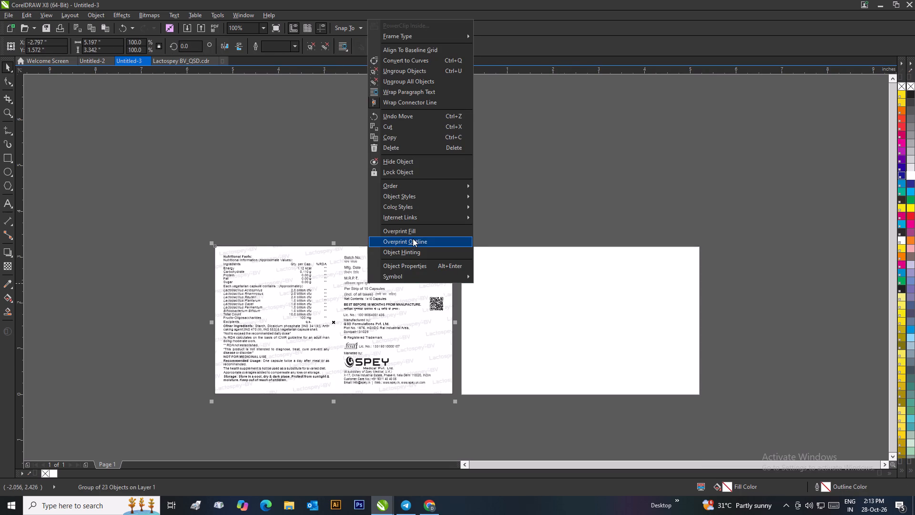
double_click(545, 165)
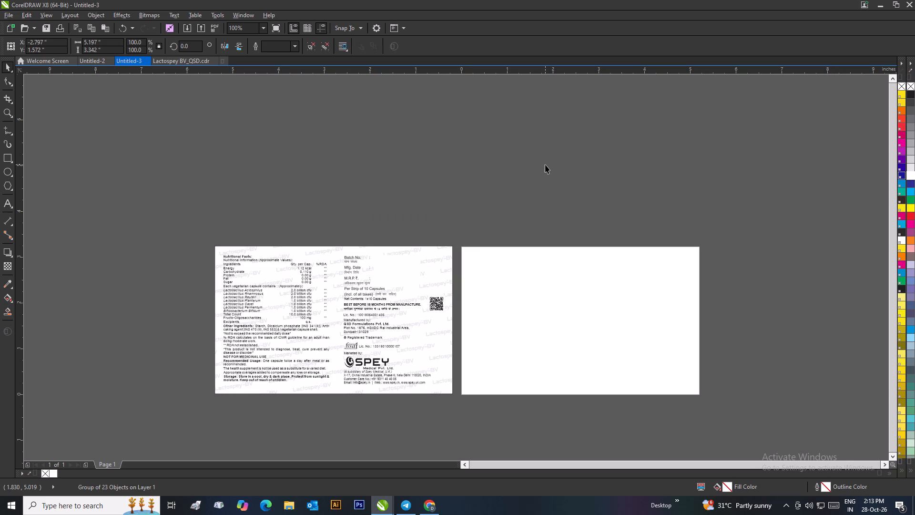
Examine the grouped back panel's dimensions against the page dimensions.
click(412, 324)
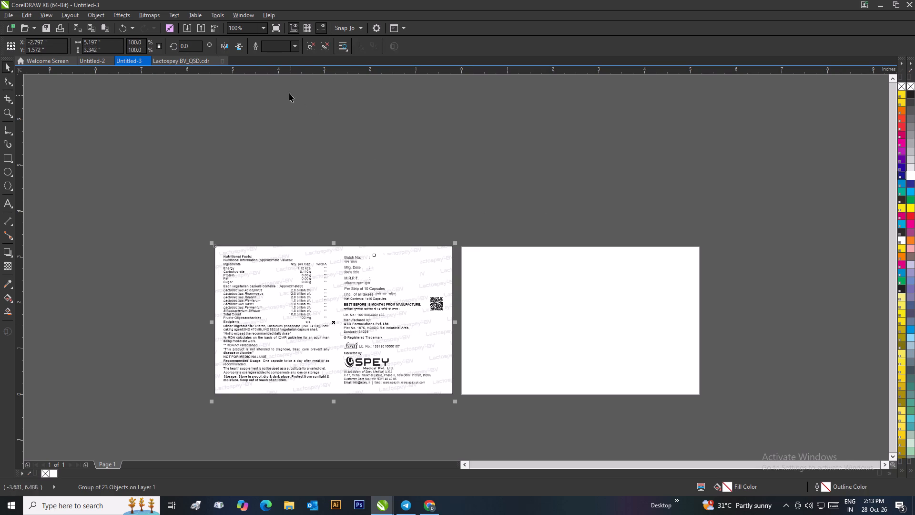
click(146, 402)
click(263, 345)
drag(605, 295, 618, 375)
click(433, 300)
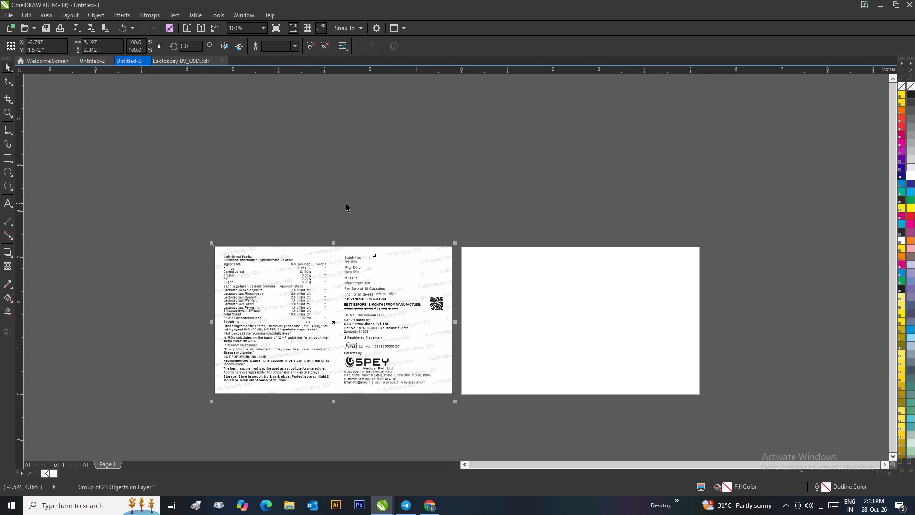
click(346, 203)
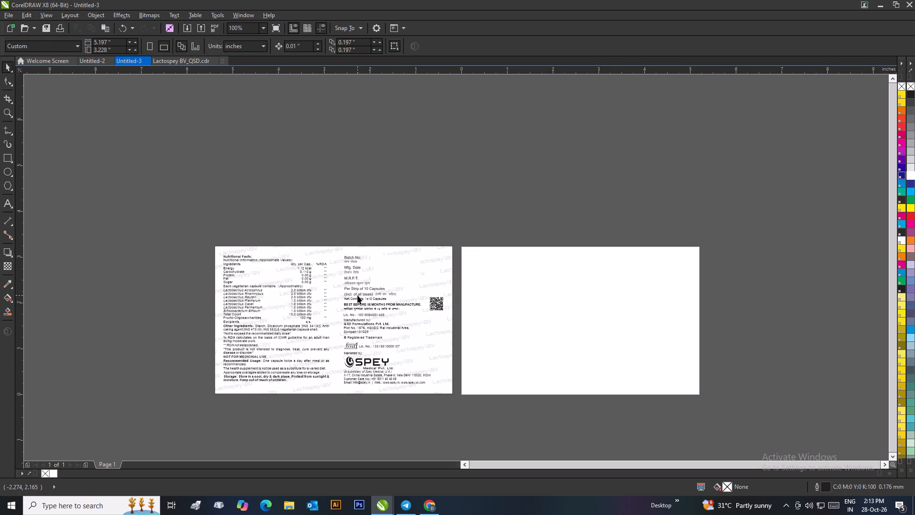
click(357, 296)
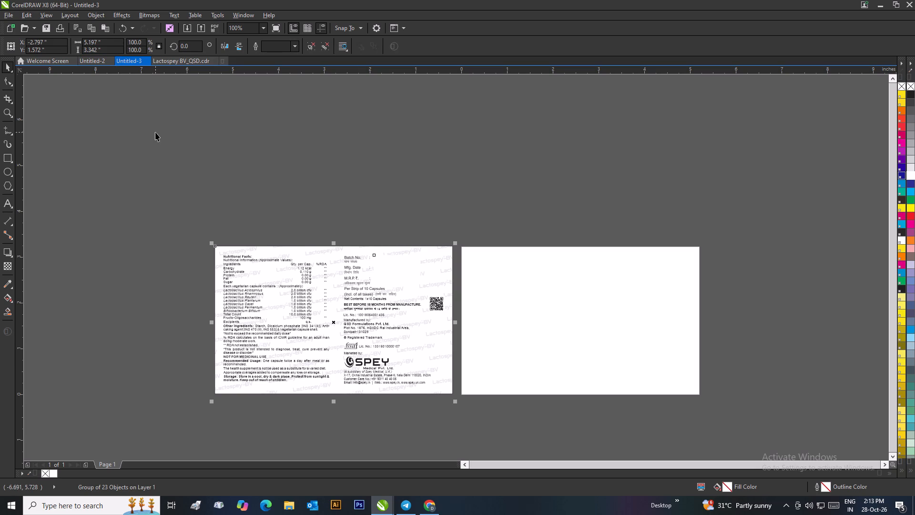
click(155, 132)
Set the page height to 3.342 inches to match the grouped back panel.
click(112, 50)
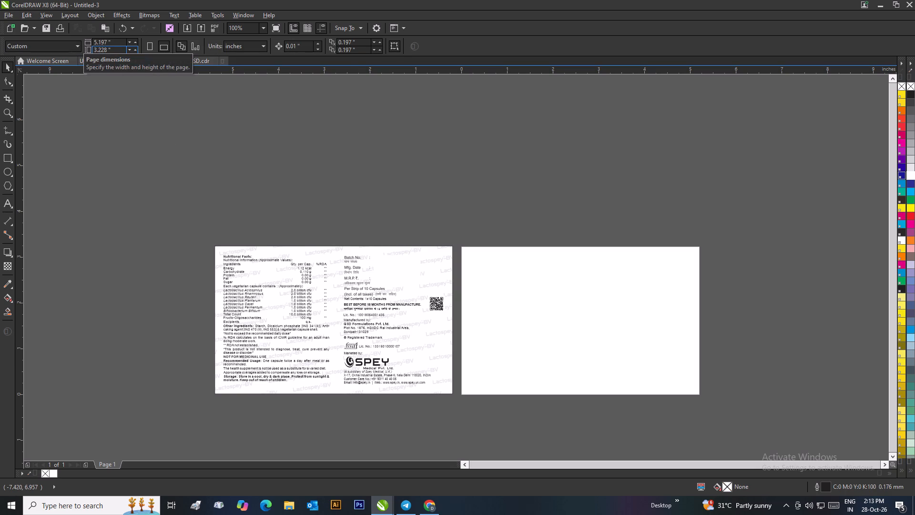
key(BackSpace)
key(BackSpace)
key(BackSpace)
key(BackSpace)
key(BackSpace)
text(342)
key(Return)
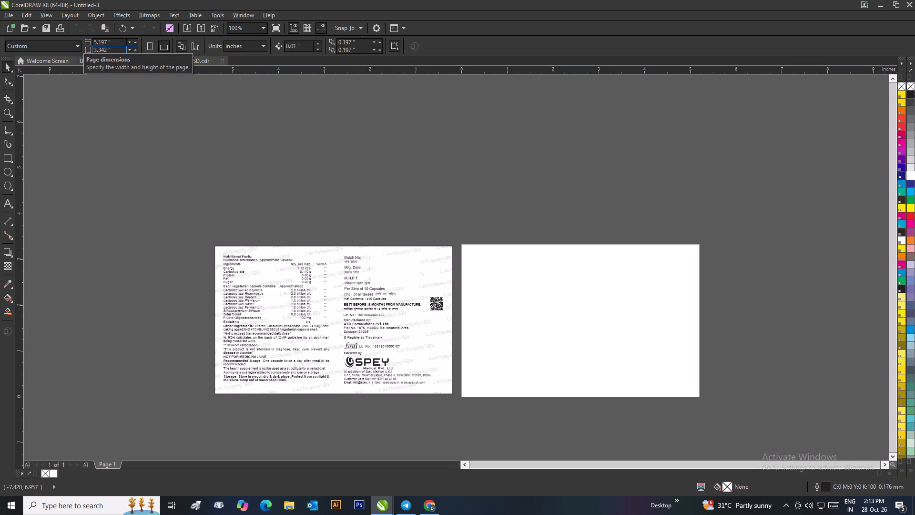
click(390, 135)
Recheck the grouped back panel's width and height against the resized page.
click(421, 281)
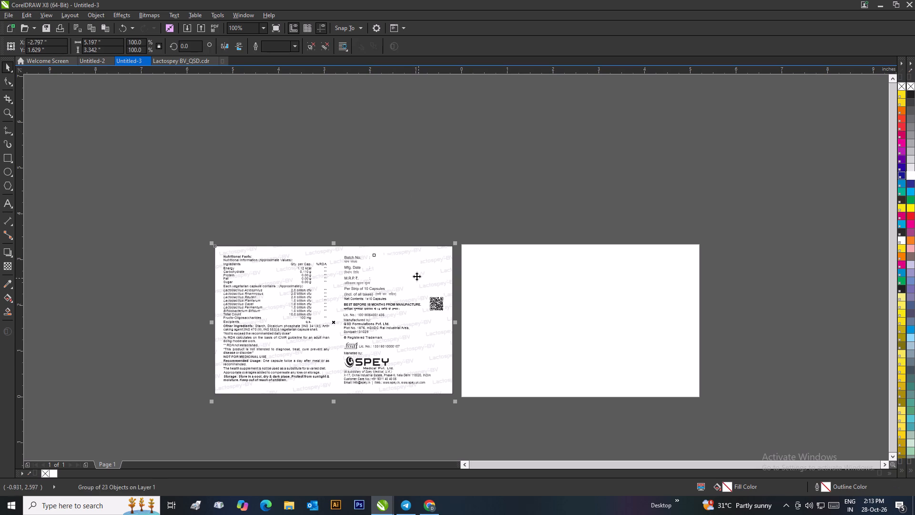
click(159, 46)
drag(238, 110, 246, 119)
click(425, 285)
click(534, 257)
click(287, 167)
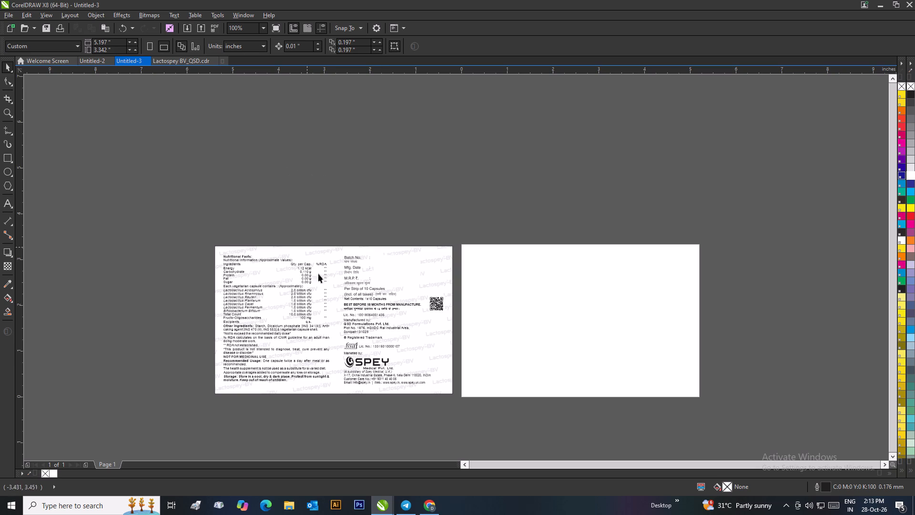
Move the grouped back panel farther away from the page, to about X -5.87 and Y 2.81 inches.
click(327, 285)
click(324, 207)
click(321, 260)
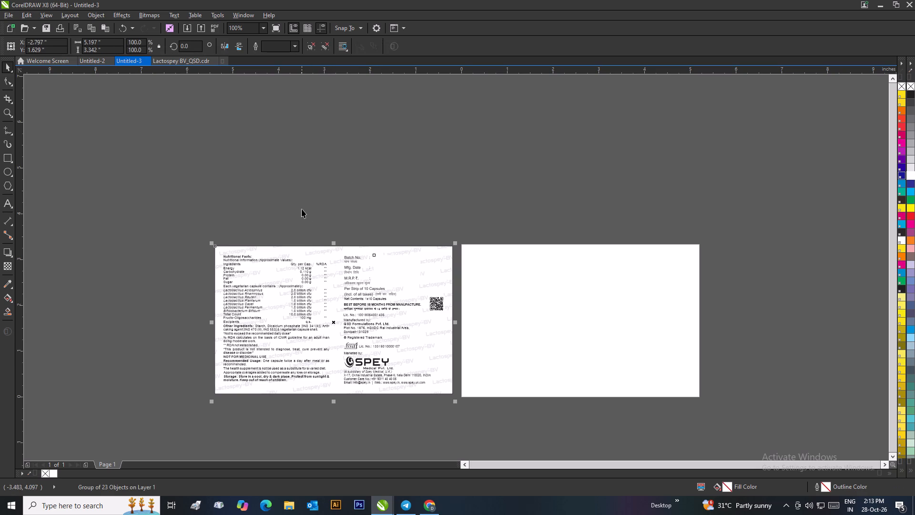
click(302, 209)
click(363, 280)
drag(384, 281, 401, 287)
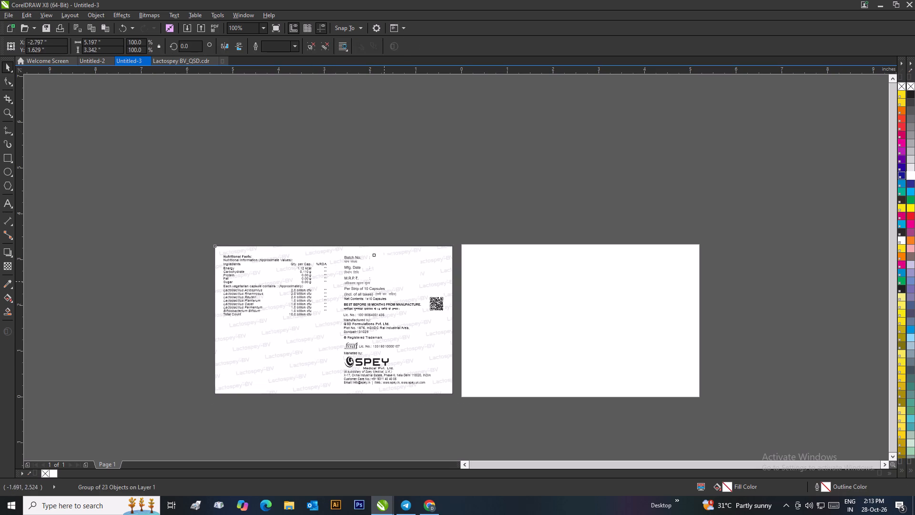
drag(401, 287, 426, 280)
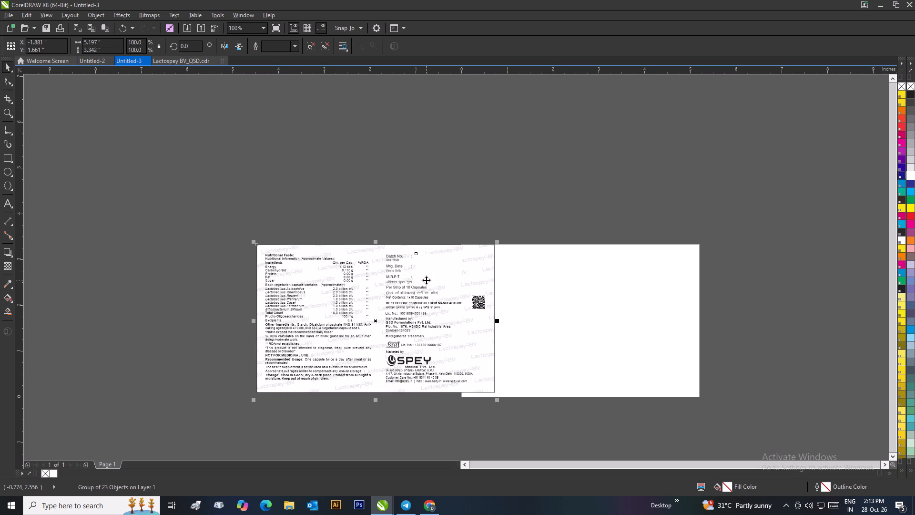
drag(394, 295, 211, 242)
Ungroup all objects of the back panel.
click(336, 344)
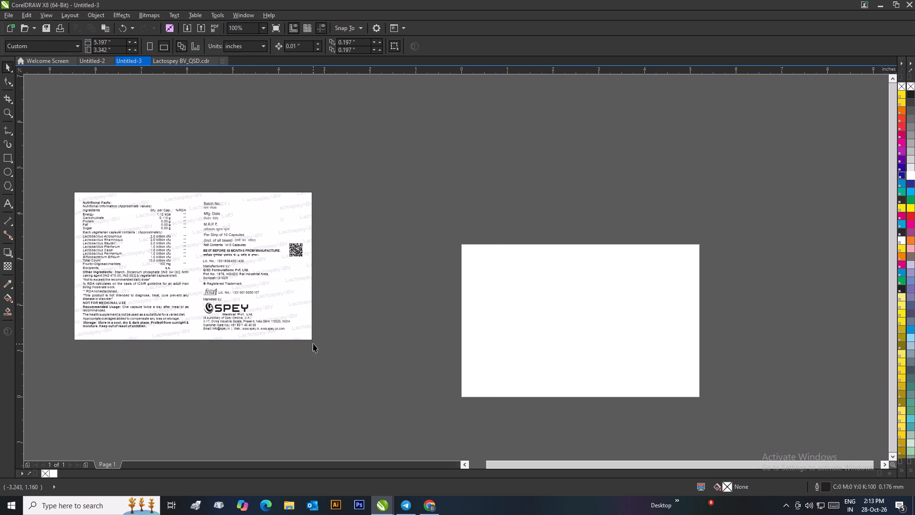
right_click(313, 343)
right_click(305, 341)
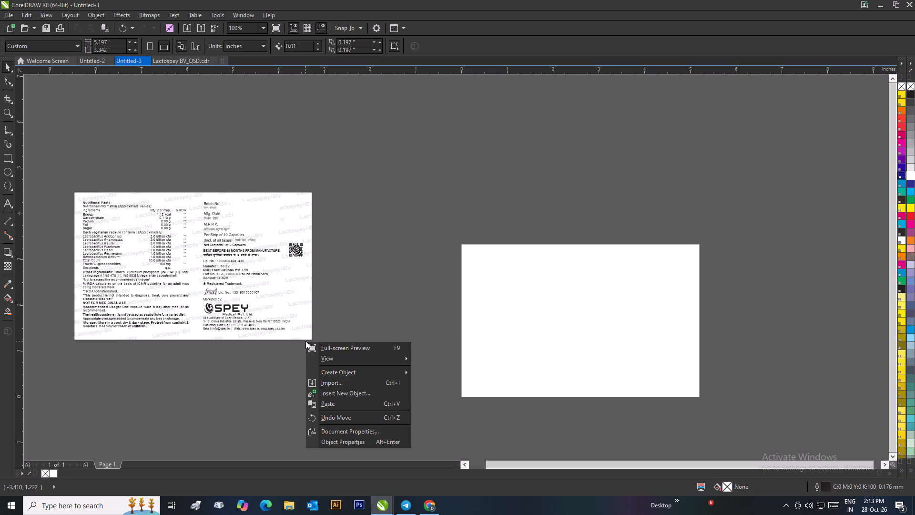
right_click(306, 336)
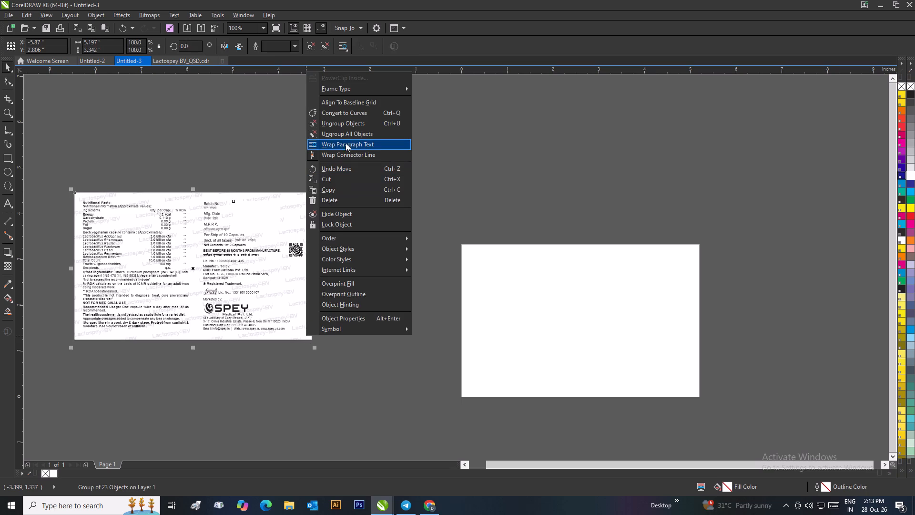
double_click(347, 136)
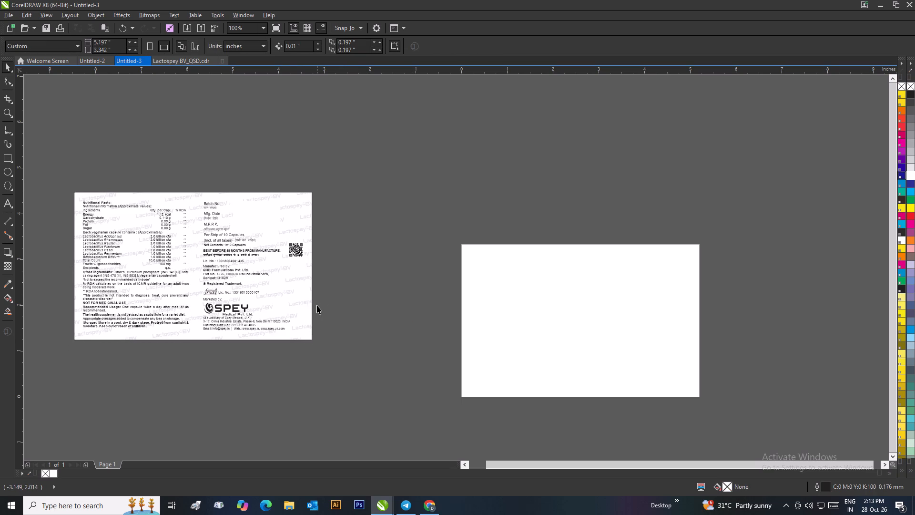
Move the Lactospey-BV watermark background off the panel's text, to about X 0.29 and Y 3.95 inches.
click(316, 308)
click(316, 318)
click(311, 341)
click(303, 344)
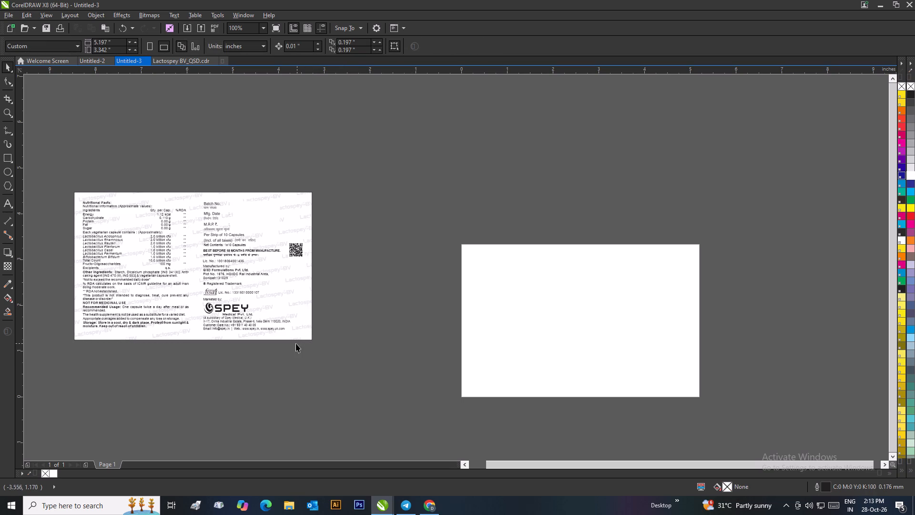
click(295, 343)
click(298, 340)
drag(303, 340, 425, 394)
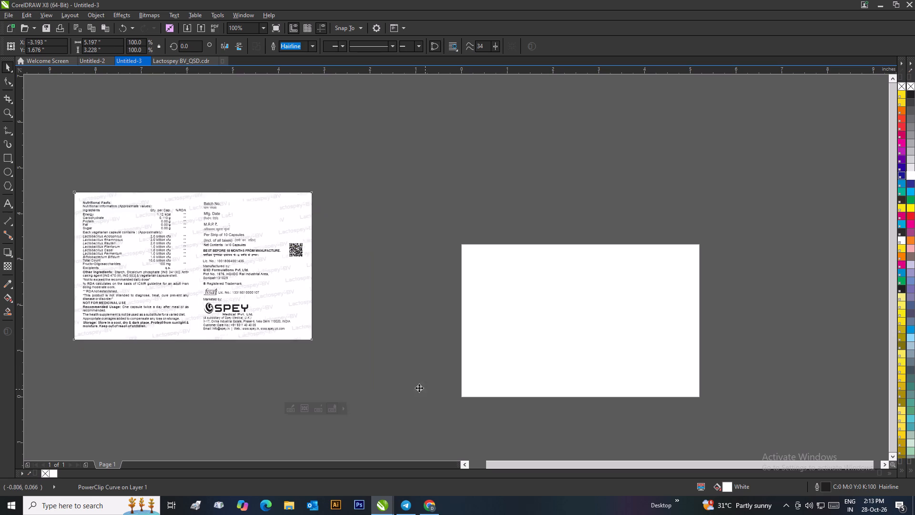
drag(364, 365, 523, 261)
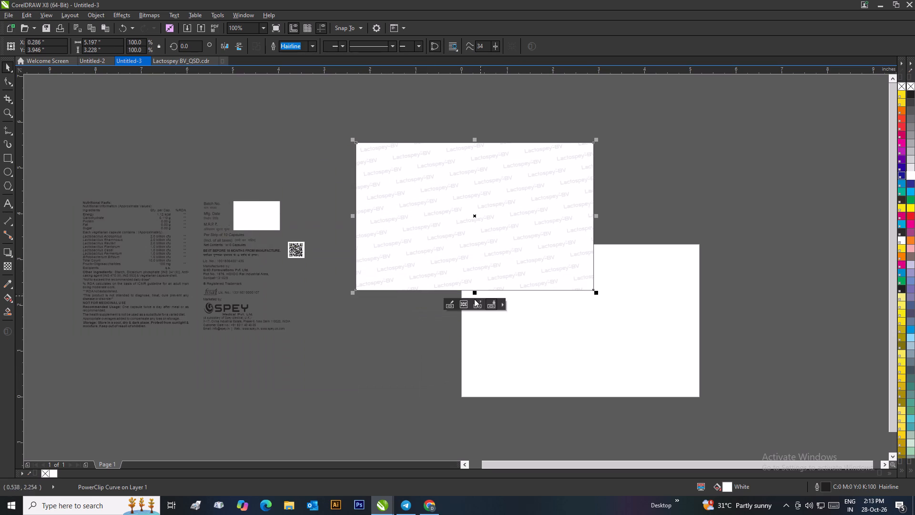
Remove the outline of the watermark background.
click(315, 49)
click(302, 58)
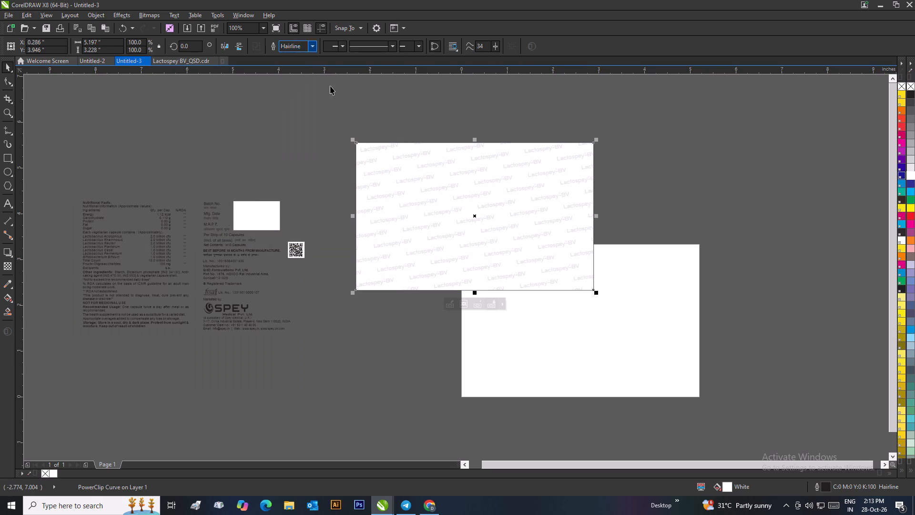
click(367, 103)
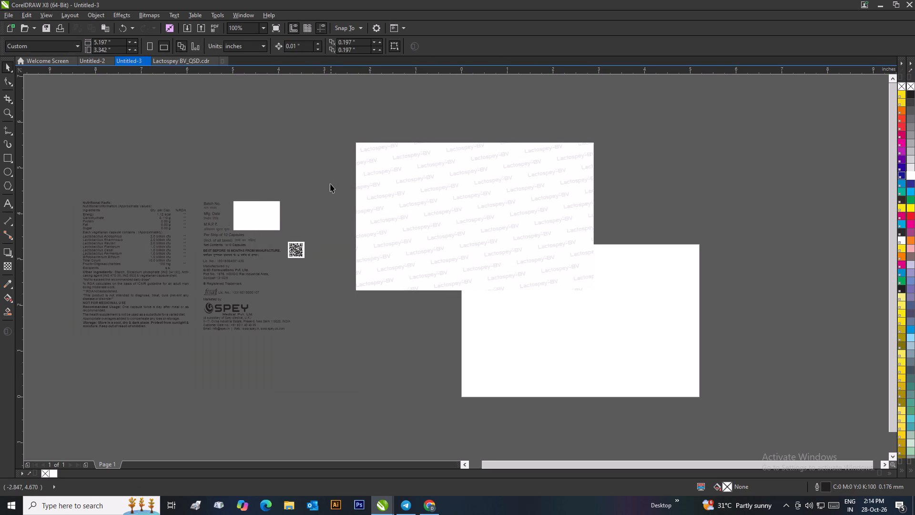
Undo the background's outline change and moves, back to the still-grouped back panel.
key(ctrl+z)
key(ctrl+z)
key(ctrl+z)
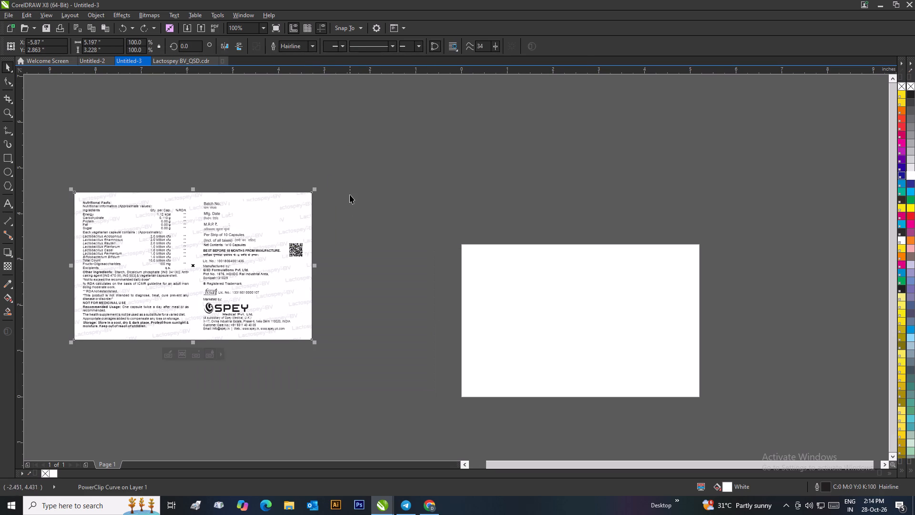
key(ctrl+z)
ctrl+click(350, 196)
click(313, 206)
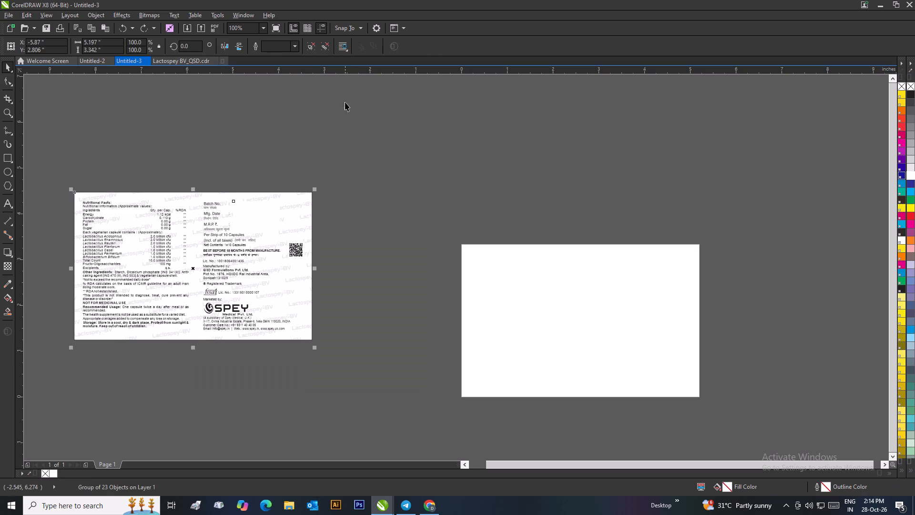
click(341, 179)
Ungroup all objects of the back panel beside the page.
scroll(296, 300, up, 1)
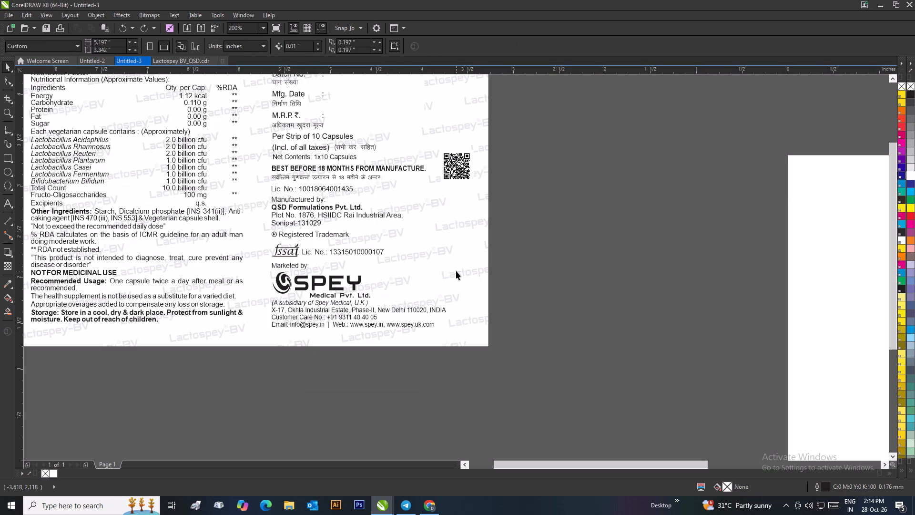
right_click(456, 271)
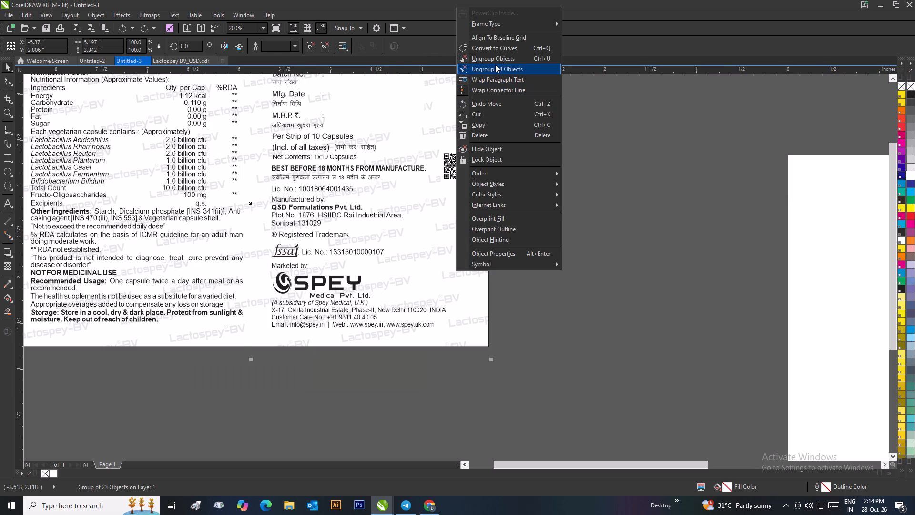
click(495, 68)
click(555, 169)
Shorten the Nutritional Facts paragraph text frame to about 2.99 inches high so it ends inside the panel's lower edge.
click(447, 236)
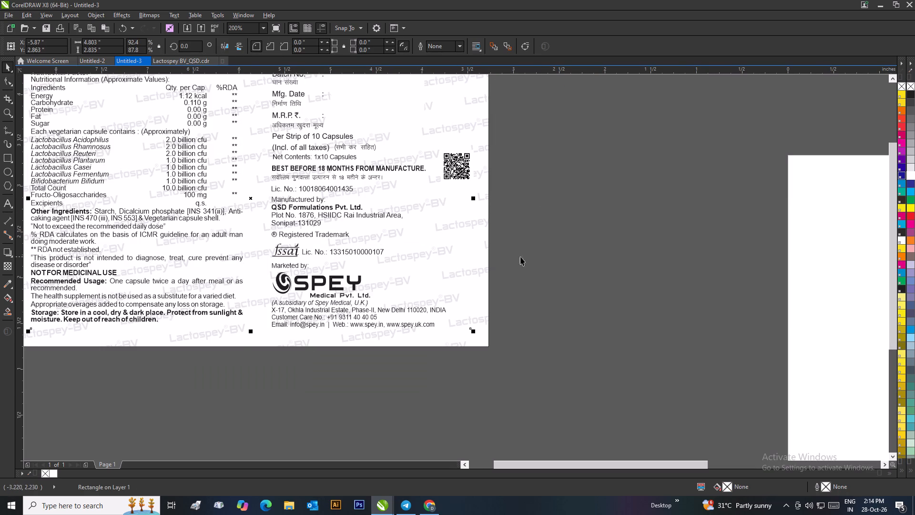
click(547, 257)
click(257, 223)
scroll(252, 223, down, 1)
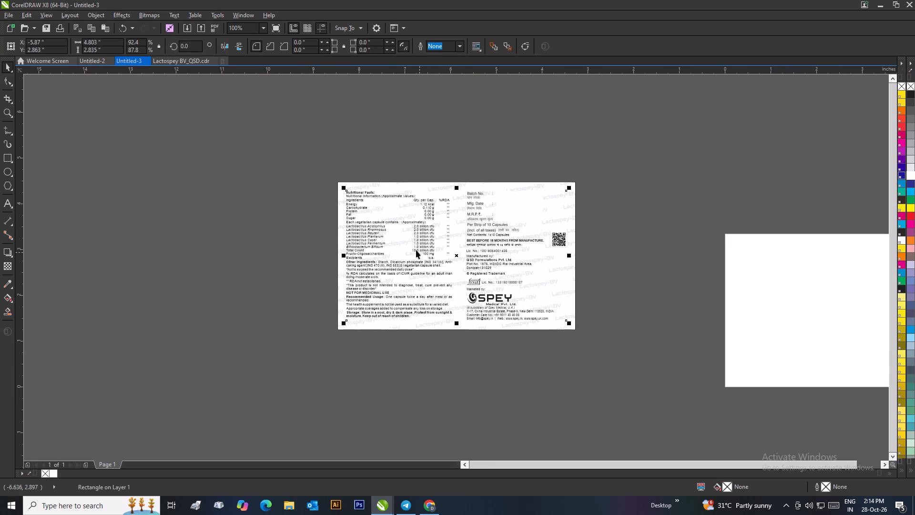
click(384, 225)
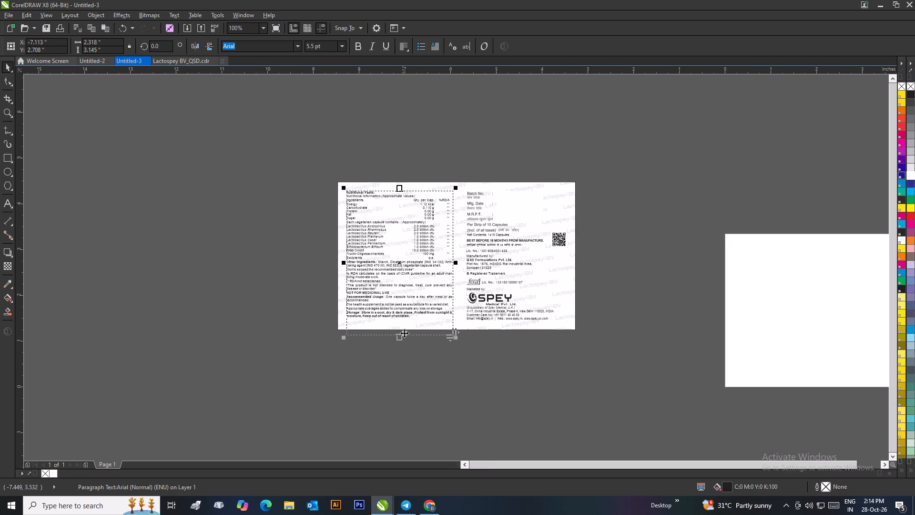
drag(400, 337, 407, 330)
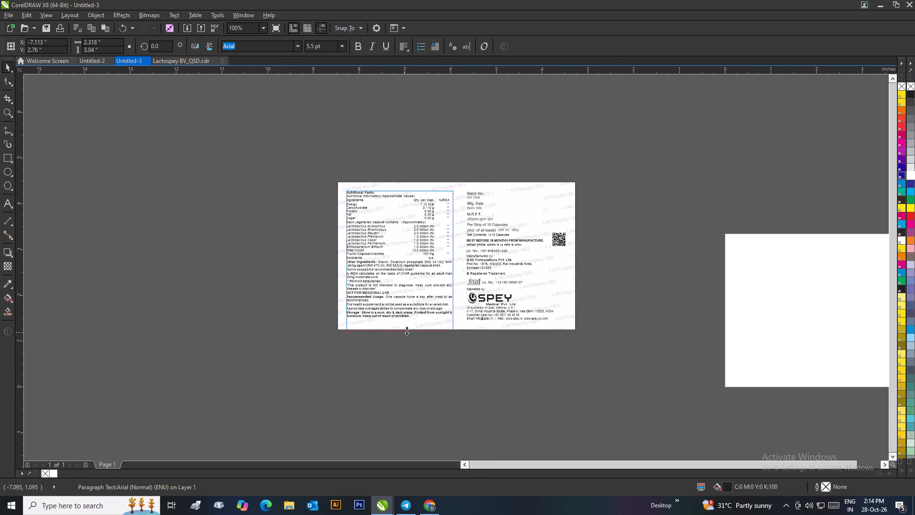
drag(407, 330, 407, 330)
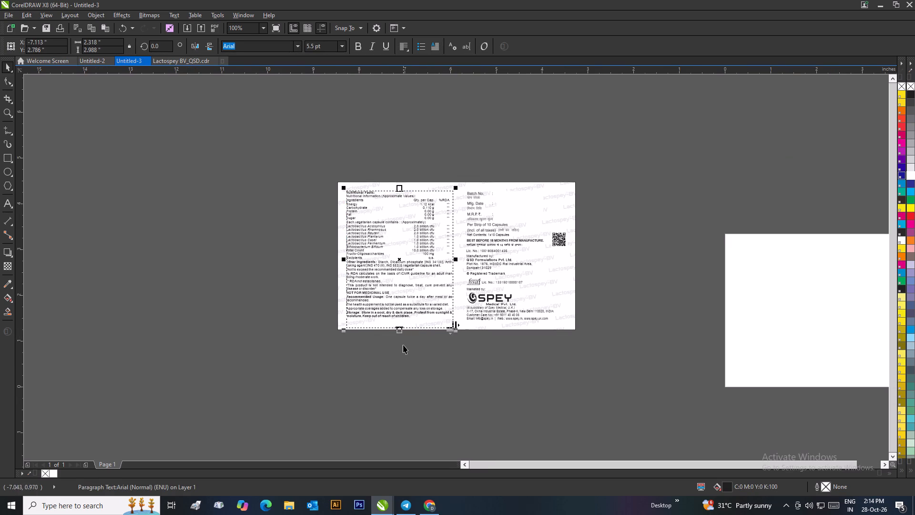
click(403, 347)
Group all the back panel objects together again.
drag(318, 174, 569, 335)
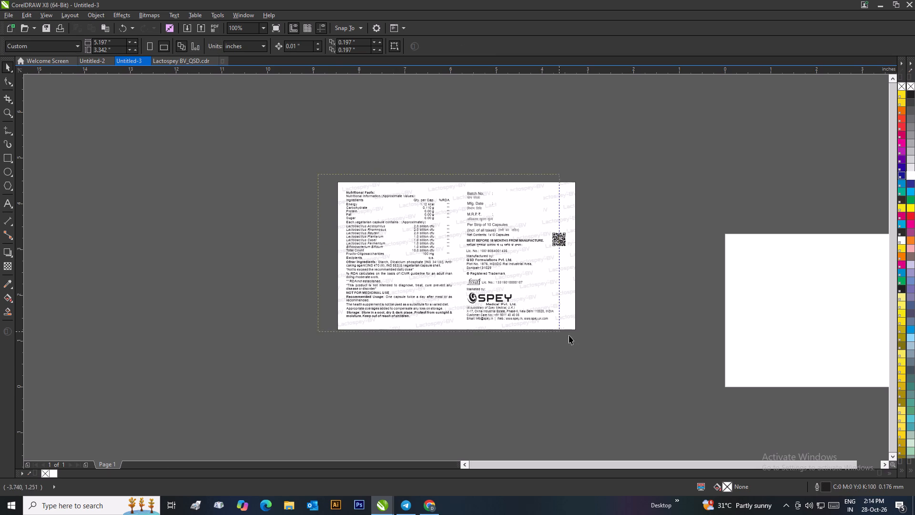
drag(569, 335, 634, 351)
key(ctrl+g)
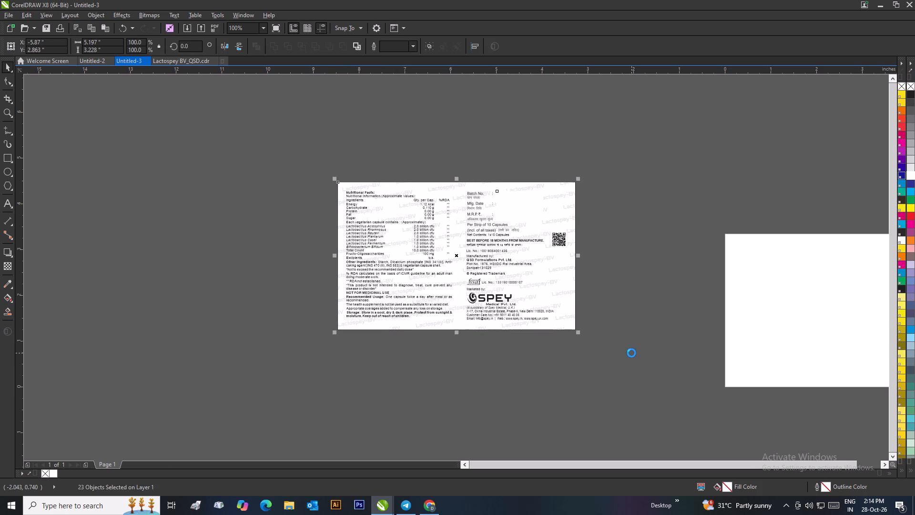
click(624, 353)
click(512, 302)
click(614, 279)
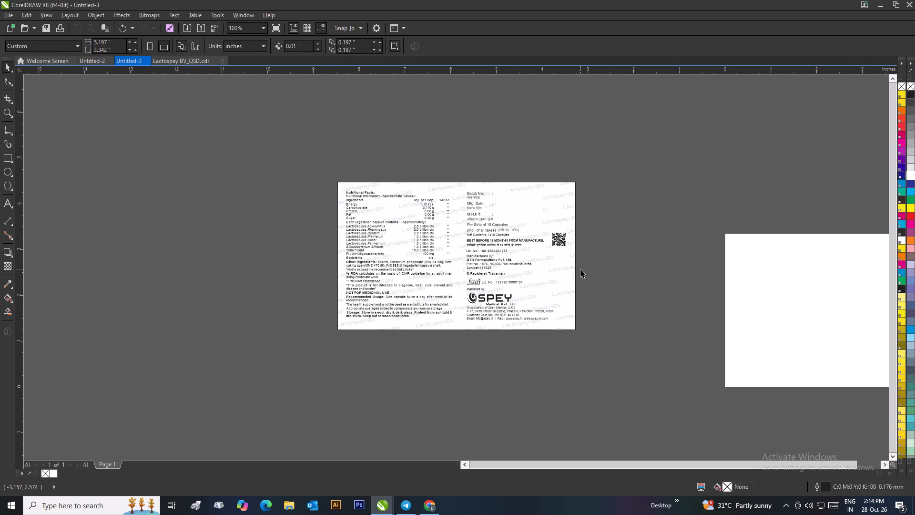
click(570, 266)
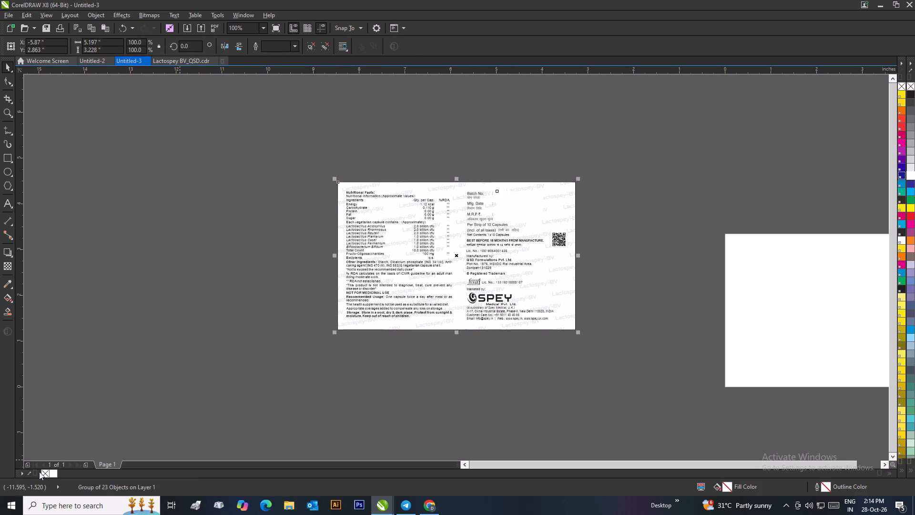
Remove the outline colour from the grouped back panel.
right_click(41, 472)
click(230, 396)
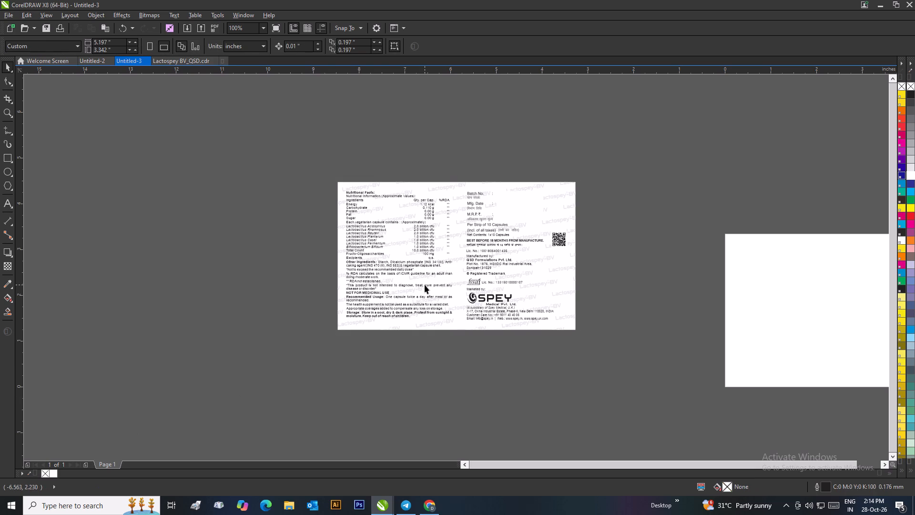
Centre the grouped back panel on the page.
click(425, 285)
key(p)
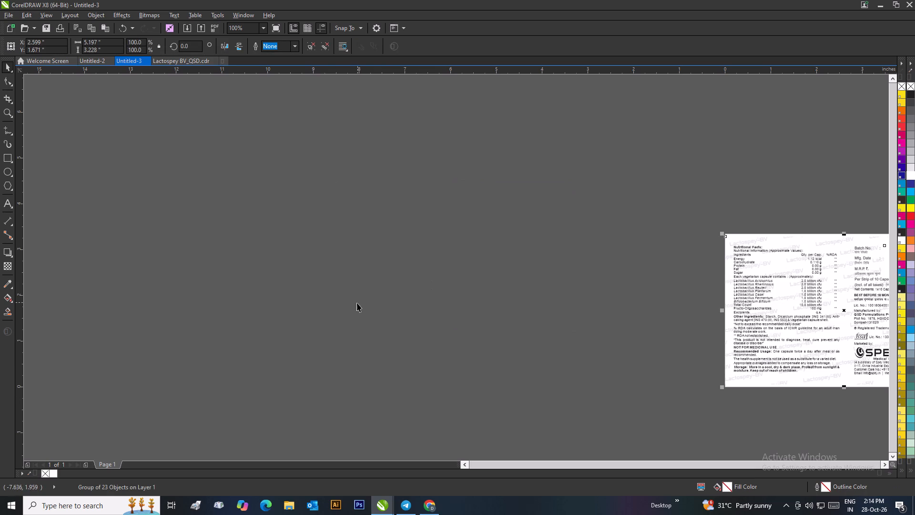
click(358, 303)
scroll(463, 302, down, 2)
scroll(533, 276, up, 2)
click(456, 268)
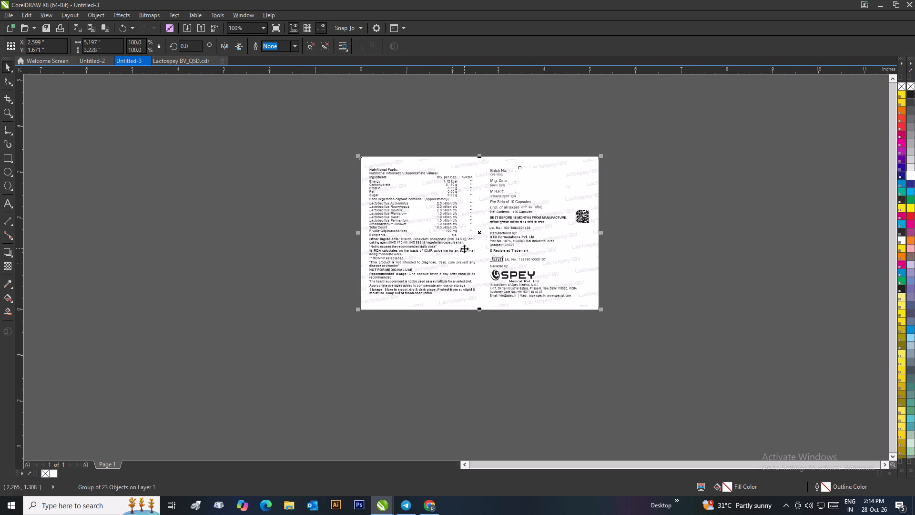
click(295, 211)
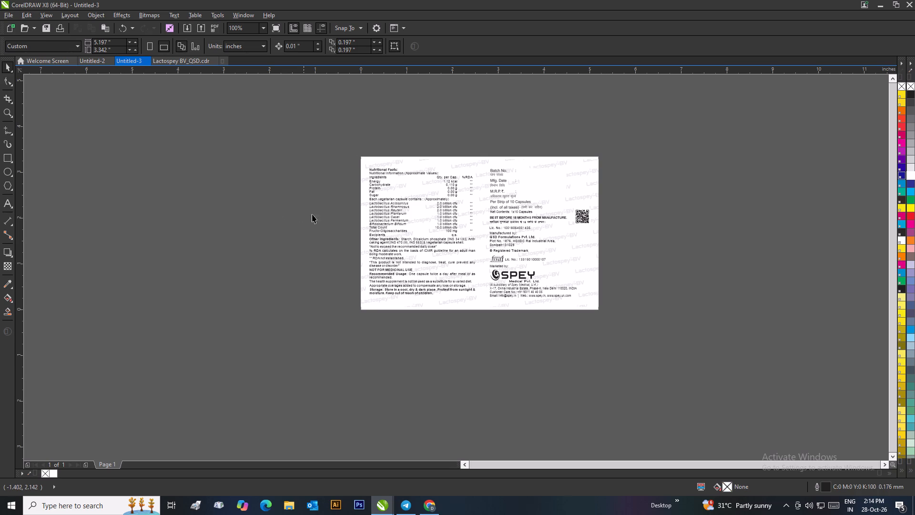
click(409, 214)
click(175, 112)
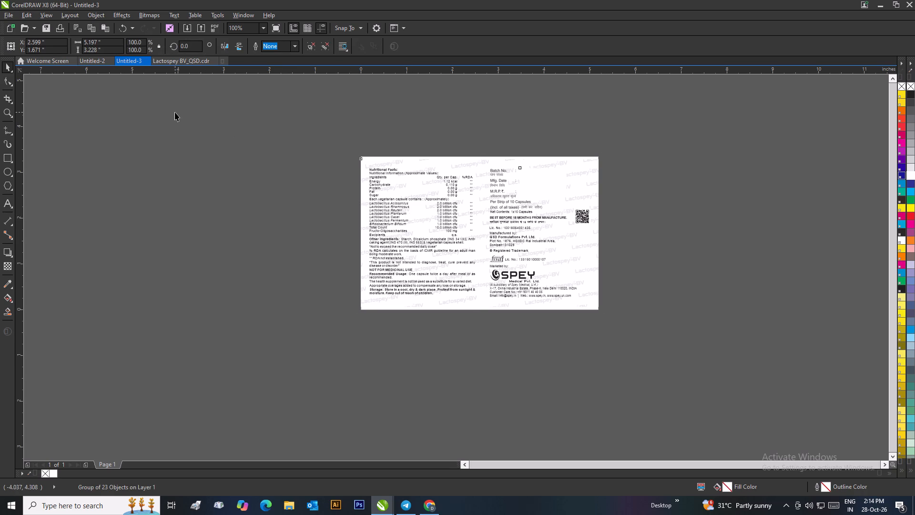
Set the page height to 3.228 inches to match the regrouped back panel.
click(115, 48)
key(BackSpace)
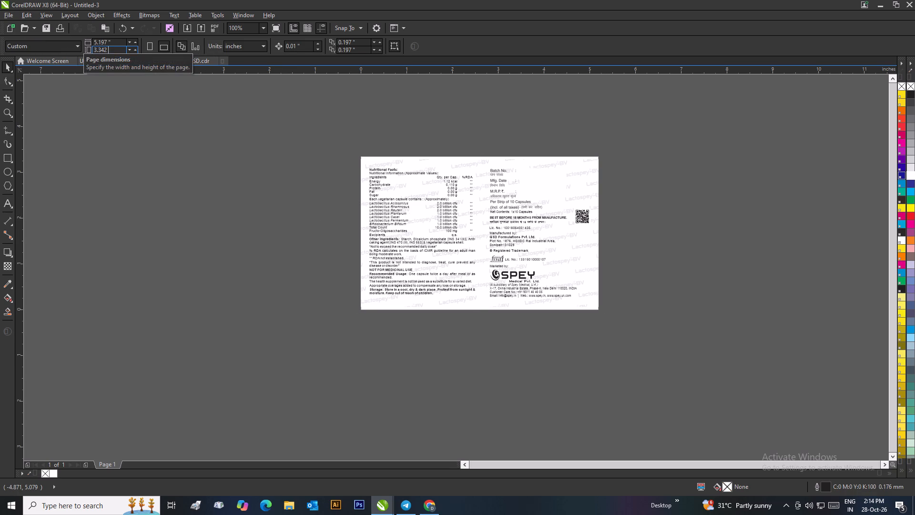
key(BackSpace)
key(BackSpace)
key(BackSpace)
key(BackSpace)
text(22)
key(8)
key(Return)
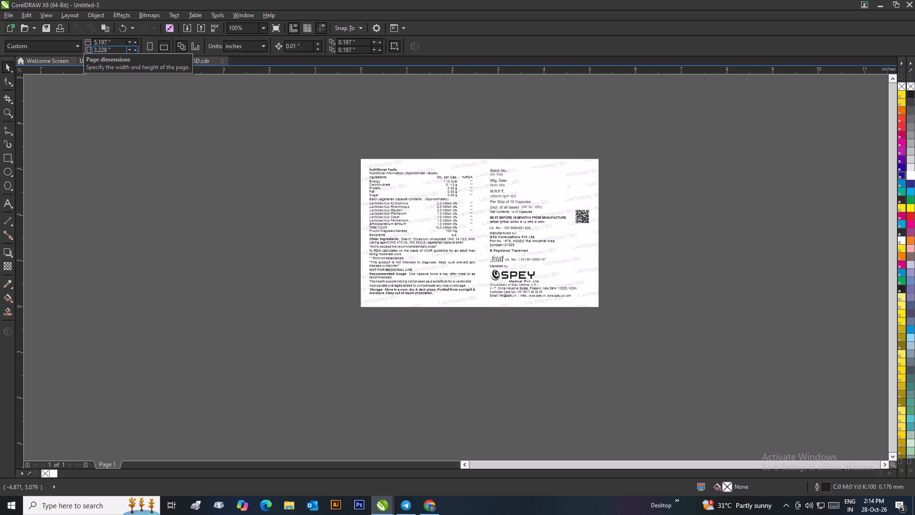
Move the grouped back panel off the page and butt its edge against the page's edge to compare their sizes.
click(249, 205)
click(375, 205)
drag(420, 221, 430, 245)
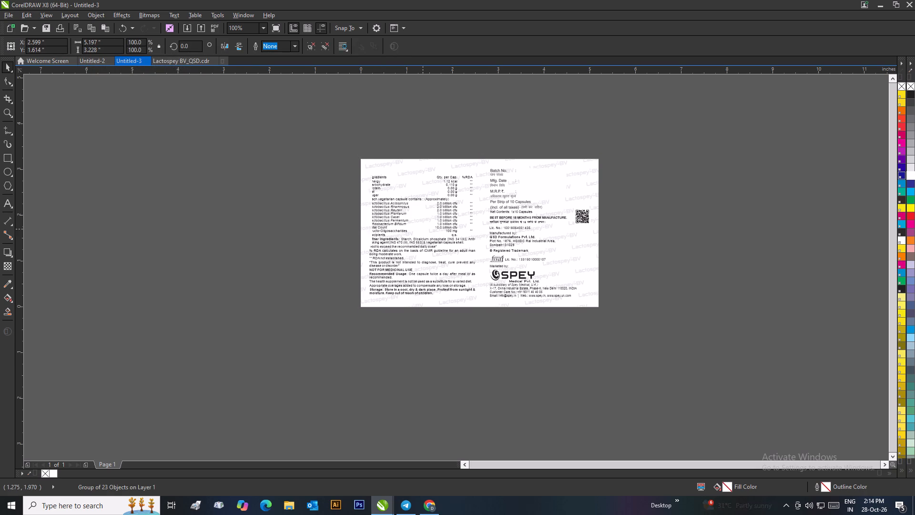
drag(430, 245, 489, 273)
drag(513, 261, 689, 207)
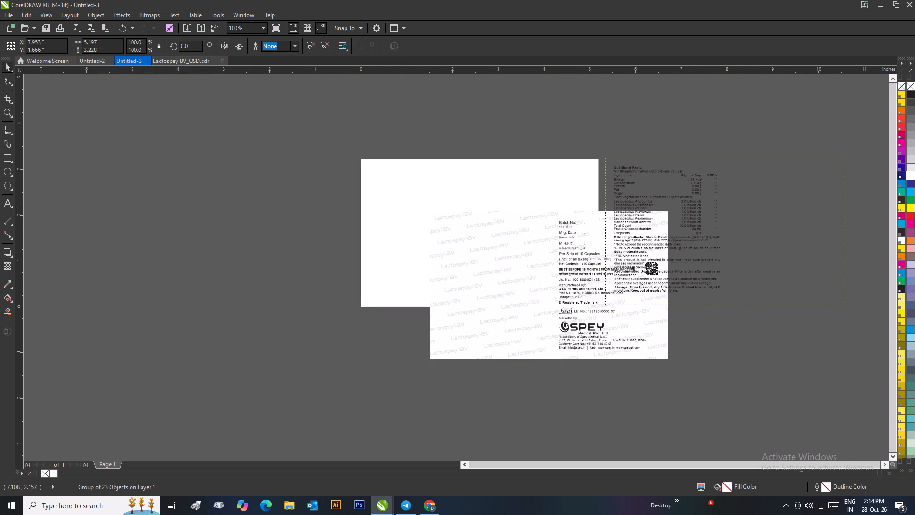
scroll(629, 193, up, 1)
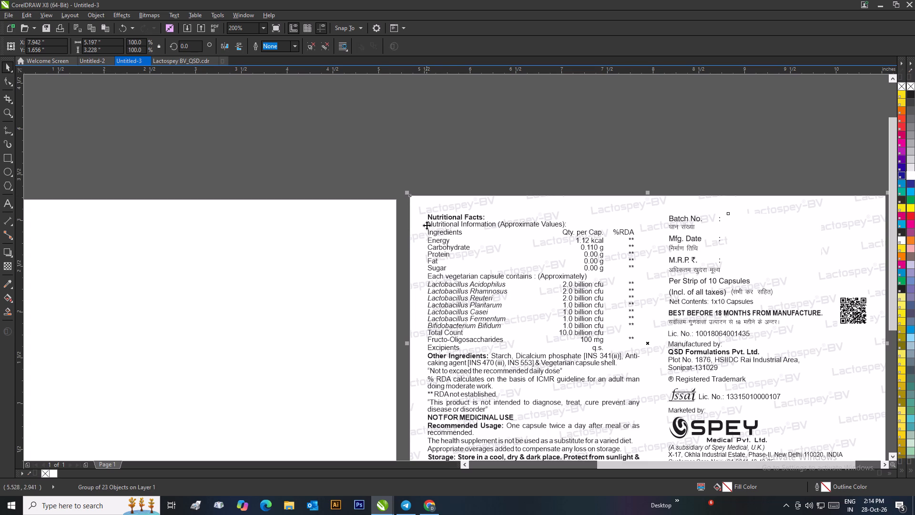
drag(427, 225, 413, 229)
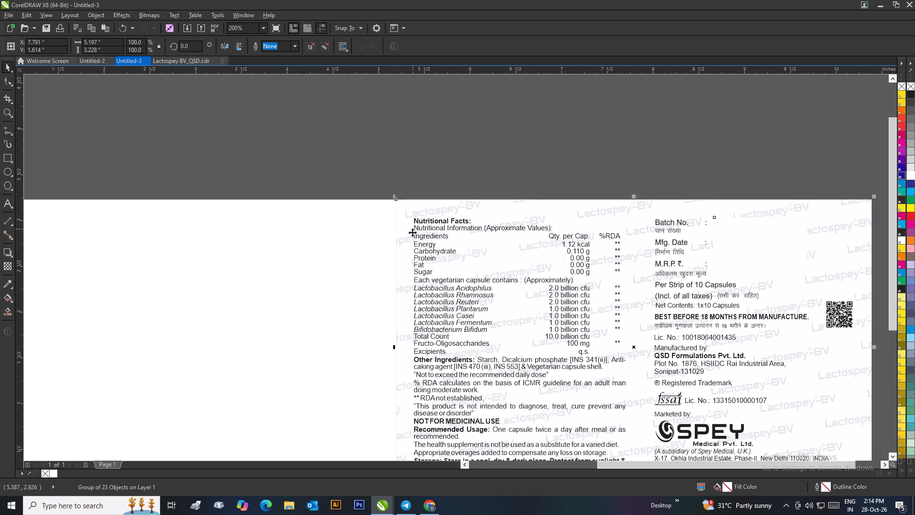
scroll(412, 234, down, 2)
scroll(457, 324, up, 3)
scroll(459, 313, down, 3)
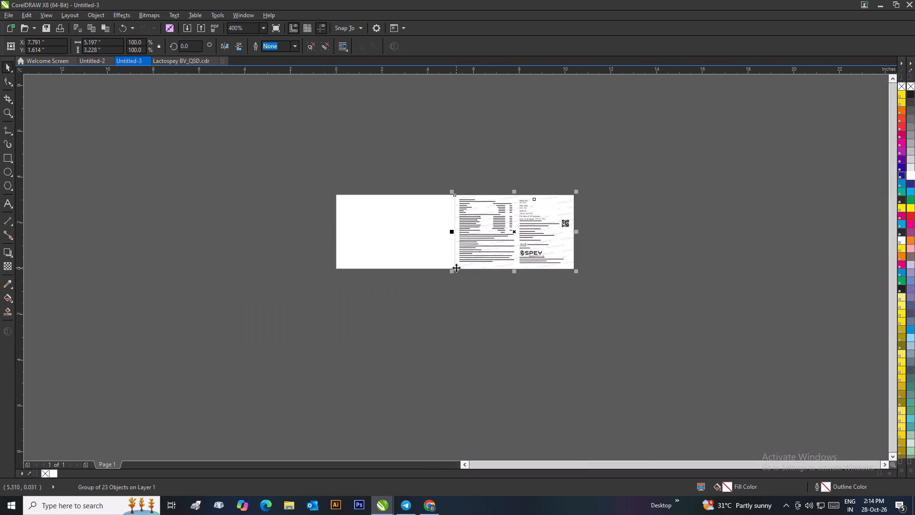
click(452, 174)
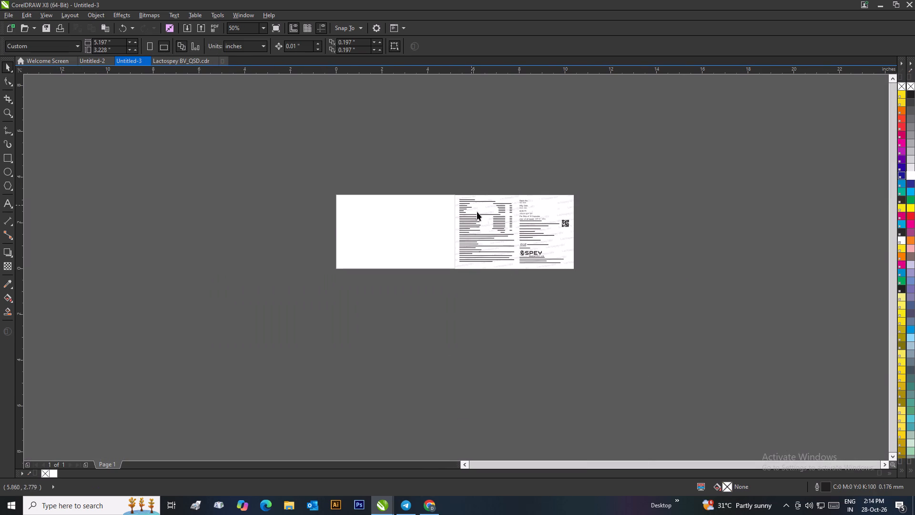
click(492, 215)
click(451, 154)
Centre the grouped back panel on the page.
click(502, 214)
key(p)
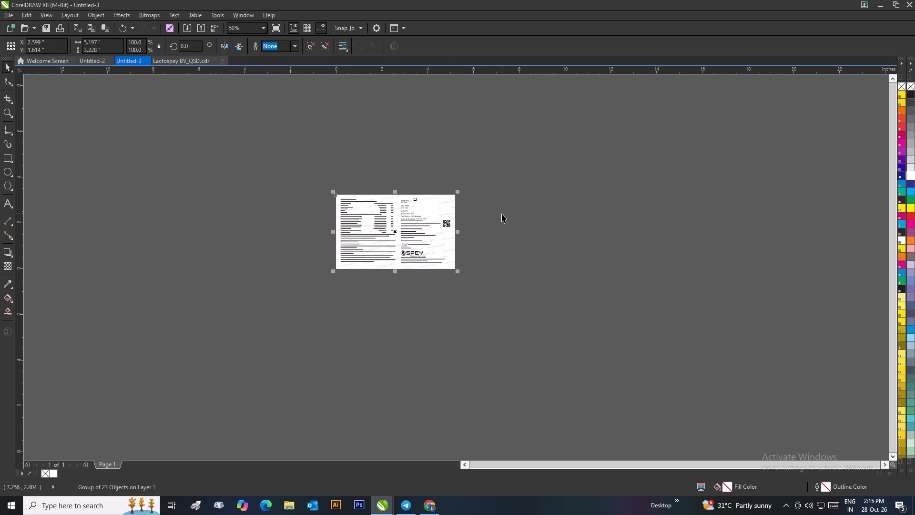
click(506, 213)
Export the page as a PNG named Lactospey-BV Back, in 24-bit RGB colour at 300 dpi.
scroll(440, 231, up, 1)
scroll(405, 280, up, 1)
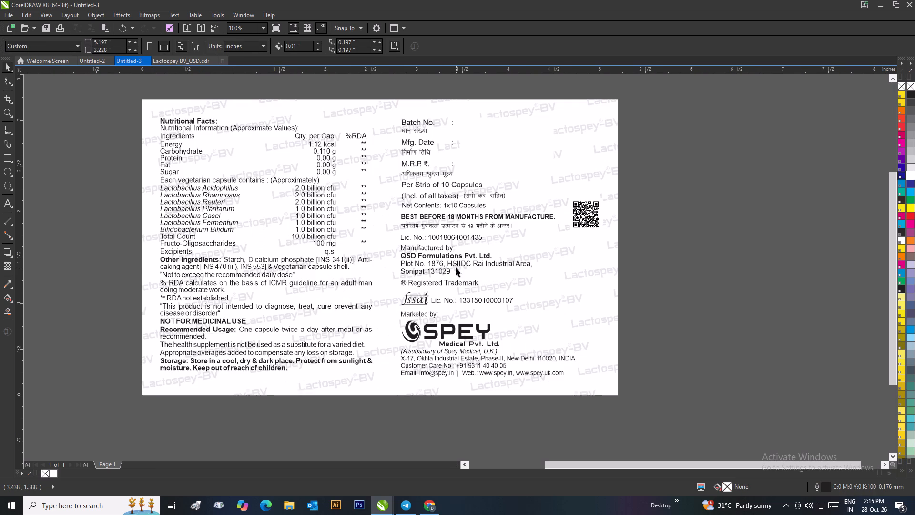
click(0, 11)
click(27, 174)
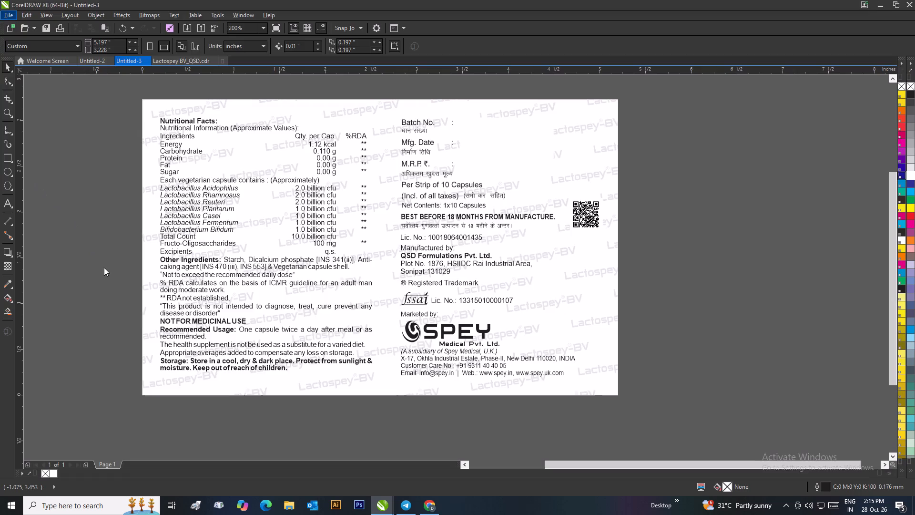
key(BackSpace)
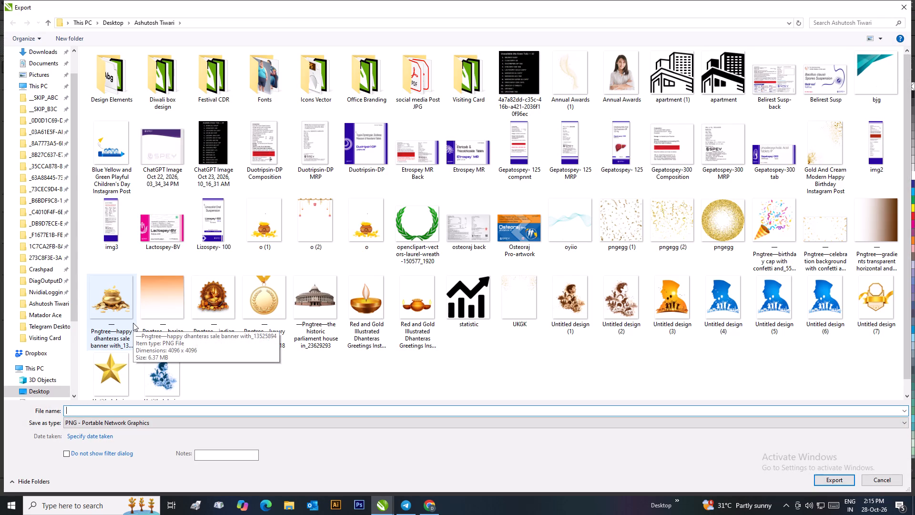
key(shift+l)
scroll(154, 319, up, 1)
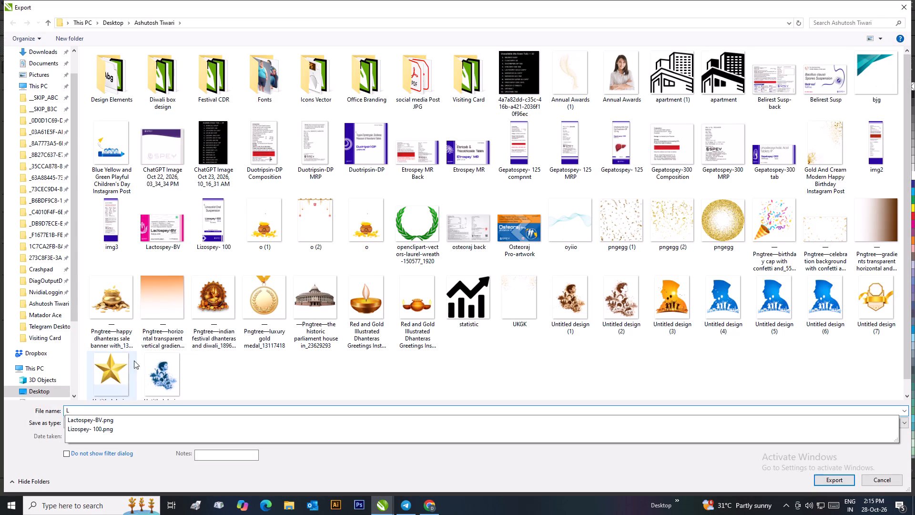
click(103, 422)
click(124, 412)
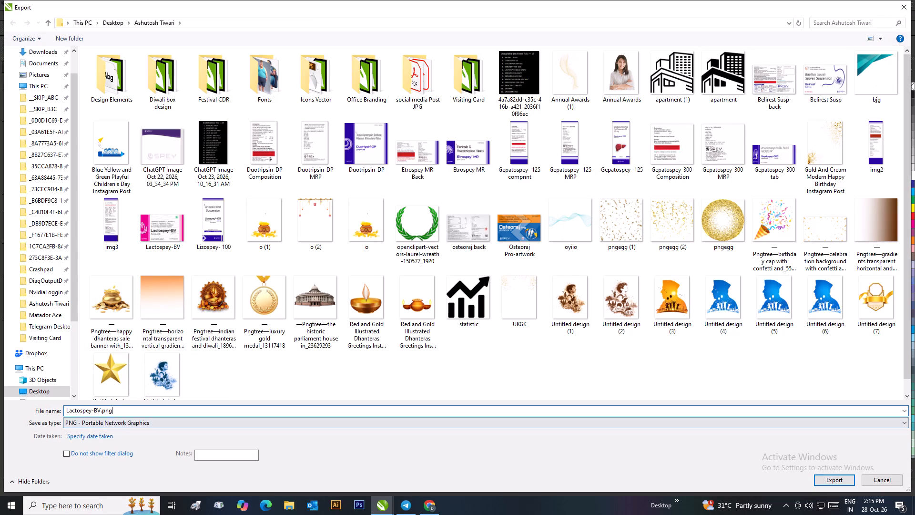
key(BackSpace)
key(BackSpace)
key(BackSpace)
key(BackSpace)
key(space)
text(Back)
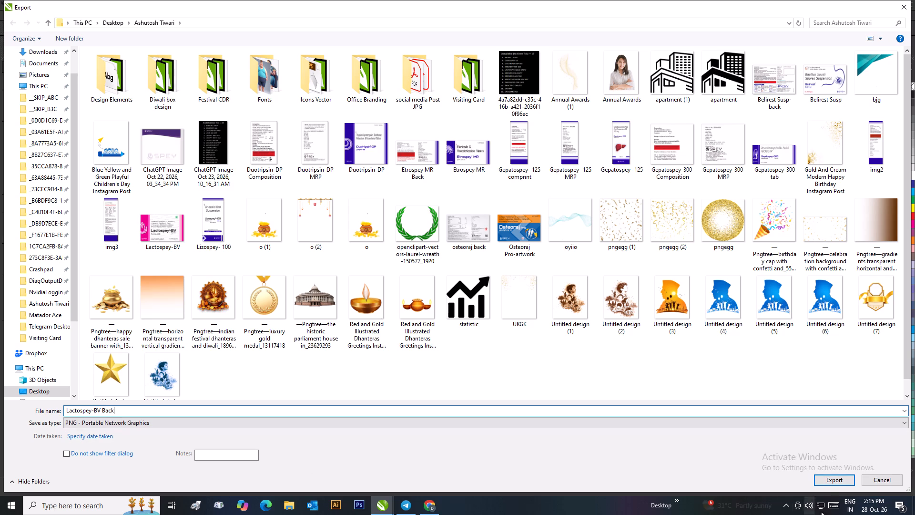
click(831, 482)
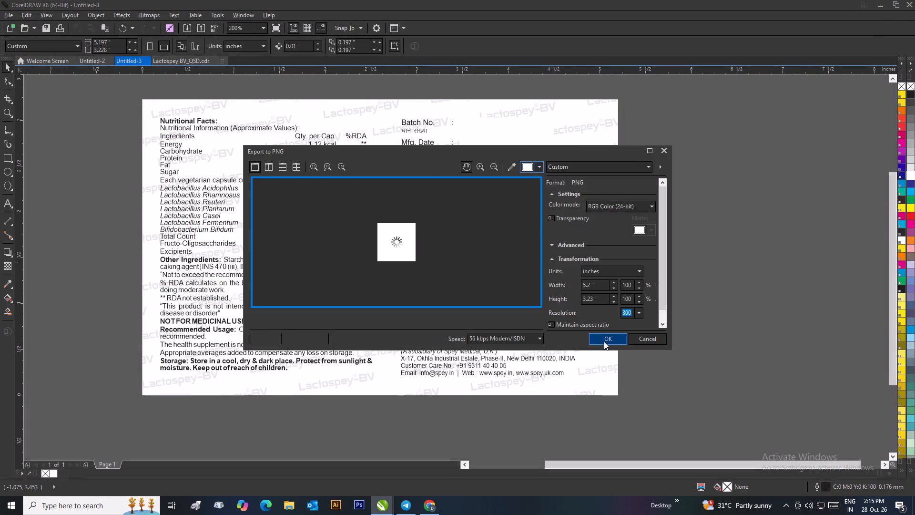
click(607, 339)
click(650, 331)
Delete the grouped back panel so the page is empty.
scroll(458, 253, down, 3)
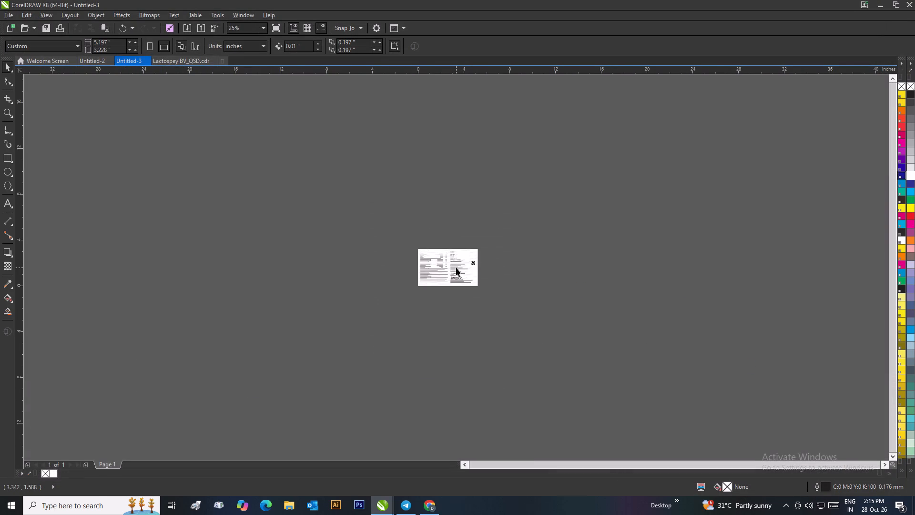
scroll(456, 267, down, 2)
drag(488, 241, 408, 307)
drag(463, 268, 402, 278)
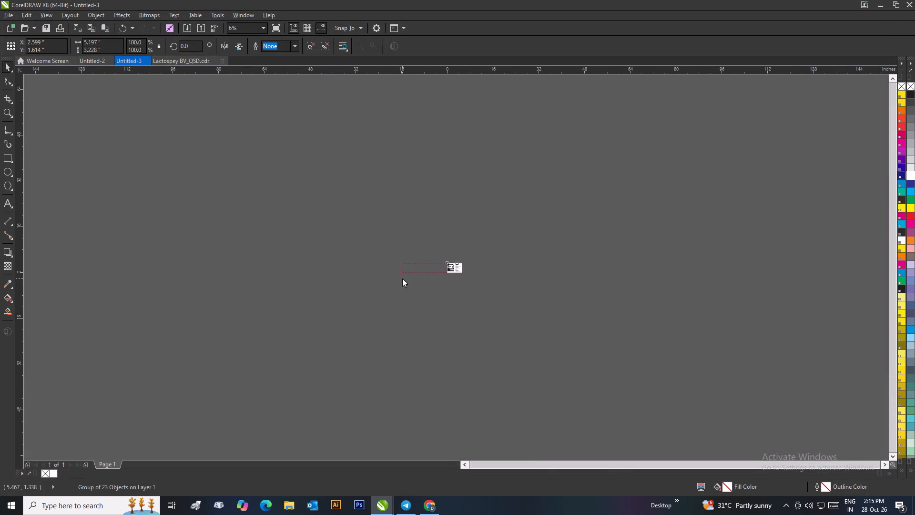
click(478, 278)
drag(472, 249, 371, 301)
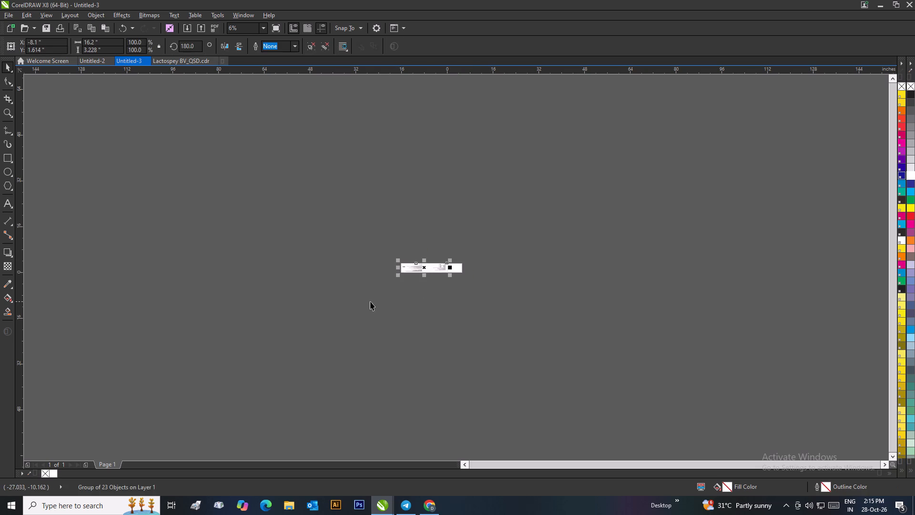
key(Delete)
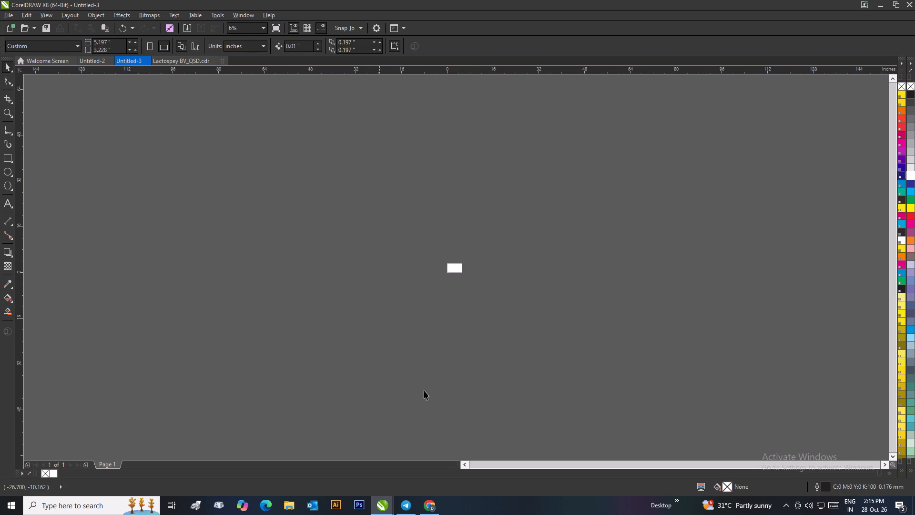
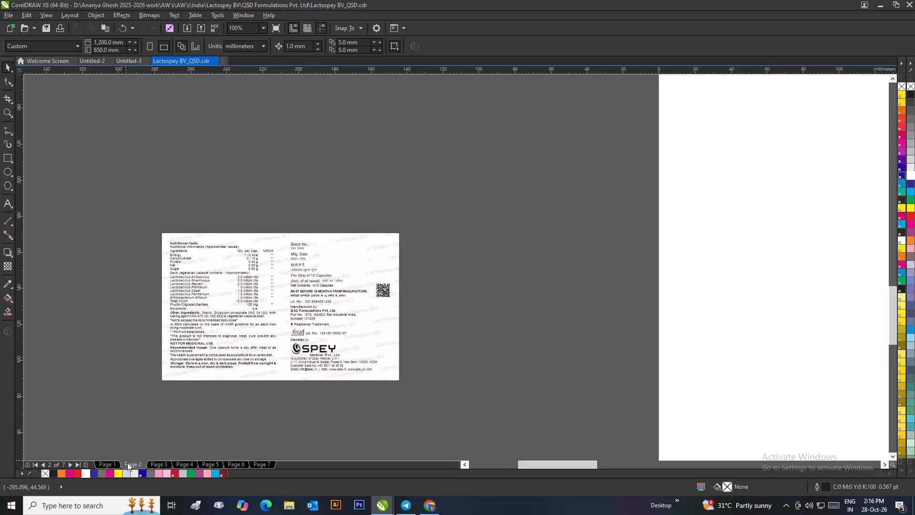
Check pages 1 and 2 of the Lactospey BV_QSD drawing and close it without saving the changes.
click(108, 465)
scroll(261, 375, down, 2)
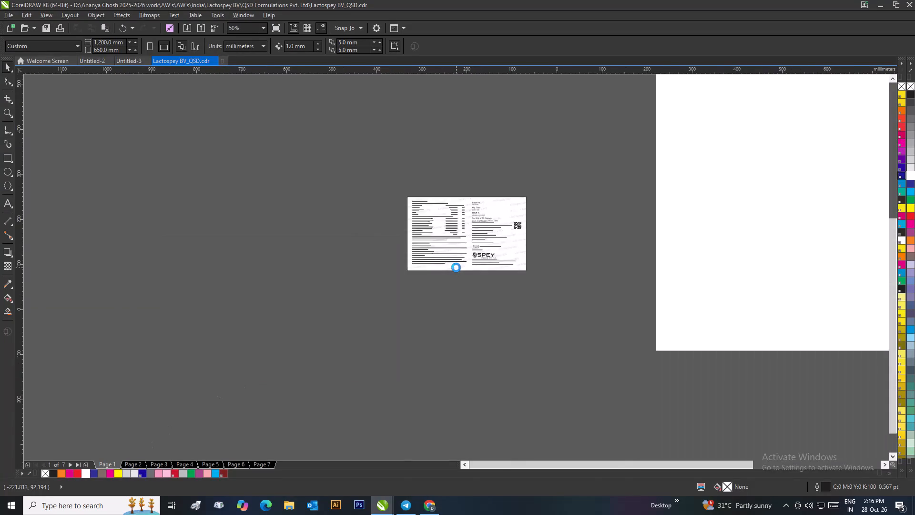
scroll(456, 268, down, 2)
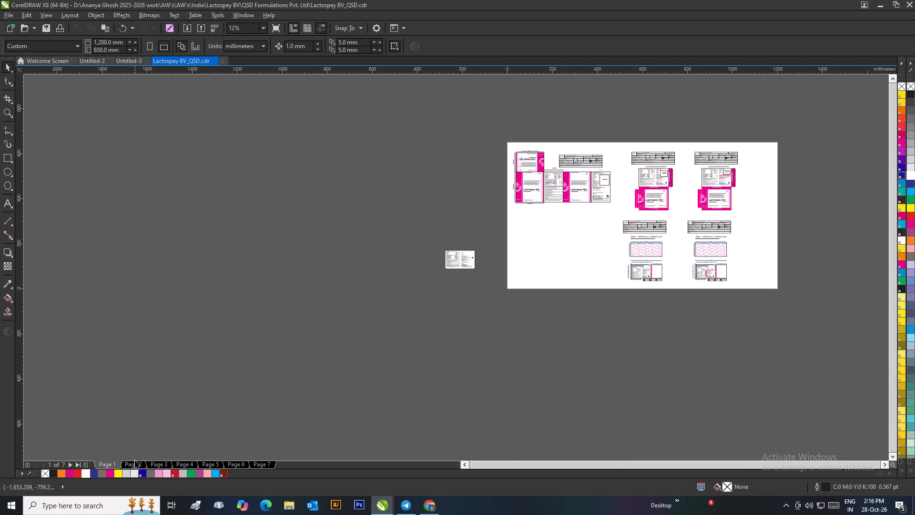
click(135, 461)
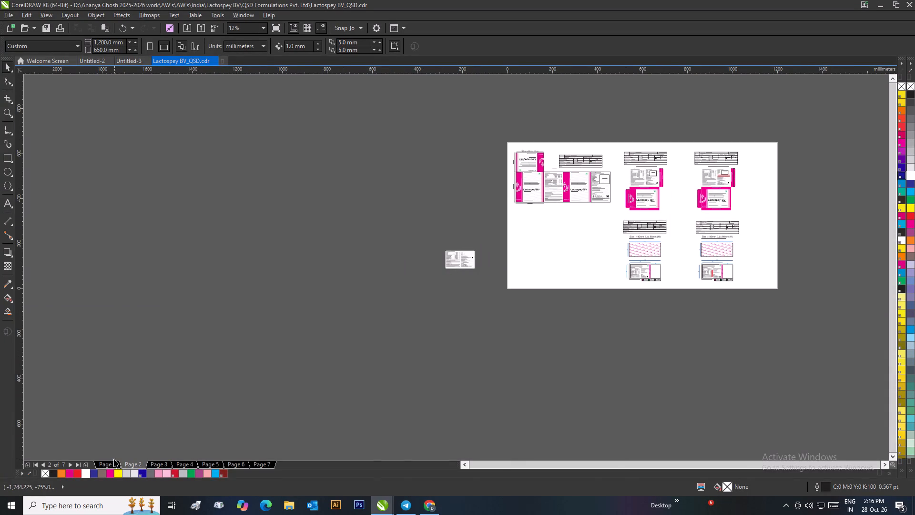
click(105, 464)
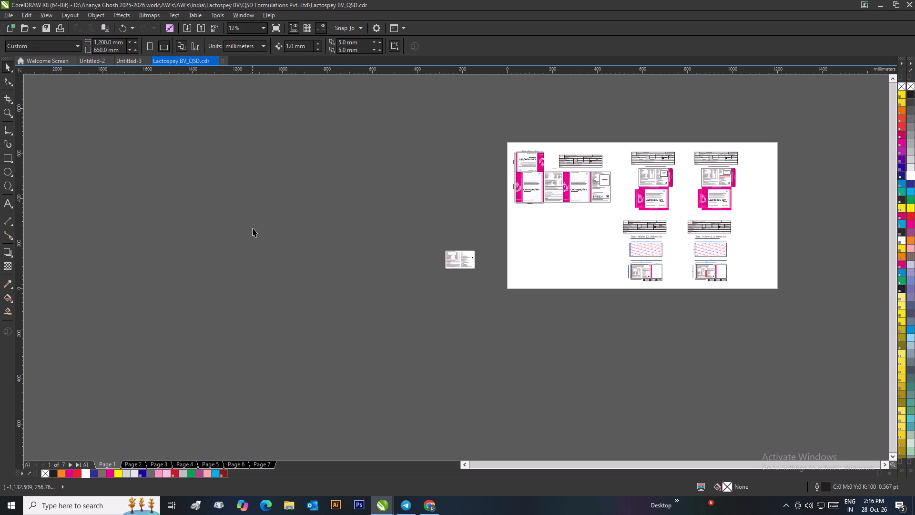
click(215, 62)
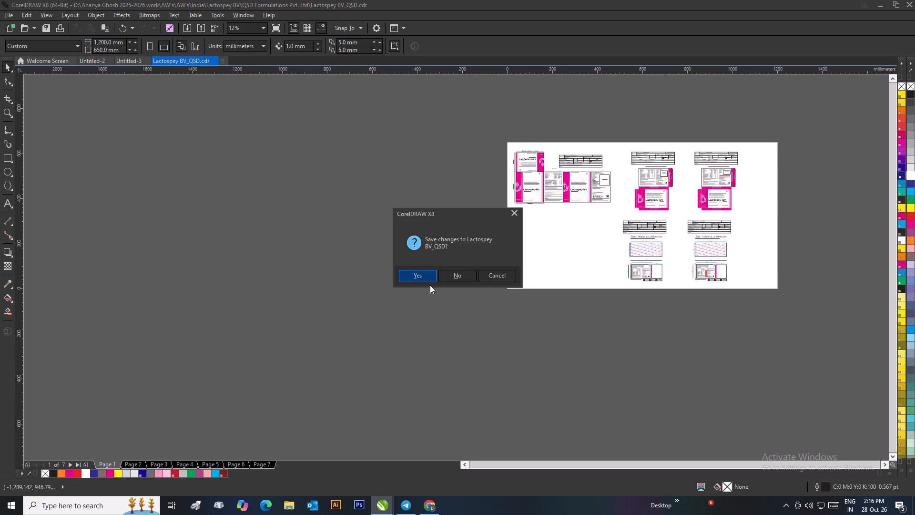
click(445, 275)
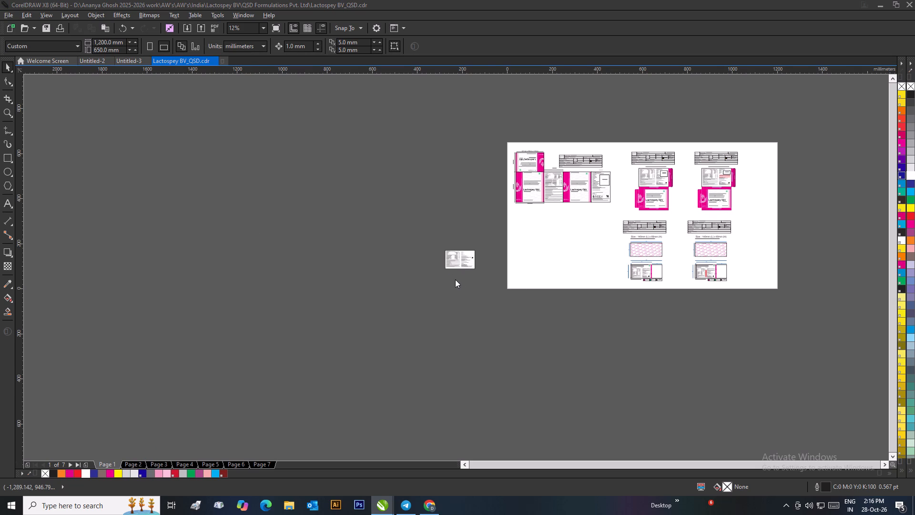
Browse to the Lactospey Gold Pack folder and look through its carton images and PDFs without opening any.
key(ctrl+o)
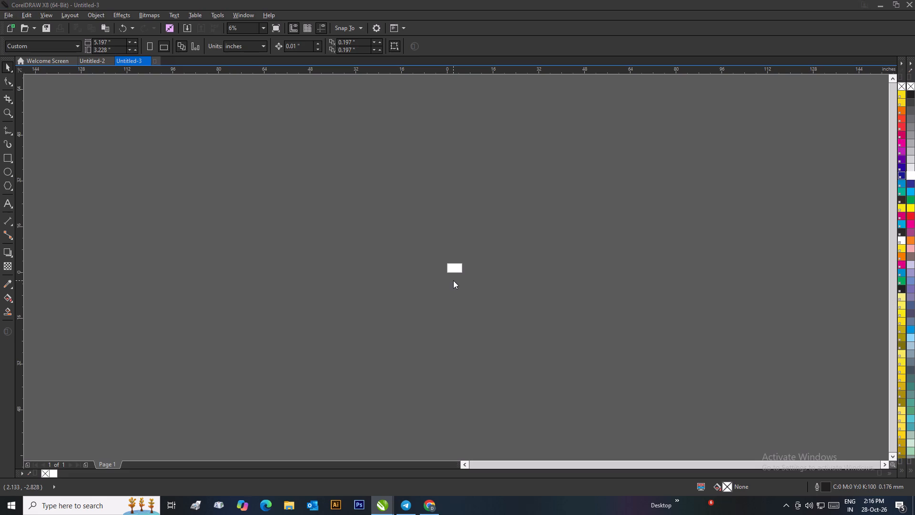
click(51, 21)
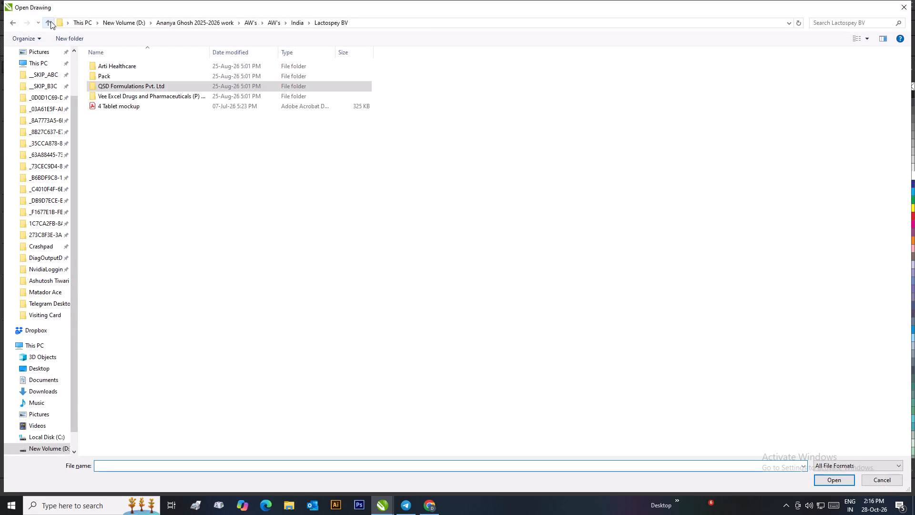
click(48, 21)
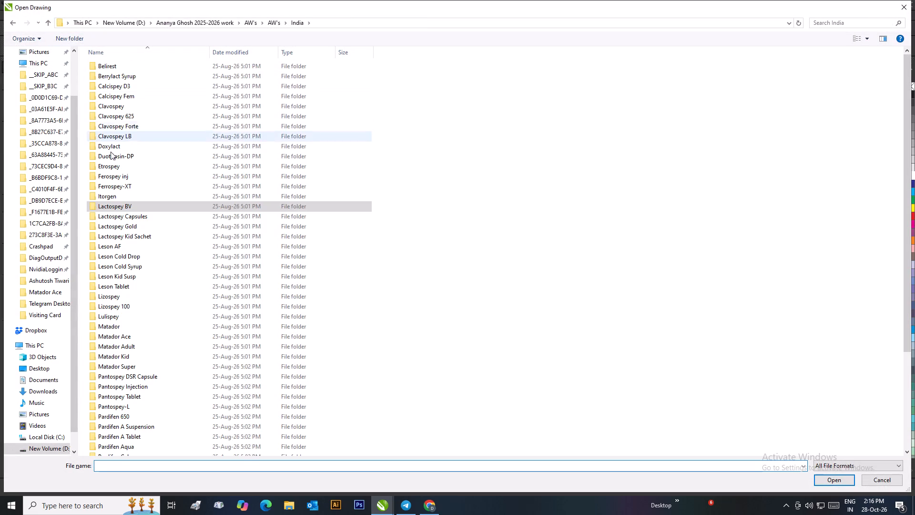
double_click(135, 224)
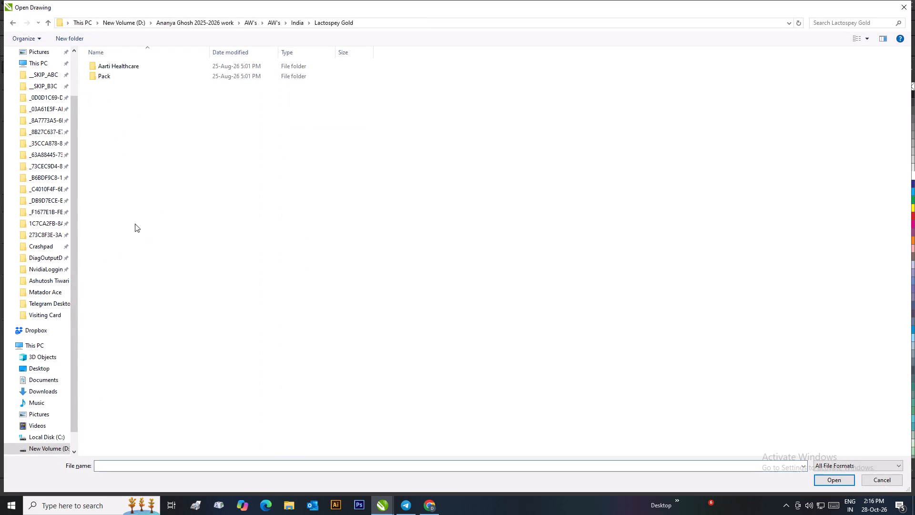
double_click(125, 78)
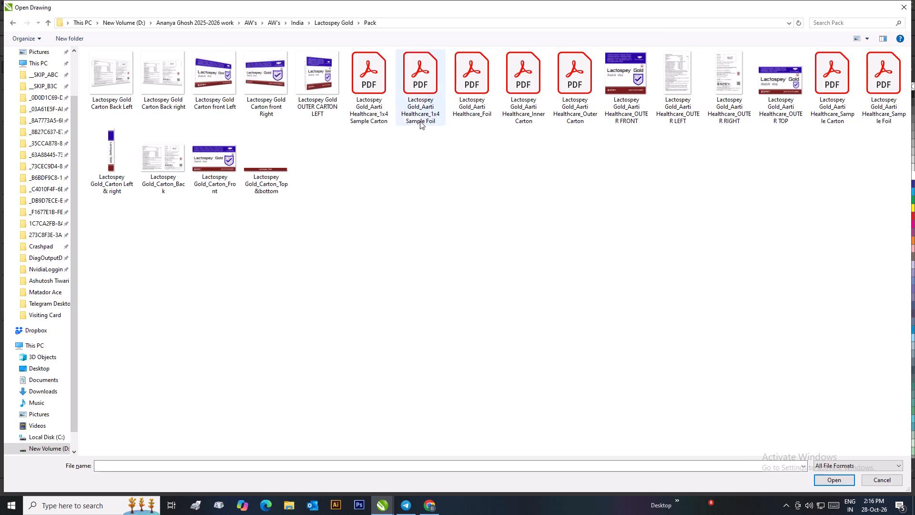
click(197, 164)
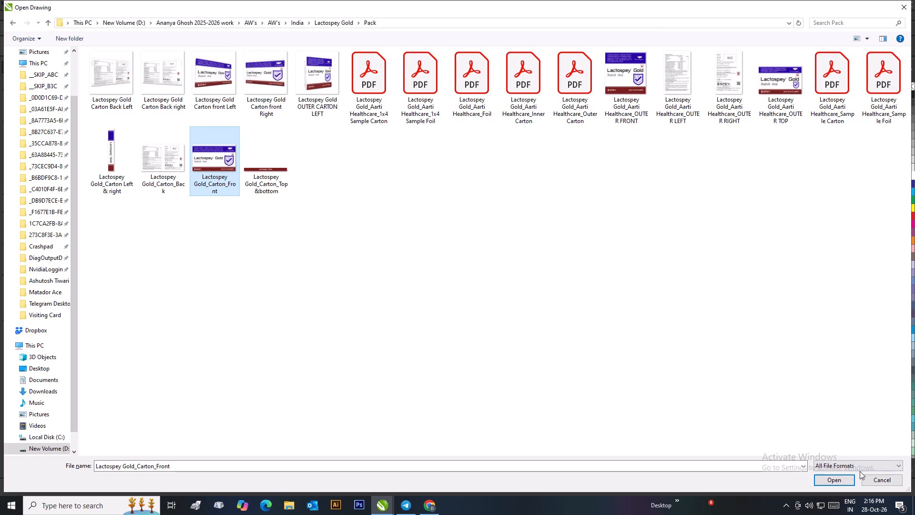
click(870, 475)
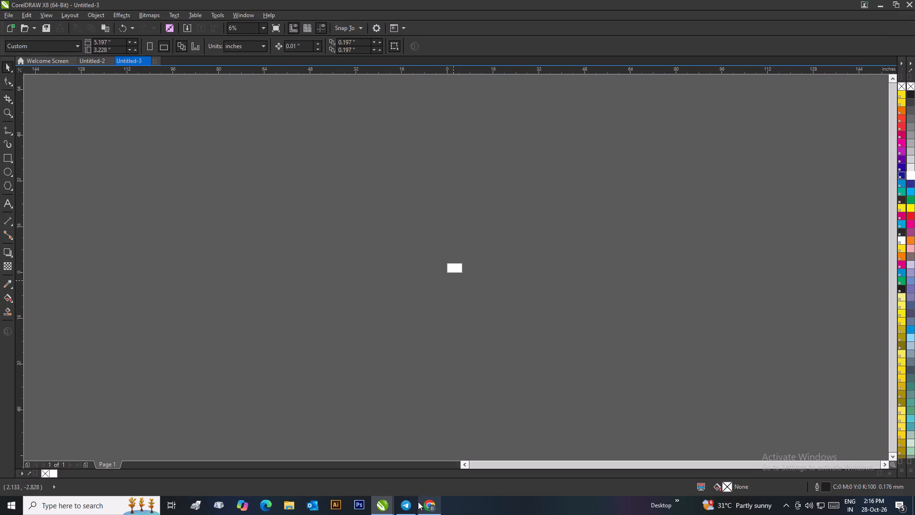
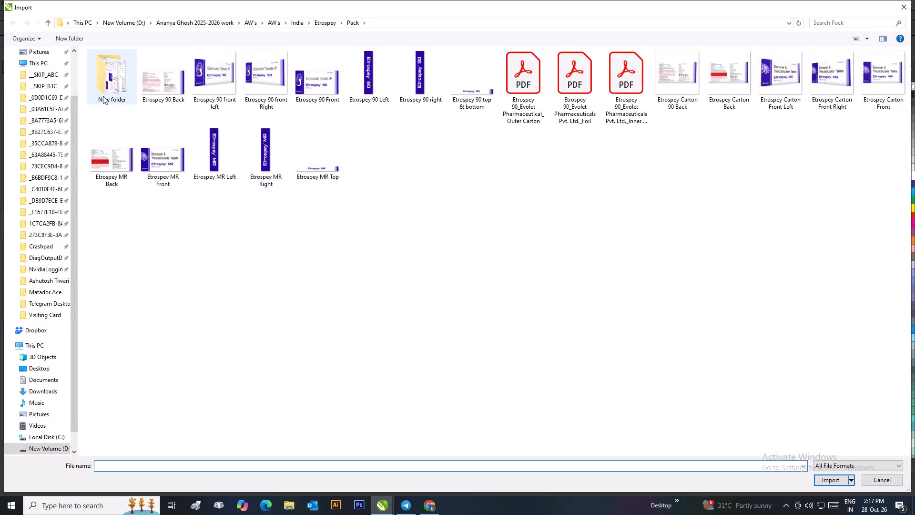
Import Lactospey Gold_Carton_Back from the India > Lactospey Gold > Pack folder and place it in the document.
click(43, 20)
click(43, 19)
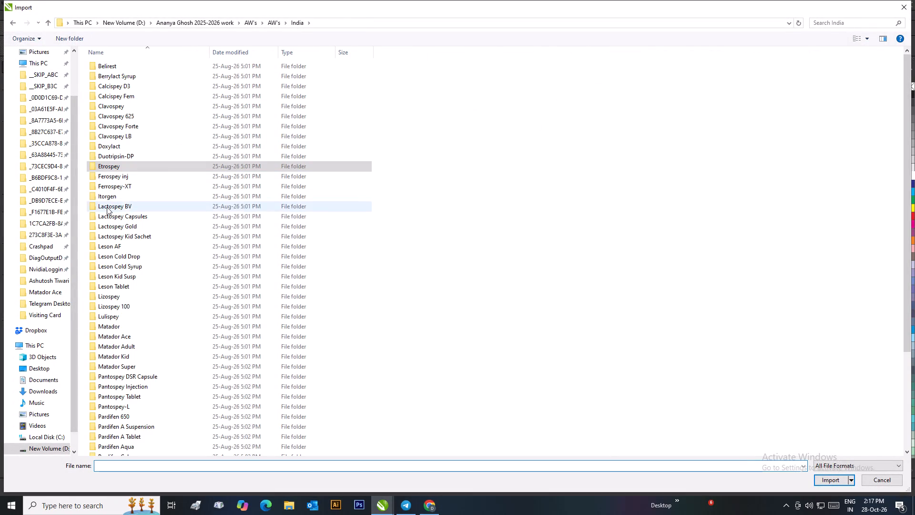
click(115, 227)
double_click(117, 226)
double_click(119, 76)
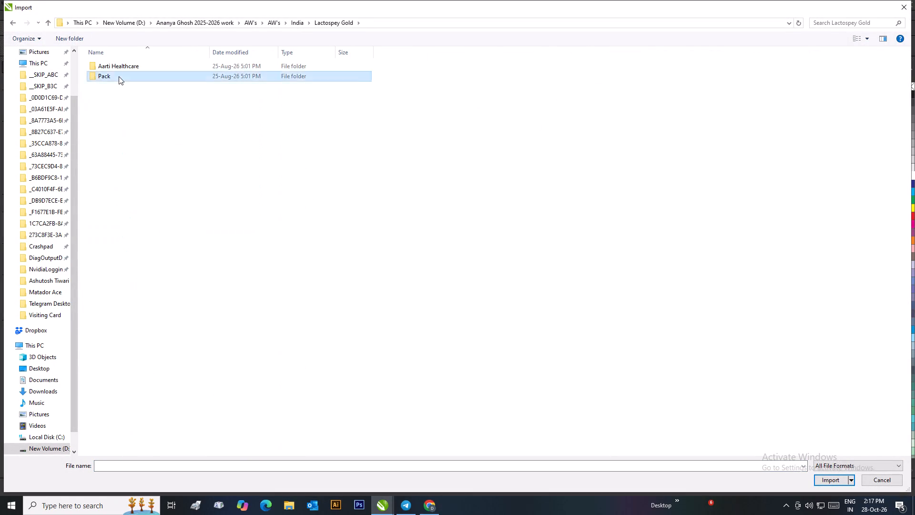
click(156, 157)
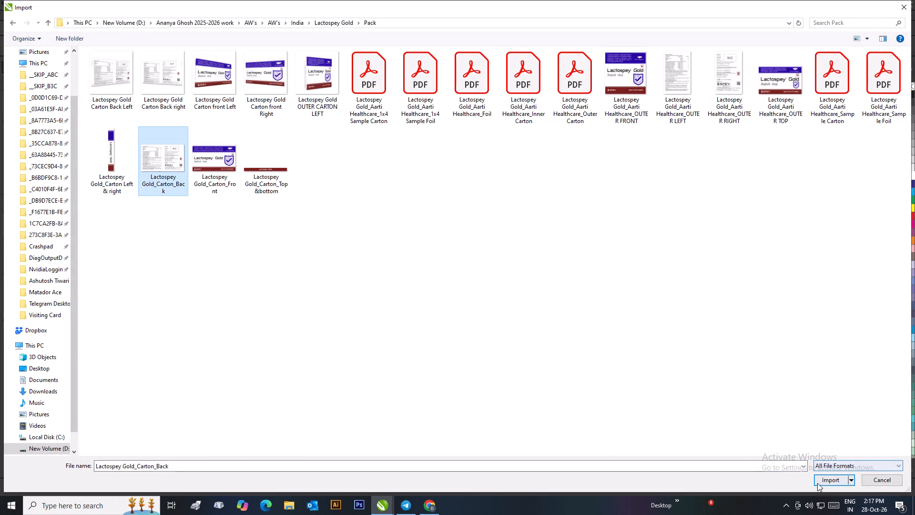
click(817, 483)
click(444, 222)
Move the carton back image onto the page and enlarge it proportionally to about 6.37 by 3.96 inches.
scroll(467, 233, up, 2)
drag(414, 241, 417, 280)
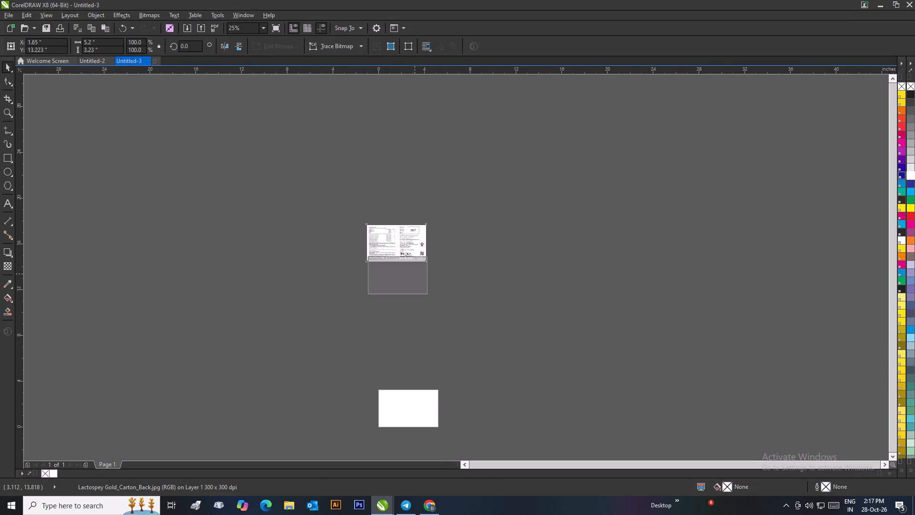
drag(417, 280, 448, 402)
scroll(436, 421, up, 2)
drag(444, 200, 461, 247)
drag(484, 259, 354, 216)
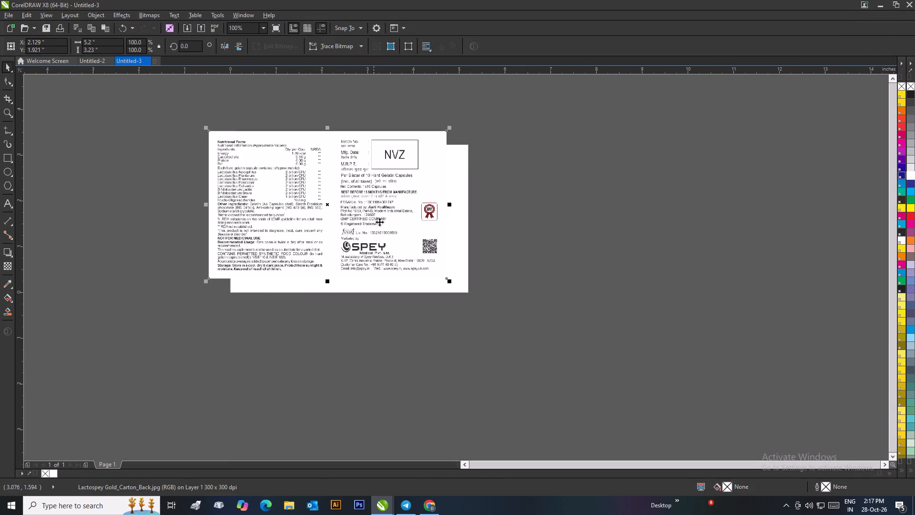
drag(452, 282, 562, 377)
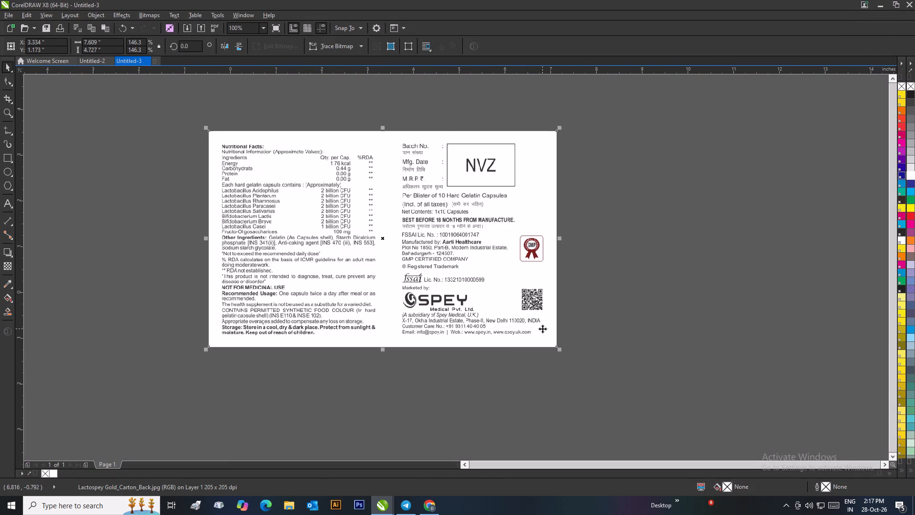
drag(560, 353, 504, 345)
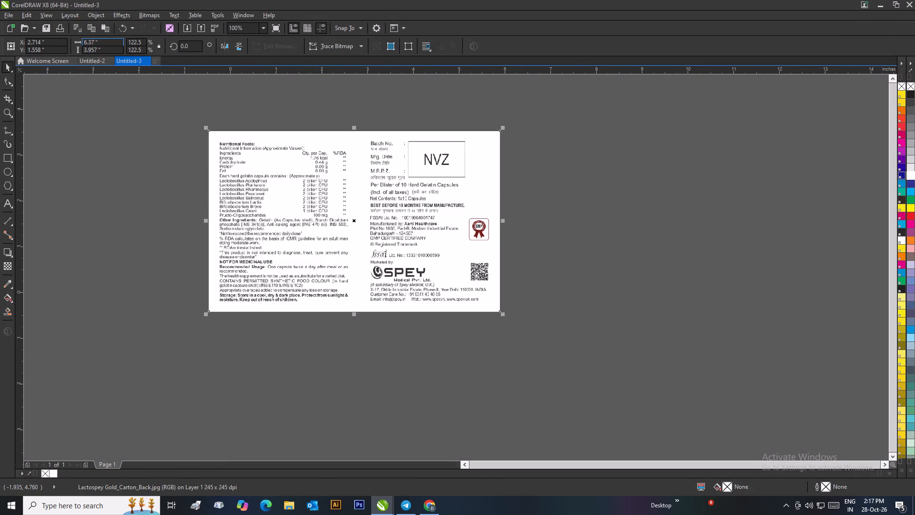
Set the page size to match the carton back image, 6.37 inches wide and 3.957 inches high.
drag(102, 42, 75, 42)
key(ctrl+c)
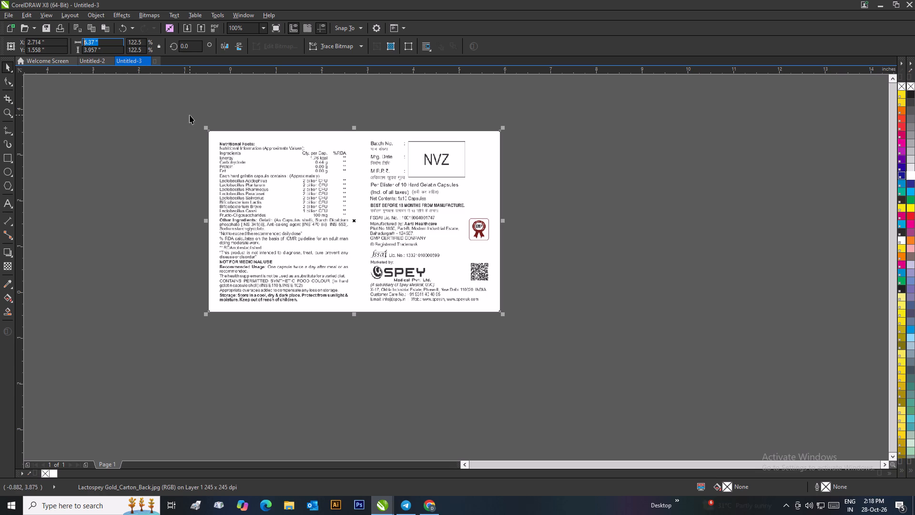
click(155, 108)
drag(110, 43, 88, 44)
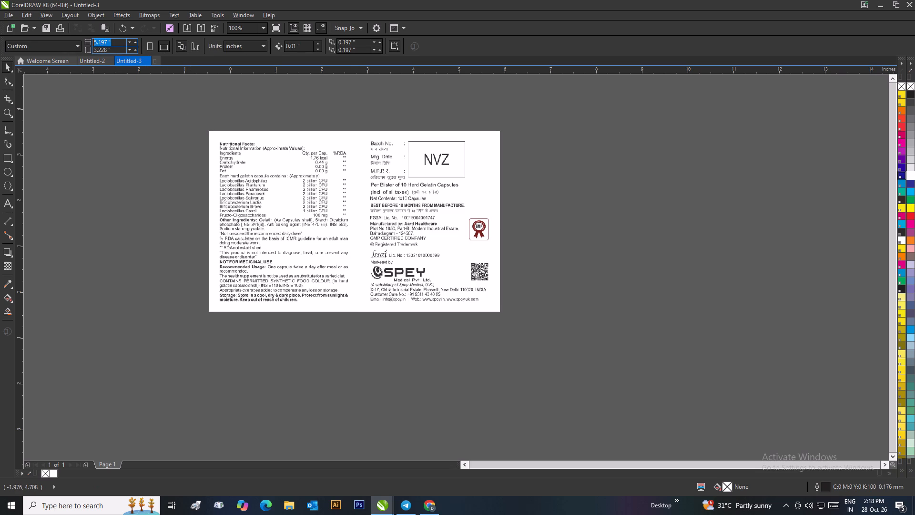
key(BackSpace)
key(ctrl+v)
key(Tab)
key(BackSpace)
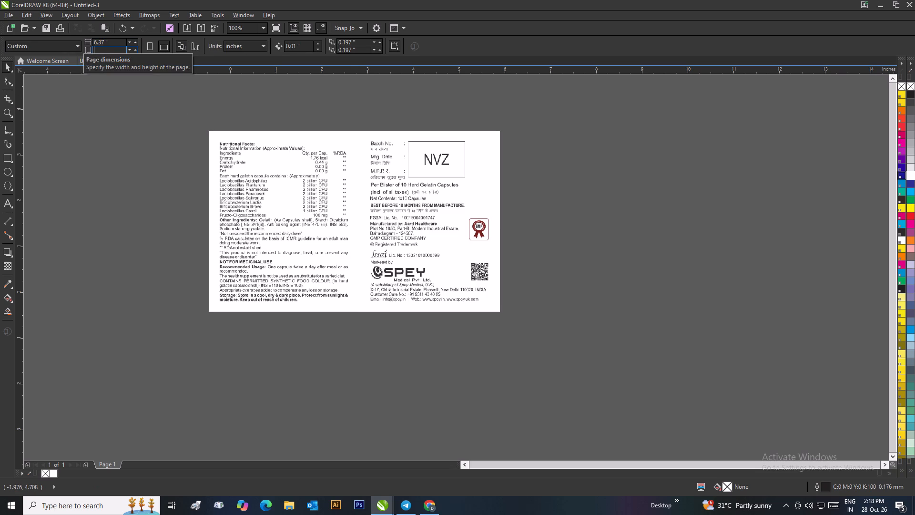
text(3.9)
text(57)
key(Return)
click(101, 106)
Centre the carton back image on the page.
click(303, 178)
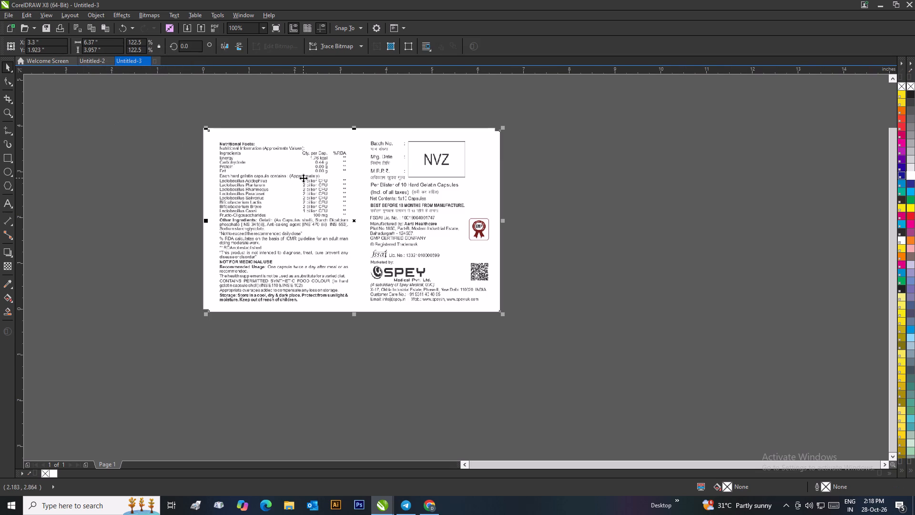
key(p)
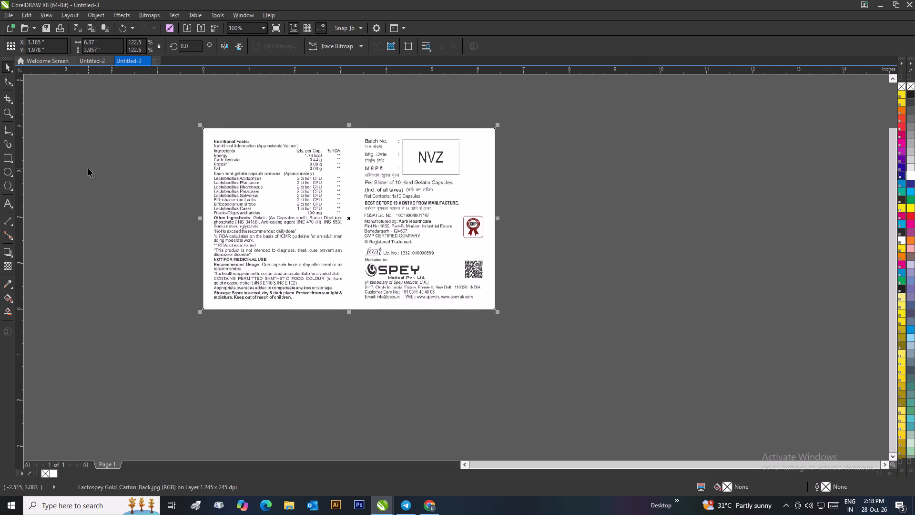
Cover the boxed NVZ text beside the batch details with a white, outline-free rectangle about 1.35 by 0.84 inches.
scroll(411, 163, up, 2)
scroll(455, 268, down, 1)
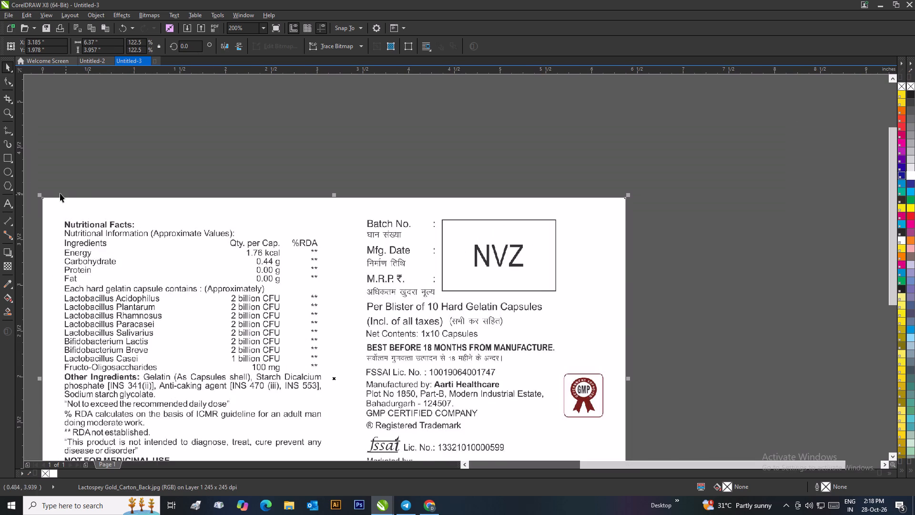
click(7, 154)
scroll(484, 244, up, 1)
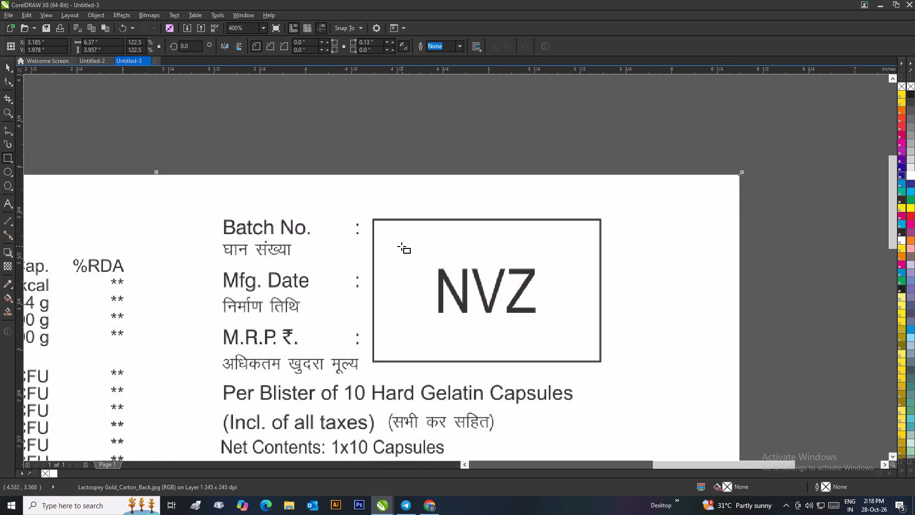
drag(368, 213, 556, 365)
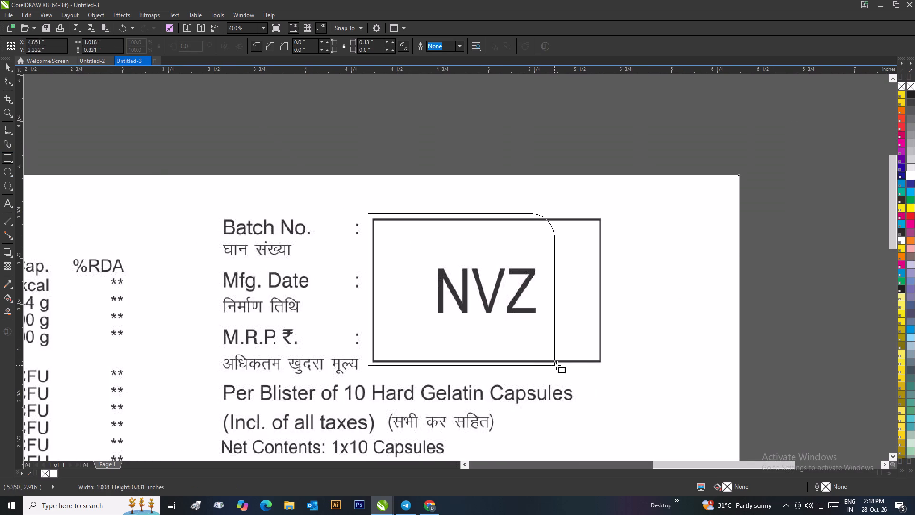
drag(556, 365, 614, 367)
click(7, 67)
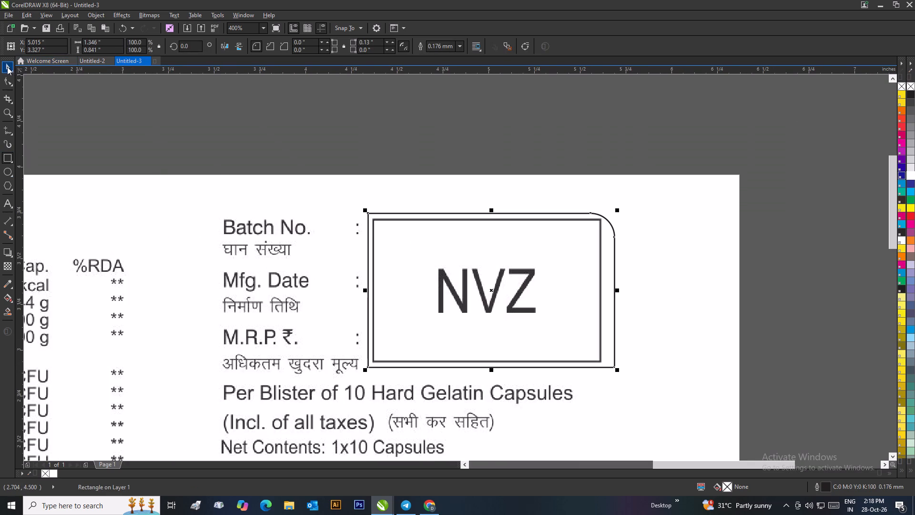
click(52, 474)
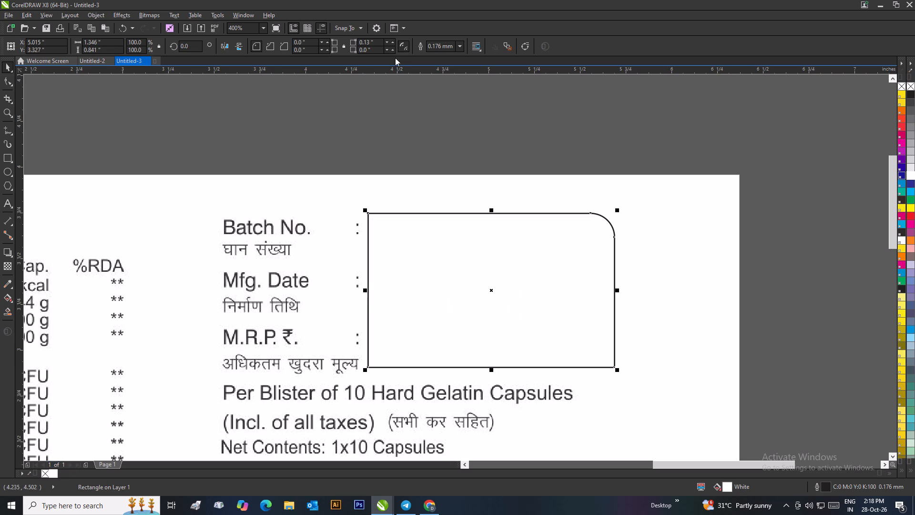
click(459, 46)
click(451, 56)
click(450, 95)
Group the carton back image with the white cover rectangle.
scroll(455, 117, down, 4)
drag(504, 266, 375, 365)
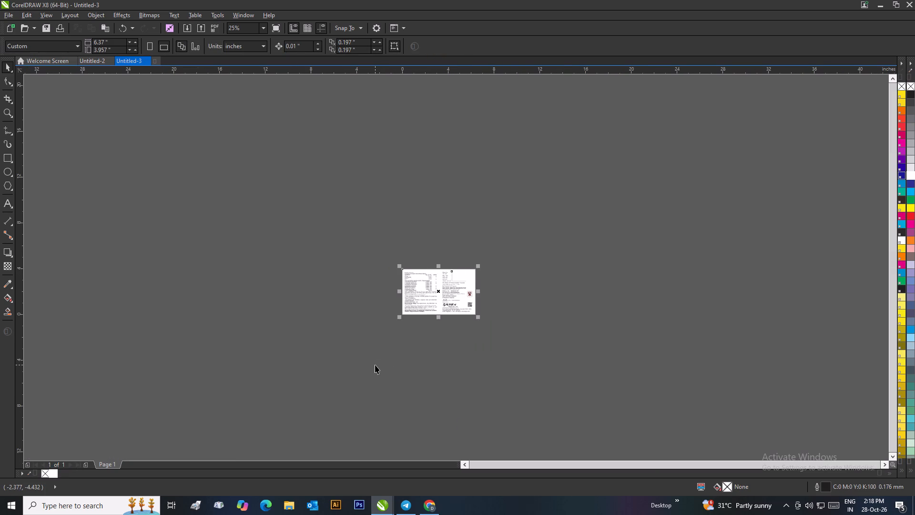
key(ctrl+g)
click(448, 328)
scroll(451, 299, up, 2)
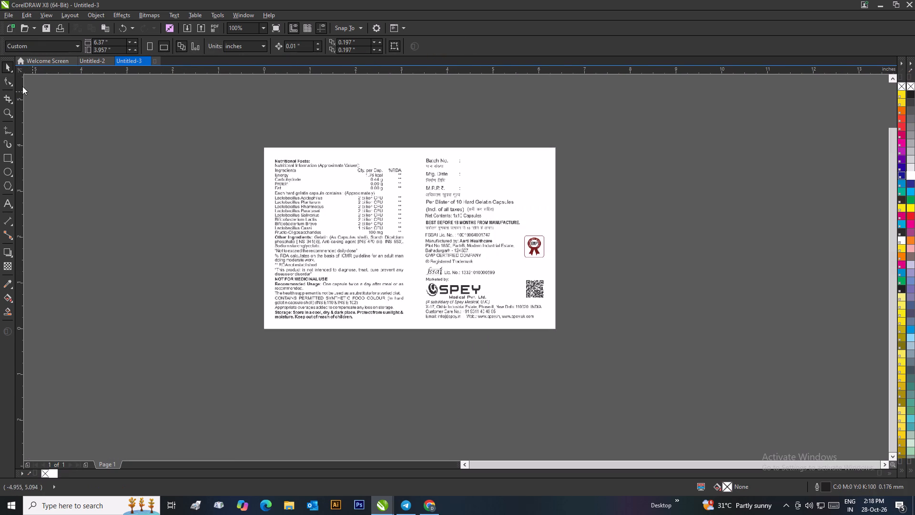
Export the carton back as a PNG named "lactospey gold back" in the same desktop folder as the other pack images.
click(15, 12)
click(37, 169)
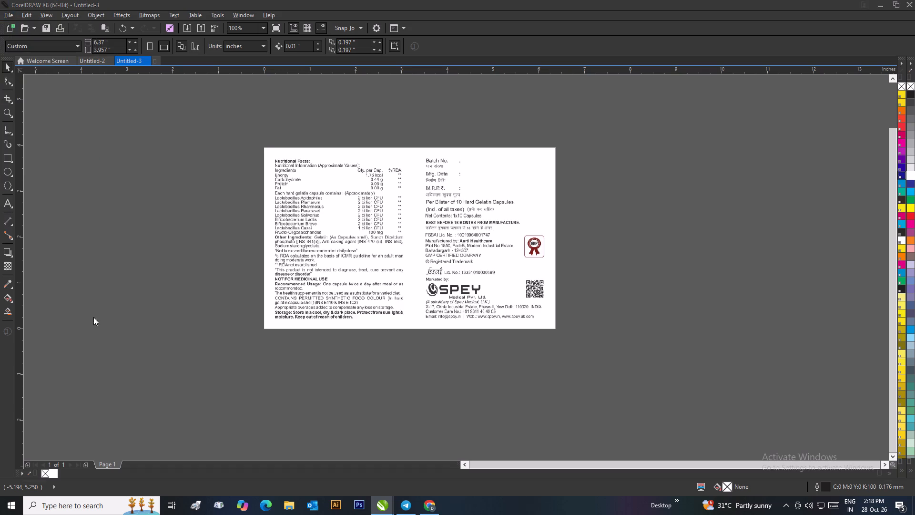
key(BackSpace)
text(lacto)
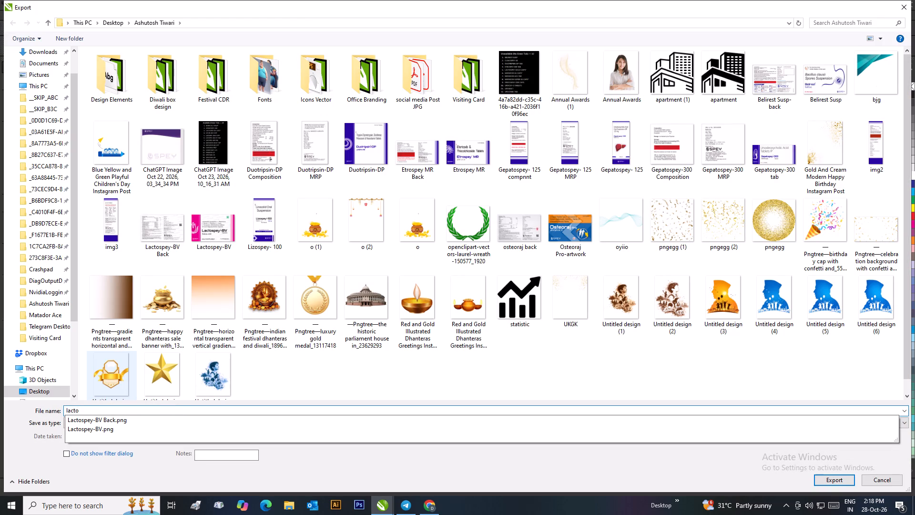
text(spey)
key(space)
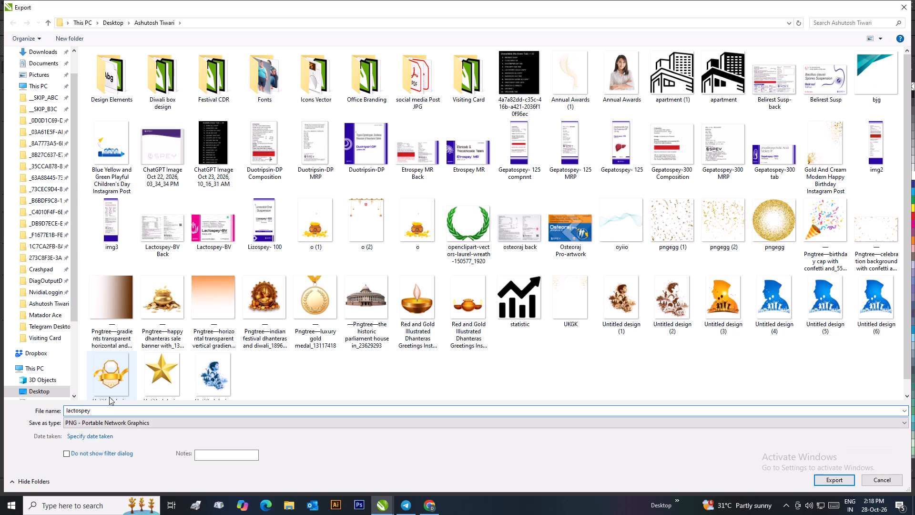
text(gold)
key(space)
text(back)
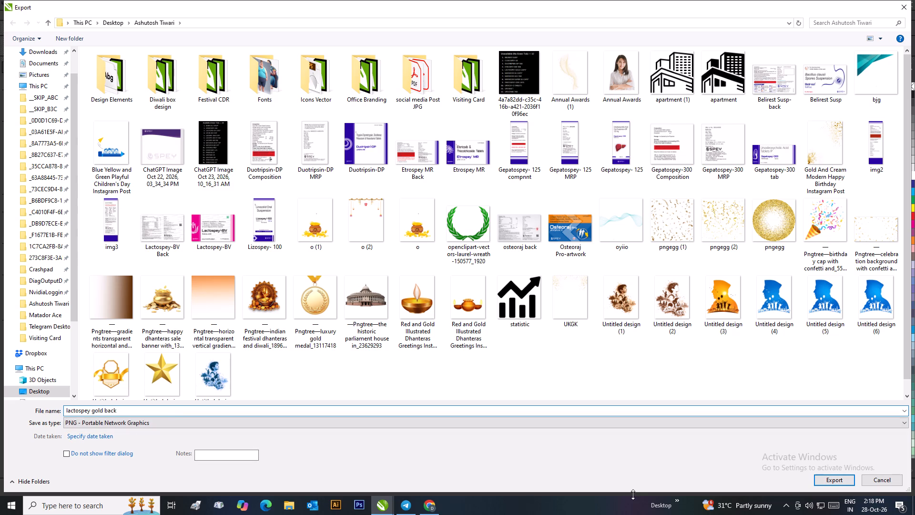
click(815, 479)
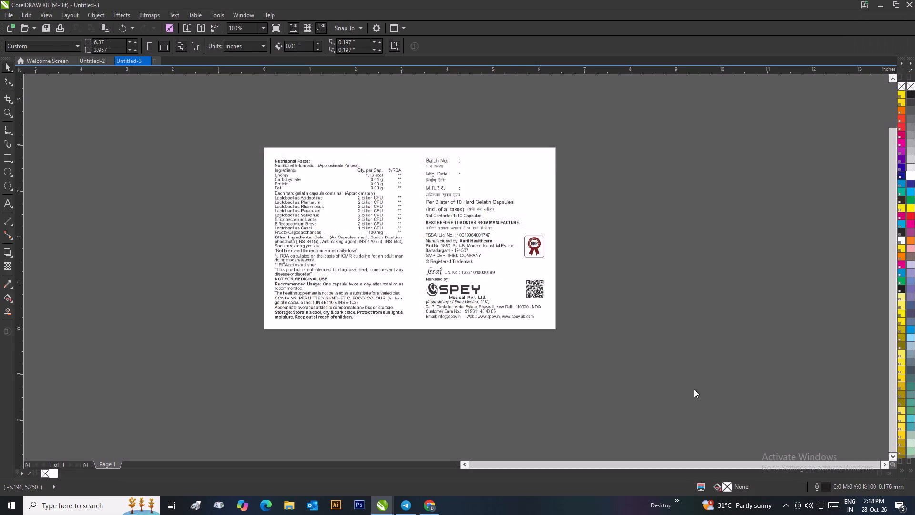
click(608, 339)
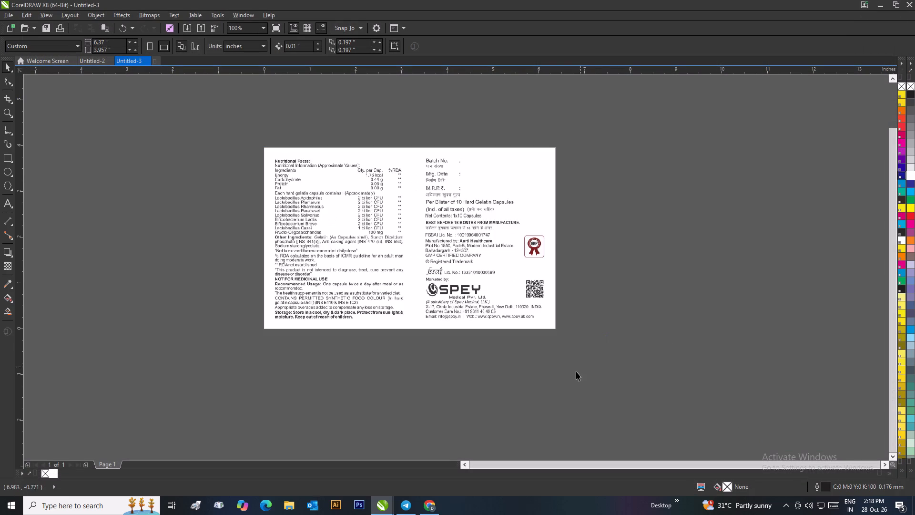
click(576, 371)
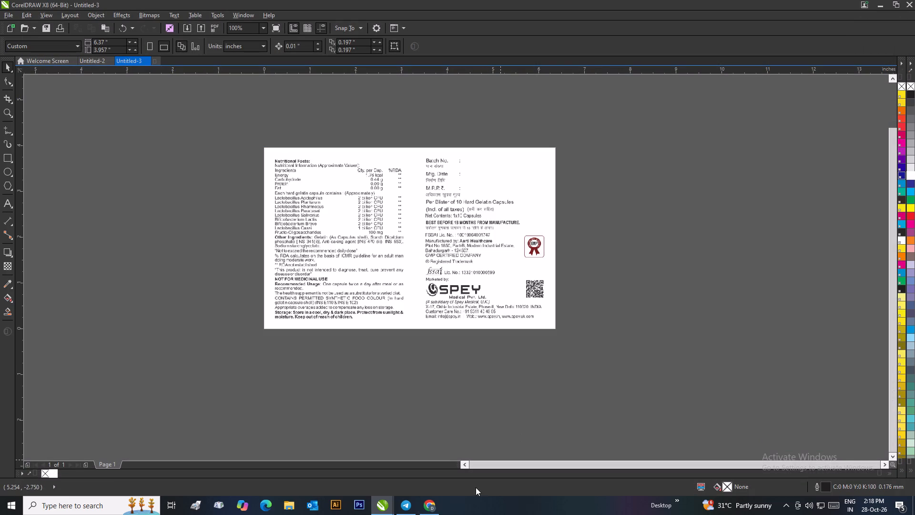
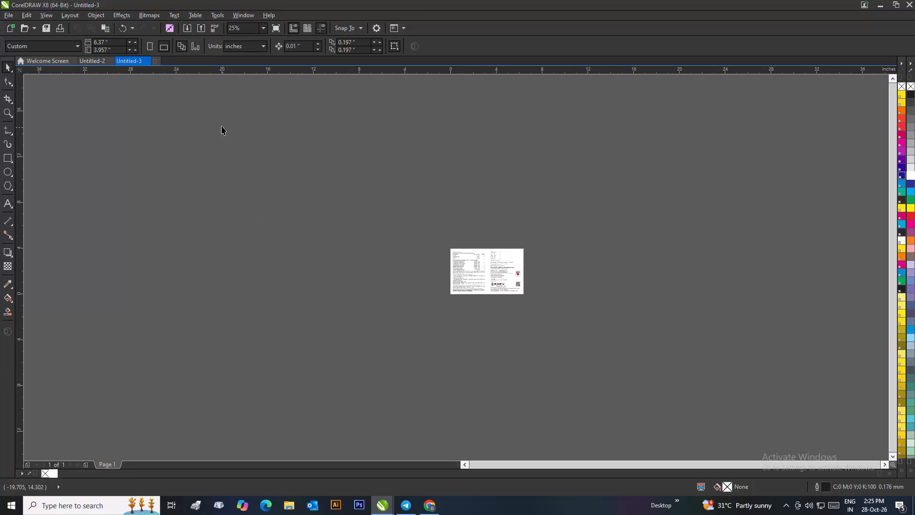
Delete both Etrospey MR pack images from the Untitled-2 drawing.
click(100, 62)
drag(224, 172, 489, 319)
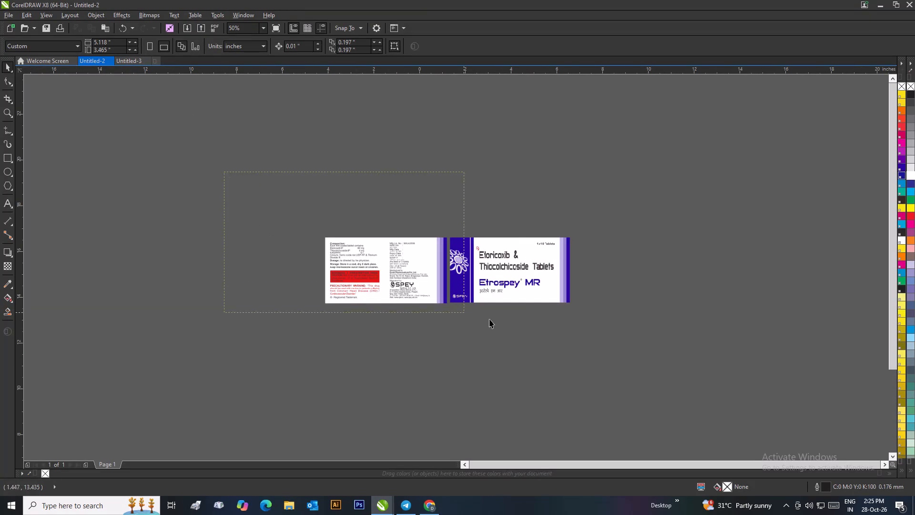
drag(489, 319, 605, 351)
key(Delete)
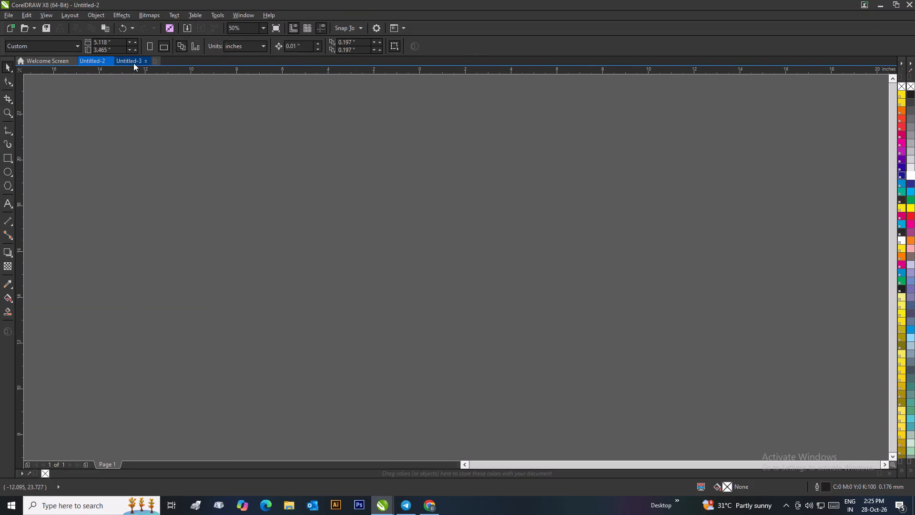
Delete the grouped carton back image from the Untitled-3 drawing.
click(133, 63)
click(453, 268)
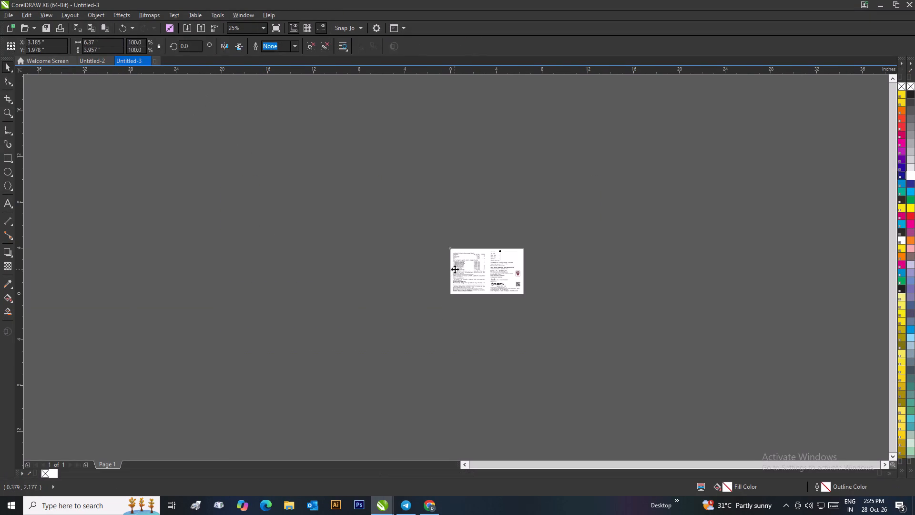
key(Delete)
Open the Matador drawing from the Indorama folder inside India > Matador.
key(ctrl+o)
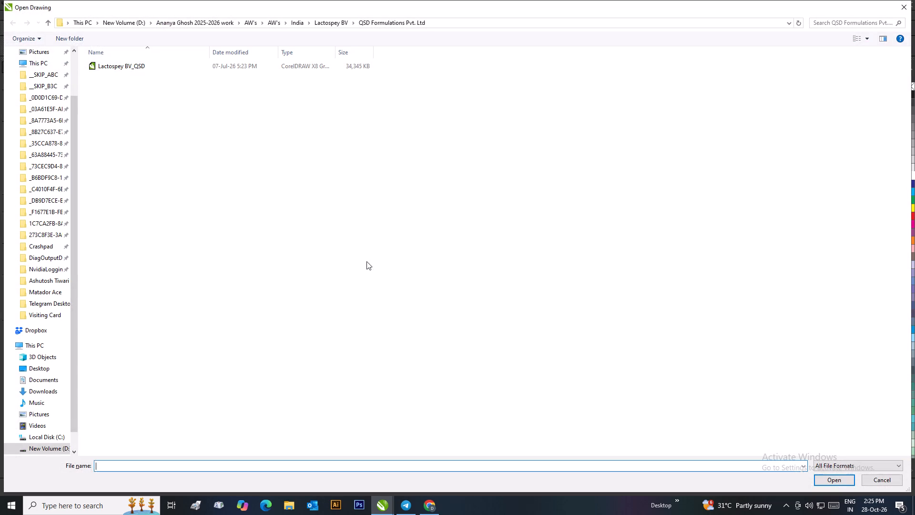
click(47, 25)
click(48, 24)
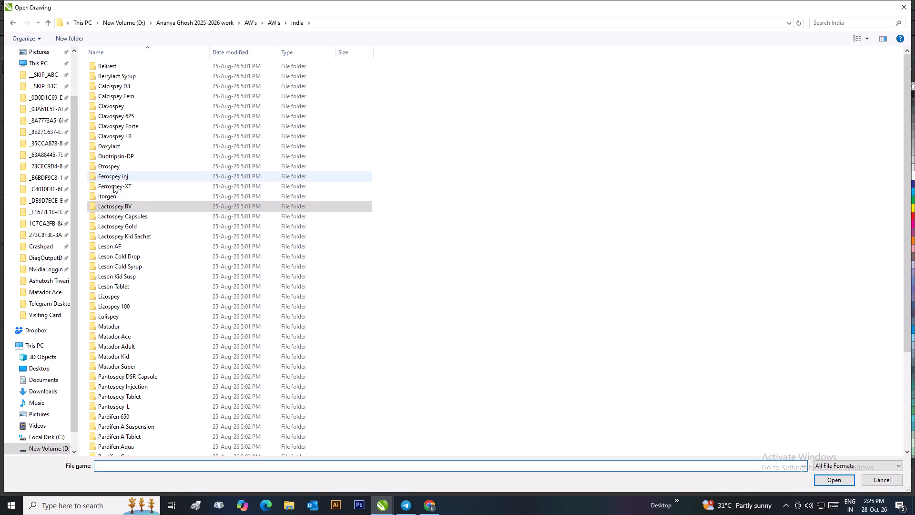
click(118, 333)
double_click(118, 328)
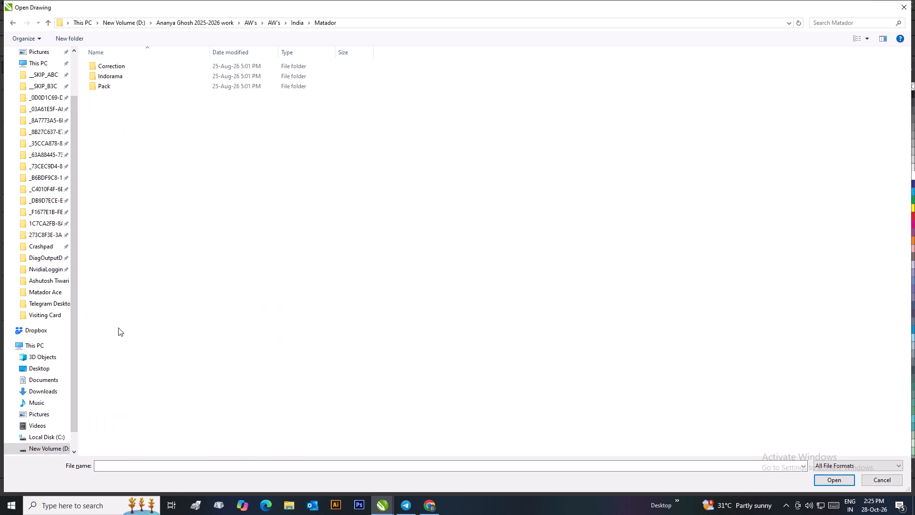
double_click(126, 70)
double_click(126, 65)
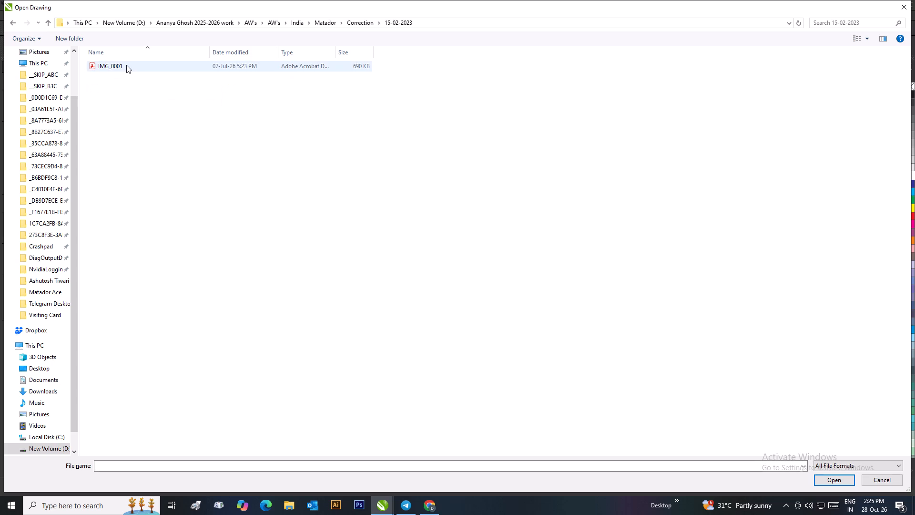
click(48, 20)
click(48, 20)
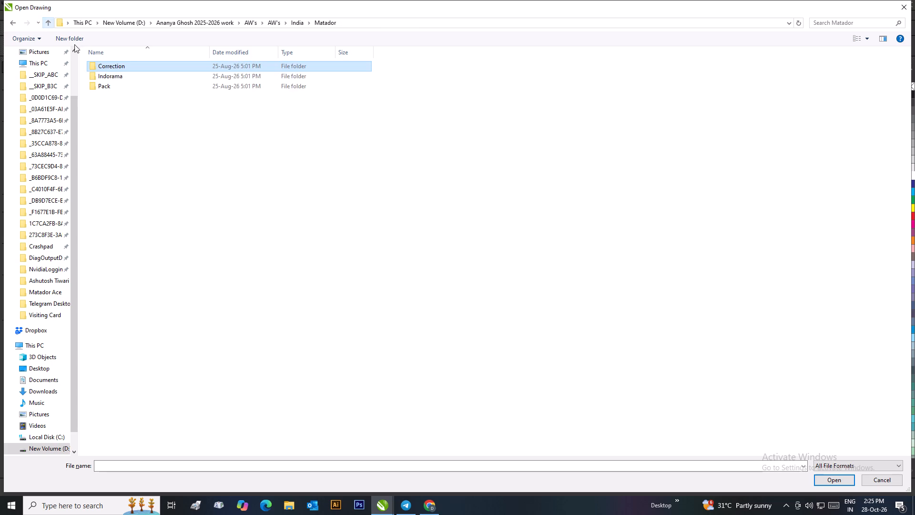
double_click(112, 79)
double_click(110, 64)
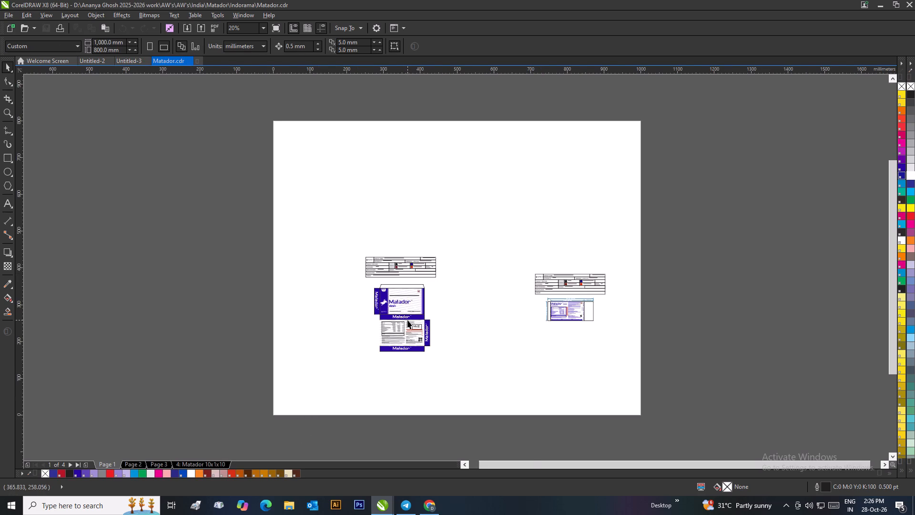
Examine the Matador carton artworks on all four pages of the drawing, comparing versions and pack sizes.
scroll(407, 320, up, 1)
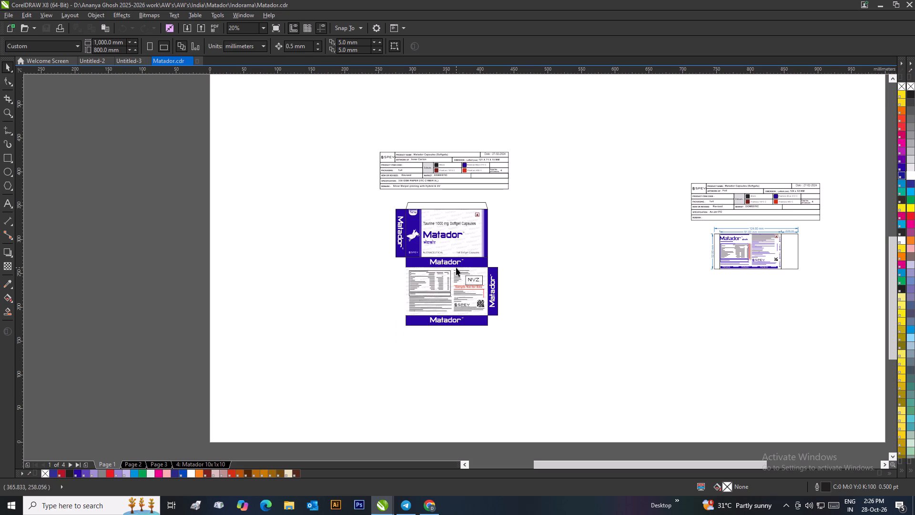
scroll(440, 256, up, 2)
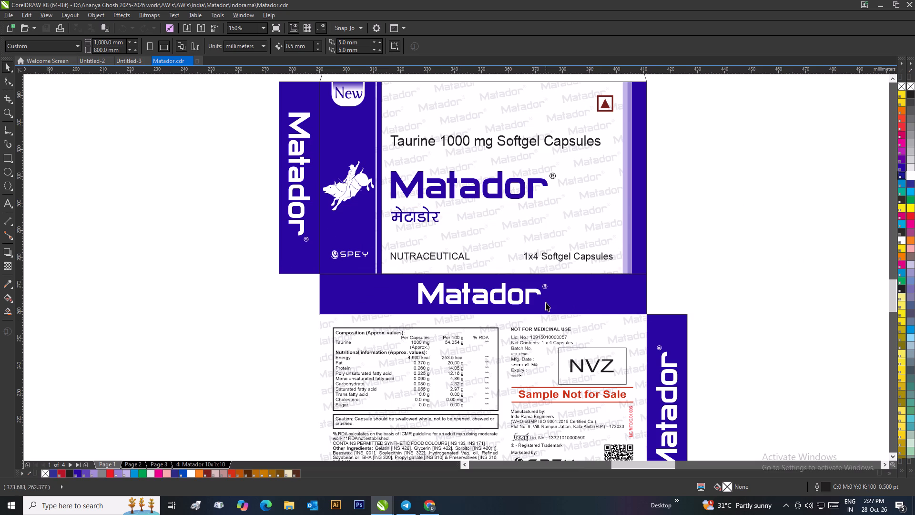
scroll(532, 293, down, 1)
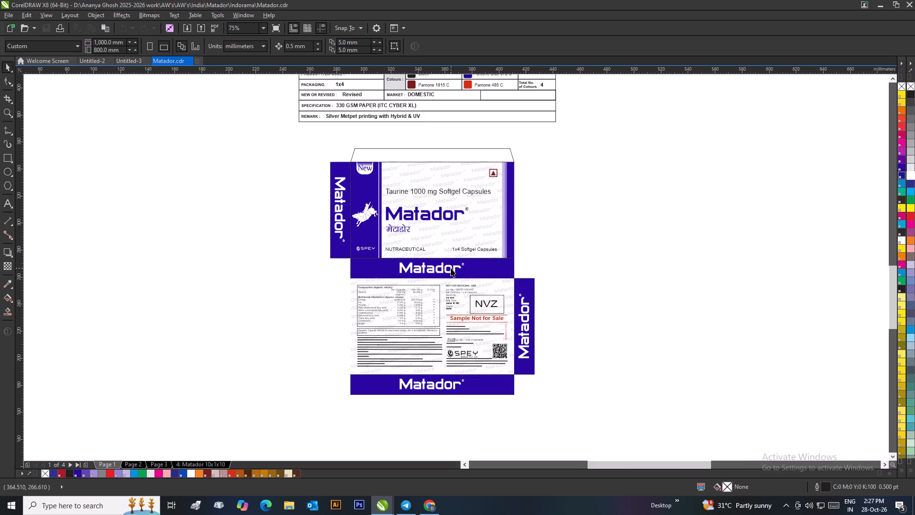
scroll(451, 268, down, 1)
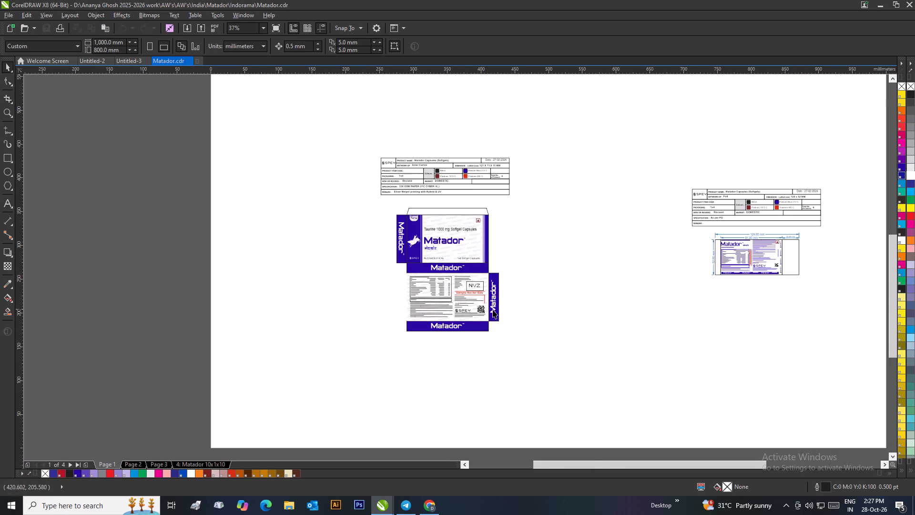
scroll(486, 308, up, 1)
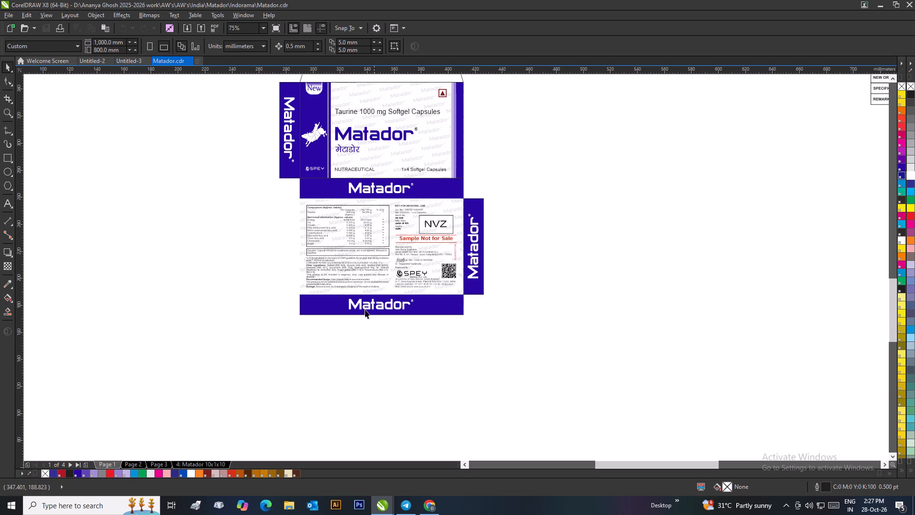
click(137, 463)
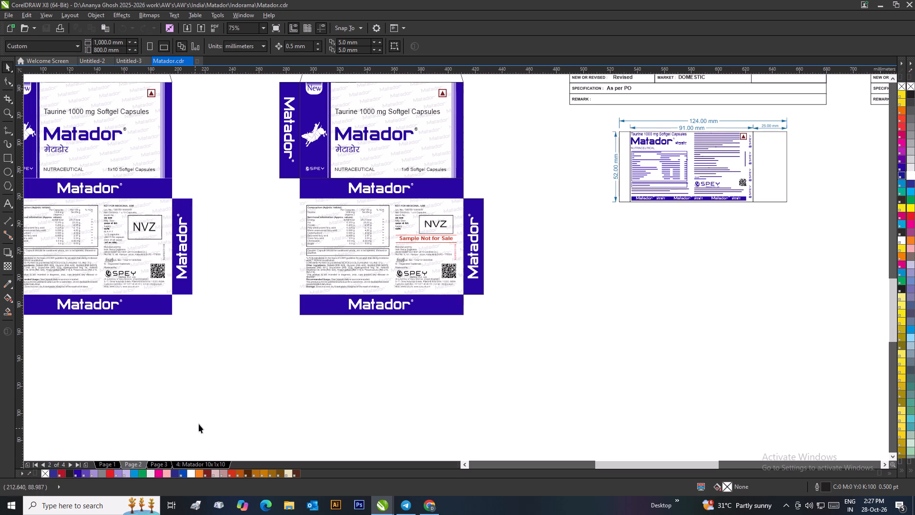
scroll(222, 402, down, 1)
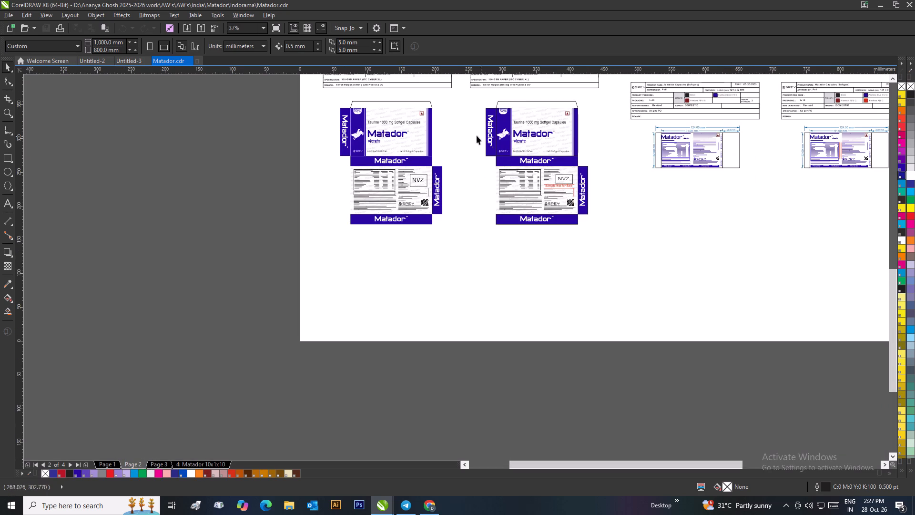
scroll(384, 138, up, 1)
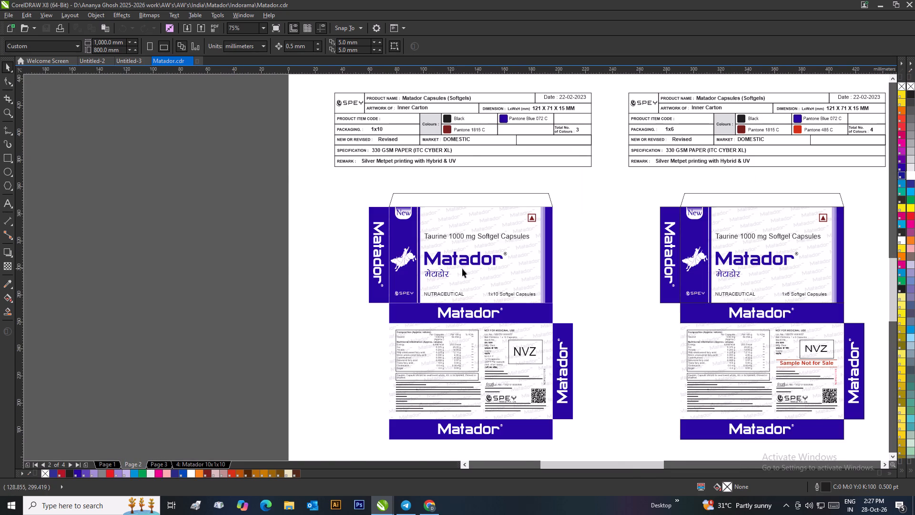
scroll(462, 268, up, 1)
click(159, 463)
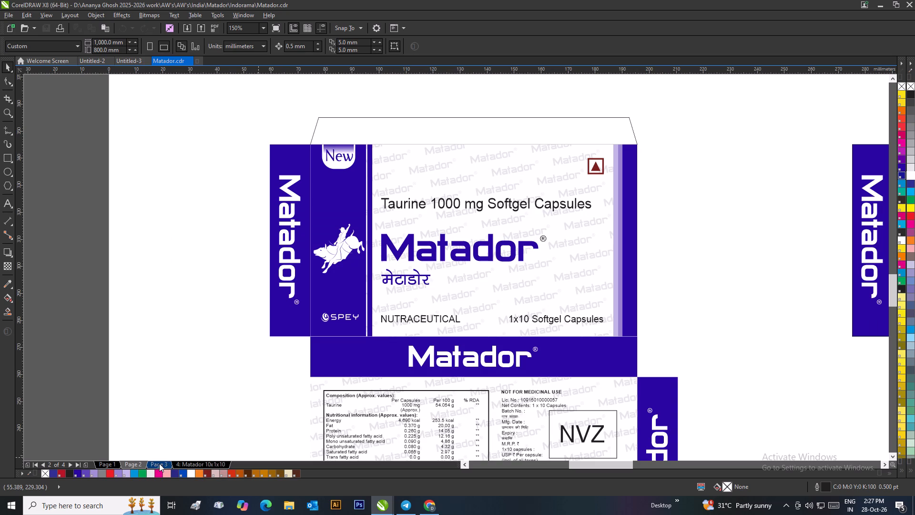
scroll(382, 354, down, 1)
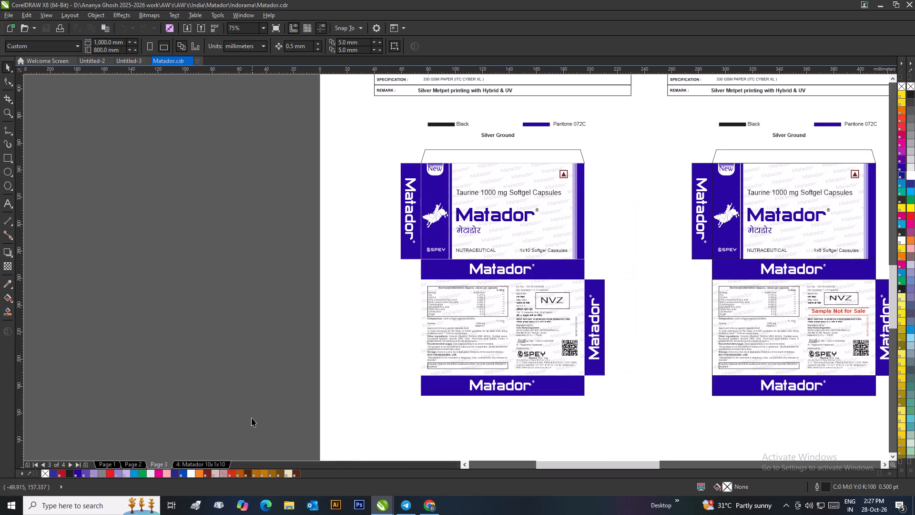
click(202, 463)
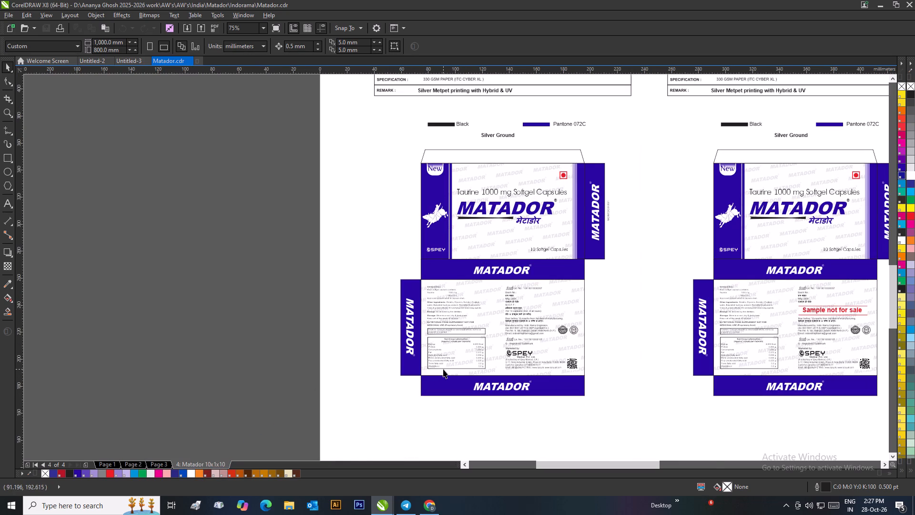
scroll(443, 369, down, 1)
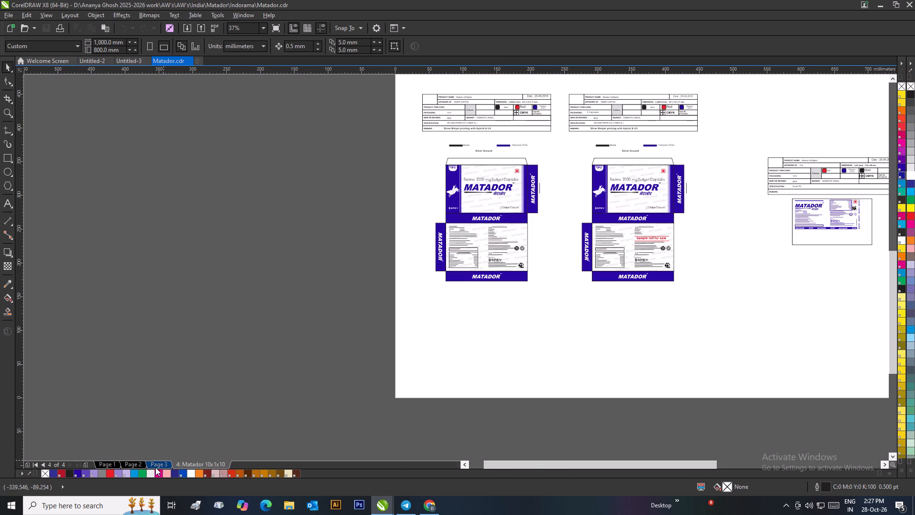
click(155, 467)
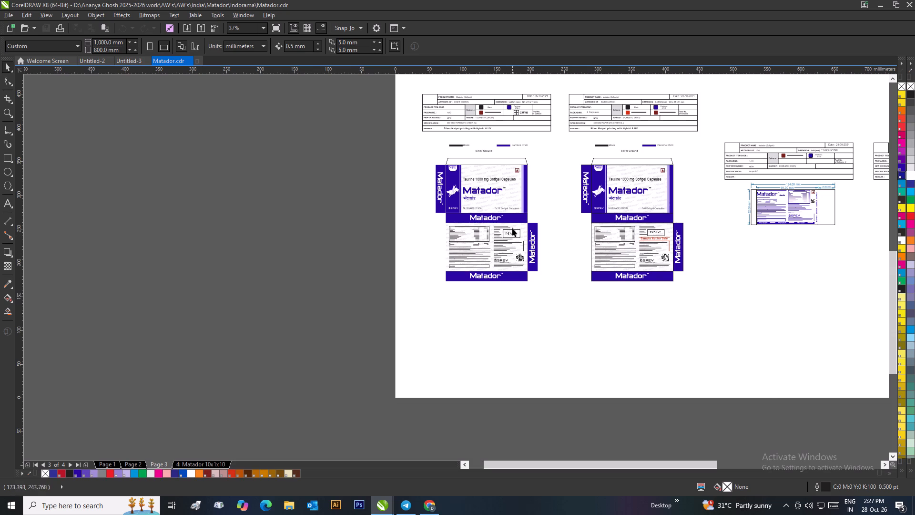
scroll(505, 194, up, 1)
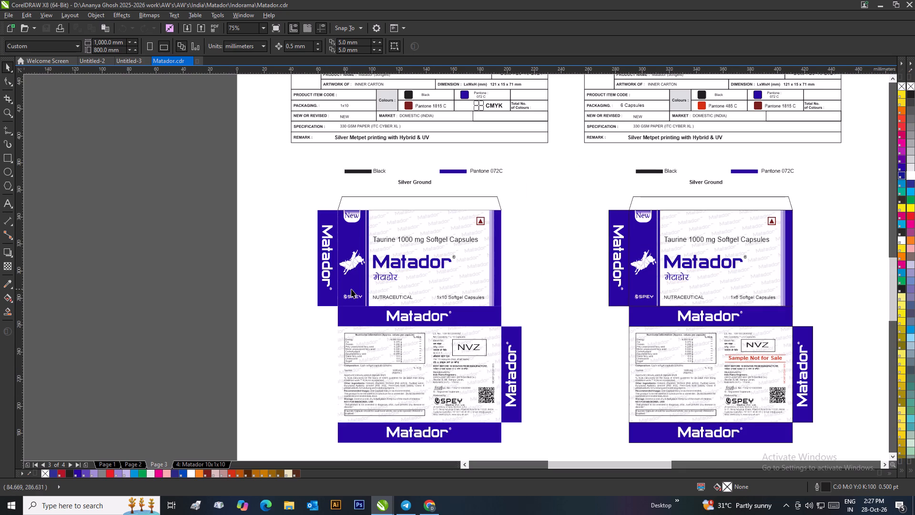
scroll(351, 289, down, 1)
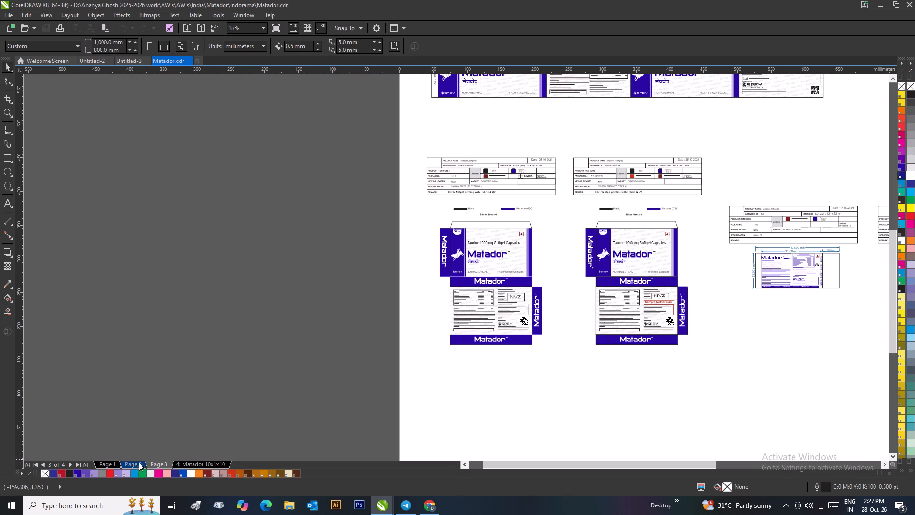
click(129, 465)
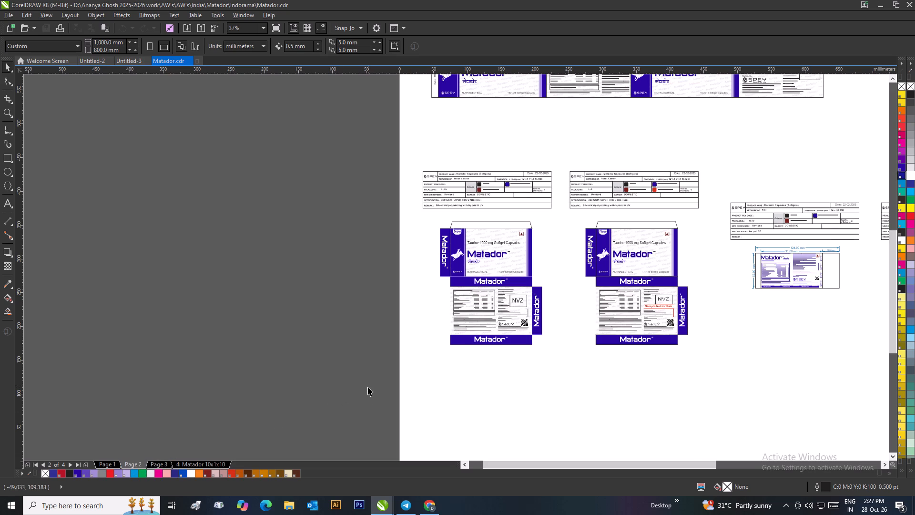
click(107, 464)
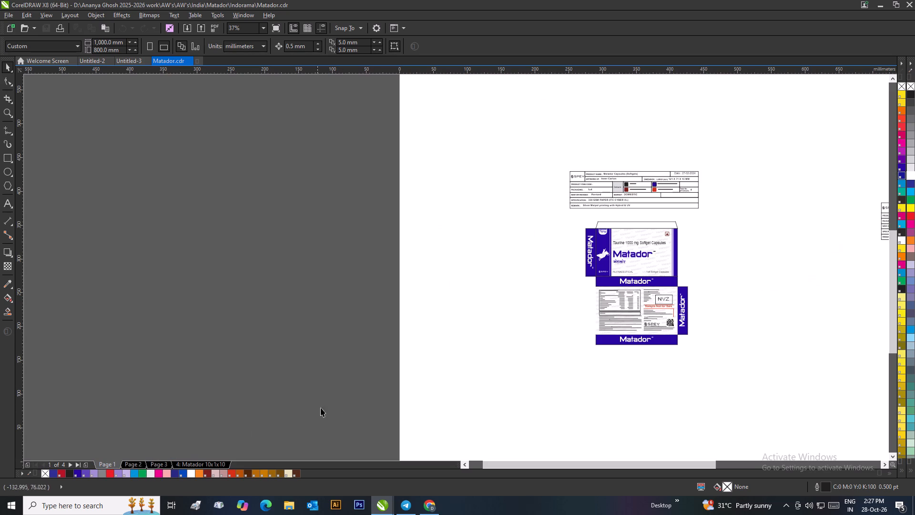
Examine the foil artwork and its specification table on Page 1.
scroll(651, 274, down, 2)
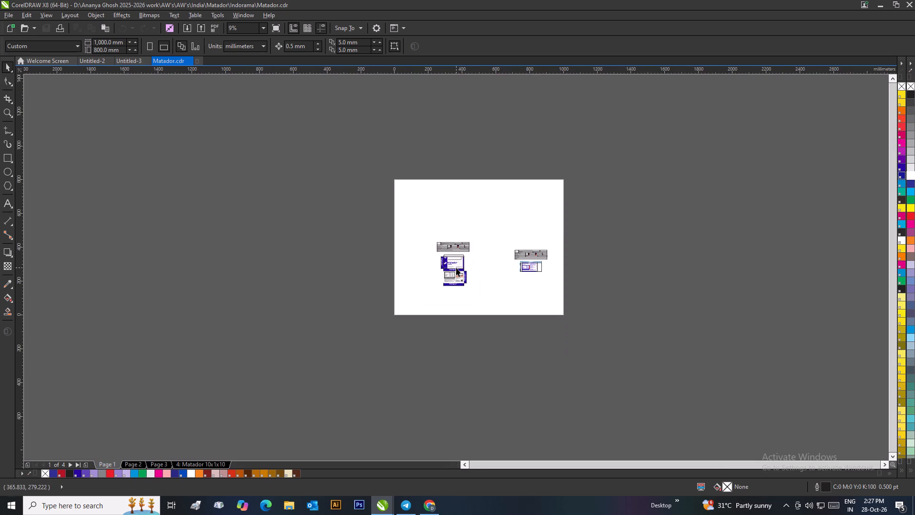
scroll(456, 268, up, 1)
scroll(578, 264, up, 2)
scroll(503, 270, up, 1)
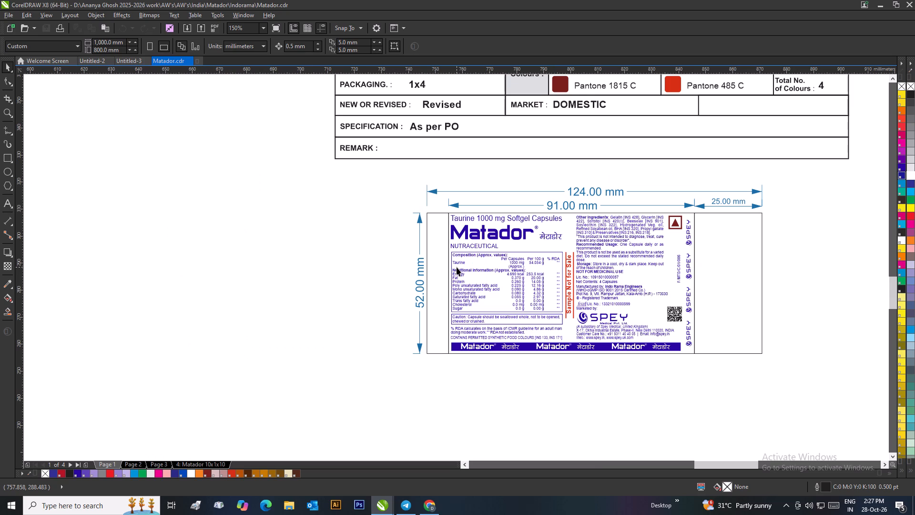
scroll(457, 267, down, 1)
scroll(458, 268, up, 1)
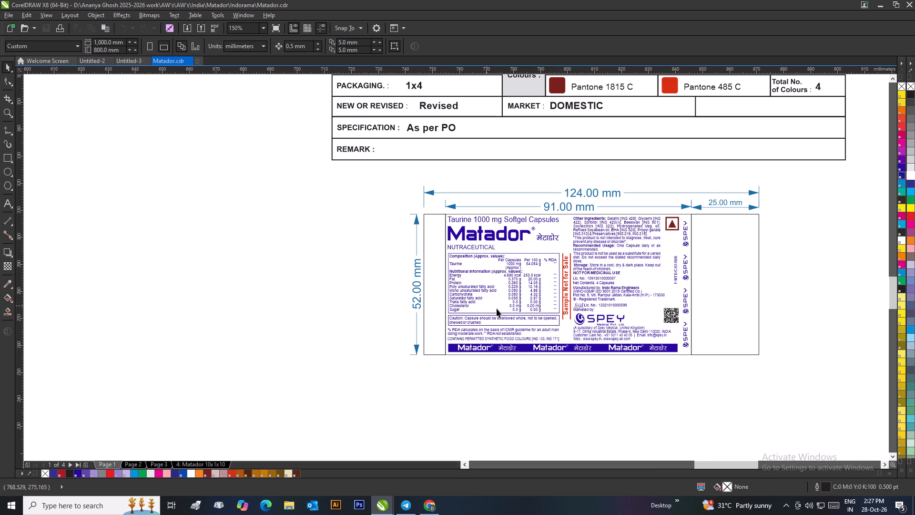
scroll(574, 301, down, 2)
scroll(456, 268, down, 1)
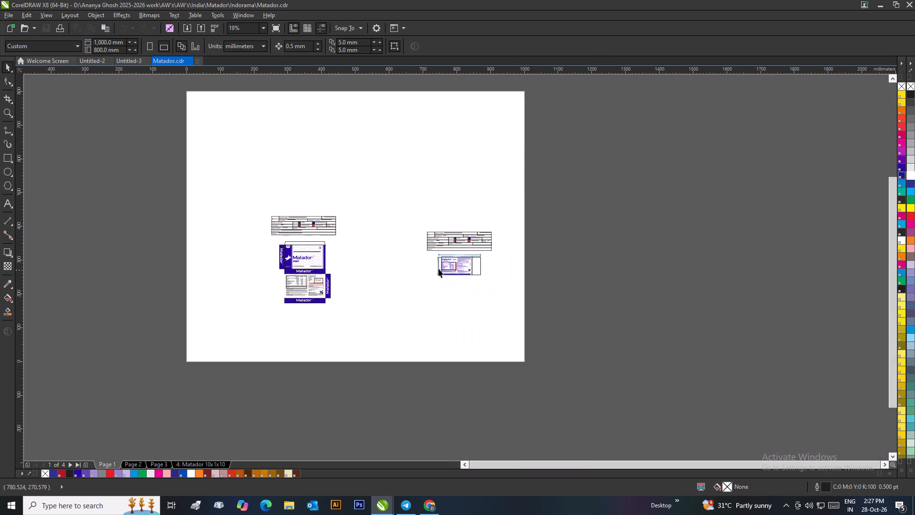
scroll(332, 242, up, 1)
scroll(734, 308, up, 1)
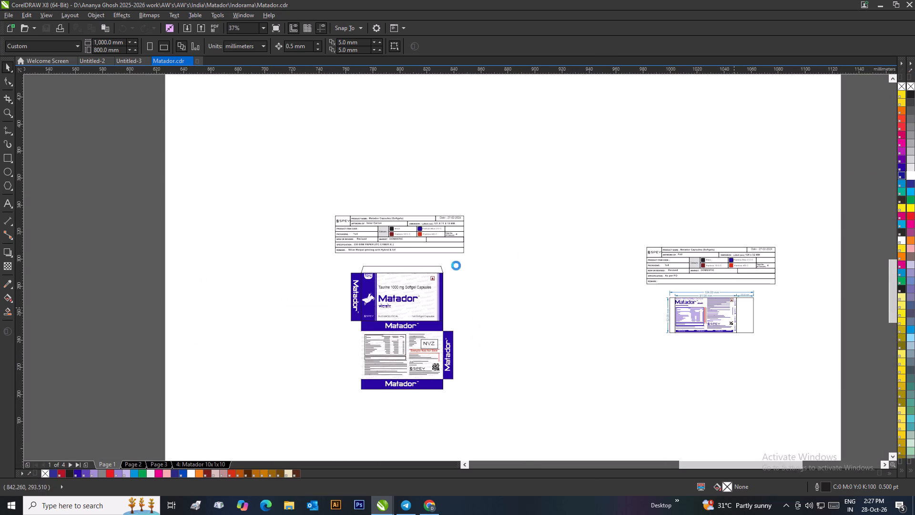
scroll(456, 266, up, 2)
scroll(426, 200, down, 2)
scroll(451, 238, up, 1)
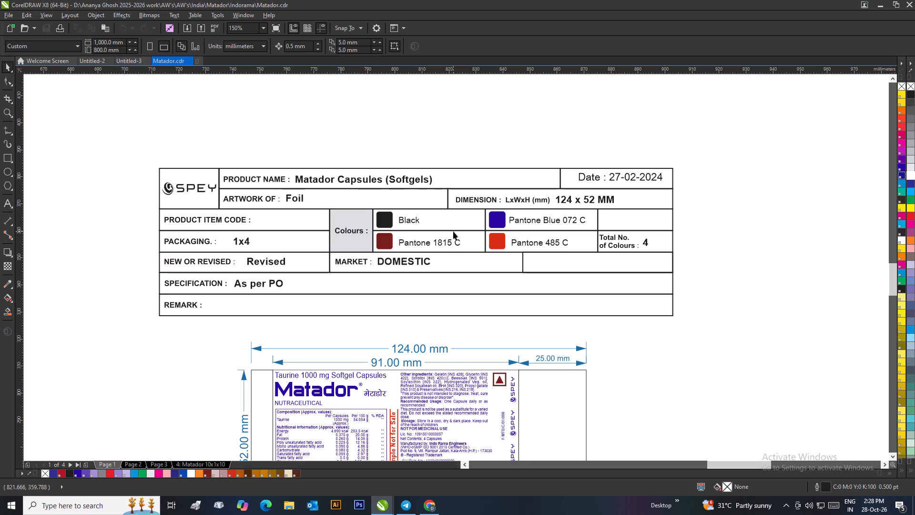
Copy the 1x4 inner carton's front panel artwork into the empty area beside the carton, centred at about X 168 mm, Y 302 mm.
scroll(453, 232, down, 2)
scroll(128, 309, up, 1)
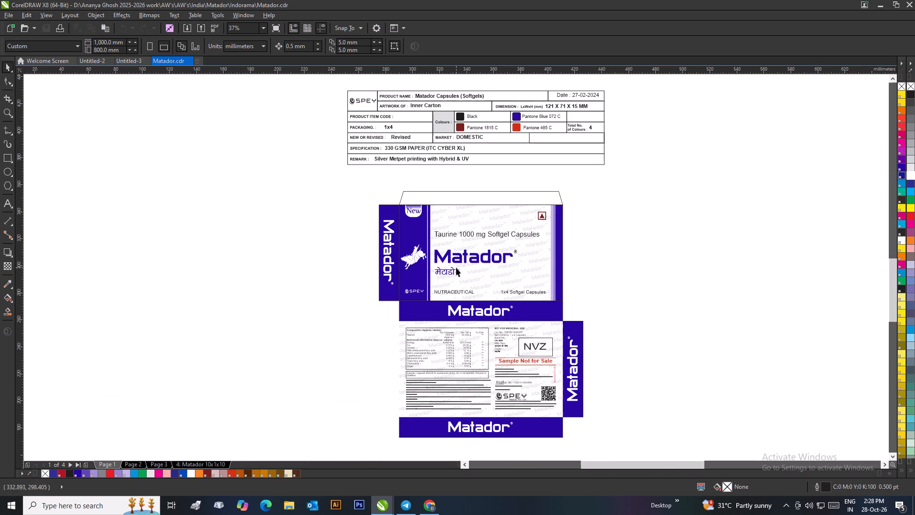
scroll(460, 268, up, 1)
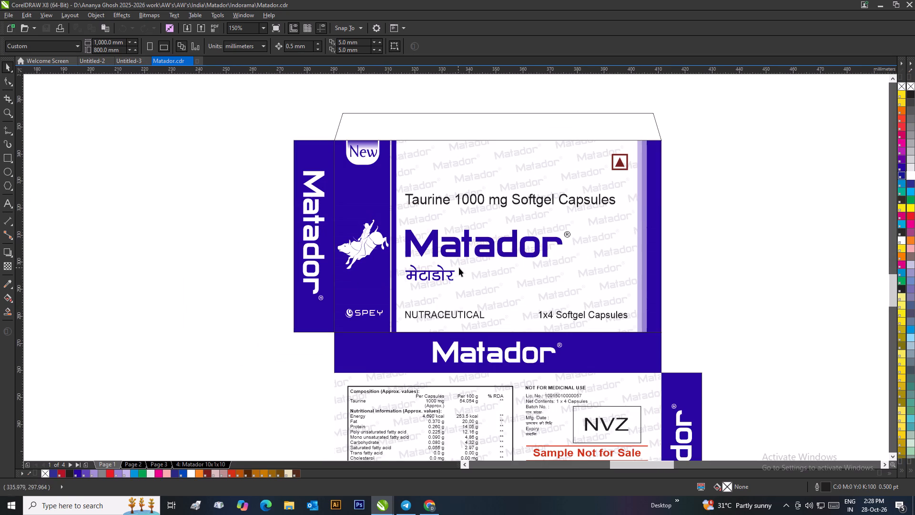
drag(682, 132, 326, 354)
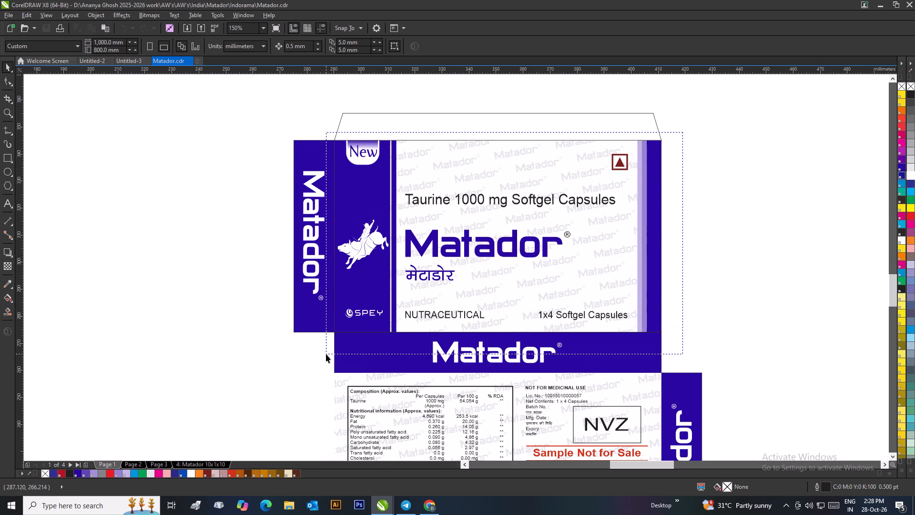
drag(326, 354, 330, 338)
scroll(468, 264, down, 1)
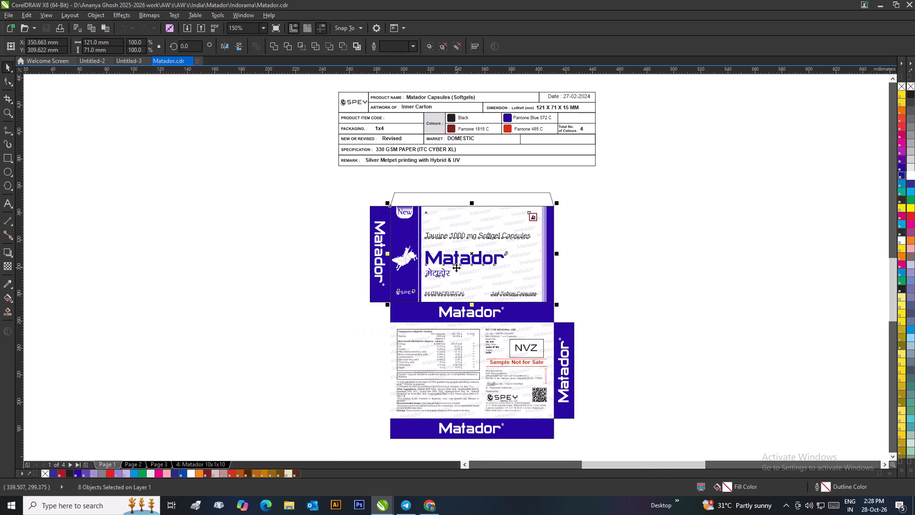
drag(473, 255, 226, 265)
right_click(226, 265)
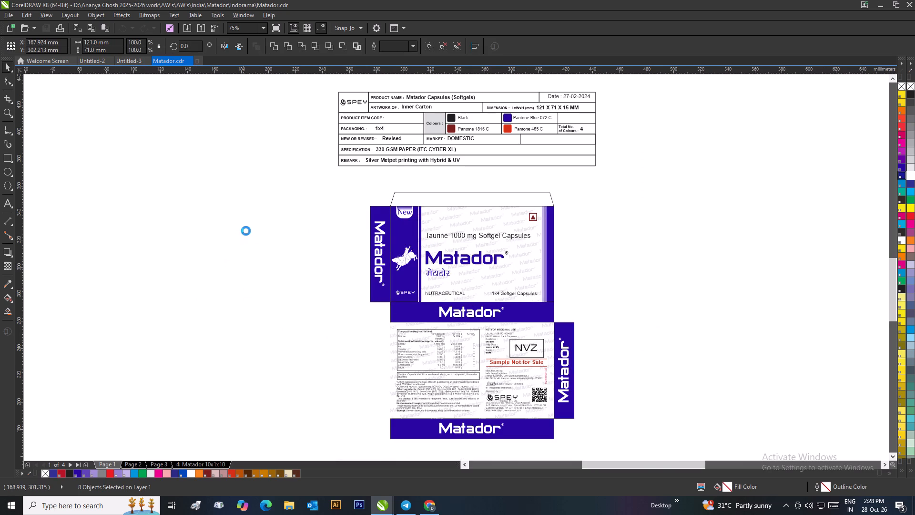
Group all the objects of the copied Matador carton front.
click(253, 200)
drag(142, 201, 299, 338)
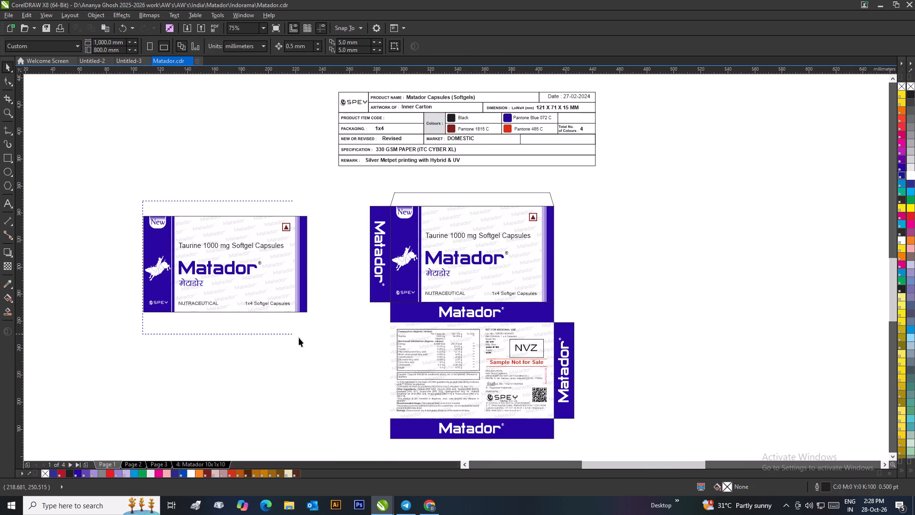
drag(299, 338, 316, 341)
drag(325, 242, 325, 237)
drag(329, 202, 306, 256)
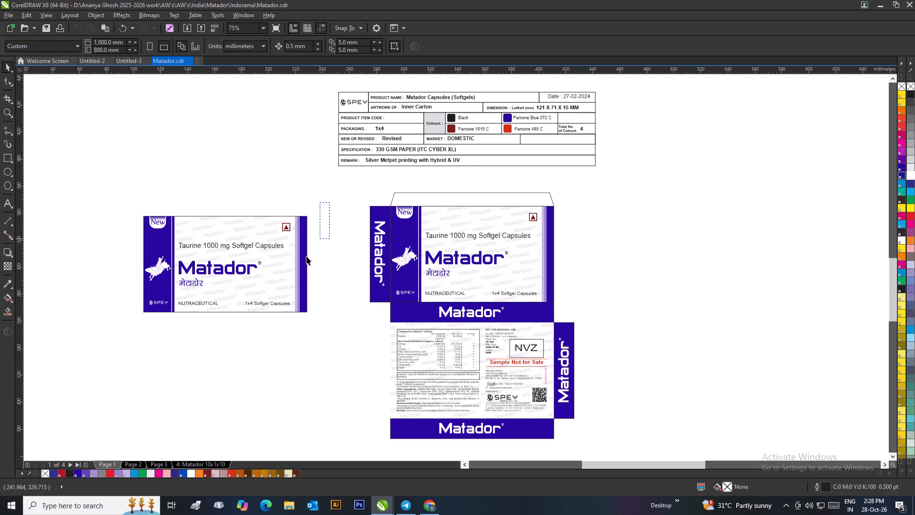
drag(306, 256, 132, 345)
key(ctrl+g)
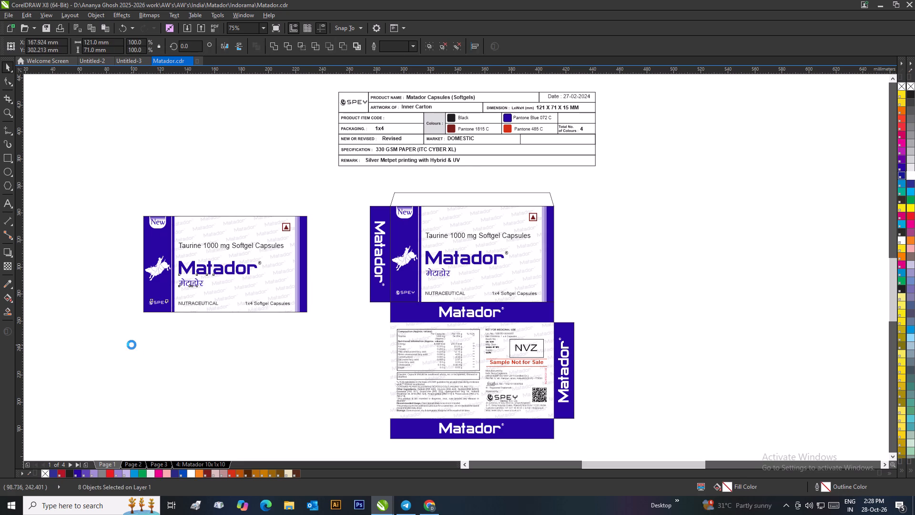
click(165, 364)
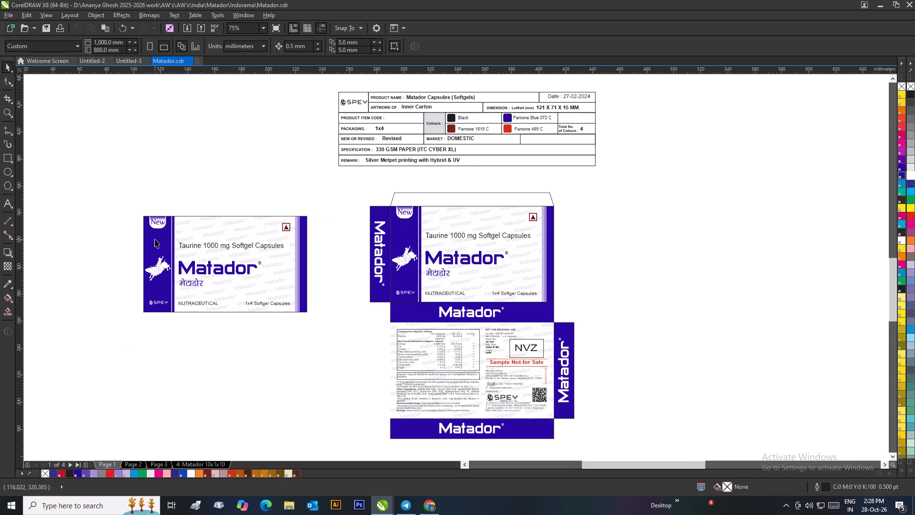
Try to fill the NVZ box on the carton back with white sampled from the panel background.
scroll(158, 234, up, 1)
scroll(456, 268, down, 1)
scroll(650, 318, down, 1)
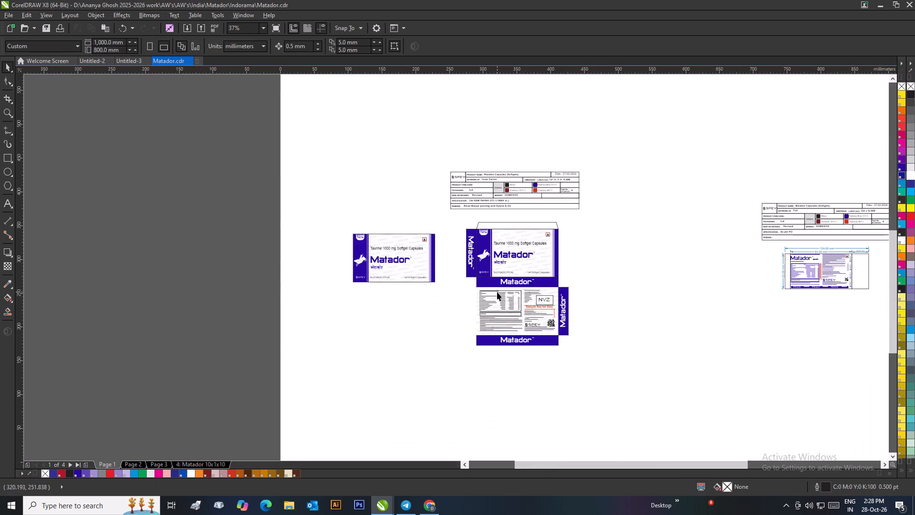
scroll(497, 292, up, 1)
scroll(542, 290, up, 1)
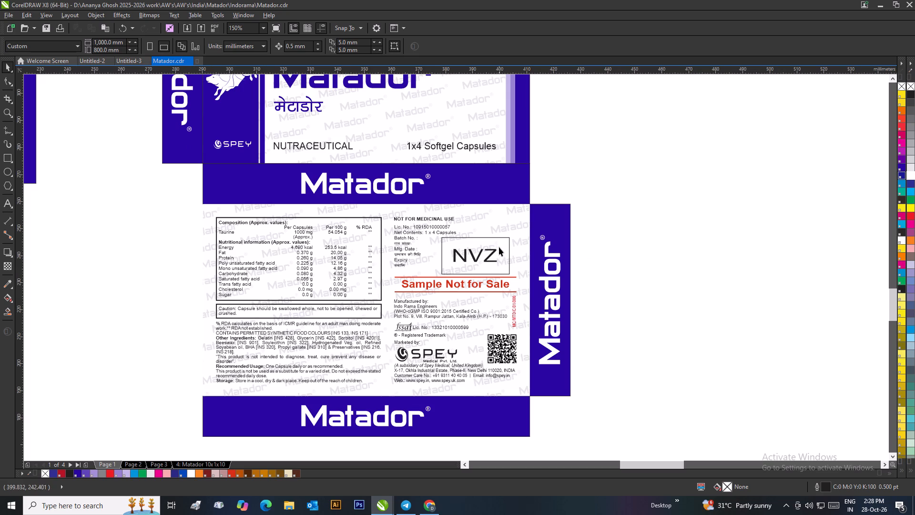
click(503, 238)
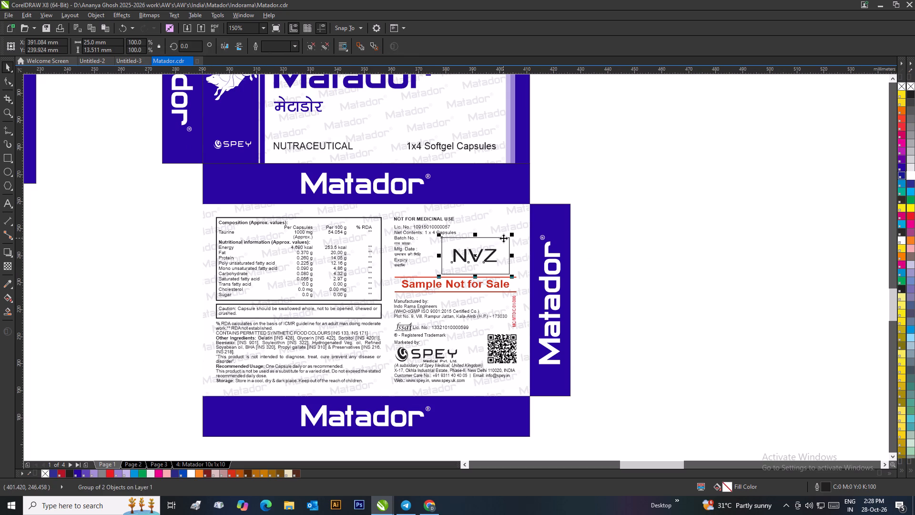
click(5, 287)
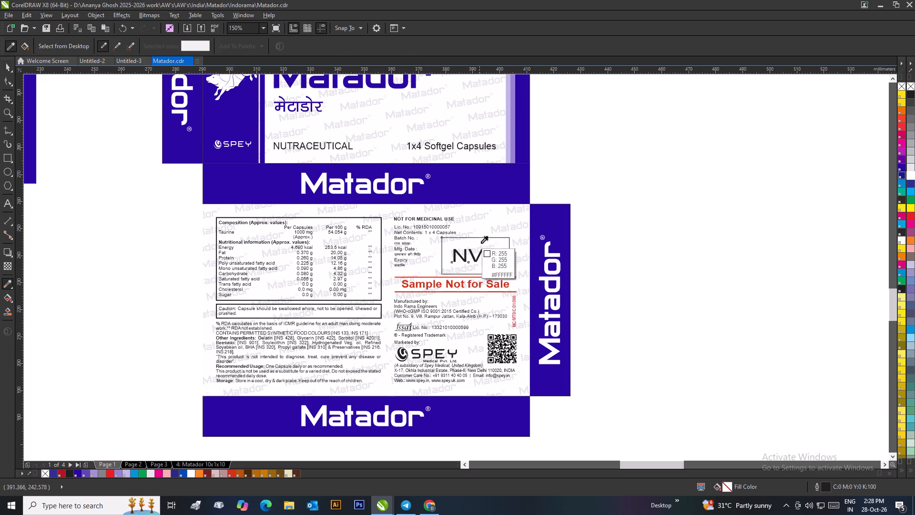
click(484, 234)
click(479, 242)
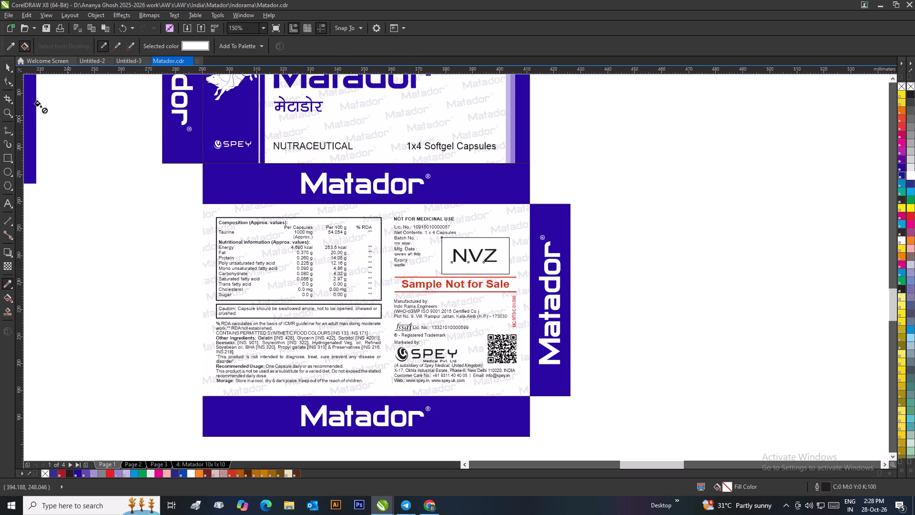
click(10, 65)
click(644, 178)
Remove the outline from the grouped NVZ box on the 1x4 carton's back panel.
click(498, 239)
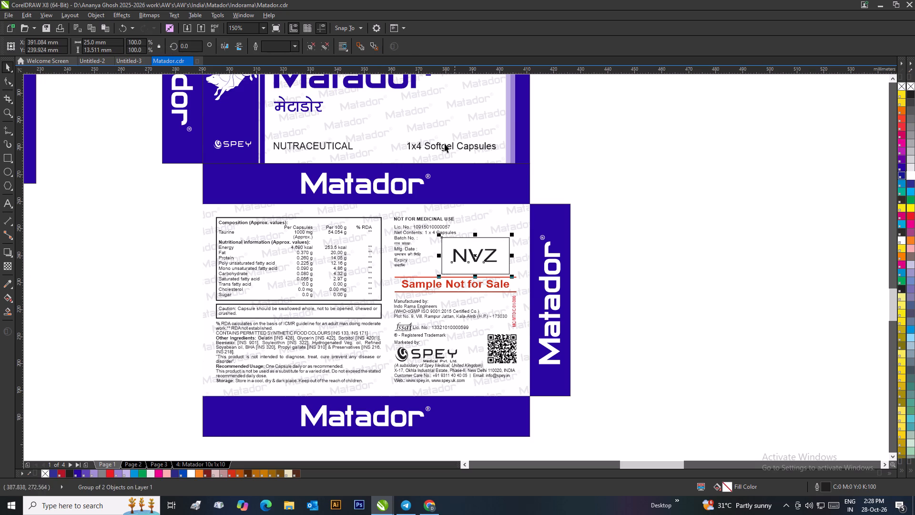
right_click(42, 475)
click(695, 303)
click(476, 258)
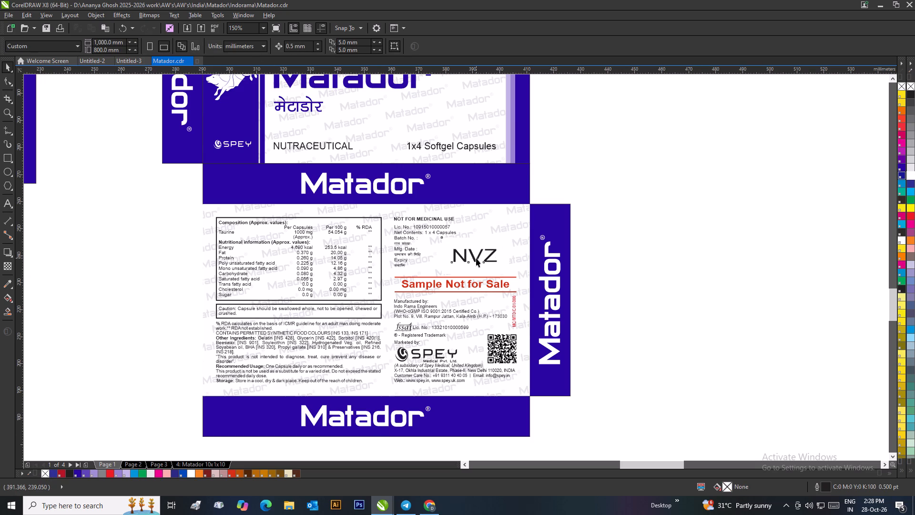
drag(677, 295, 667, 291)
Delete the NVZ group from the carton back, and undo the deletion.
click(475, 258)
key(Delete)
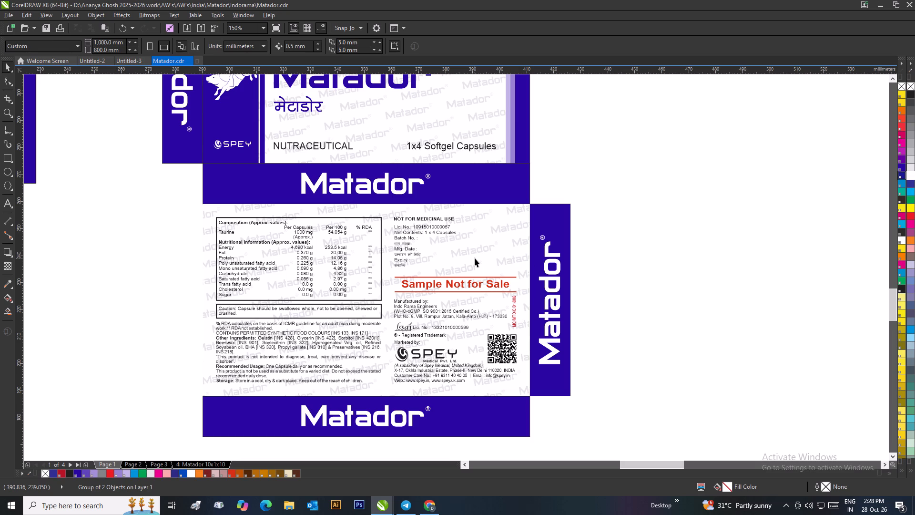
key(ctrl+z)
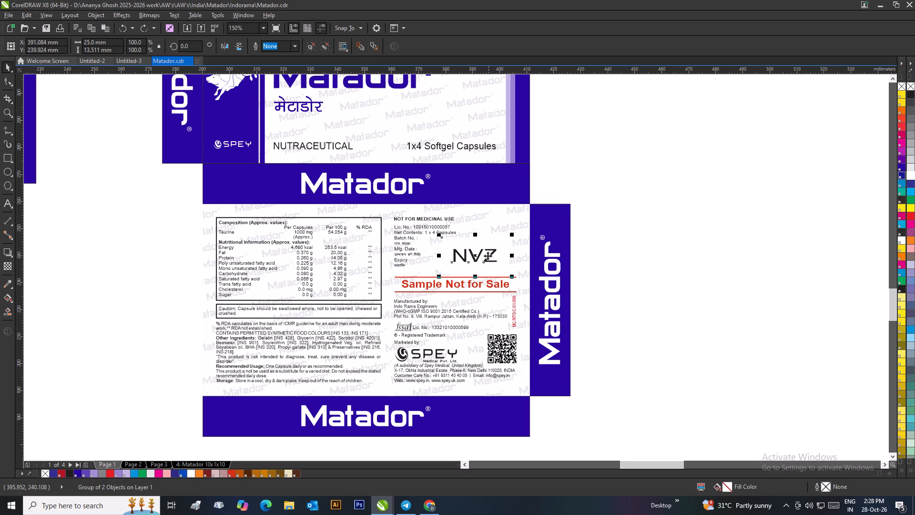
Ungroup the NVZ box and delete the NVZ lettering from the 1x4 carton's back panel.
right_click(488, 256)
click(539, 57)
click(653, 176)
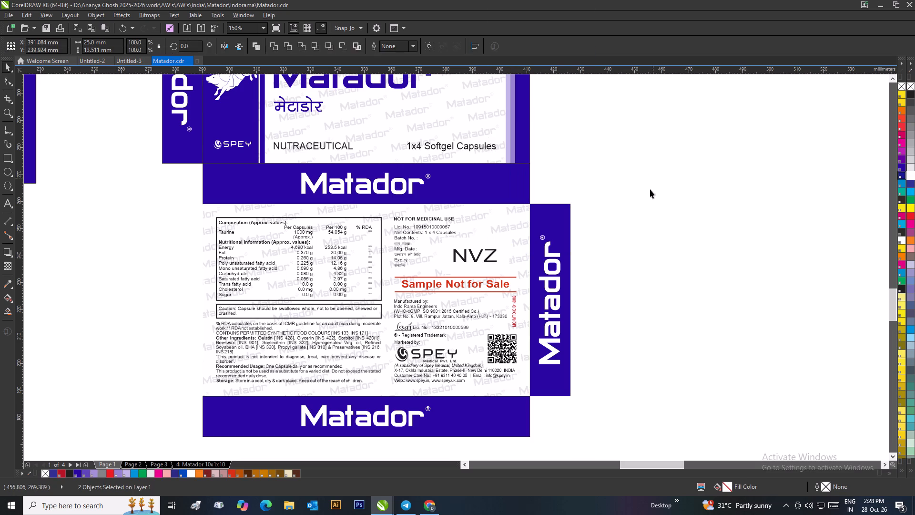
click(493, 250)
key(Delete)
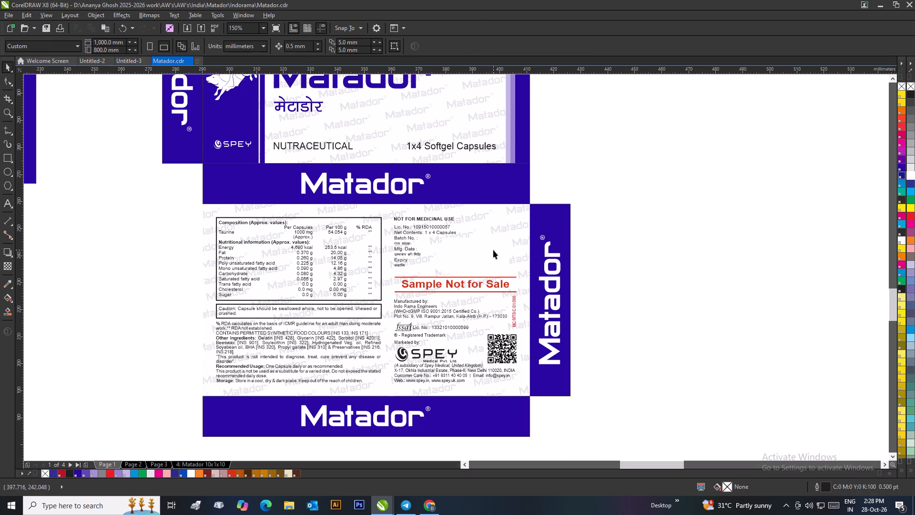
click(658, 251)
Compare the Matador carton artworks on Page 2, Page 3 and the Matador 10x1x10 page.
click(129, 465)
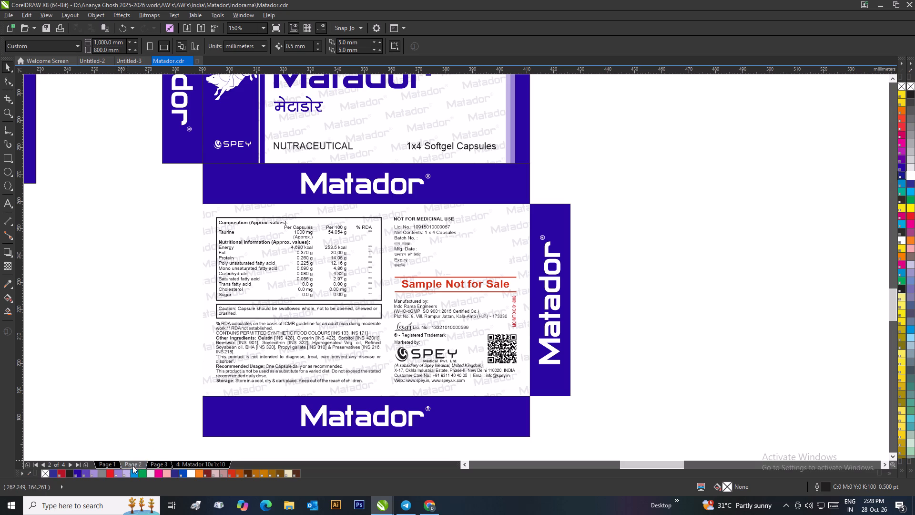
click(158, 464)
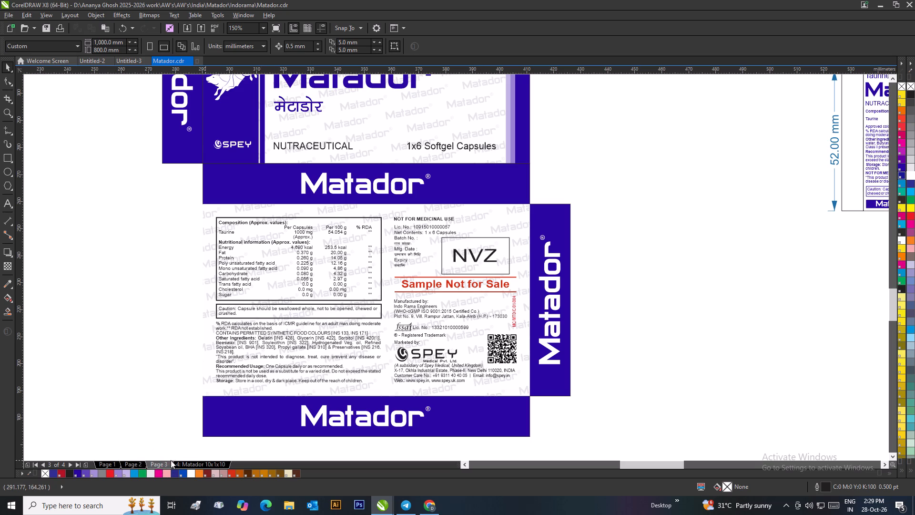
click(194, 463)
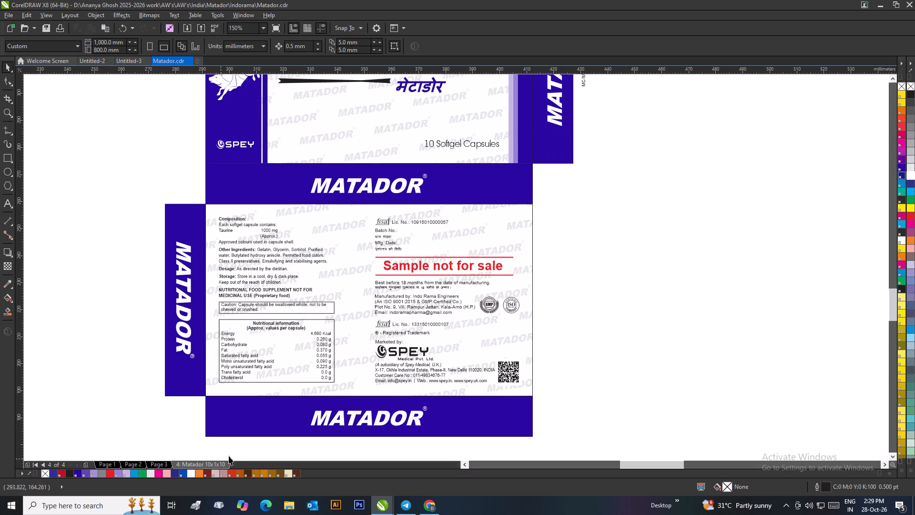
scroll(344, 403, down, 1)
scroll(457, 268, down, 1)
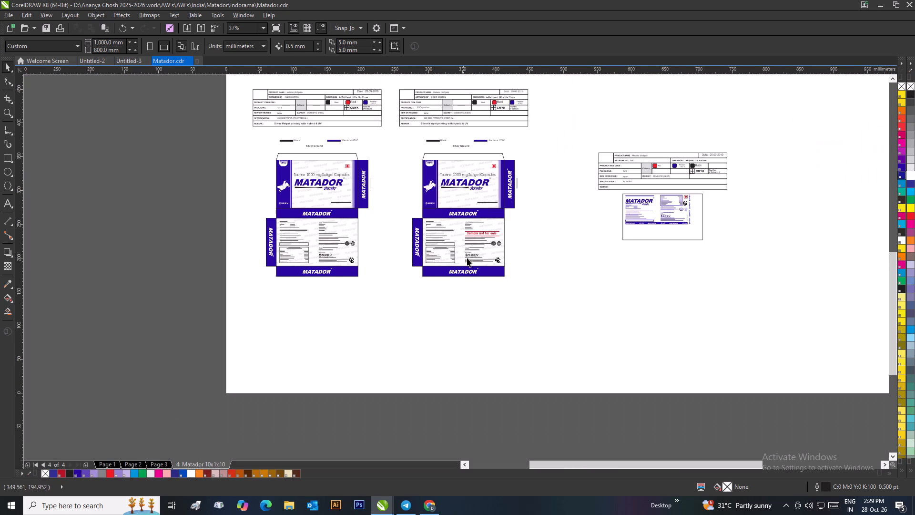
click(155, 460)
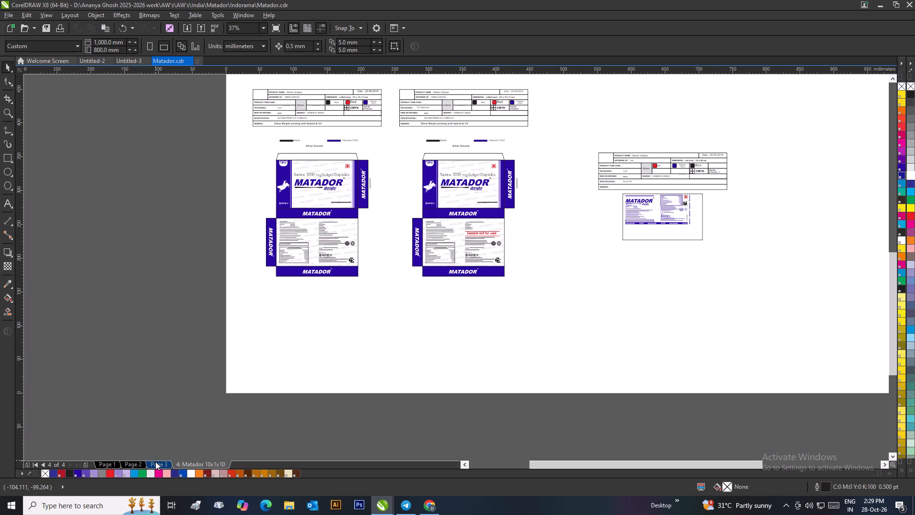
click(155, 462)
click(127, 465)
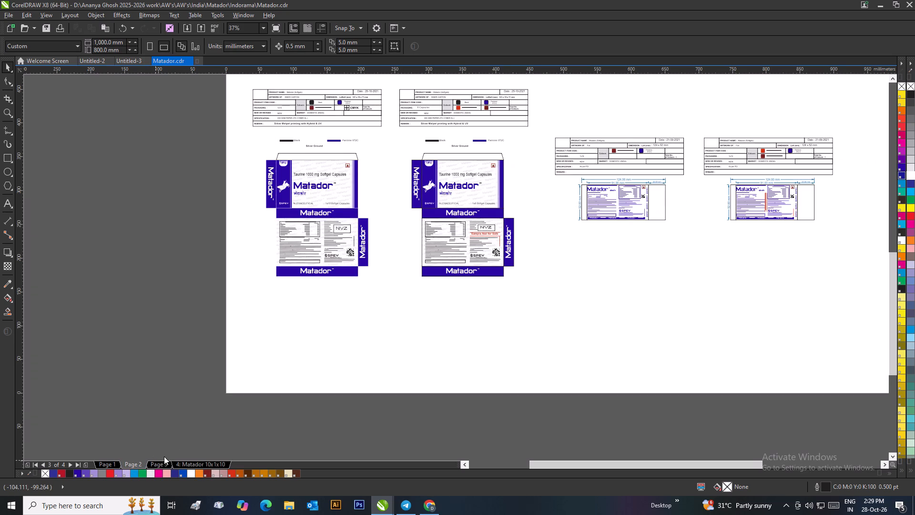
Examine the 1x6 and 1x10 carton artworks on Page 2, including back panel text and specification tables.
scroll(456, 231, up, 2)
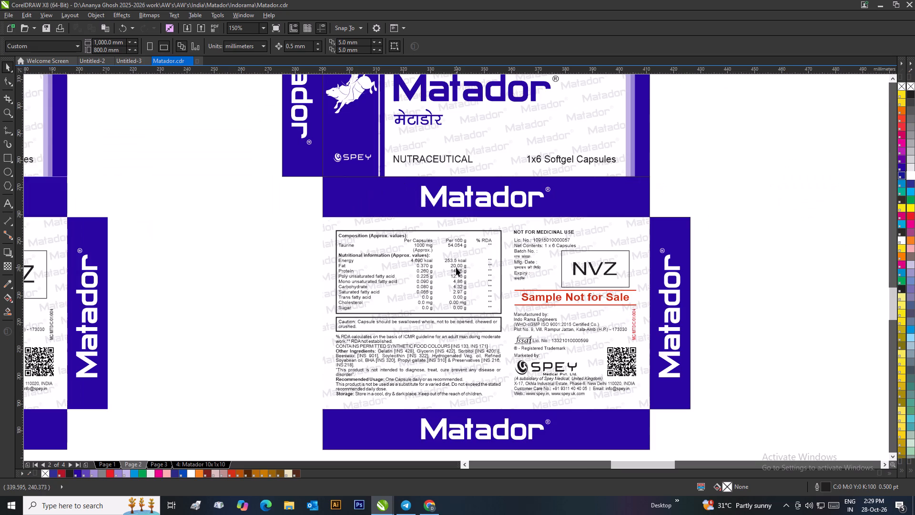
scroll(606, 316, up, 1)
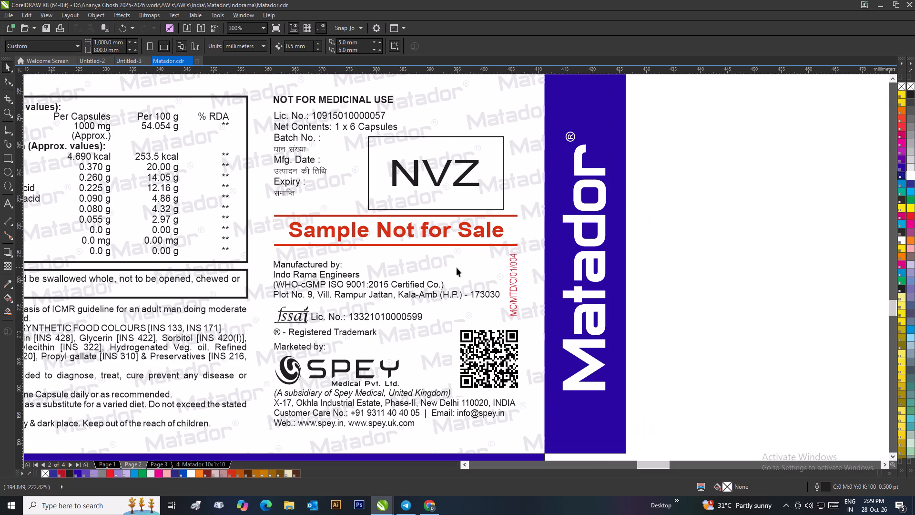
scroll(457, 268, down, 1)
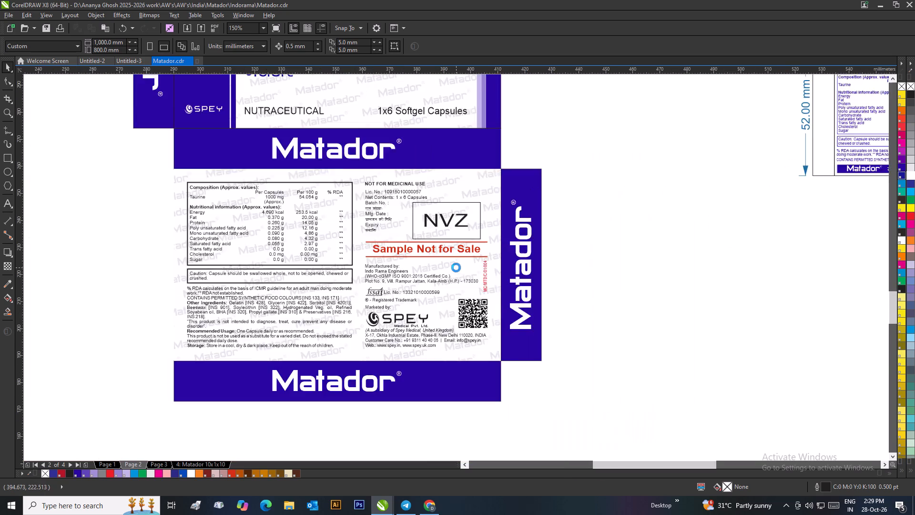
scroll(456, 268, down, 2)
scroll(456, 268, up, 1)
scroll(375, 273, down, 1)
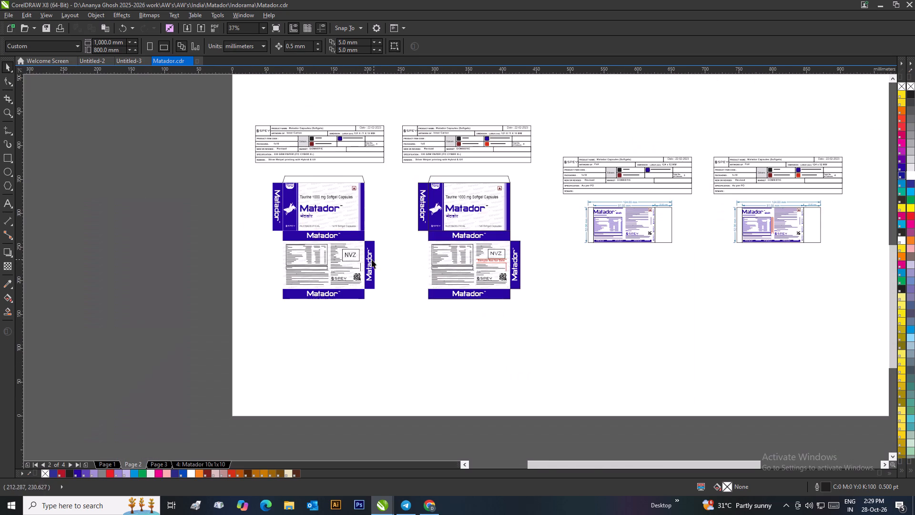
scroll(351, 249, up, 1)
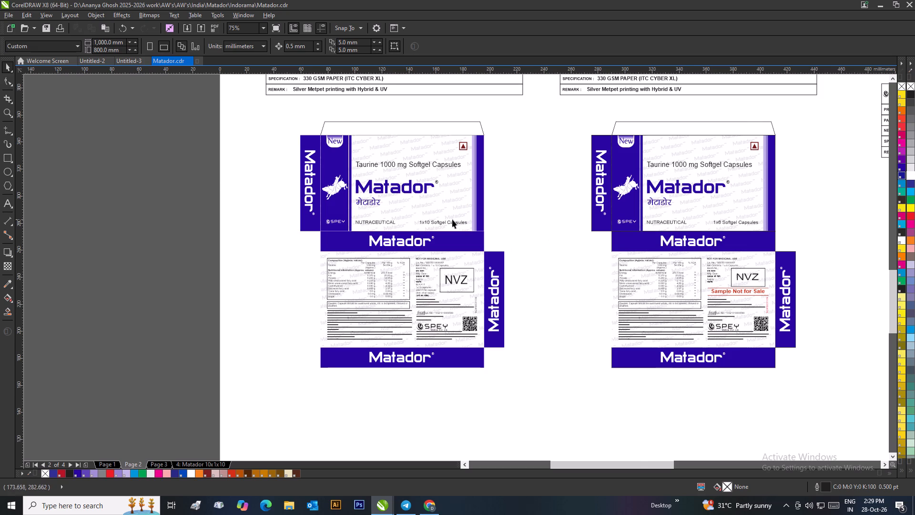
scroll(452, 219, up, 1)
scroll(455, 268, down, 1)
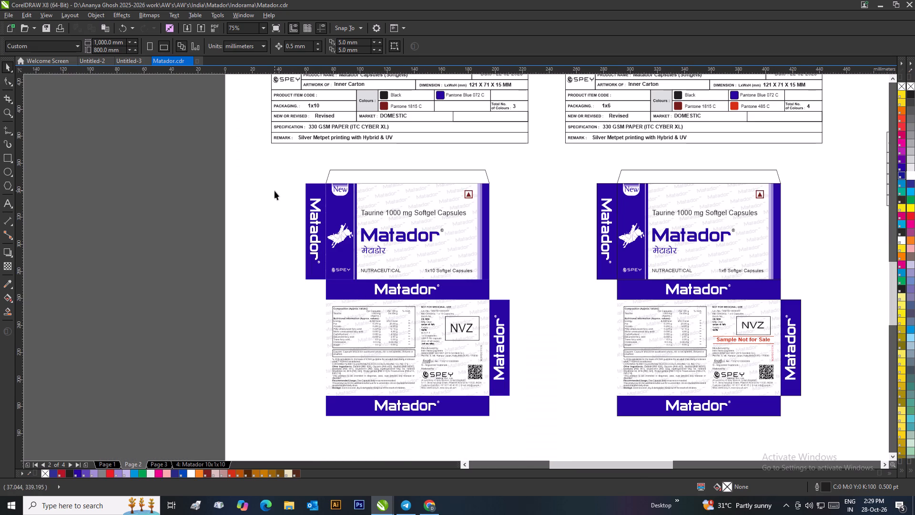
Place a copy of the 1x10 carton's front panel on the pasteboard beside the page and group its objects.
scroll(298, 201, down, 3)
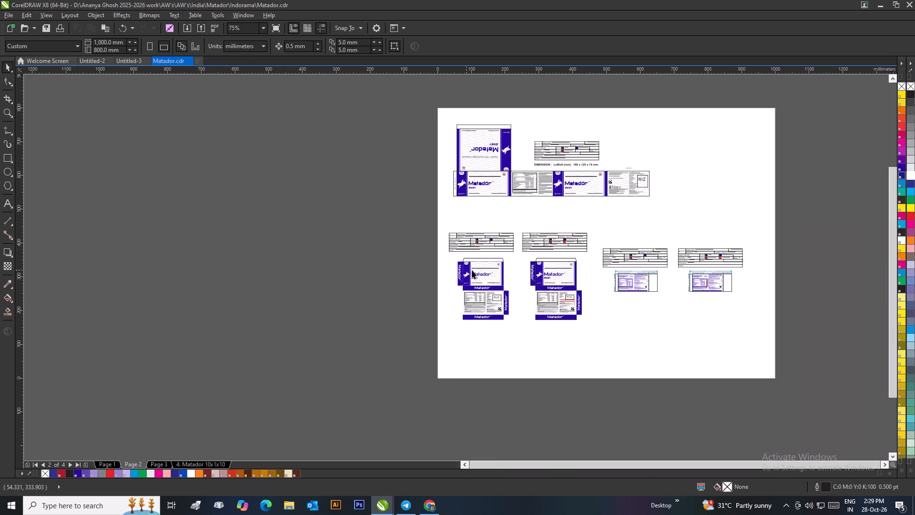
scroll(488, 270, up, 2)
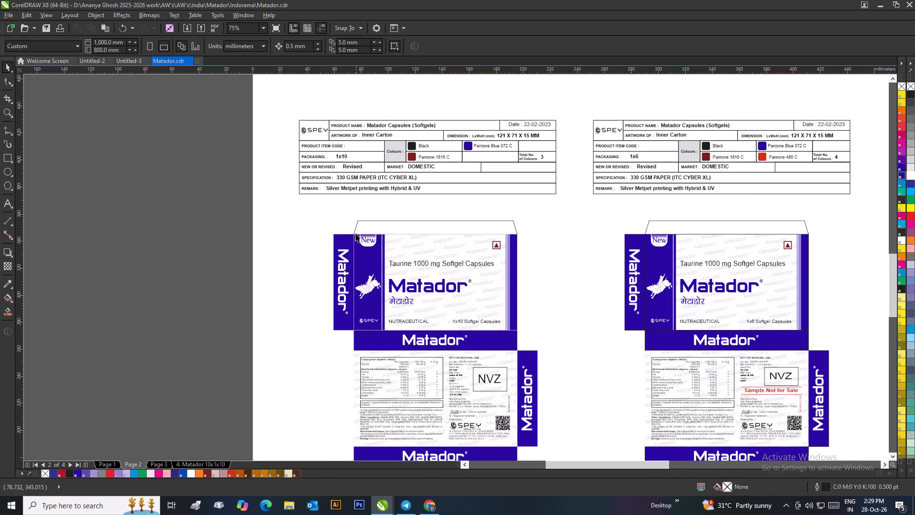
drag(348, 227, 510, 339)
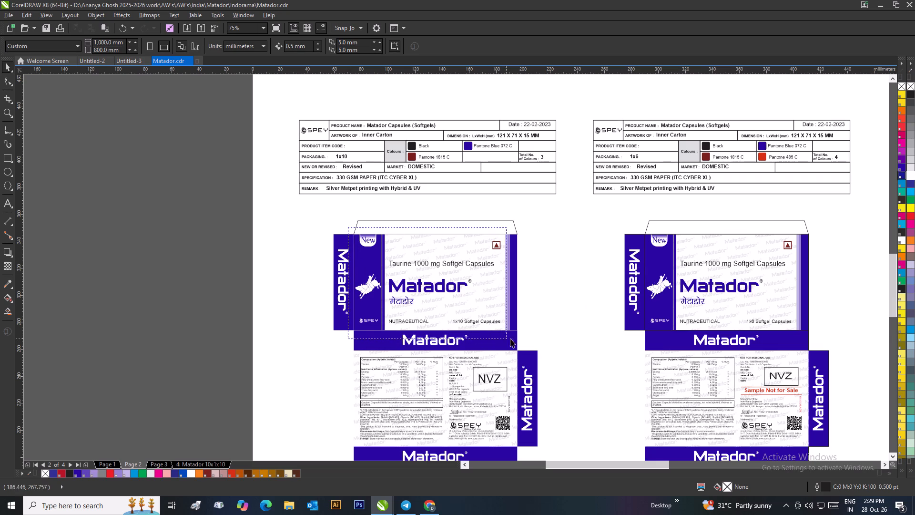
drag(510, 339, 529, 333)
scroll(496, 313, down, 1)
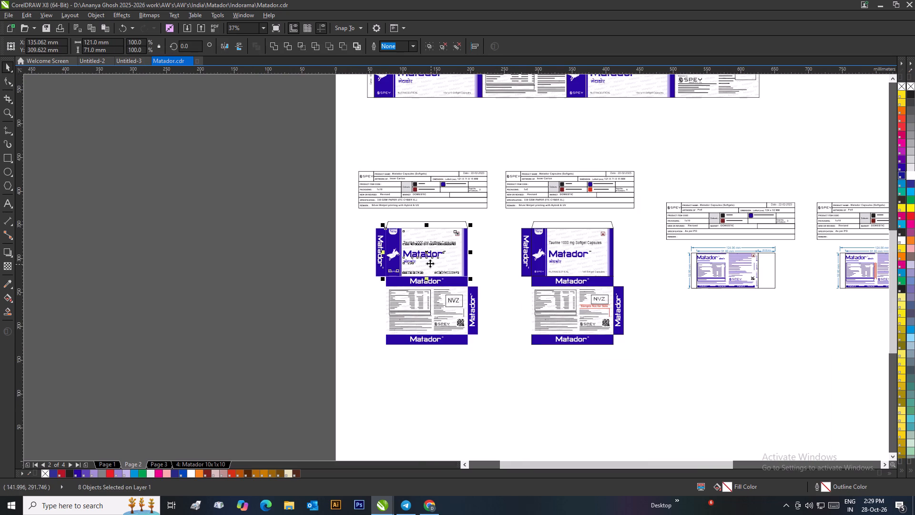
drag(427, 257, 225, 267)
right_click(225, 267)
click(198, 215)
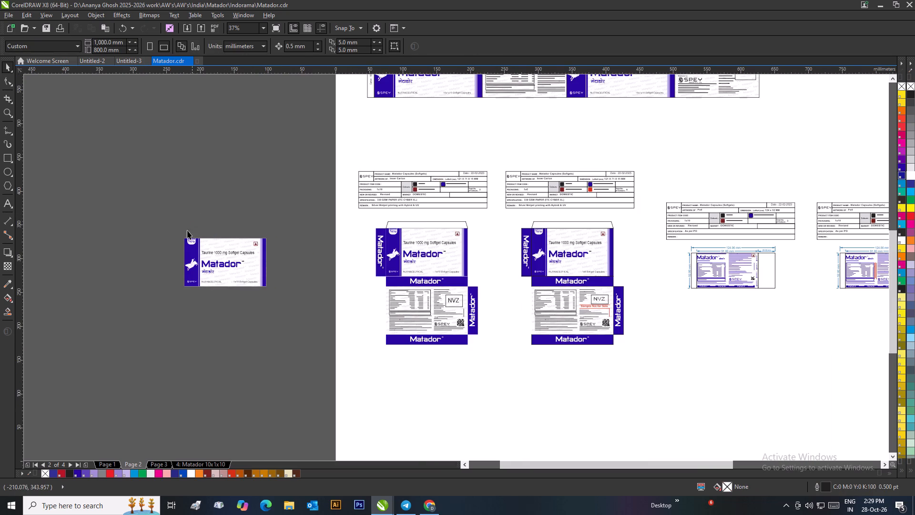
drag(160, 227, 300, 310)
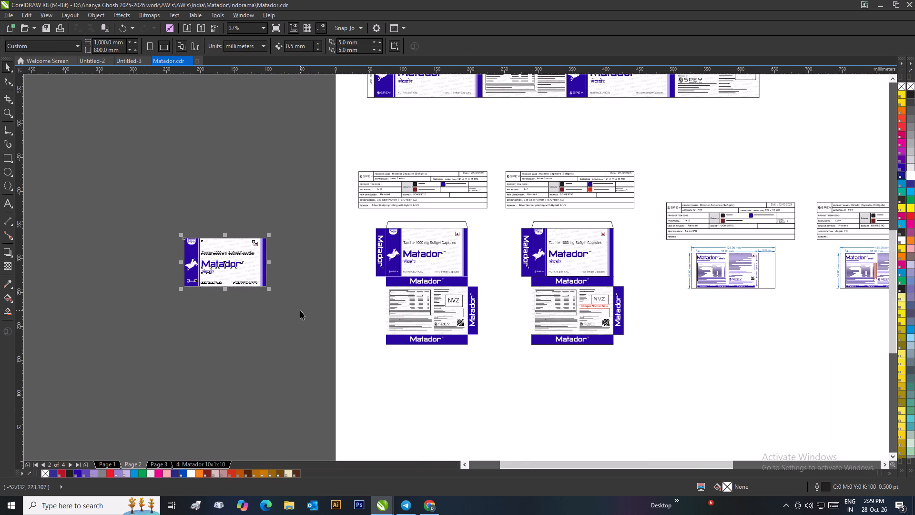
key(ctrl+g)
click(297, 312)
Ungroup the NVZ box on the 1x10 carton's back panel and delete the NVZ lettering.
scroll(489, 324, up, 2)
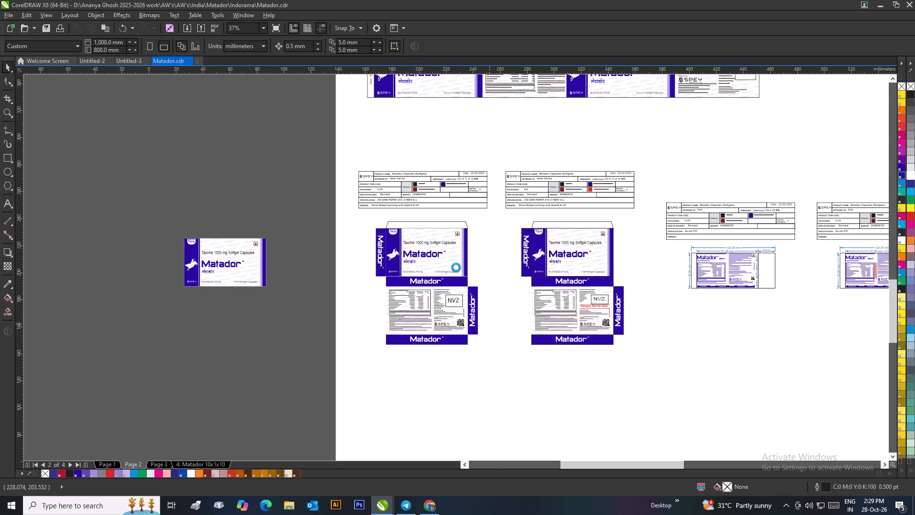
right_click(332, 174)
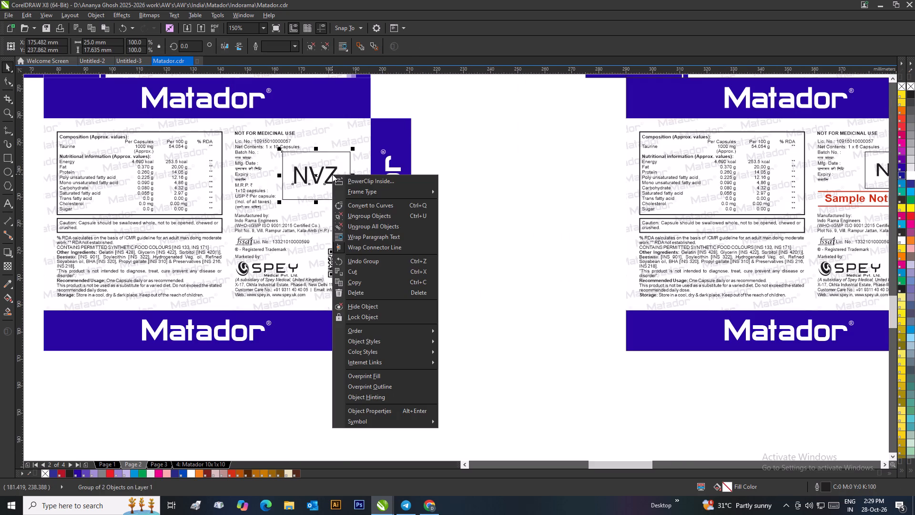
click(363, 228)
click(460, 220)
scroll(449, 220, down, 1)
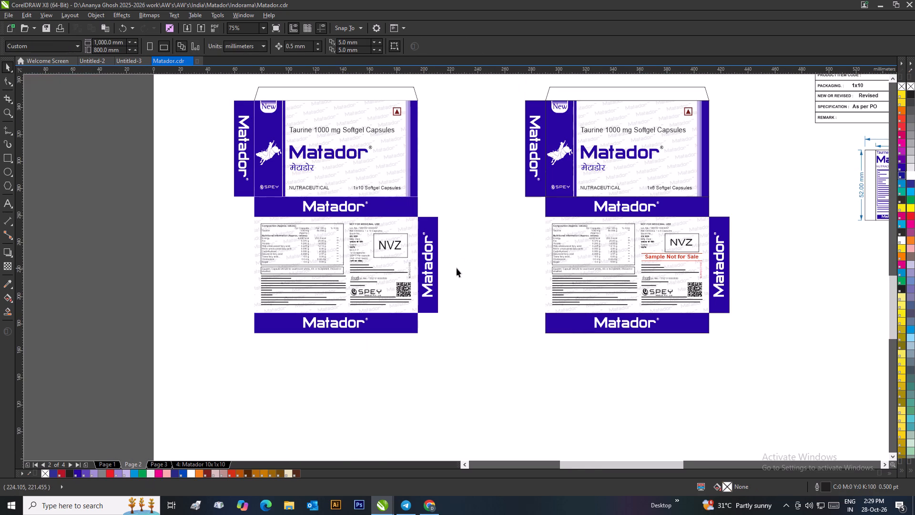
scroll(400, 252, up, 1)
click(437, 257)
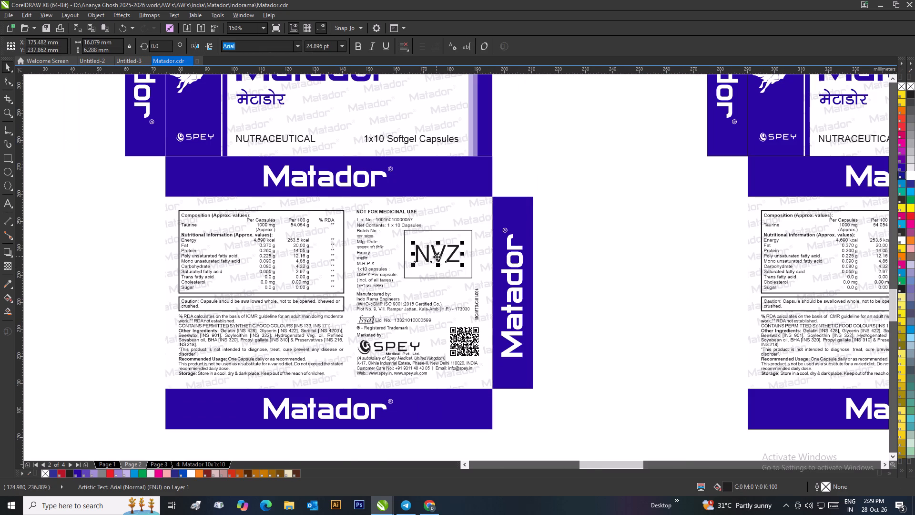
key(Delete)
Fill the empty NVZ rectangle with white sampled from the back panel and remove its outline.
click(449, 252)
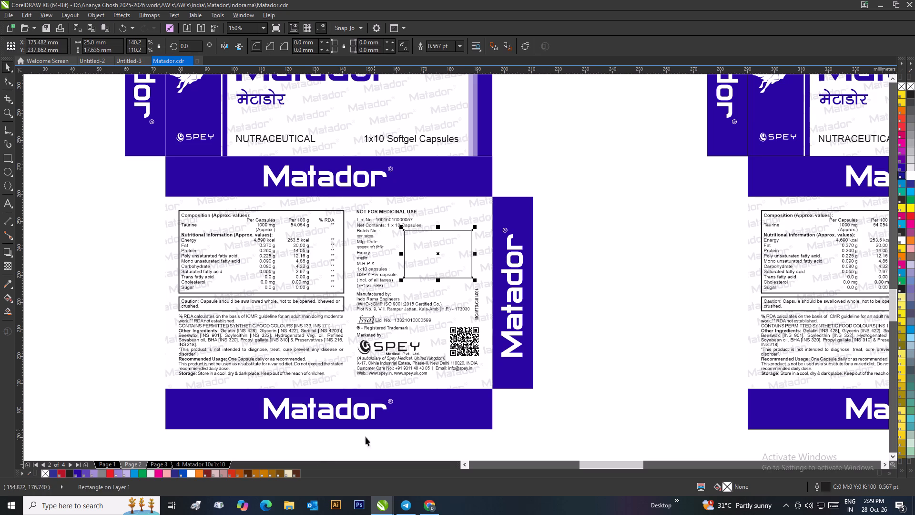
click(6, 278)
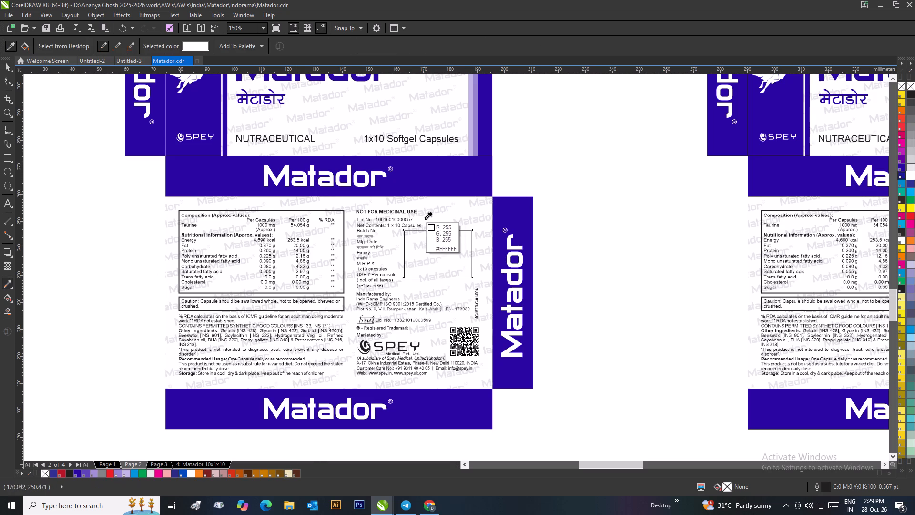
click(444, 221)
click(441, 239)
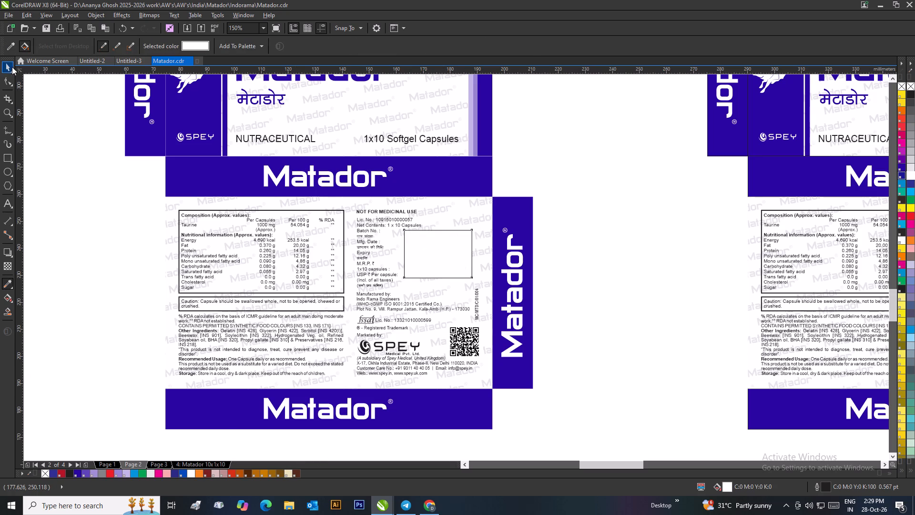
click(10, 67)
right_click(43, 472)
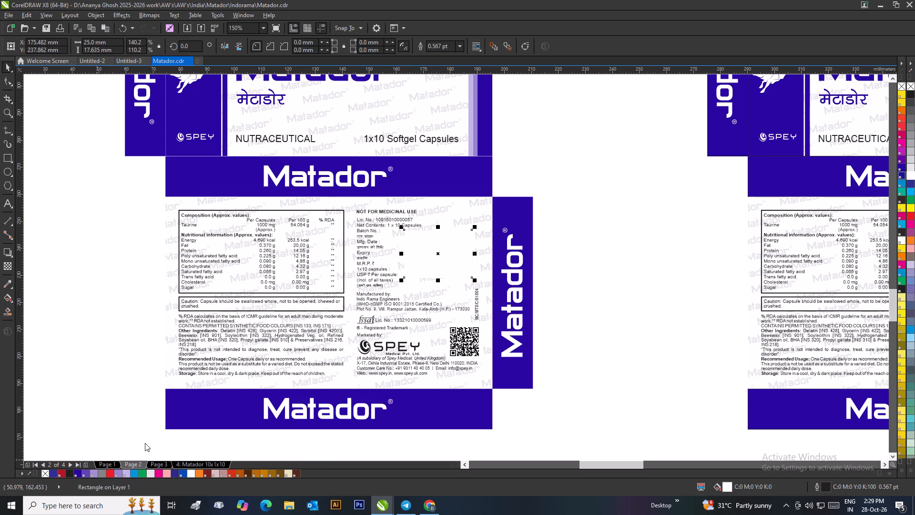
click(582, 295)
Place a copy of the cleaned 1x10 back panel on the pasteboard and group its objects.
scroll(531, 271, down, 1)
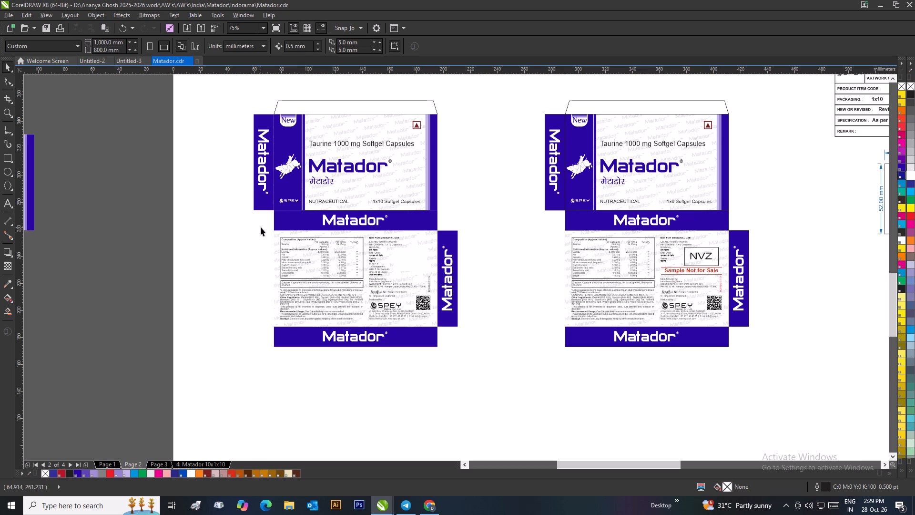
drag(261, 227, 440, 328)
scroll(440, 322, down, 2)
drag(441, 254, 339, 268)
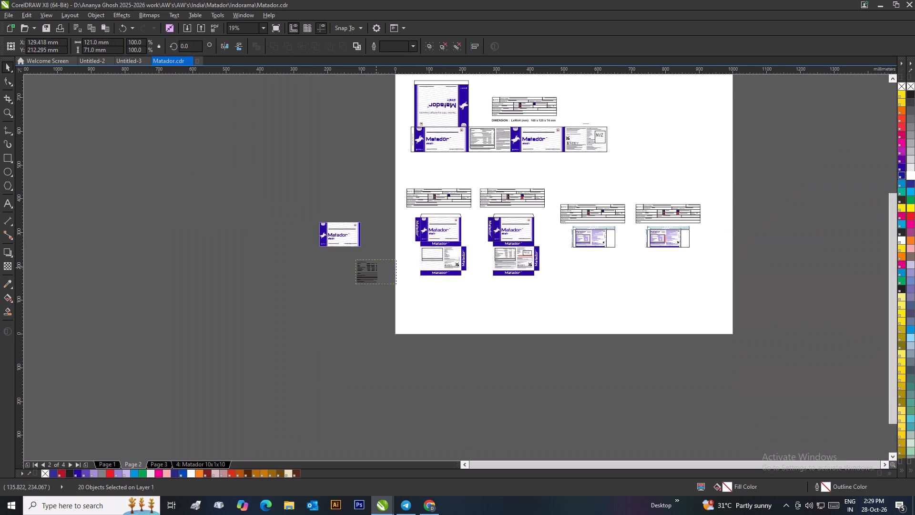
drag(339, 268, 334, 268)
right_click(334, 268)
scroll(335, 268, up, 4)
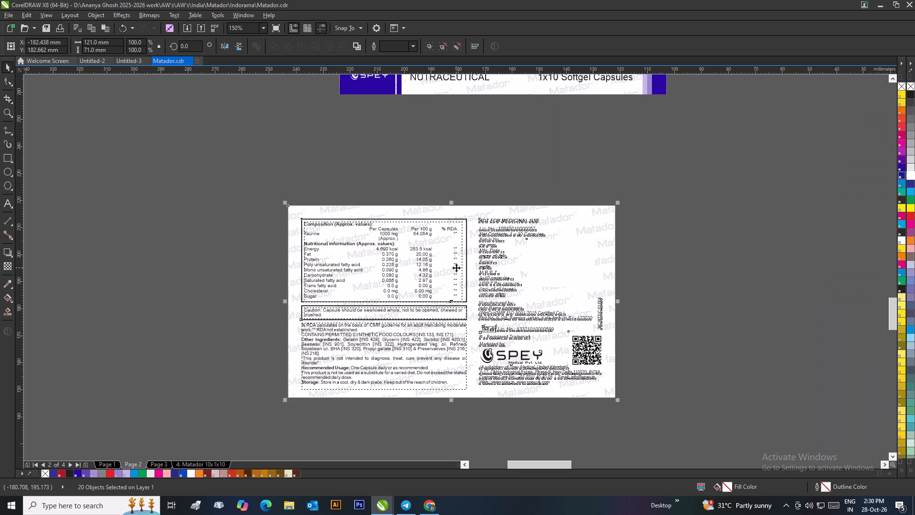
key(ctrl+g)
click(519, 163)
Move the grouped back panel copy up beside the front panel copy on the pasteboard.
click(428, 263)
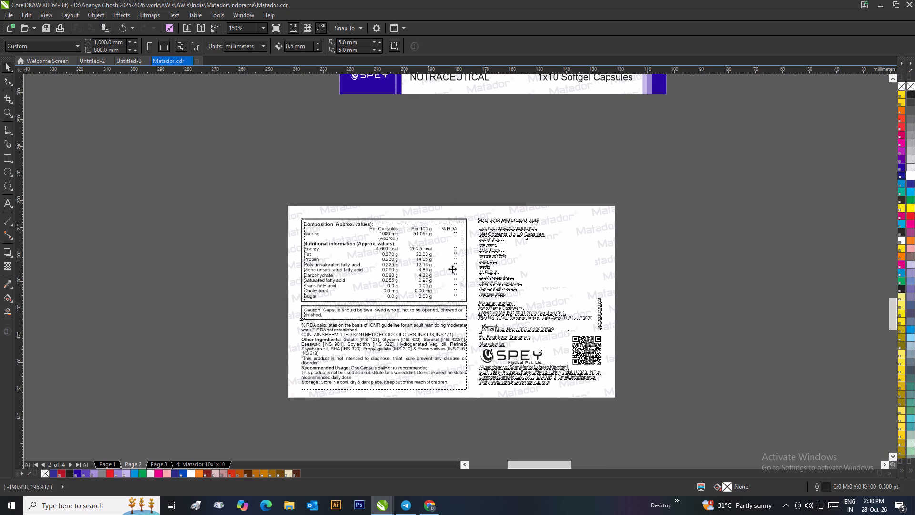
drag(477, 278, 387, 249)
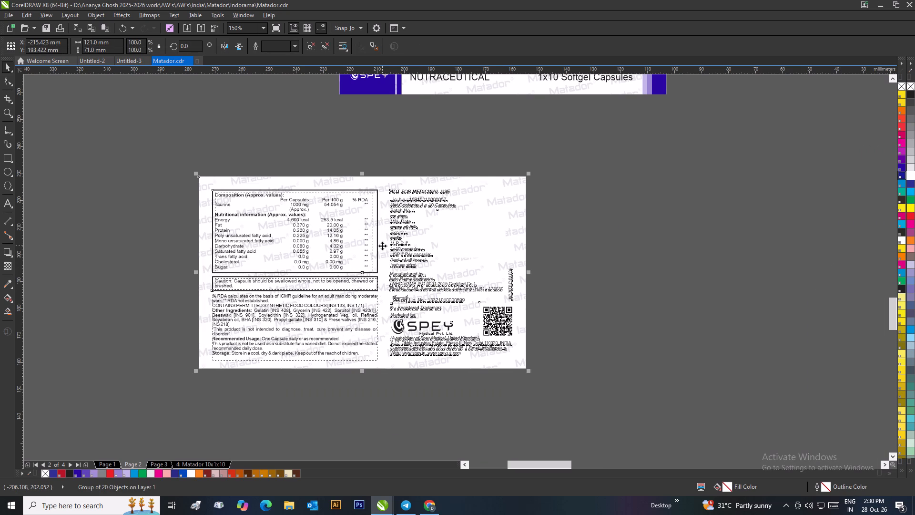
click(288, 156)
click(327, 192)
click(285, 147)
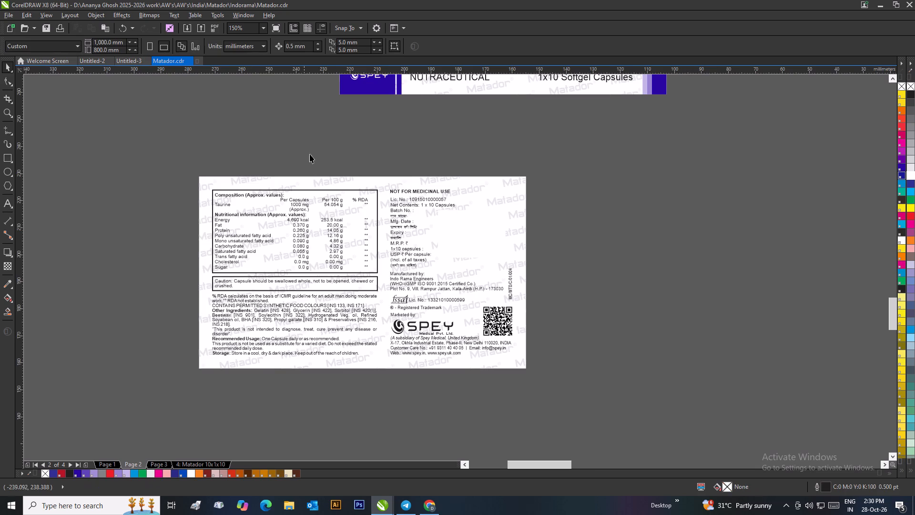
scroll(315, 157, down, 2)
drag(472, 284, 419, 217)
scroll(437, 212, up, 2)
click(517, 185)
Copy the grouped 1x10 front panel into the Untitled-3 document and centre it on the page.
scroll(498, 220, down, 1)
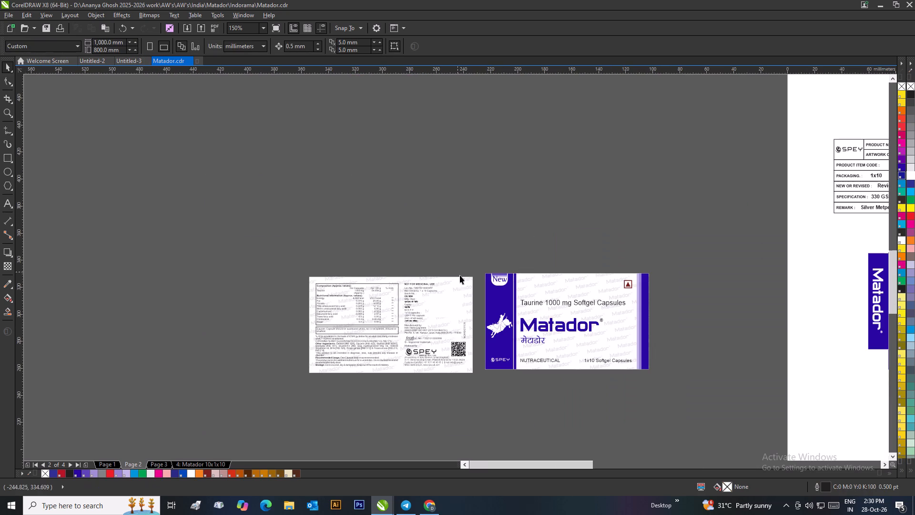
click(565, 312)
right_click(568, 308)
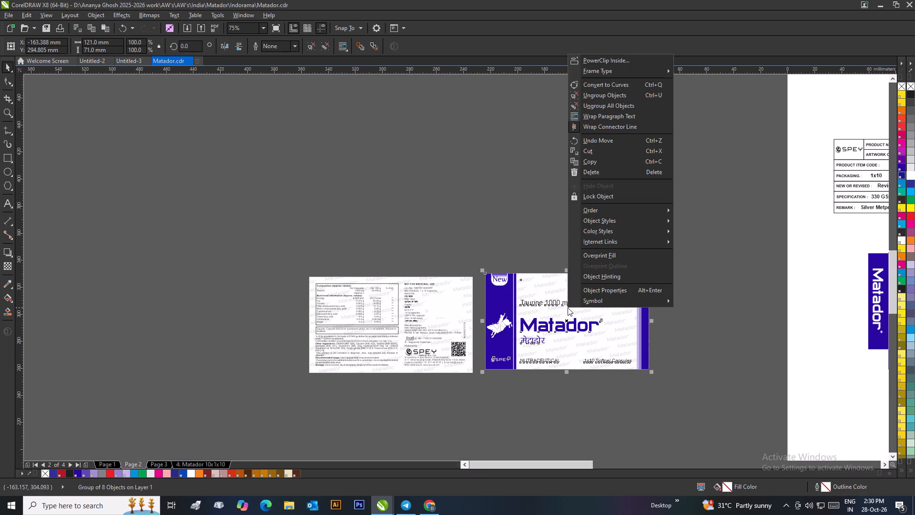
click(590, 161)
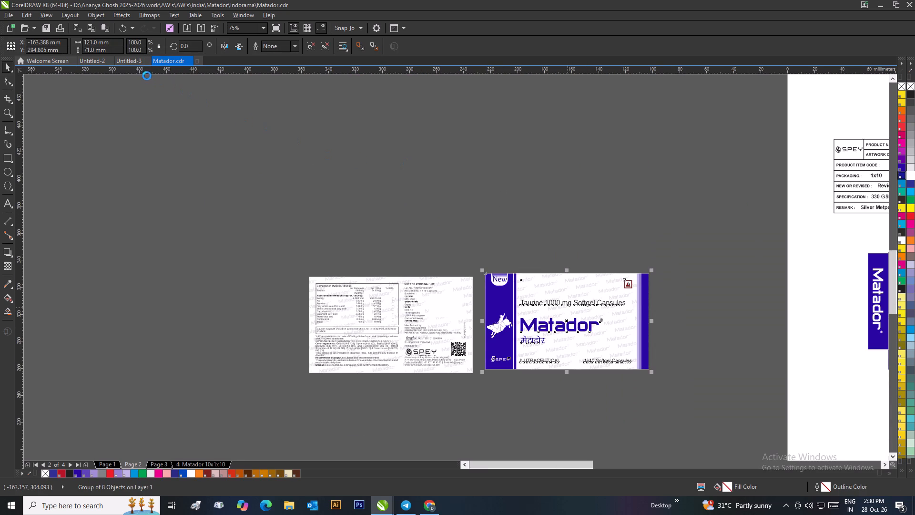
click(138, 62)
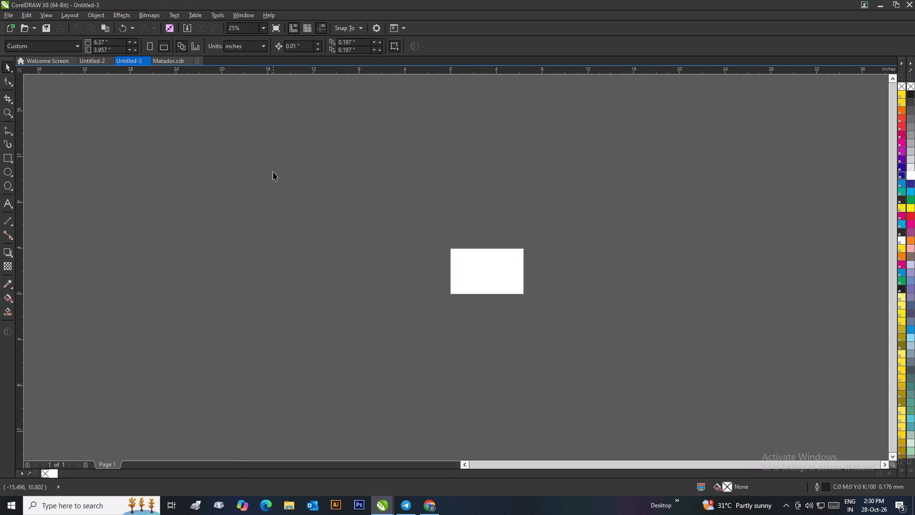
key(ctrl+v)
key(p)
click(557, 262)
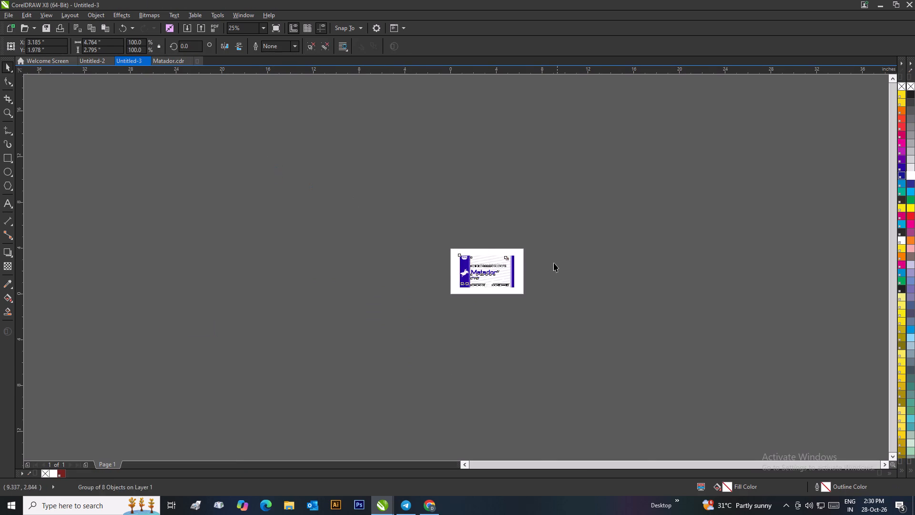
Align the front panel to the page's upper-left corner and enlarge it proportionally to page height, about 6.72 x 3.95 inches.
scroll(487, 255, up, 3)
drag(258, 294, 211, 259)
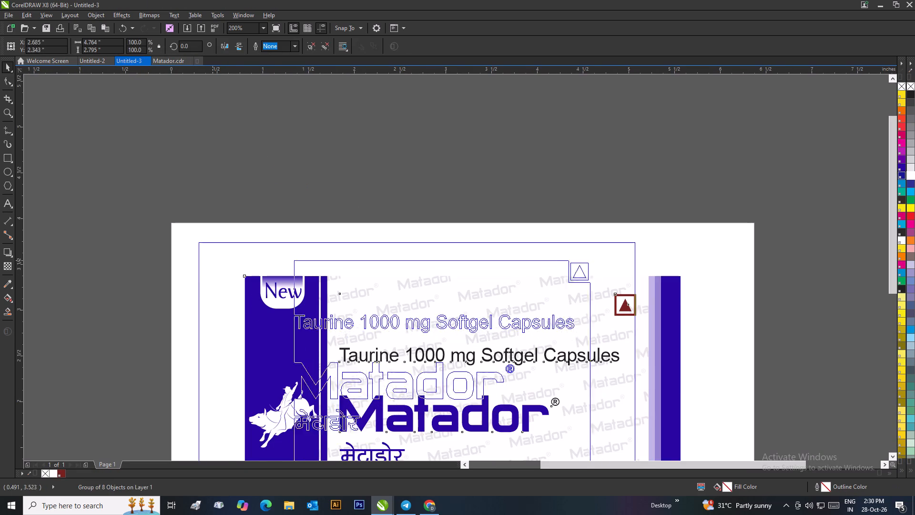
drag(211, 259, 186, 241)
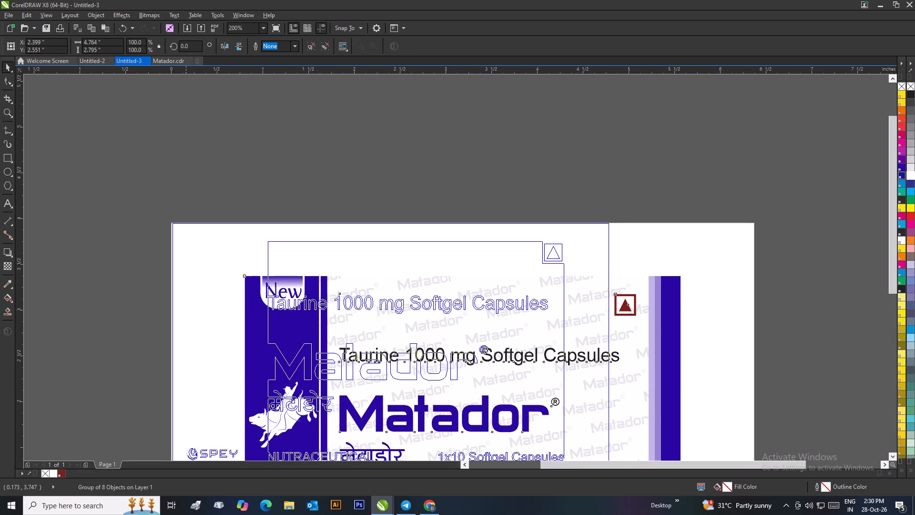
drag(186, 241, 184, 241)
scroll(184, 241, down, 4)
scroll(462, 271, up, 3)
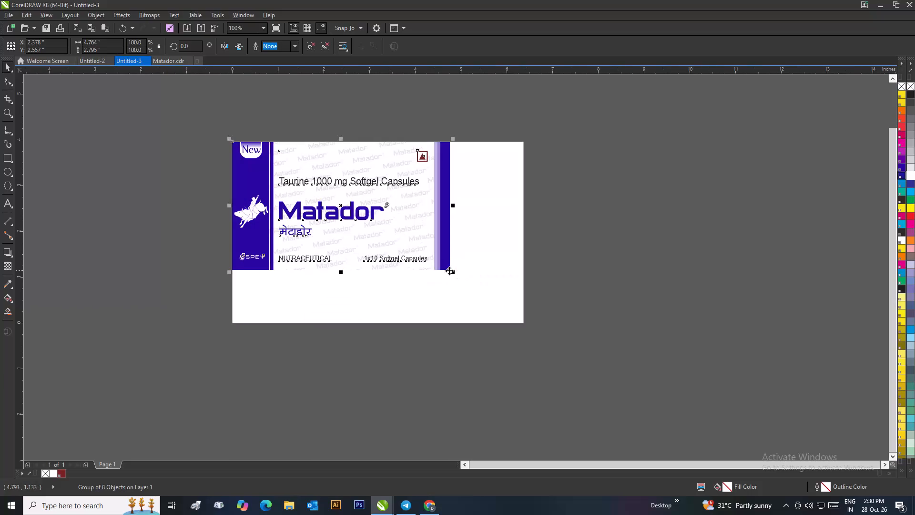
drag(453, 271, 526, 352)
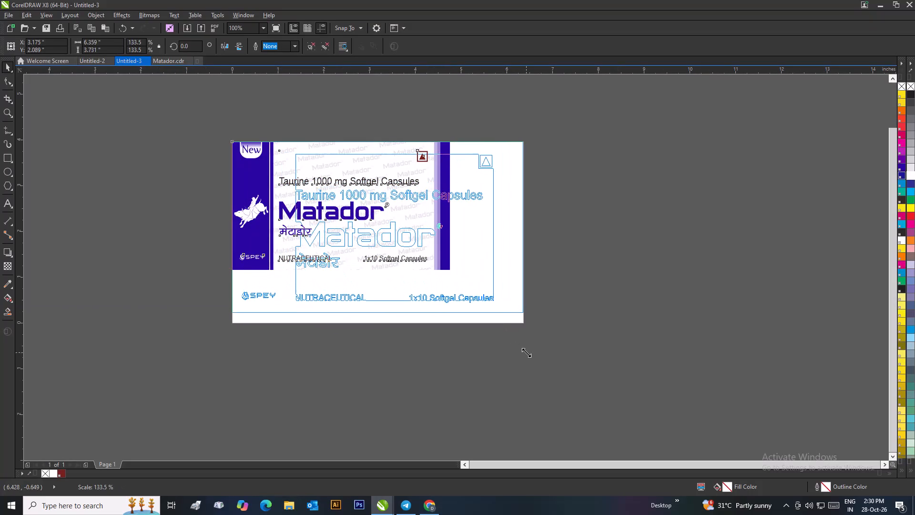
drag(526, 352, 543, 368)
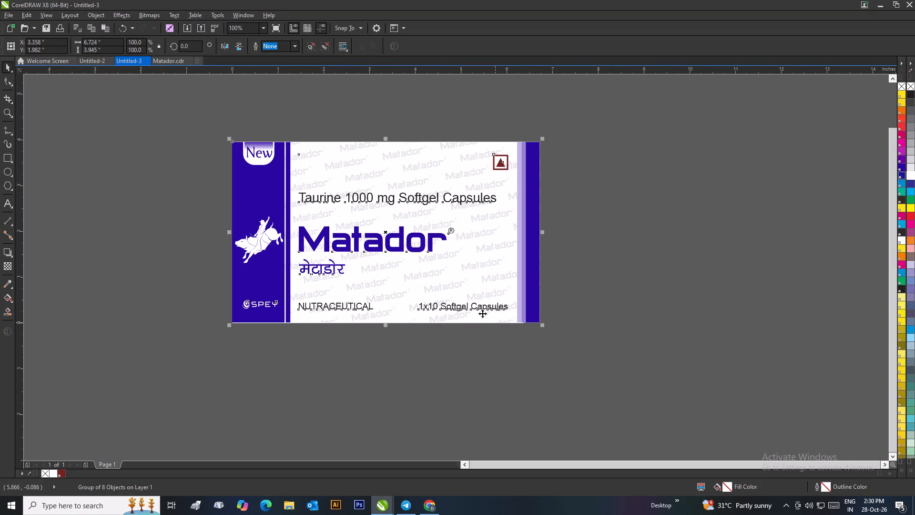
scroll(453, 282, down, 1)
click(527, 253)
Match the Untitled-3 page size to the front panel, setting it to 6.724 x 3.945 inches.
click(456, 244)
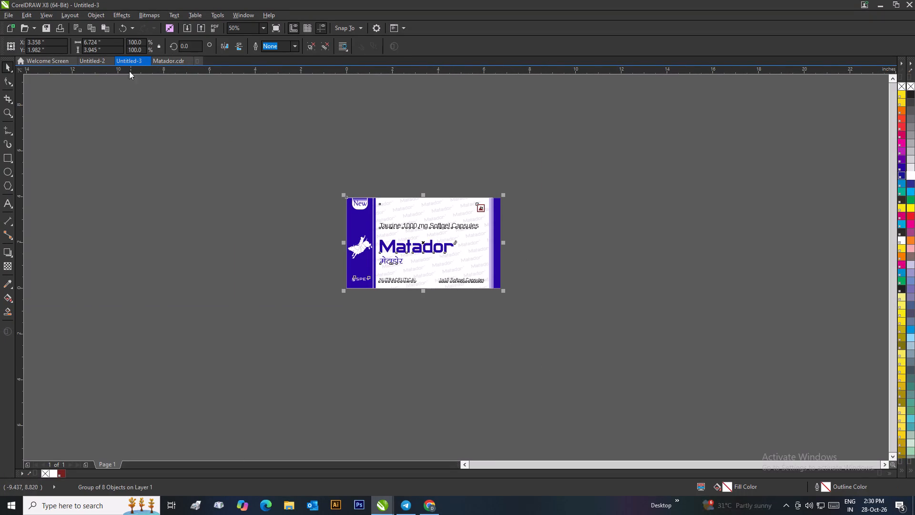
drag(104, 45, 74, 45)
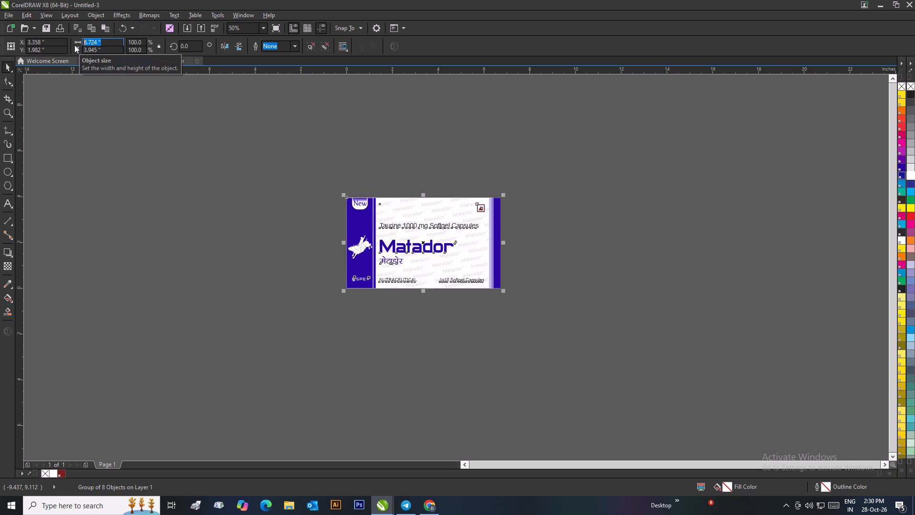
key(ctrl+c)
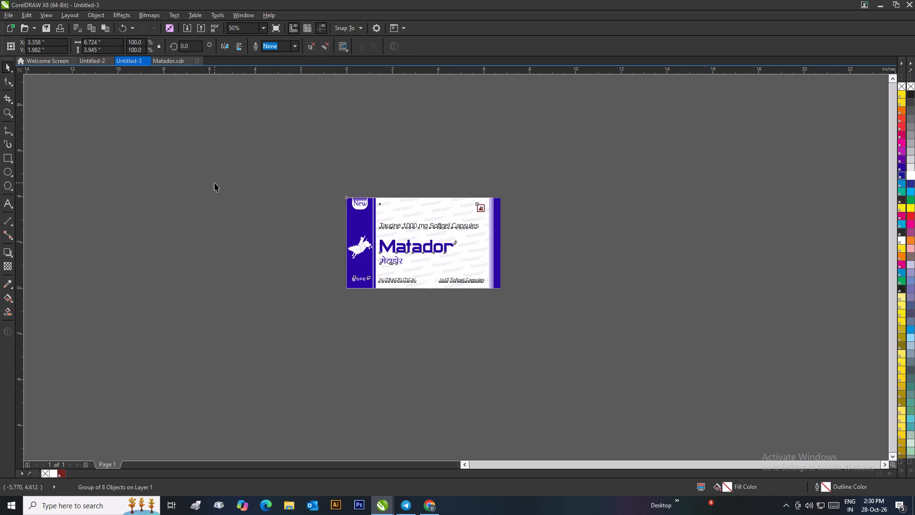
click(214, 183)
drag(114, 41, 93, 43)
key(BackSpace)
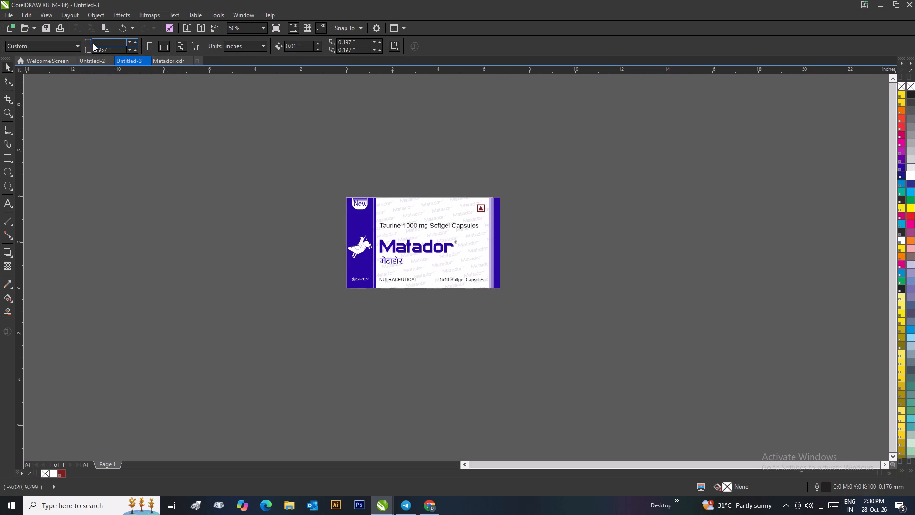
key(ctrl+v)
key(Tab)
key(BackSpace)
key(3)
text(.945)
key(Return)
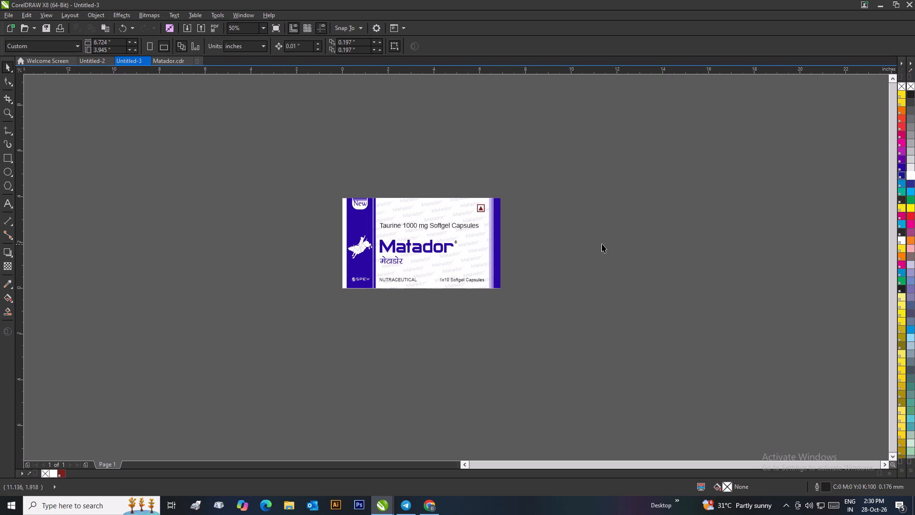
Centre the grouped front panel on the resized page.
click(606, 242)
click(457, 216)
key(p)
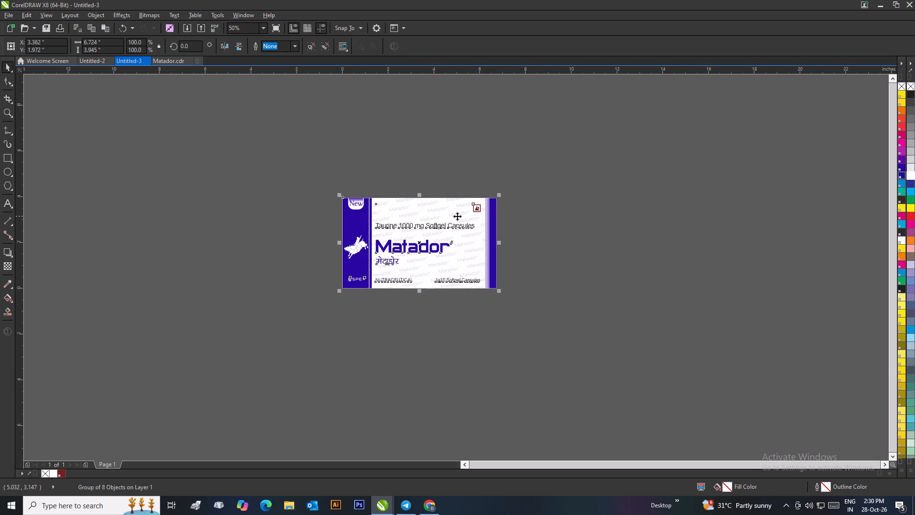
click(596, 216)
scroll(424, 226, up, 1)
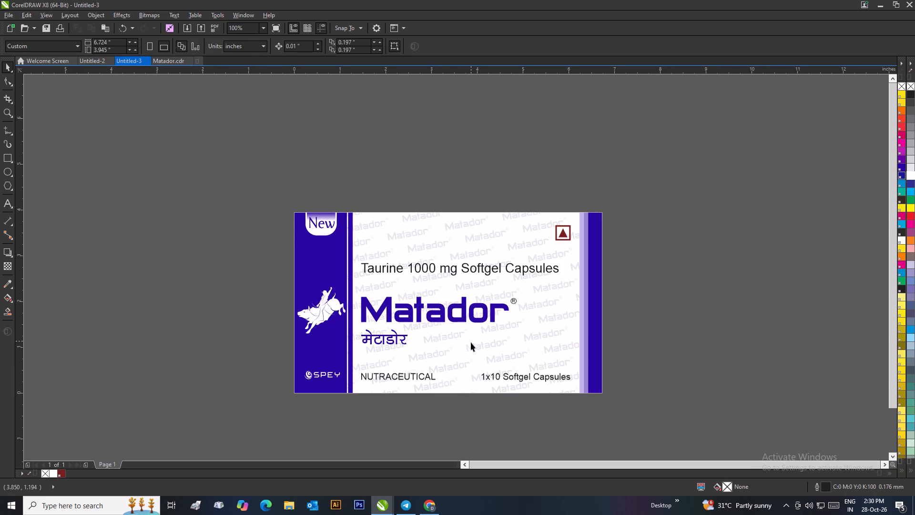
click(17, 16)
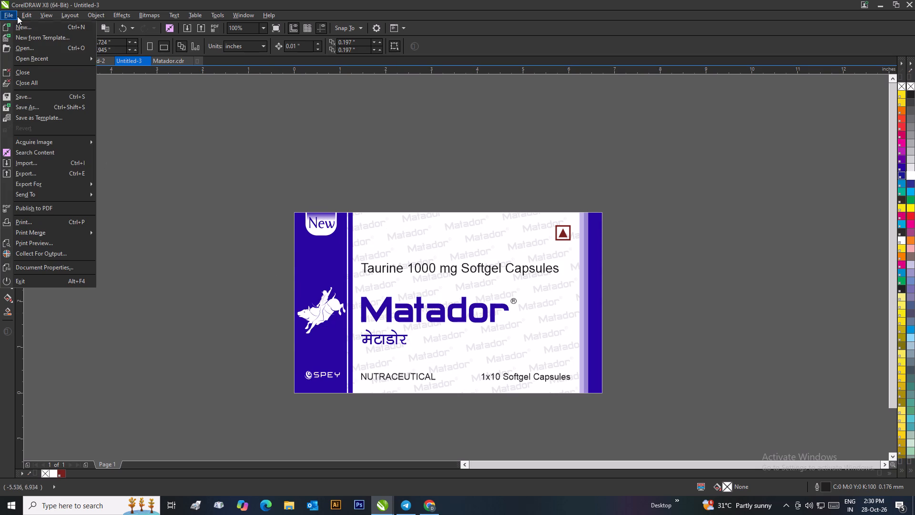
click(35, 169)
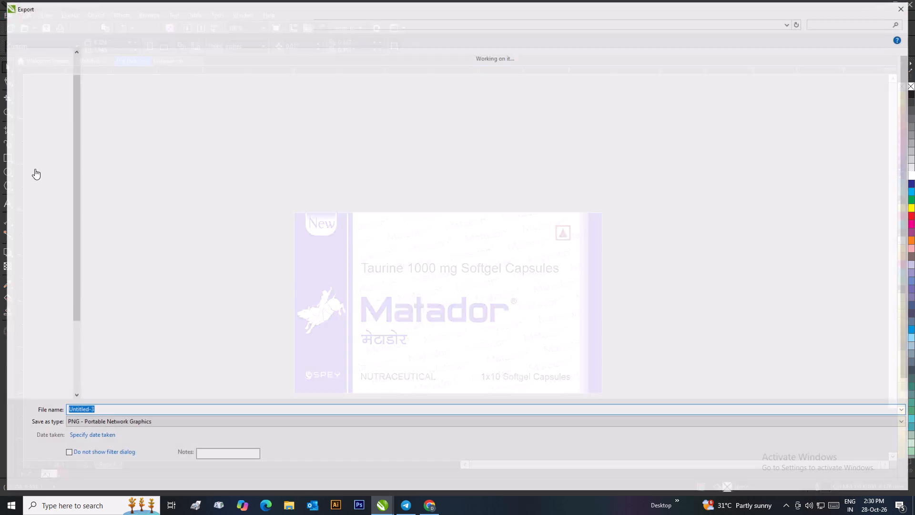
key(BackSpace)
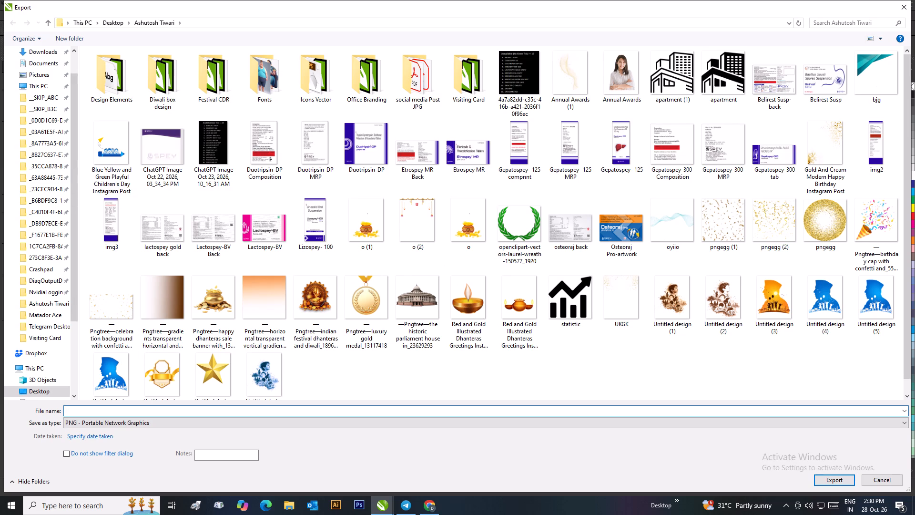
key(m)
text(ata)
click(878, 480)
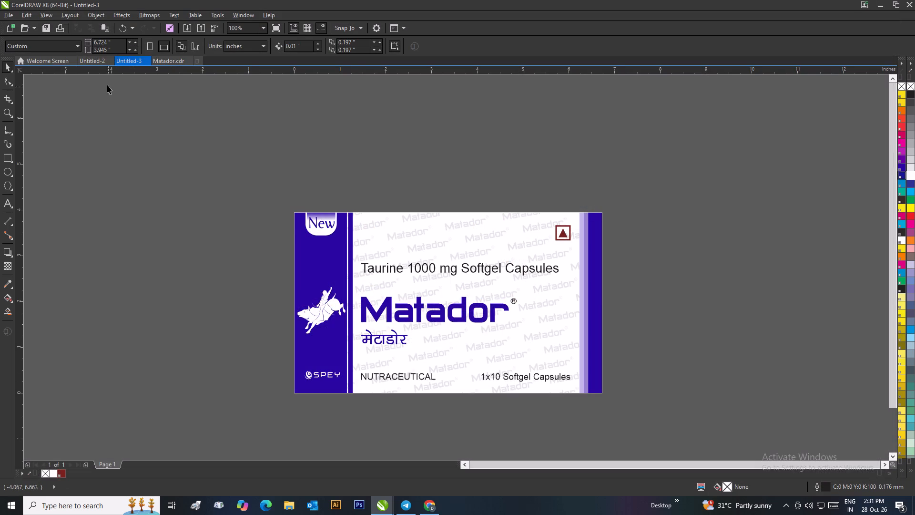
Export the front panel page as a PNG named "Metador SG", in 24-bit RGB at 300 dpi.
click(6, 11)
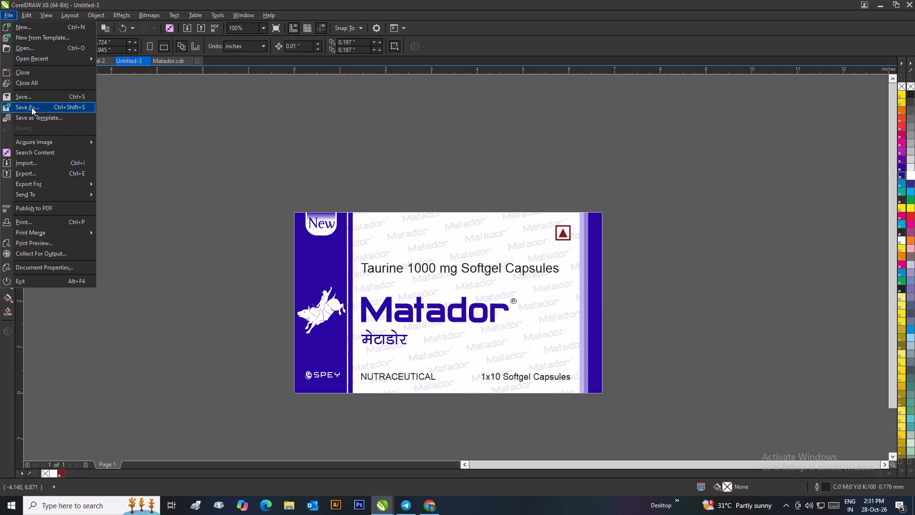
click(37, 169)
key(BackSpace)
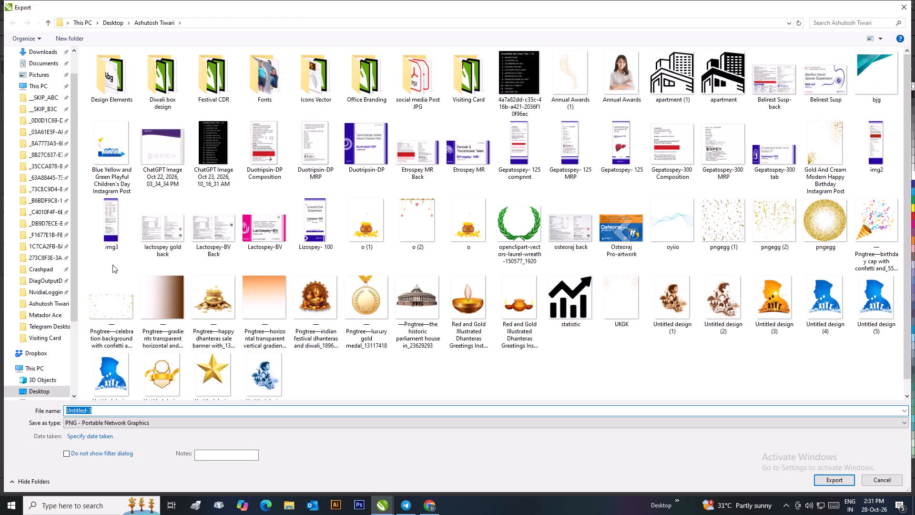
text(meta)
key(BackSpace)
key(BackSpace)
key(BackSpace)
key(BackSpace)
text(Meta)
text(dor)
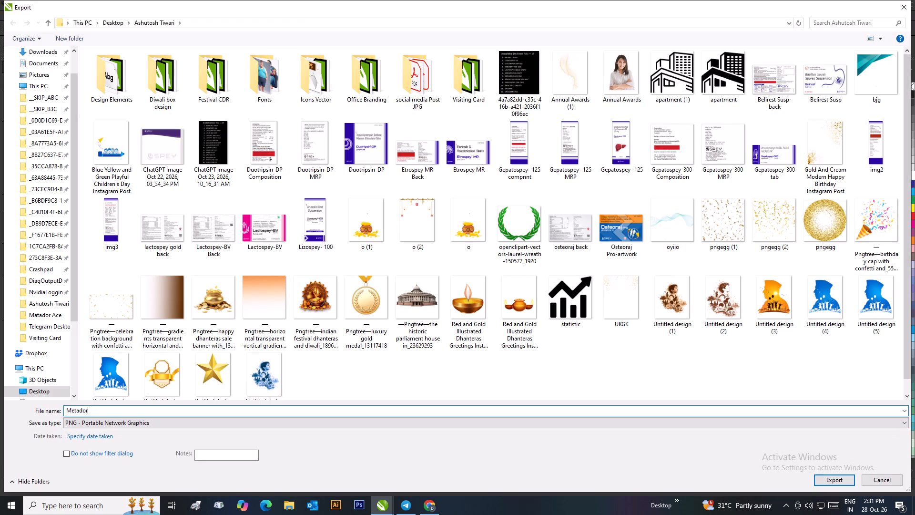
key(space)
text(SG)
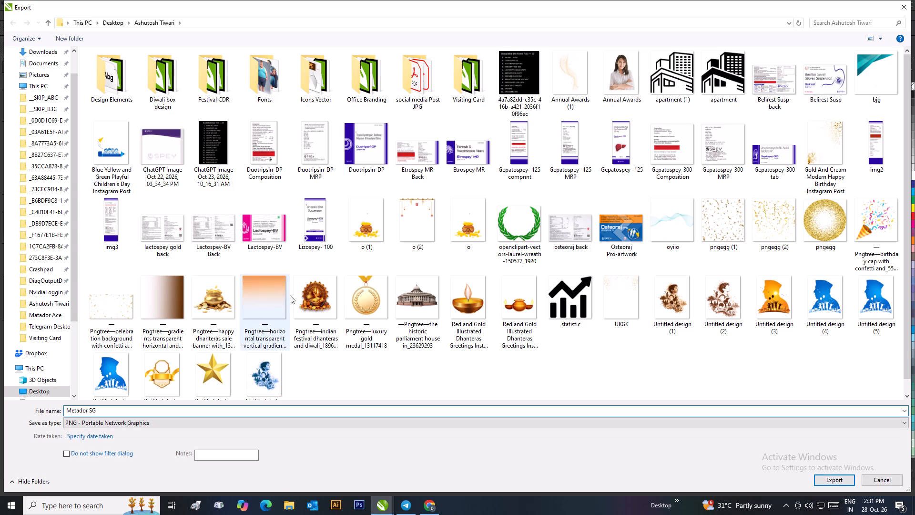
click(836, 480)
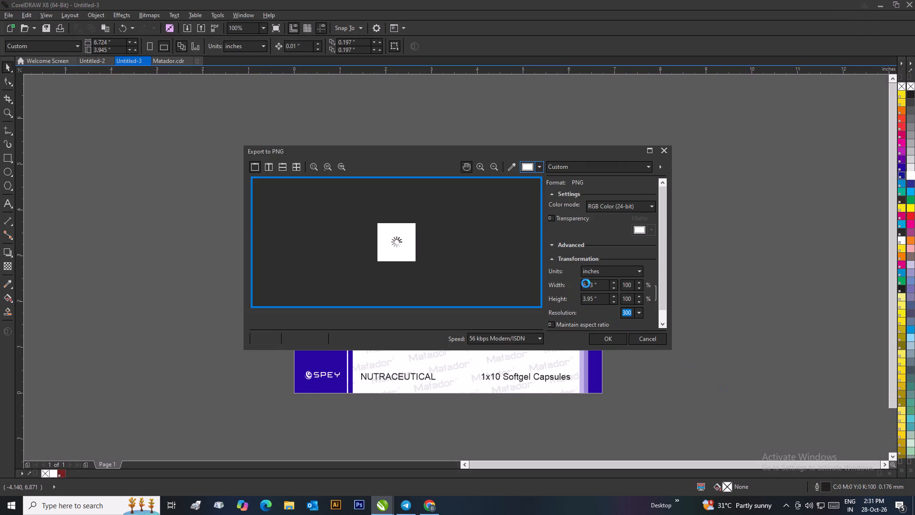
click(607, 337)
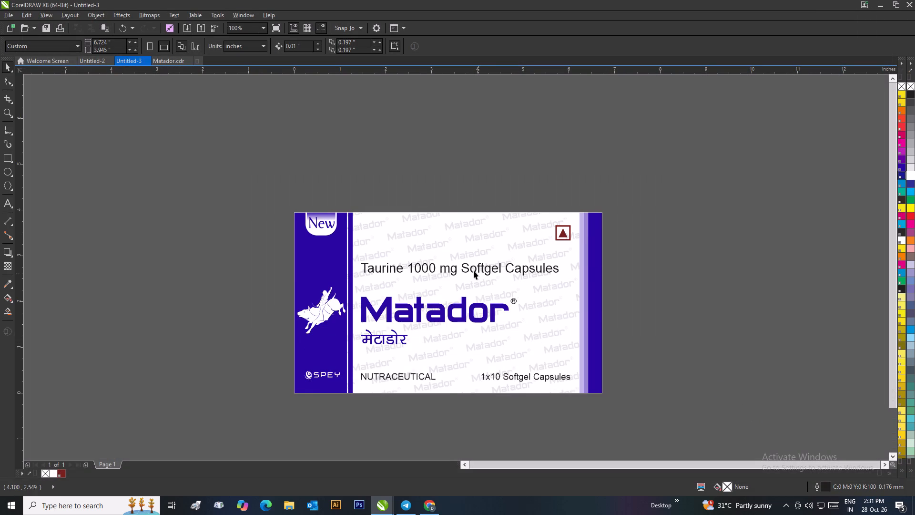
Delete the exported front panel from the Untitled-3 page.
click(474, 270)
key(Delete)
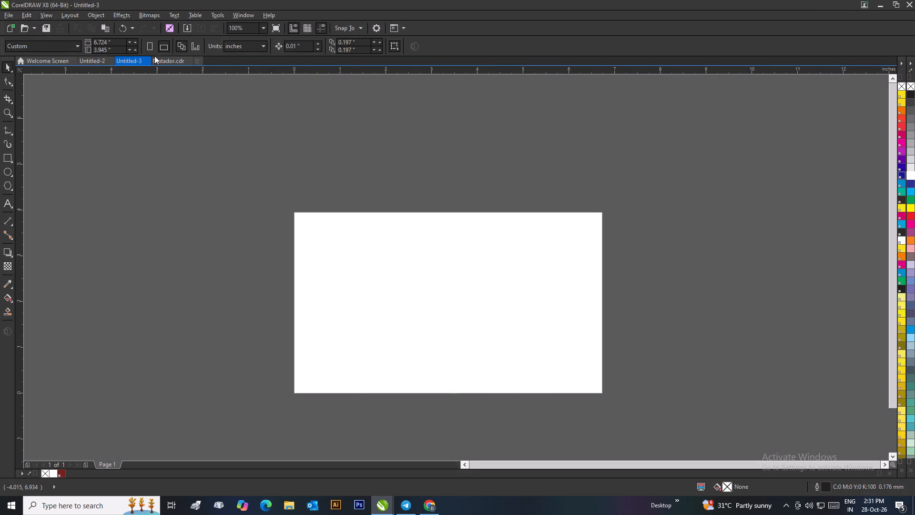
Copy the grouped 1x10 back panel from Matador.cdr into Untitled-3 and centre it on the page.
click(160, 57)
click(460, 261)
click(420, 288)
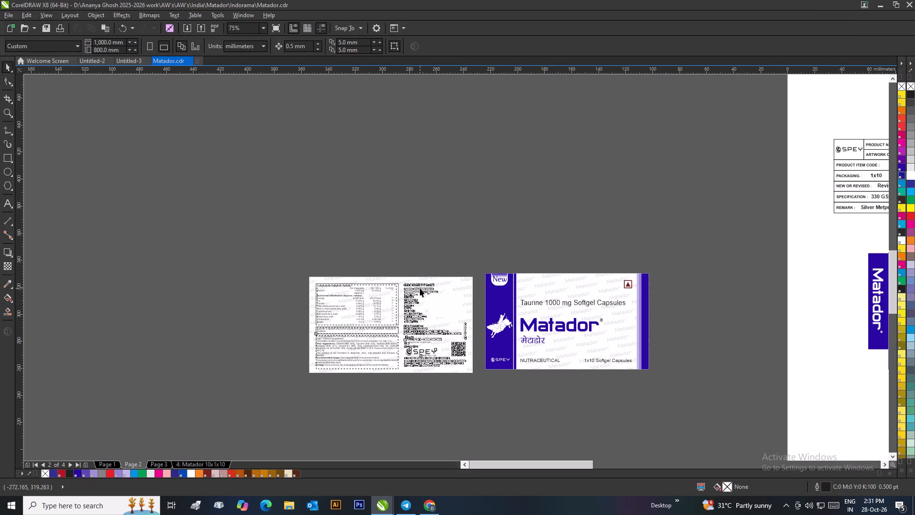
right_click(420, 288)
click(447, 144)
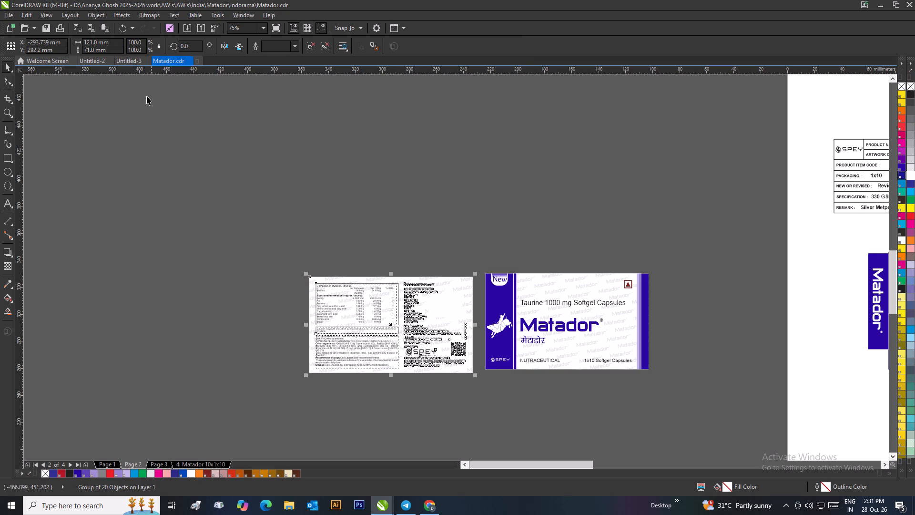
click(127, 64)
key(ctrl+v)
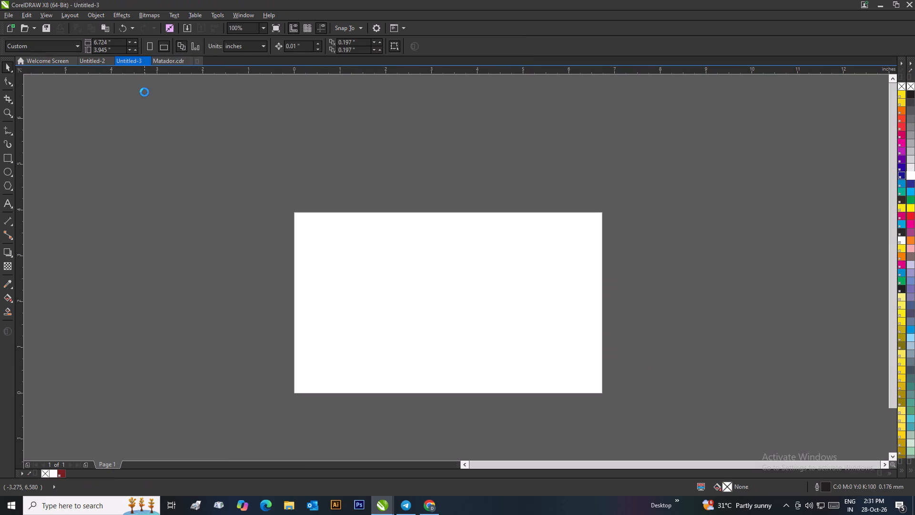
key(p)
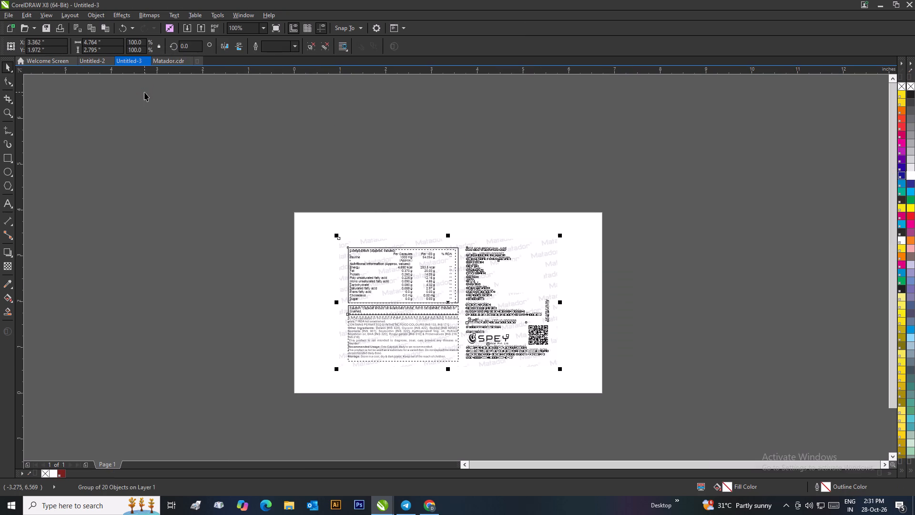
Move the back panel off the page onto the pasteboard beside it and ungroup all its objects.
click(377, 199)
scroll(414, 259, up, 1)
scroll(457, 266, down, 1)
drag(456, 282, 175, 277)
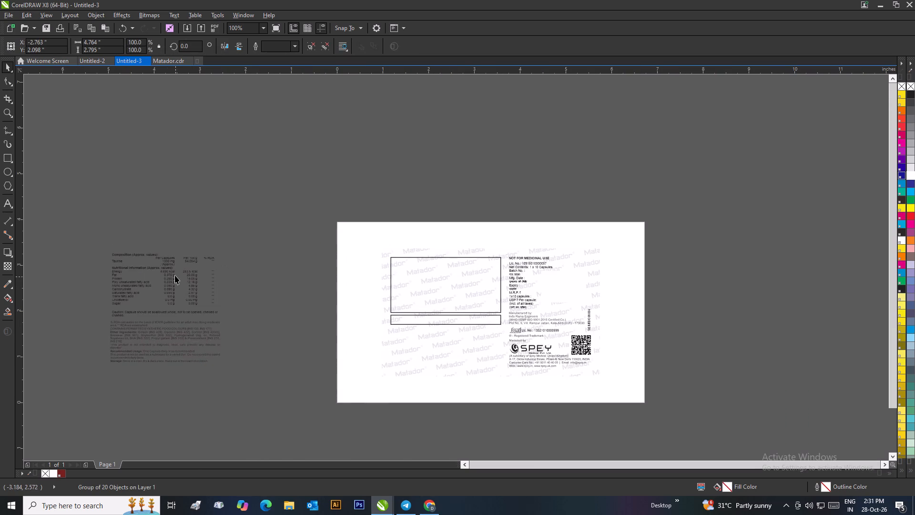
right_click(179, 270)
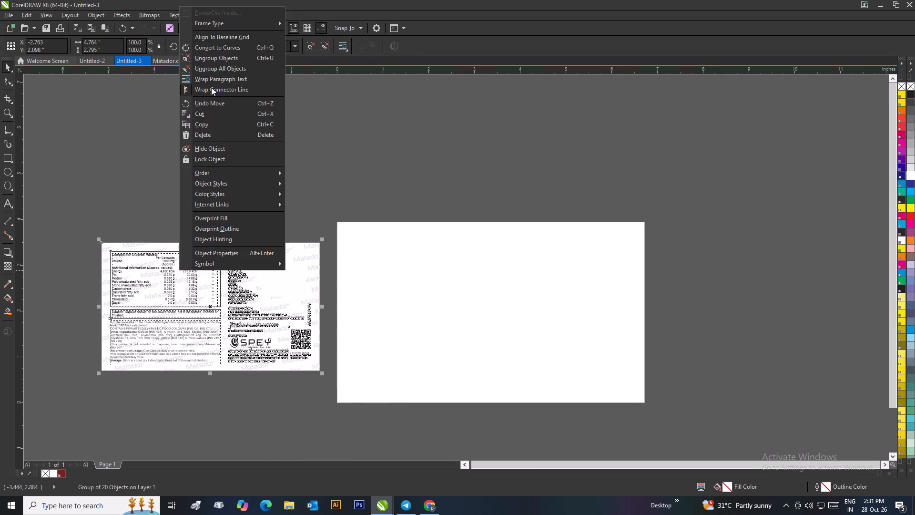
click(213, 68)
click(209, 88)
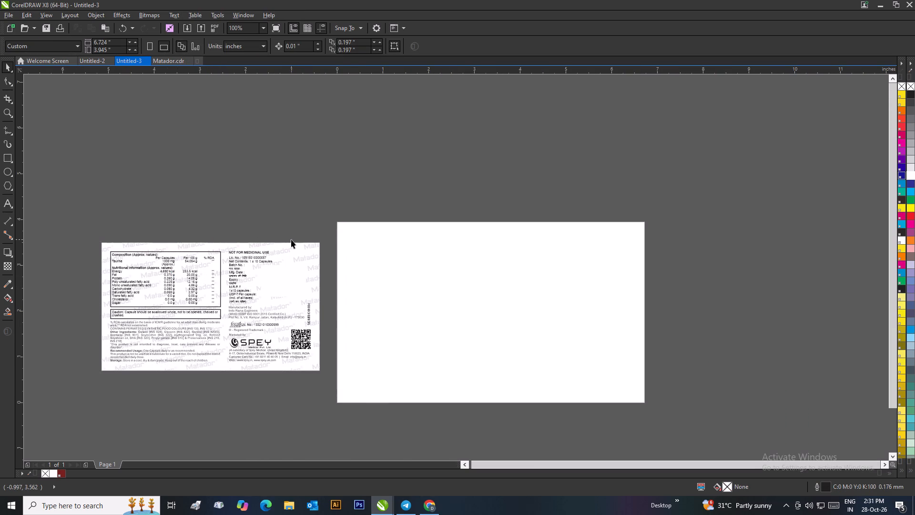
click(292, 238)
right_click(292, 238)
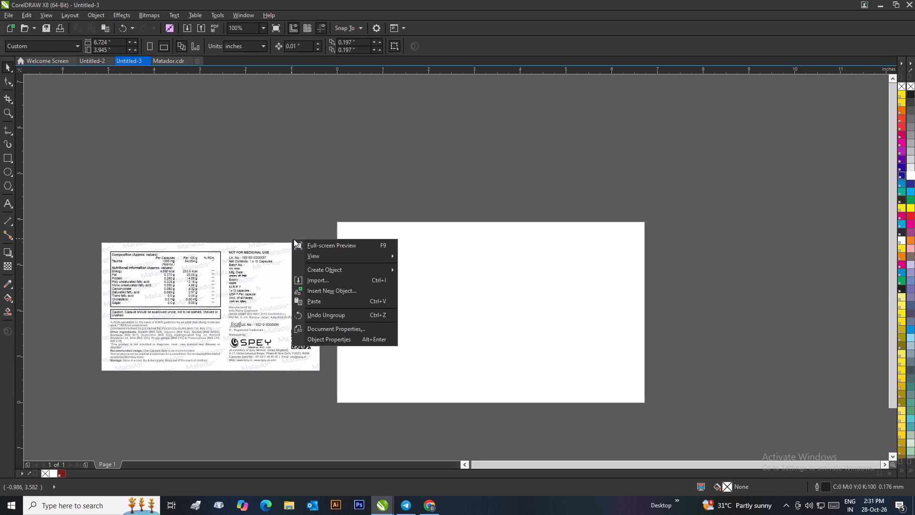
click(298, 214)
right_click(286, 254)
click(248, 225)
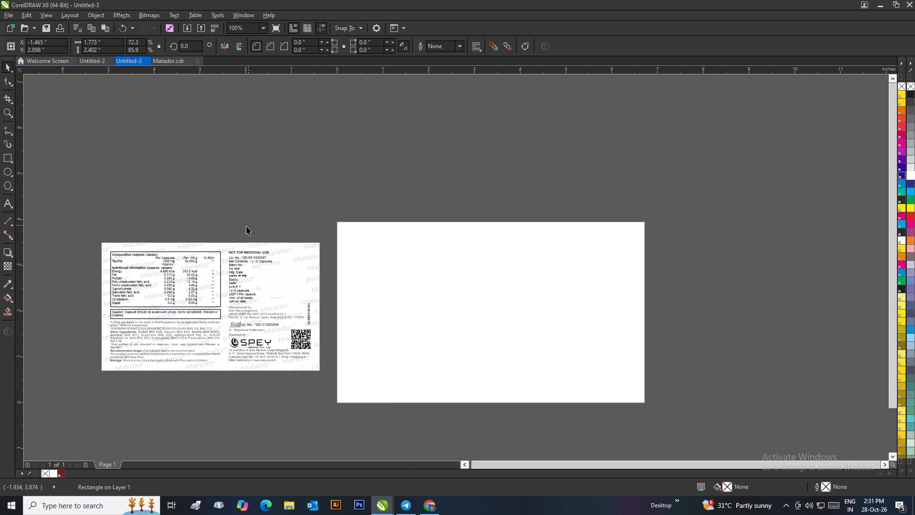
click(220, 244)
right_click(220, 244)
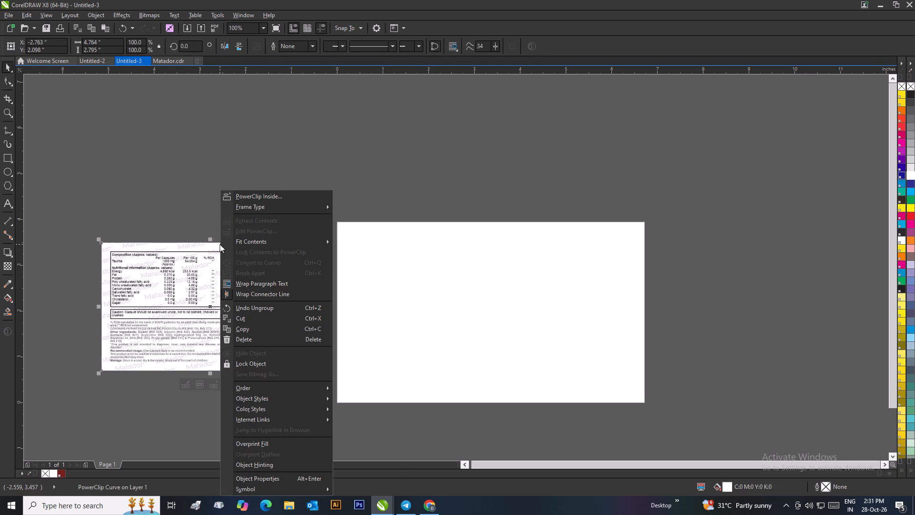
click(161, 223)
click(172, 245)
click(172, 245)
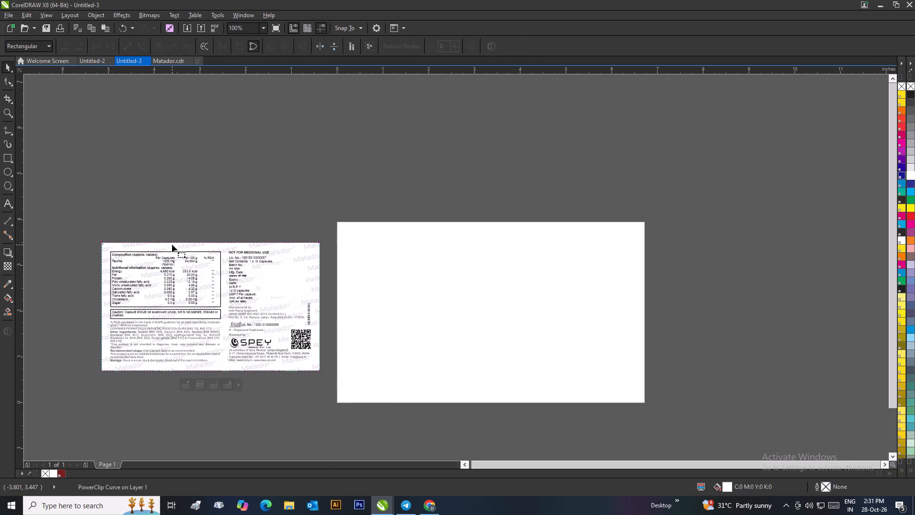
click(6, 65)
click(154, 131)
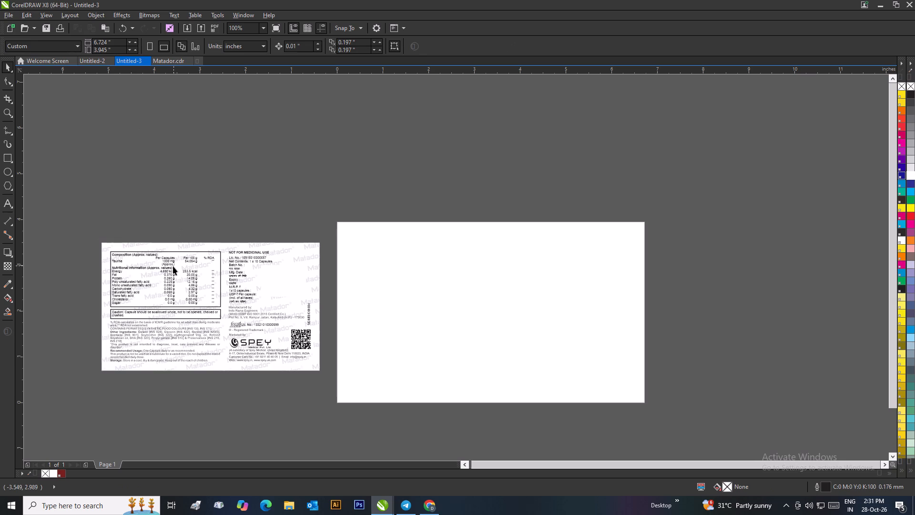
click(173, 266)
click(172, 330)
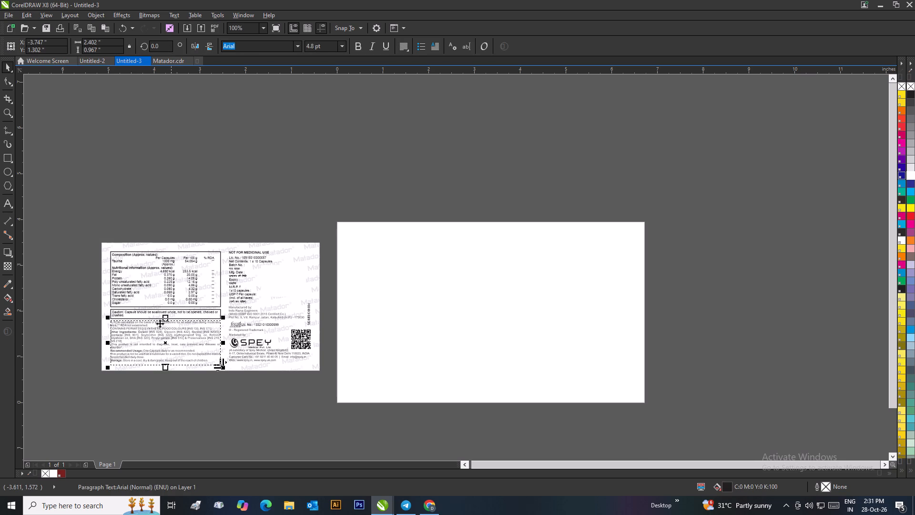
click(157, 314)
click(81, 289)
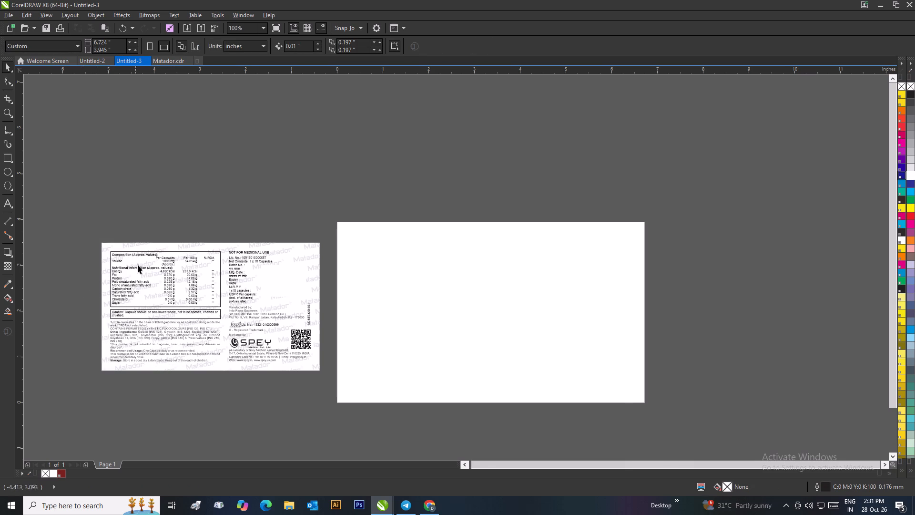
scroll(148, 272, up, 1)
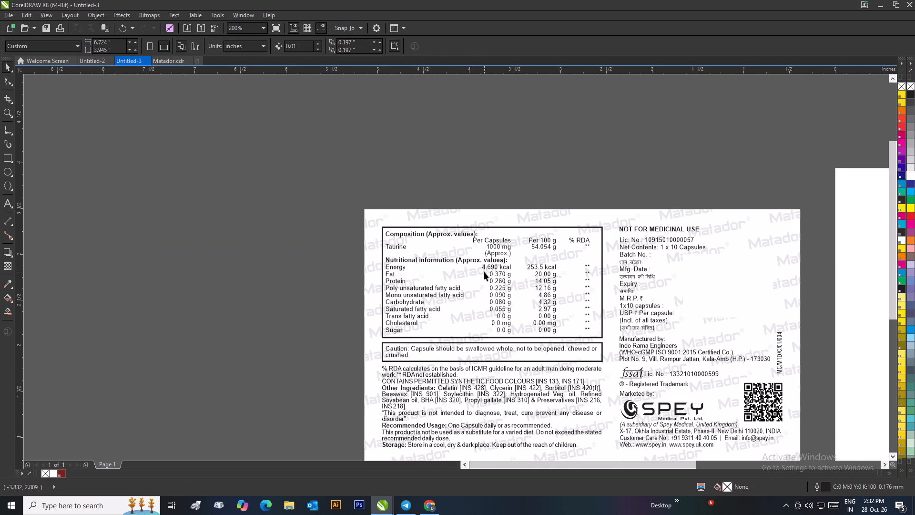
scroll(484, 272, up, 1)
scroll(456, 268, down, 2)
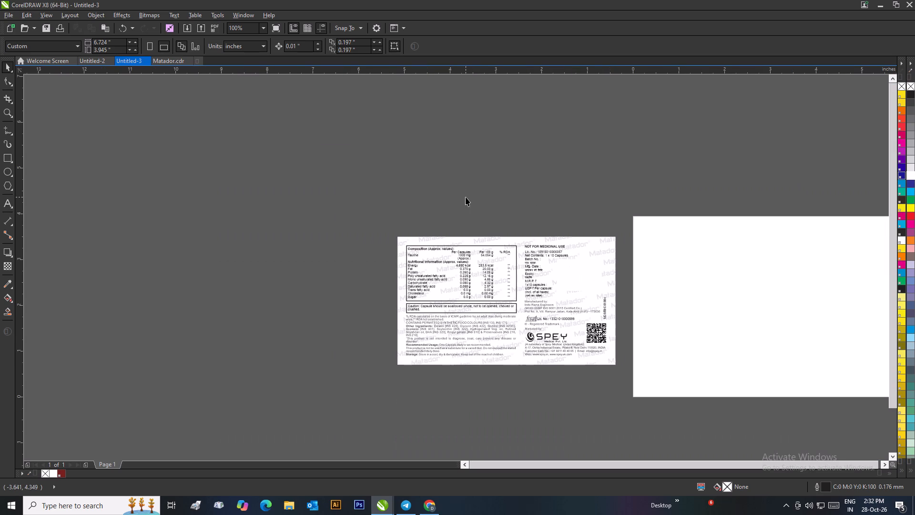
Group all the objects of the back panel lying on the pasteboard.
click(466, 197)
drag(392, 215, 621, 380)
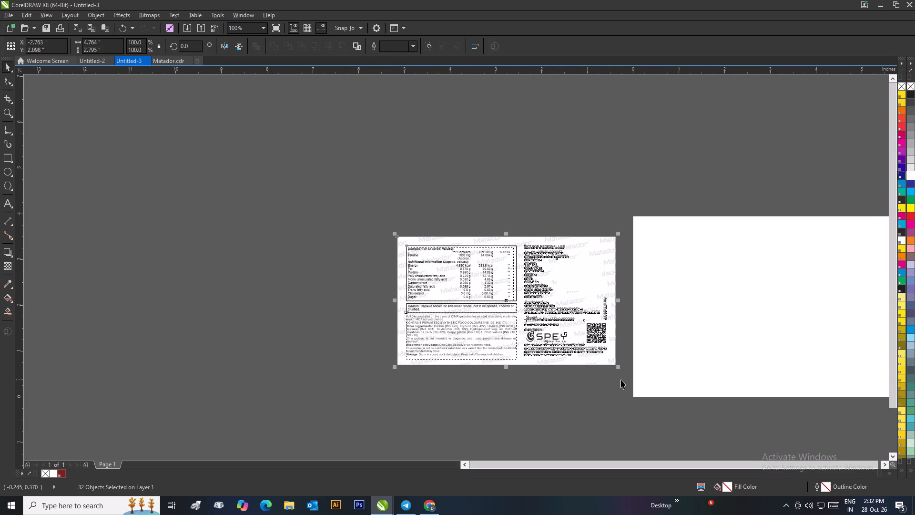
key(ctrl+g)
click(482, 155)
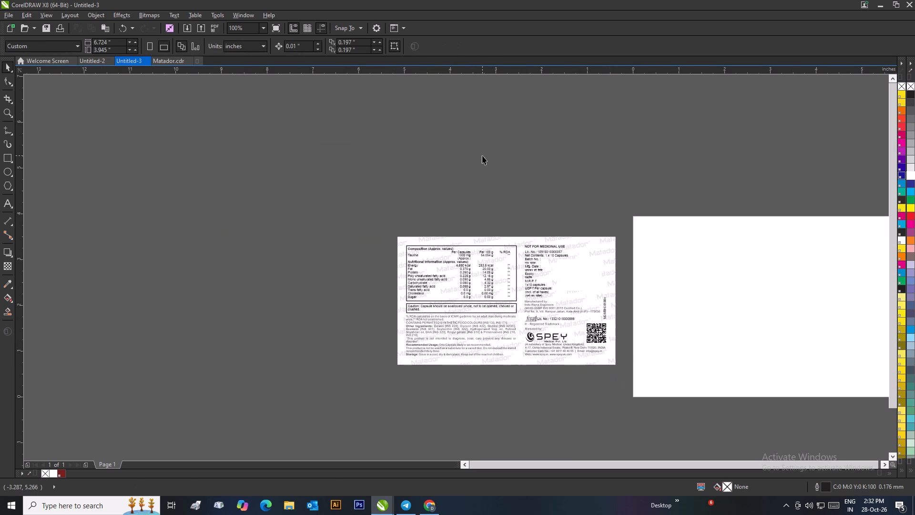
Move the grouped back panel from the pasteboard onto the page, close to the page's left edge.
click(500, 239)
drag(515, 252, 672, 266)
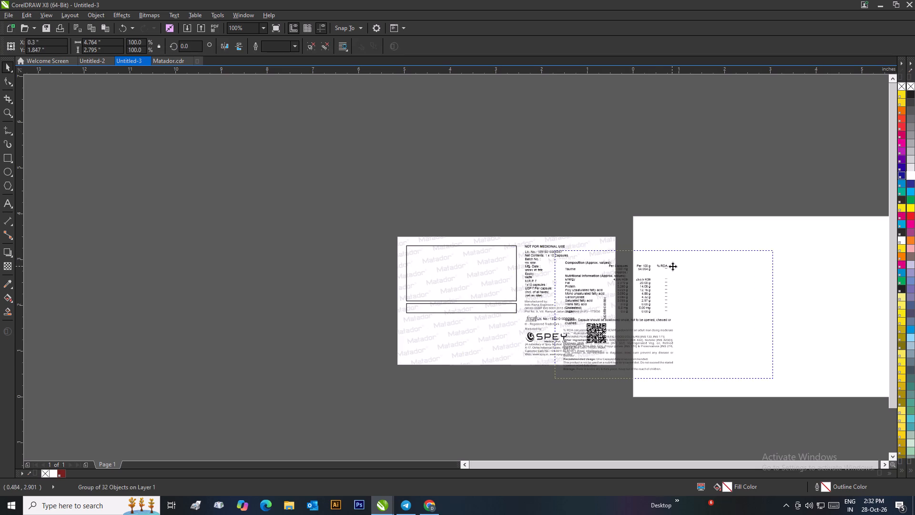
scroll(687, 261, up, 1)
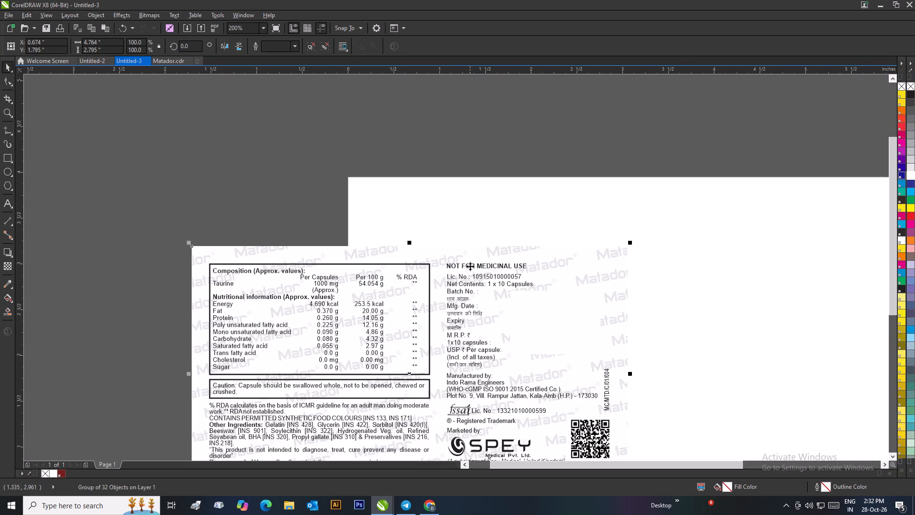
drag(470, 266, 629, 240)
drag(505, 262, 507, 262)
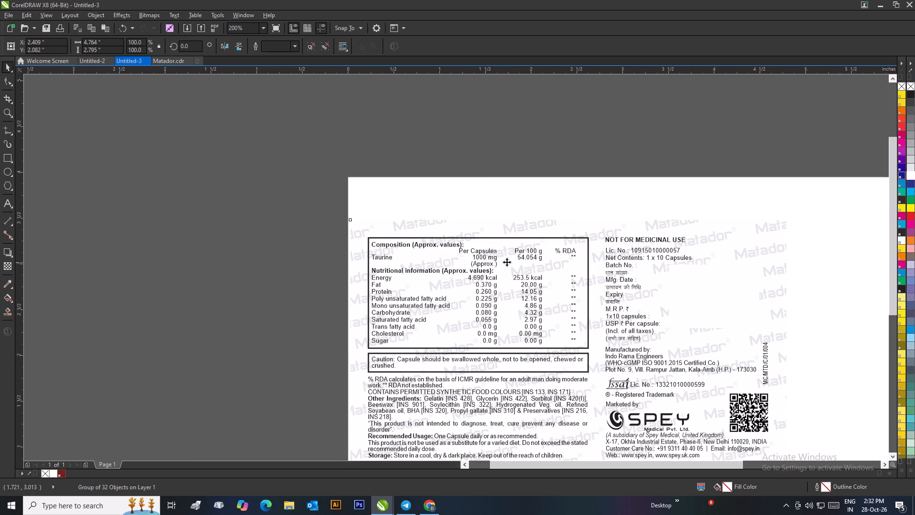
drag(507, 262, 528, 254)
drag(514, 253, 392, 172)
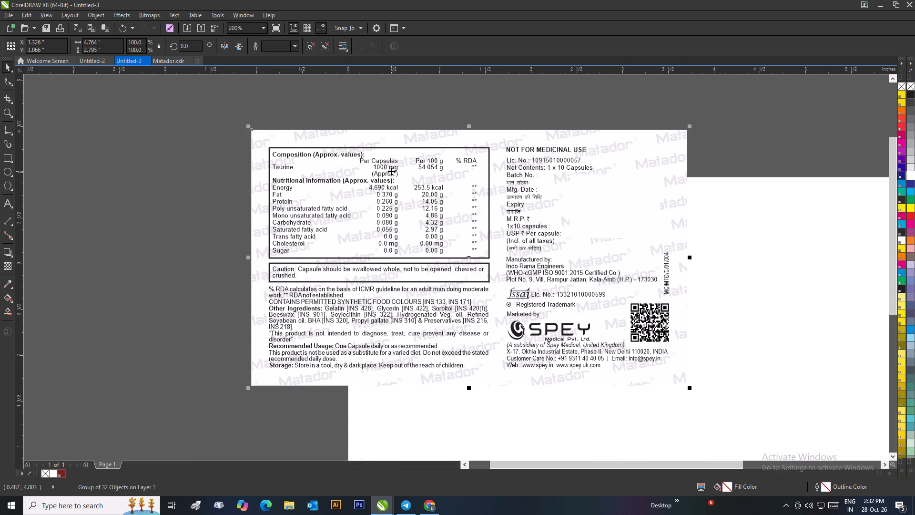
drag(393, 175, 494, 251)
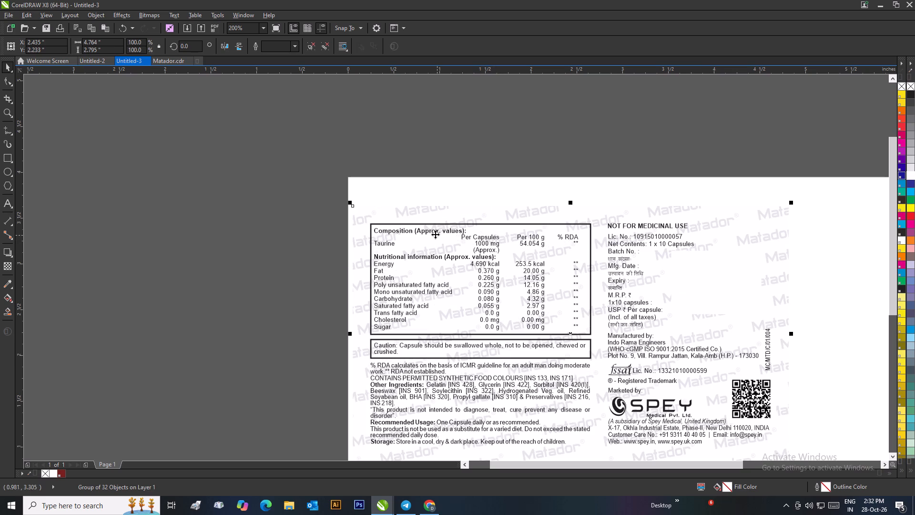
scroll(391, 226, down, 2)
click(510, 235)
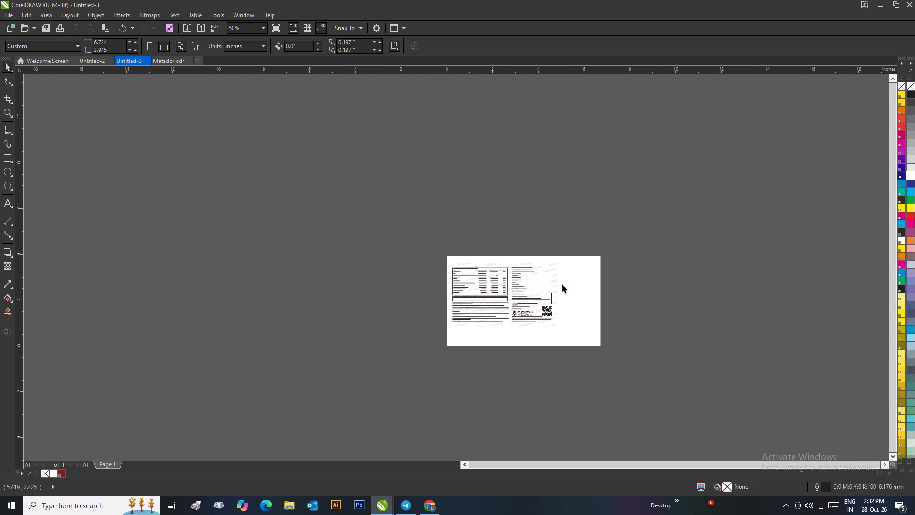
Enlarge the back panel group proportionally to about 6.745 x 3.958 in and reposition it so it covers the page.
drag(120, 41, 89, 43)
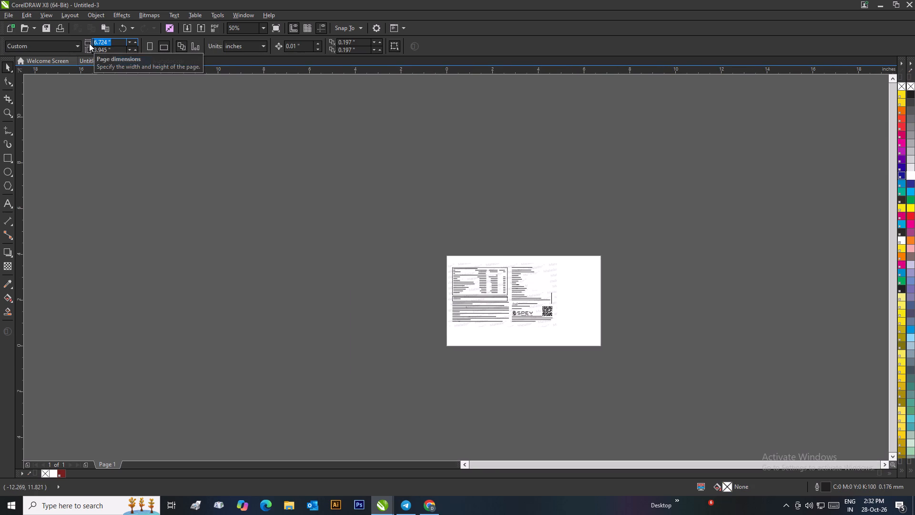
click(283, 214)
click(489, 279)
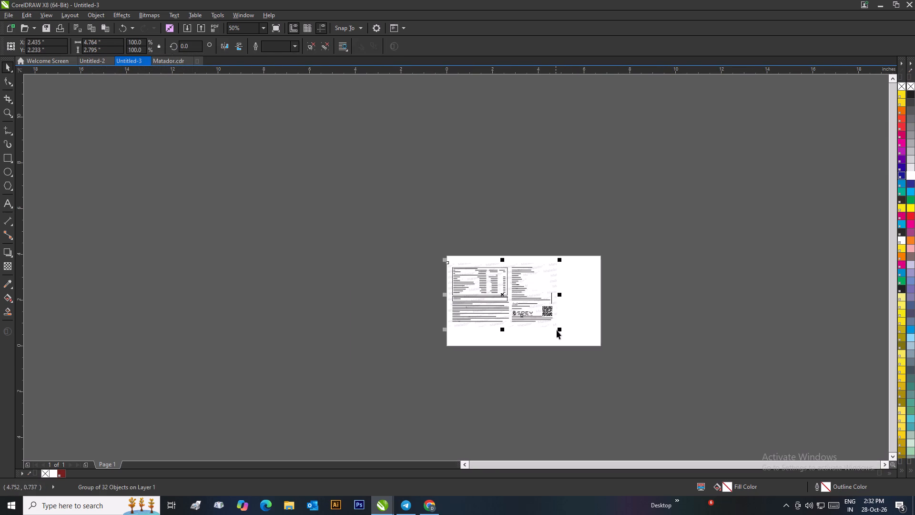
drag(561, 330, 608, 368)
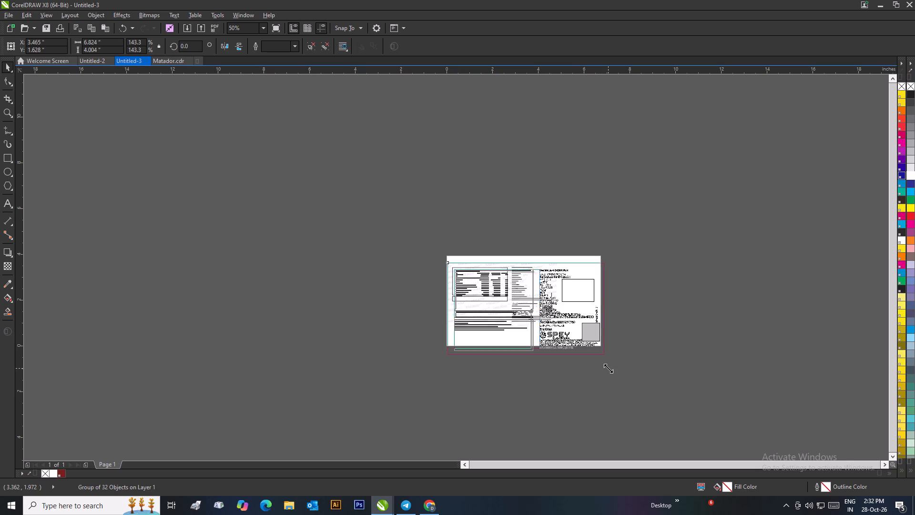
drag(608, 368, 602, 363)
scroll(582, 321, up, 1)
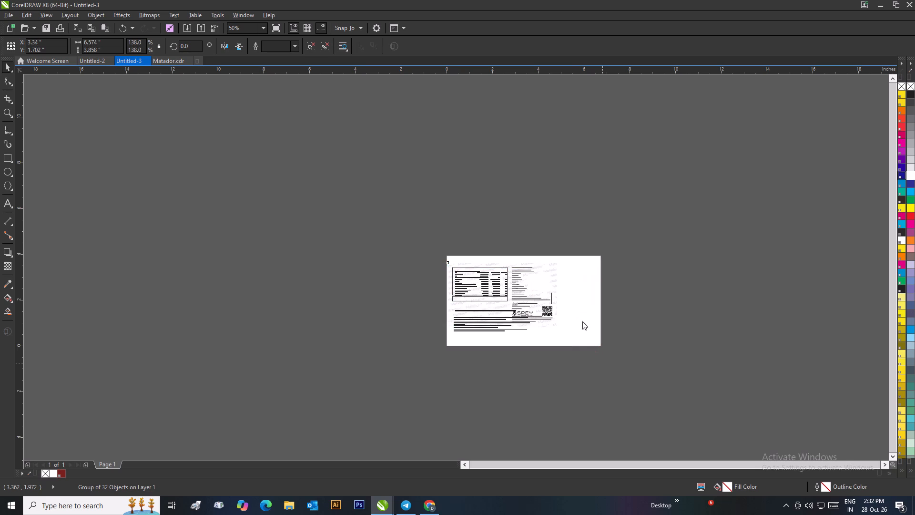
scroll(582, 321, up, 1)
drag(457, 249, 460, 238)
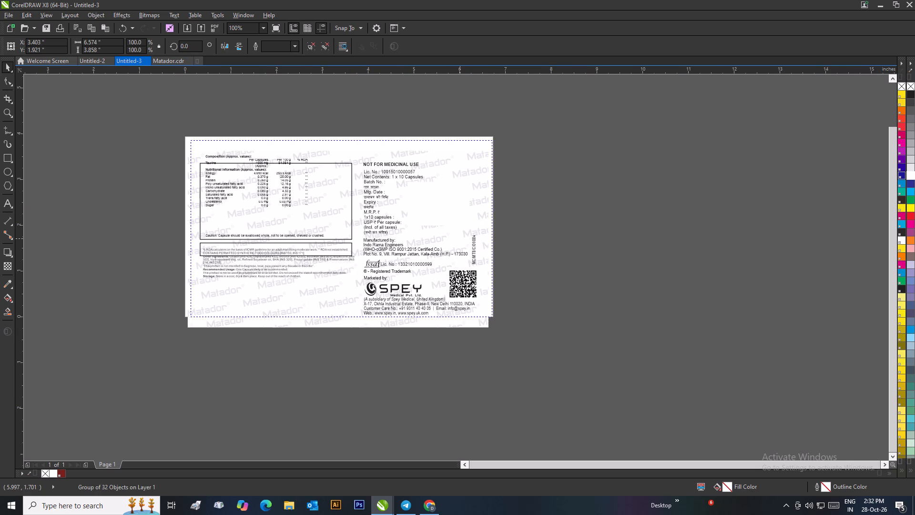
drag(460, 238, 460, 235)
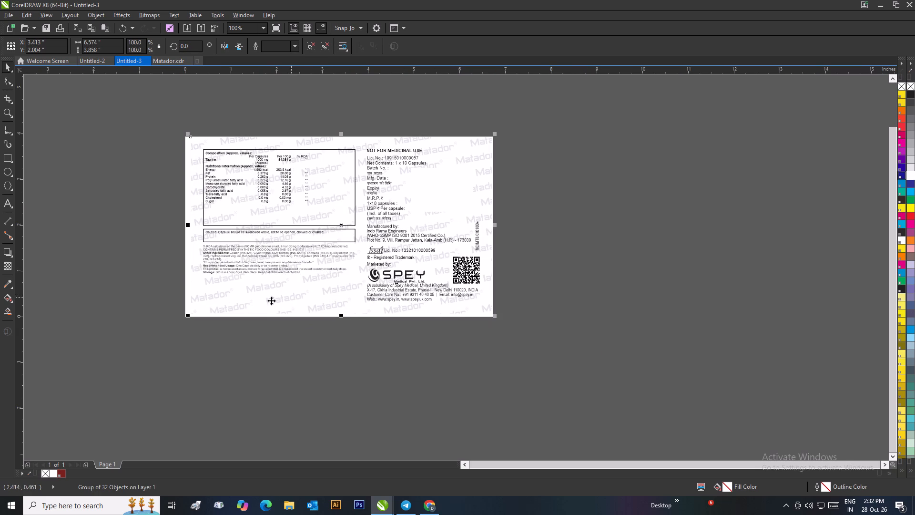
drag(187, 316, 180, 326)
click(118, 284)
Set the page size to the back panel's dimensions, 6.745 in wide and 3.958 in high.
click(239, 262)
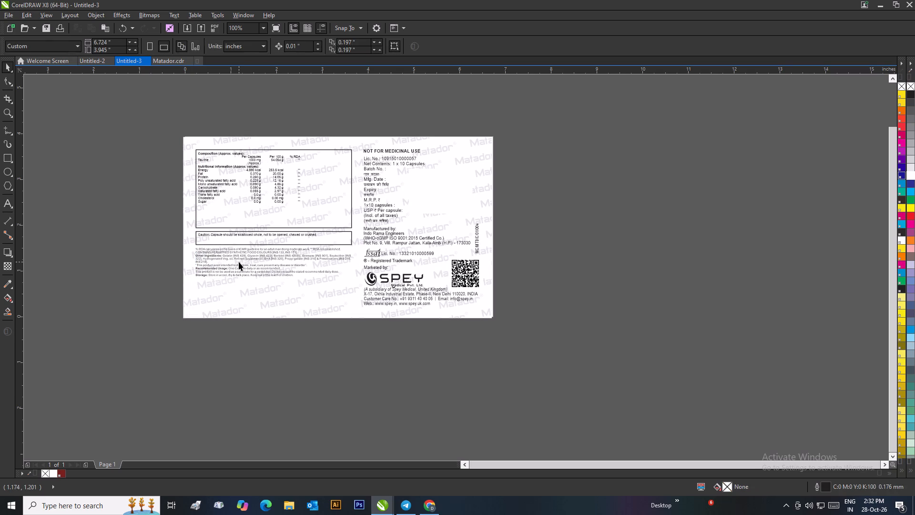
drag(99, 44, 84, 44)
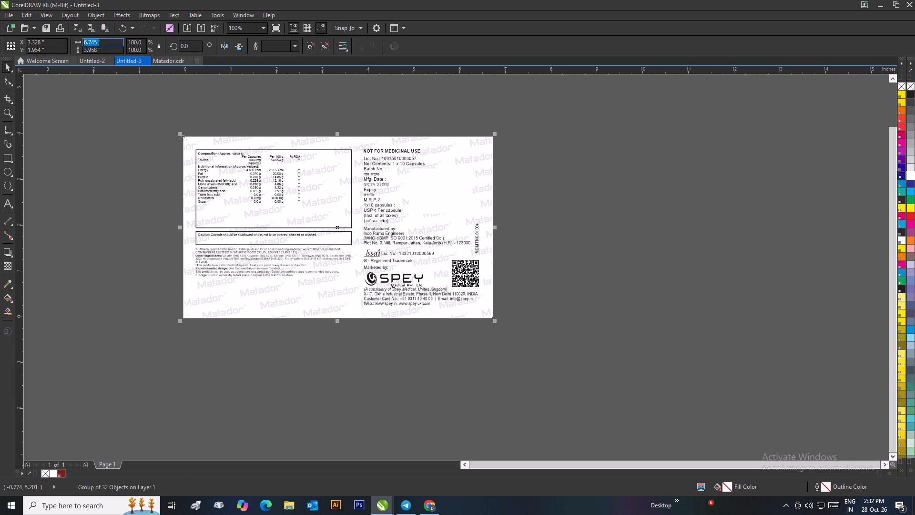
drag(84, 44, 81, 44)
key(ctrl+c)
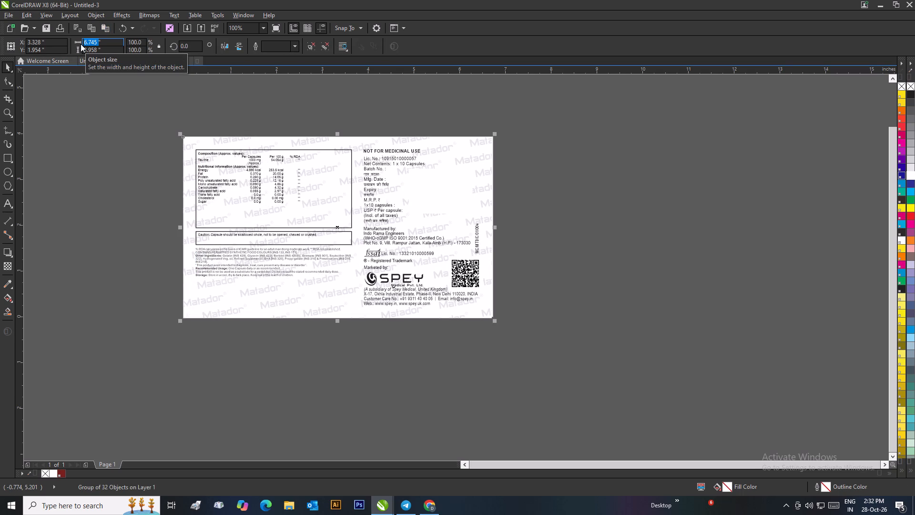
click(121, 140)
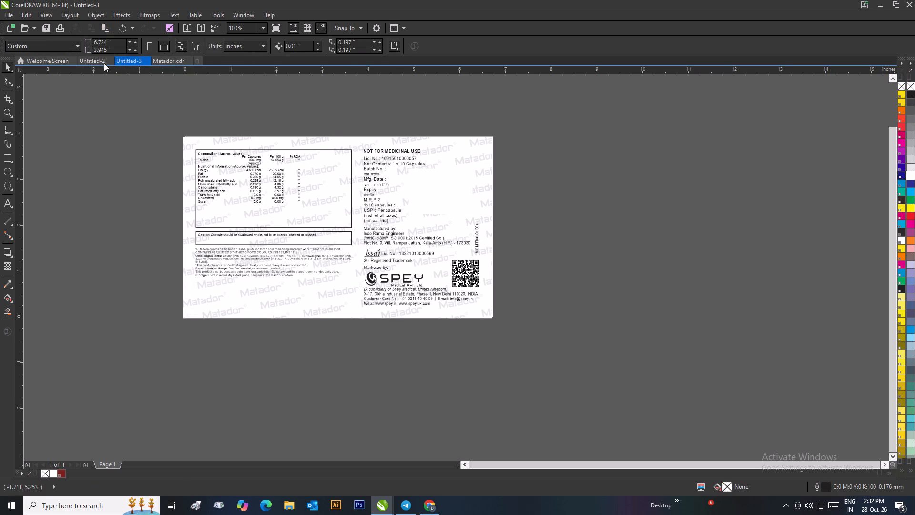
drag(114, 39, 89, 42)
key(BackSpace)
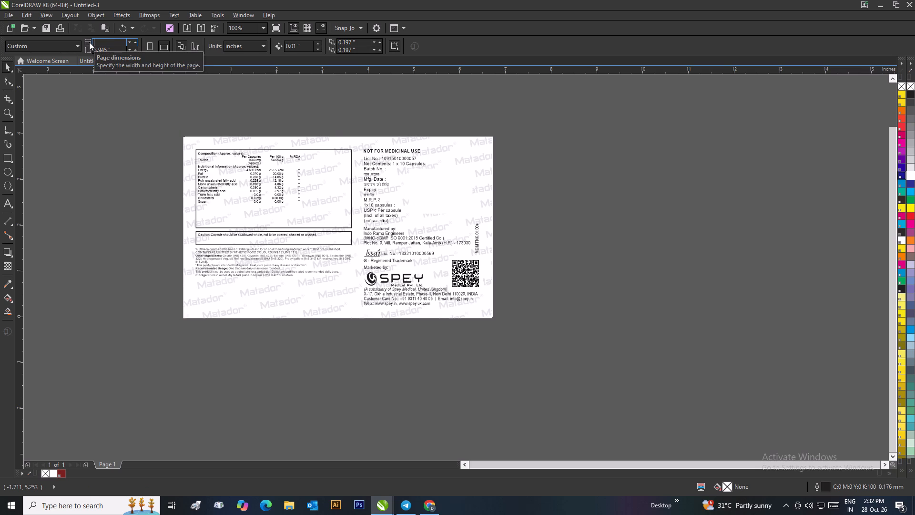
key(ctrl+v)
key(Tab)
key(BackSpace)
text(3.958)
key(Return)
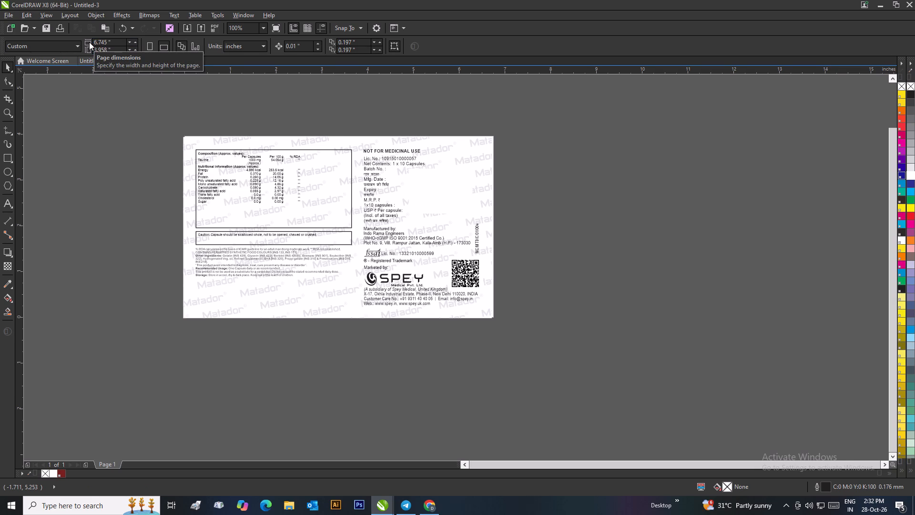
Centre the back panel group on the resized page.
click(133, 176)
click(205, 175)
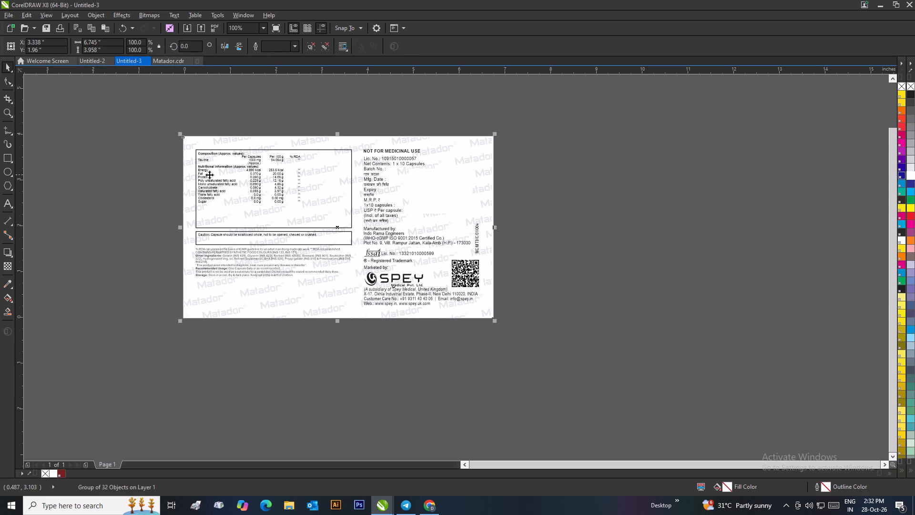
key(p)
click(558, 229)
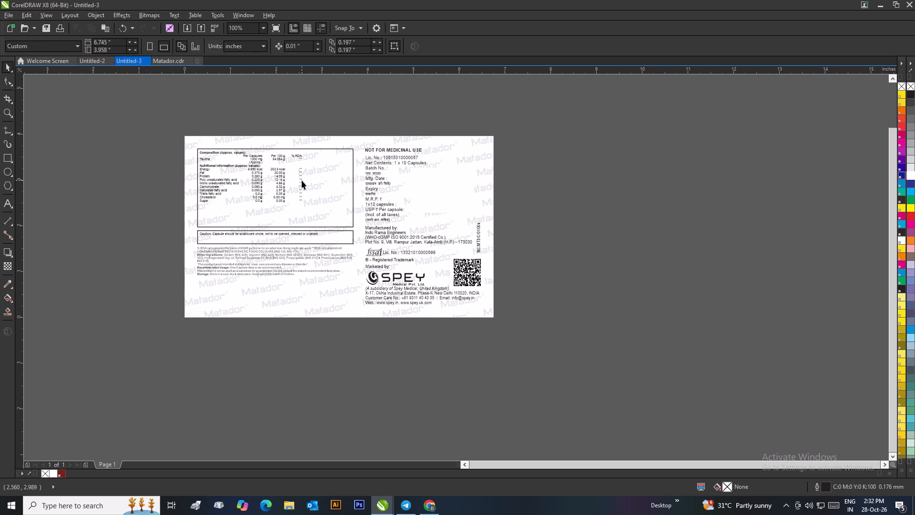
Compare the text layout of the enlarged back panel with the original back panel in Matador.cdr.
scroll(302, 180, up, 1)
scroll(456, 269, down, 1)
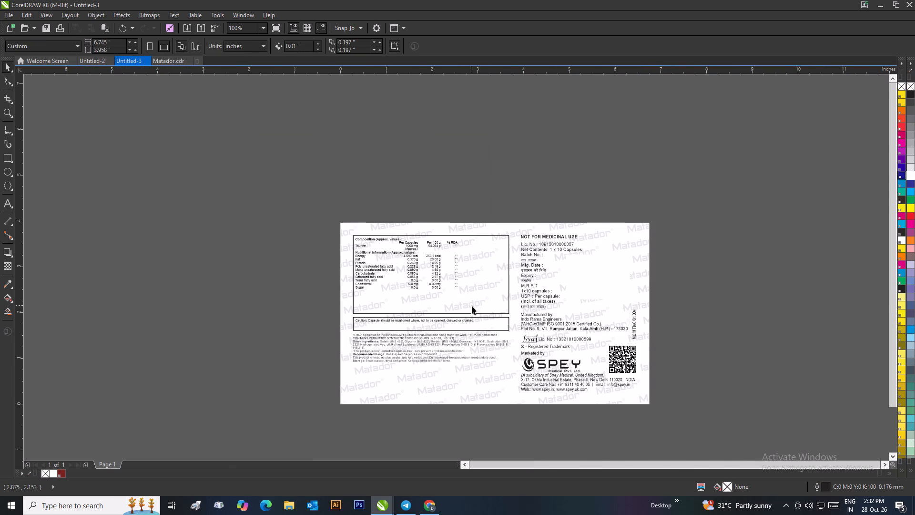
scroll(472, 307, up, 1)
scroll(456, 269, down, 1)
scroll(473, 278, up, 1)
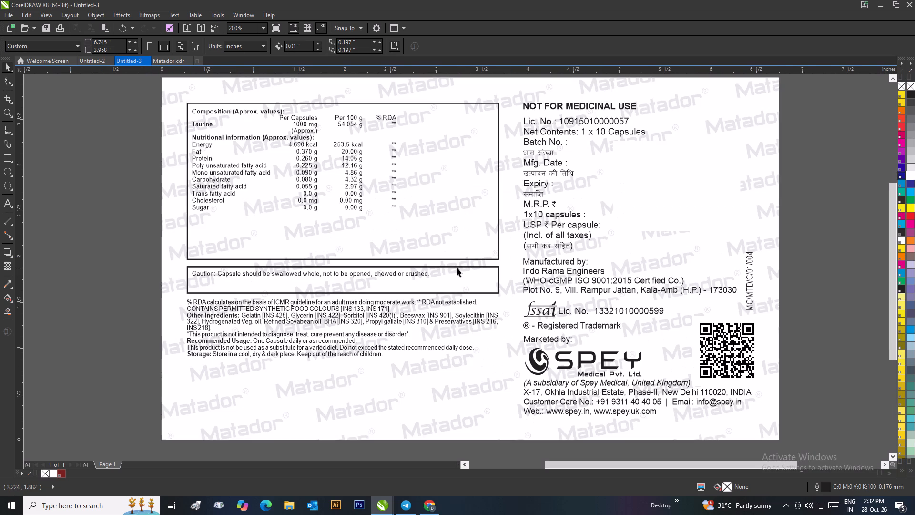
scroll(416, 284, down, 1)
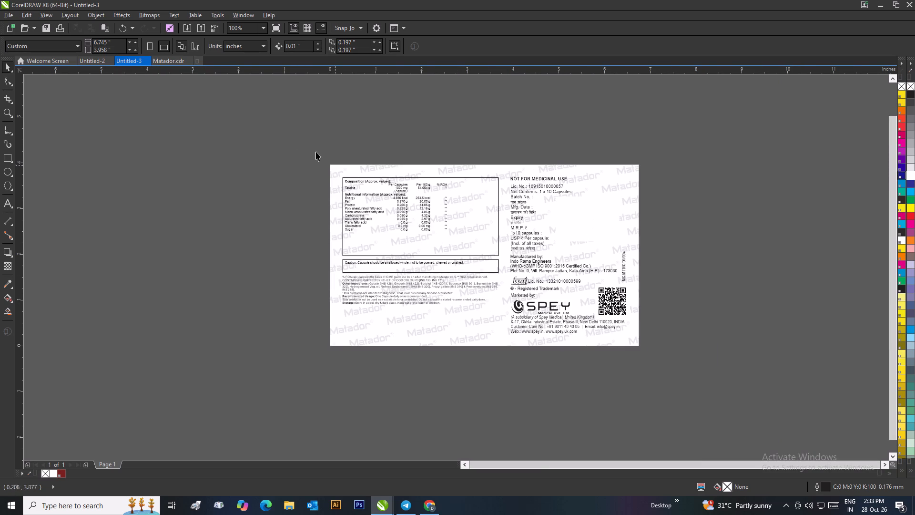
click(167, 63)
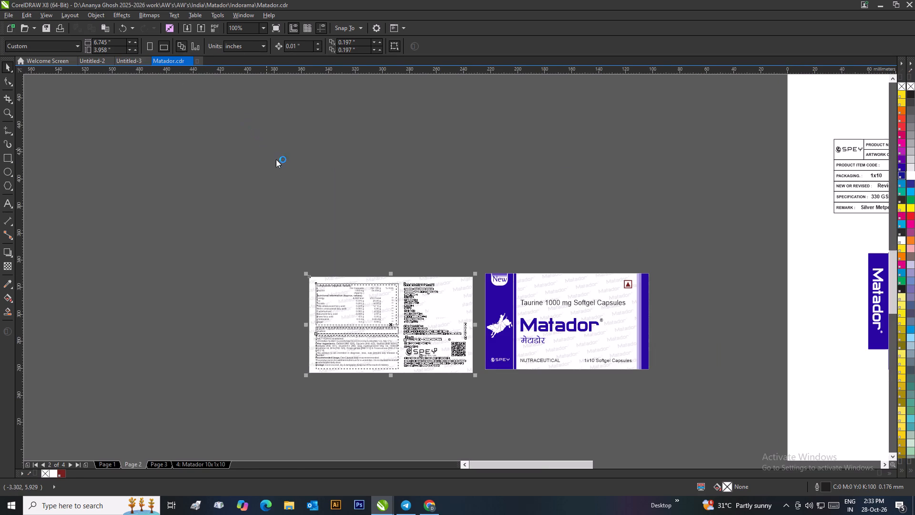
click(343, 234)
scroll(375, 325, up, 1)
scroll(458, 278, up, 1)
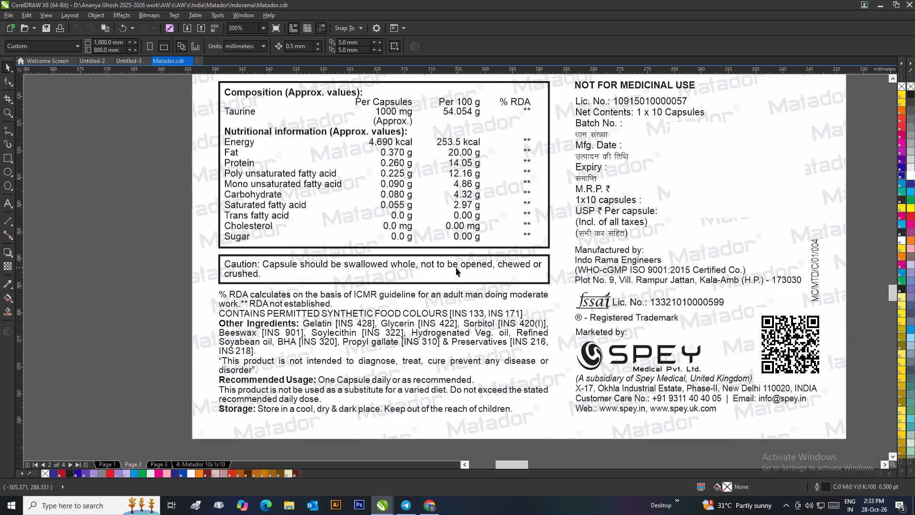
scroll(456, 268, down, 1)
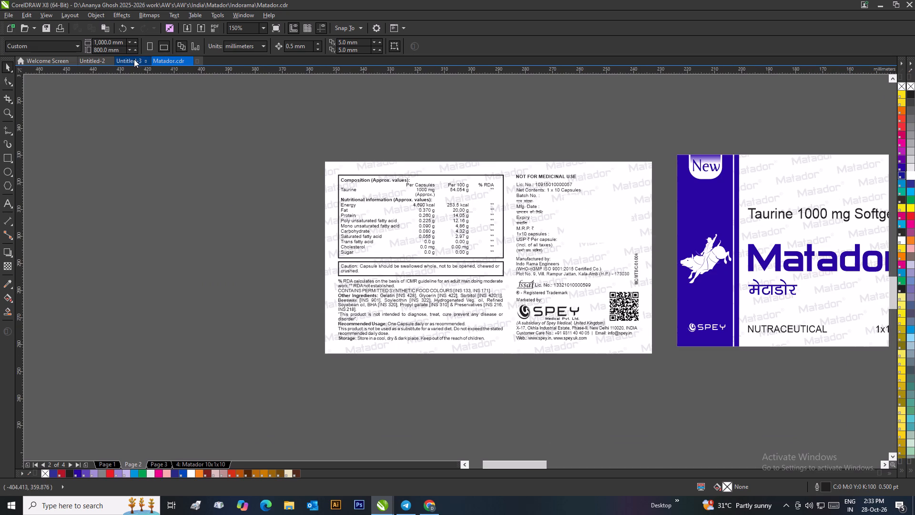
click(134, 59)
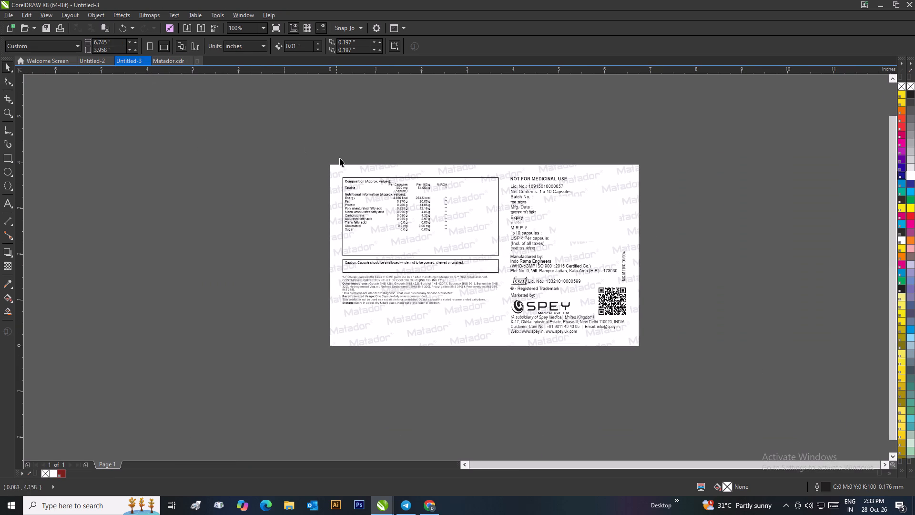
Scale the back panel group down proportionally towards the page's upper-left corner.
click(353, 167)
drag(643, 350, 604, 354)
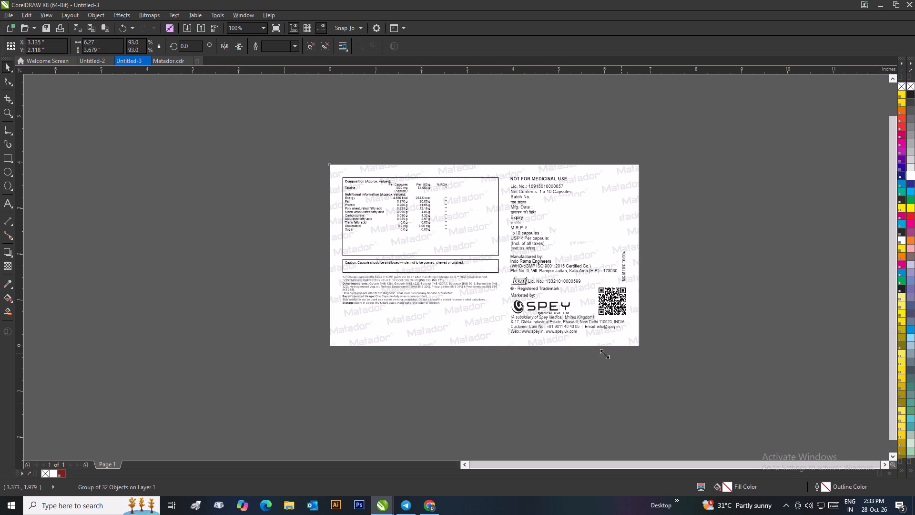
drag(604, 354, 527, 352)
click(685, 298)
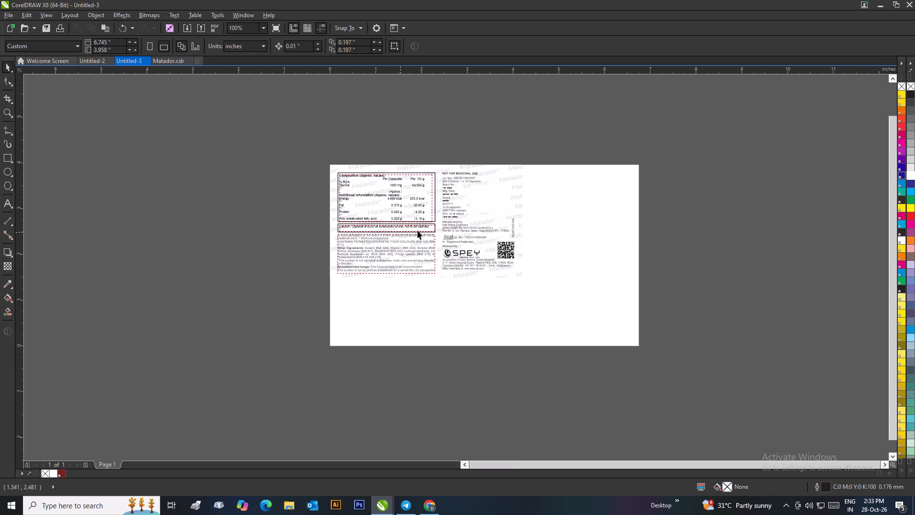
Delete the whole shrunken back panel group from the page.
scroll(427, 229, up, 1)
drag(229, 120, 647, 383)
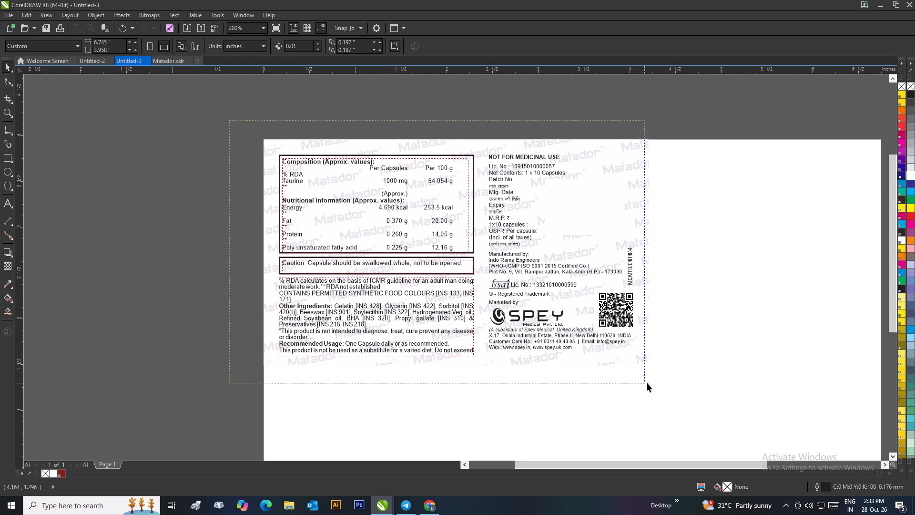
drag(647, 383, 658, 384)
key(Delete)
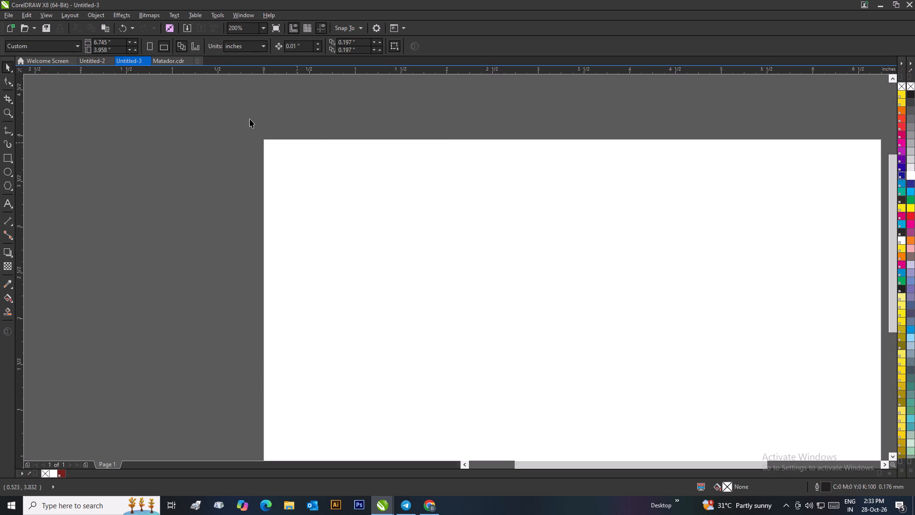
In Matador.cdr, select the complete original back panel, group it and convert its text to curves.
click(170, 63)
scroll(298, 156, down, 1)
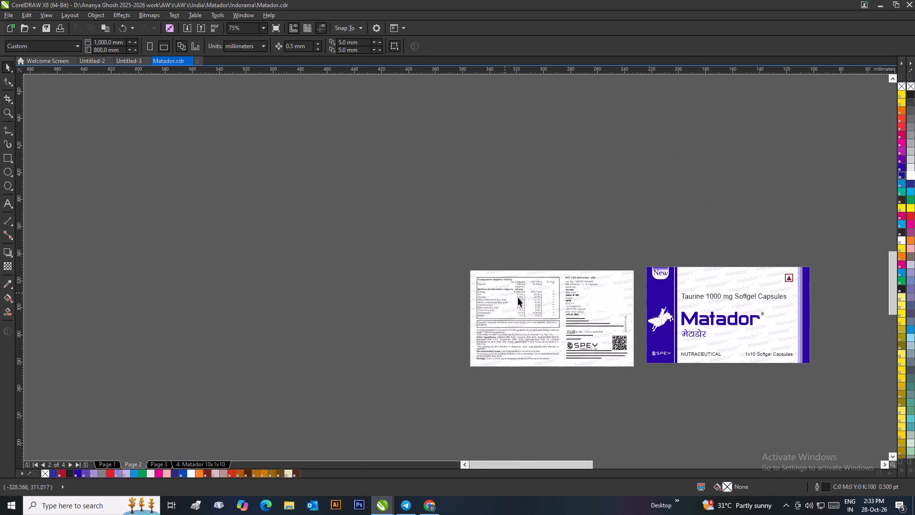
scroll(576, 321, up, 1)
drag(580, 157, 265, 380)
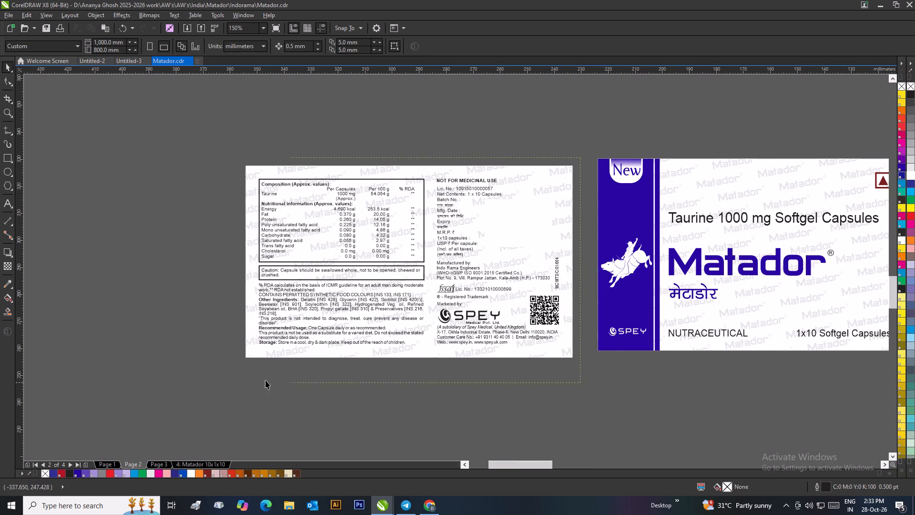
drag(265, 380, 203, 382)
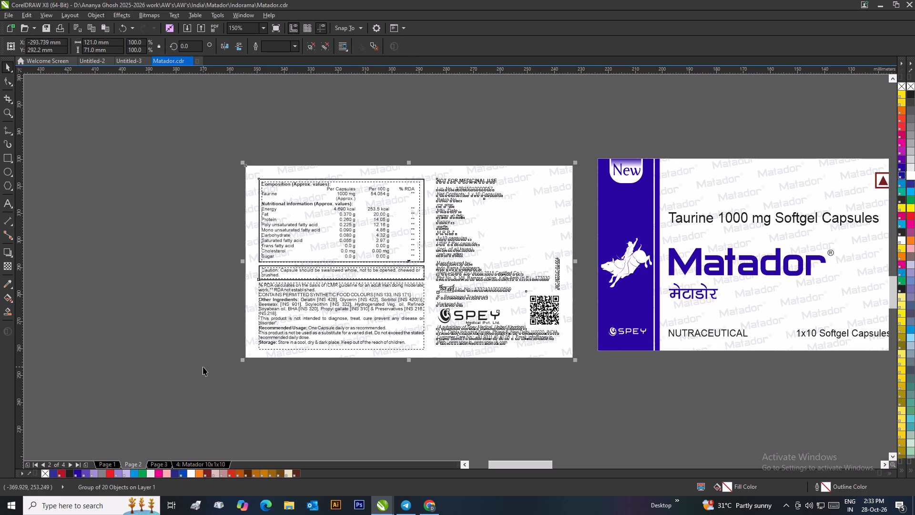
key(ctrl+g)
key(ctrl+q)
click(211, 306)
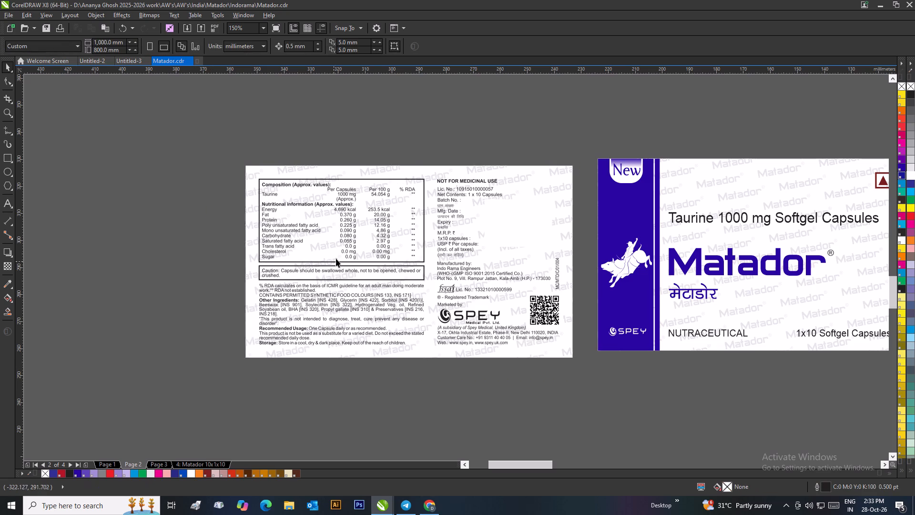
Move the converted back panel further from the front panel in Matador.cdr and copy it into Untitled-3.
click(342, 256)
drag(350, 253, 215, 279)
right_click(224, 272)
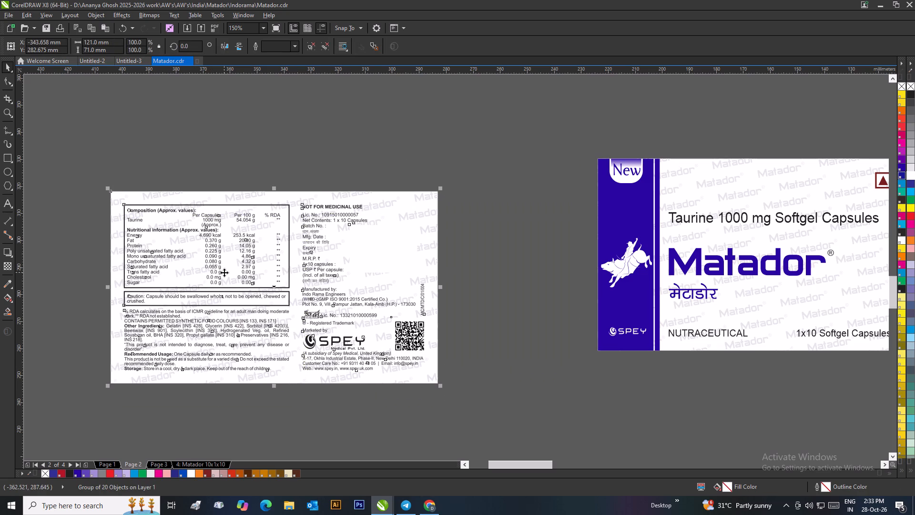
click(249, 129)
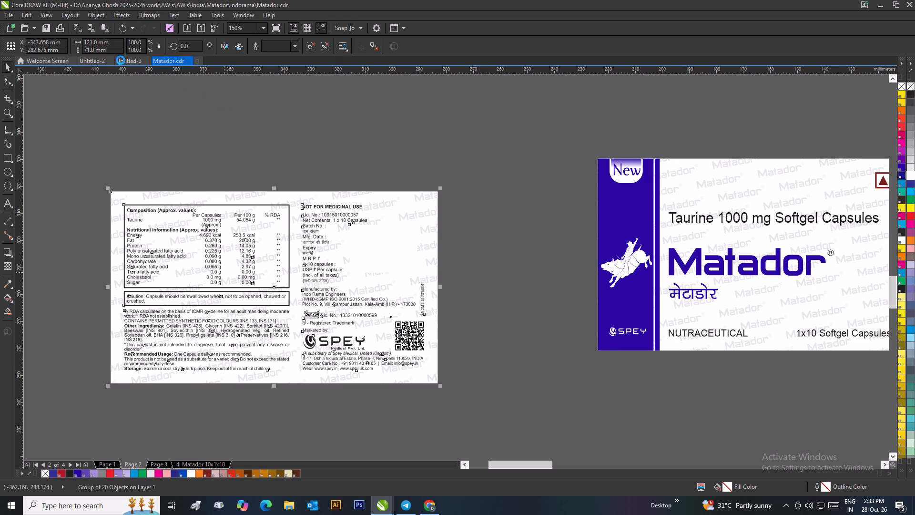
click(131, 61)
scroll(197, 134, down, 3)
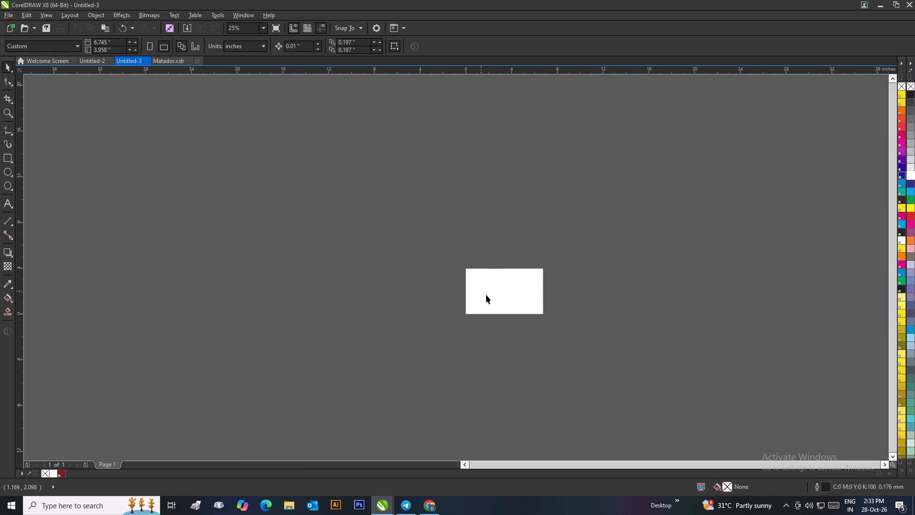
key(ctrl+v)
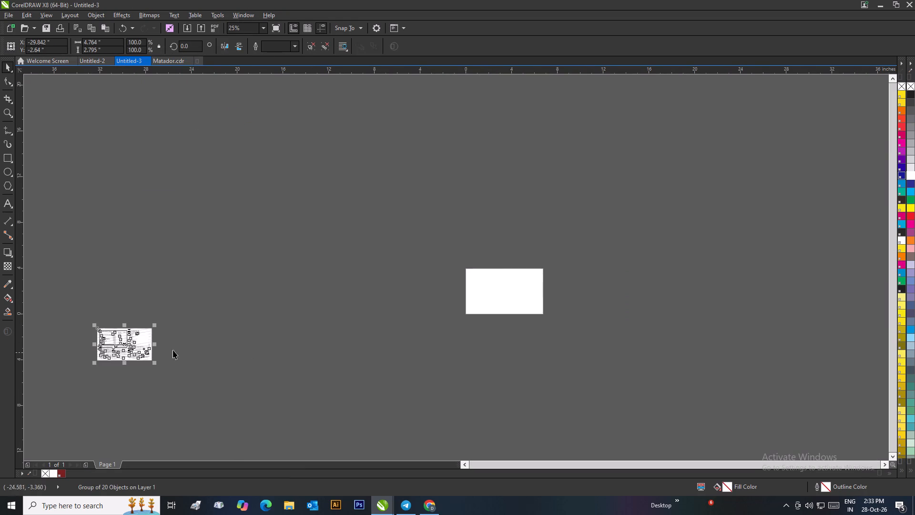
Place the pasted back panel with its upper-left corner at the page's upper-left corner.
drag(135, 338, 501, 282)
scroll(502, 281, up, 3)
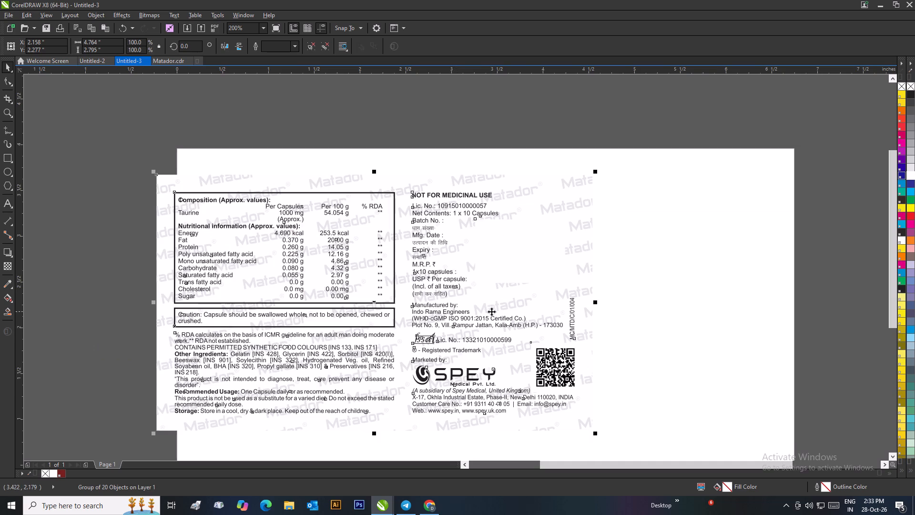
scroll(491, 311, down, 1)
drag(475, 303, 488, 290)
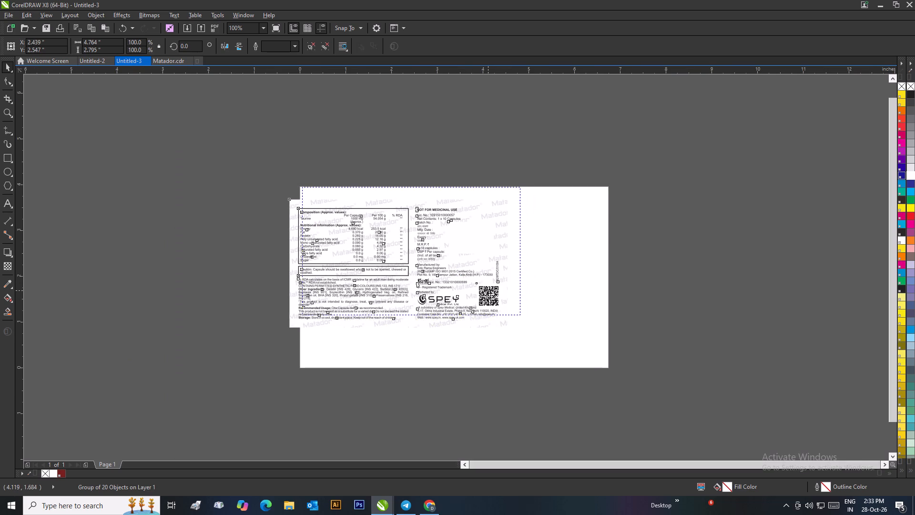
drag(488, 290, 487, 290)
Enlarge the back panel proportionally from its upper-left corner to about 7.542 x 4.425 in.
drag(524, 320, 539, 339)
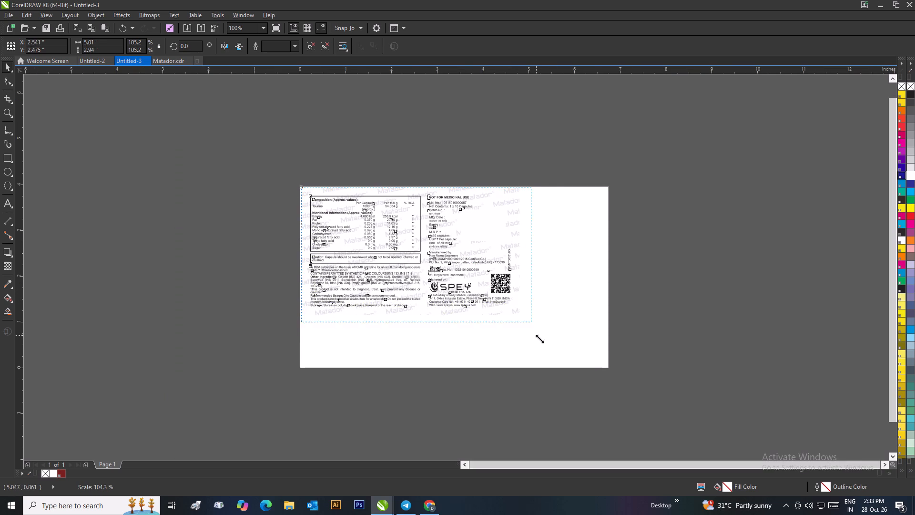
drag(539, 339, 613, 404)
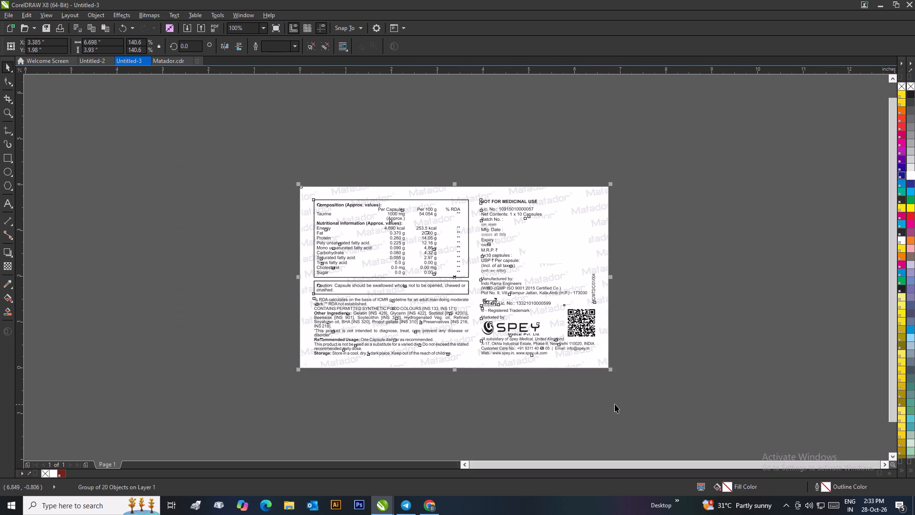
click(615, 404)
click(463, 298)
drag(111, 42, 83, 45)
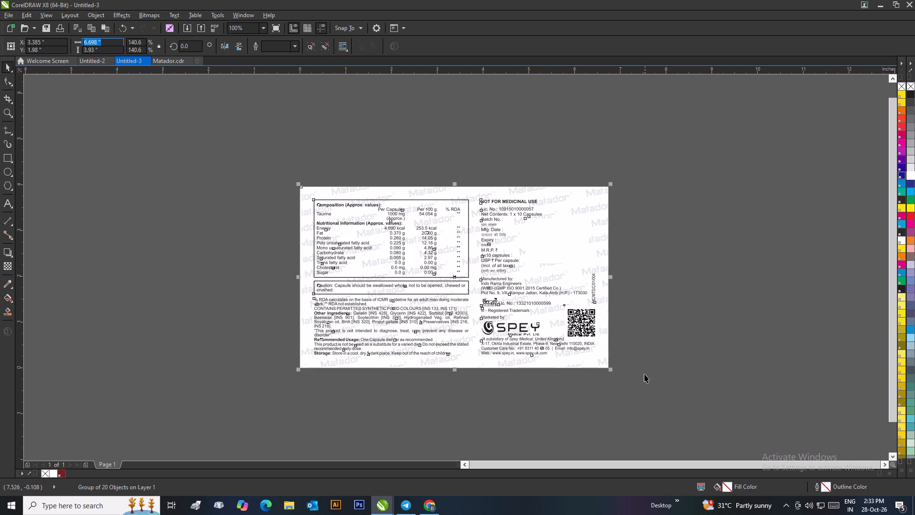
drag(613, 370, 651, 399)
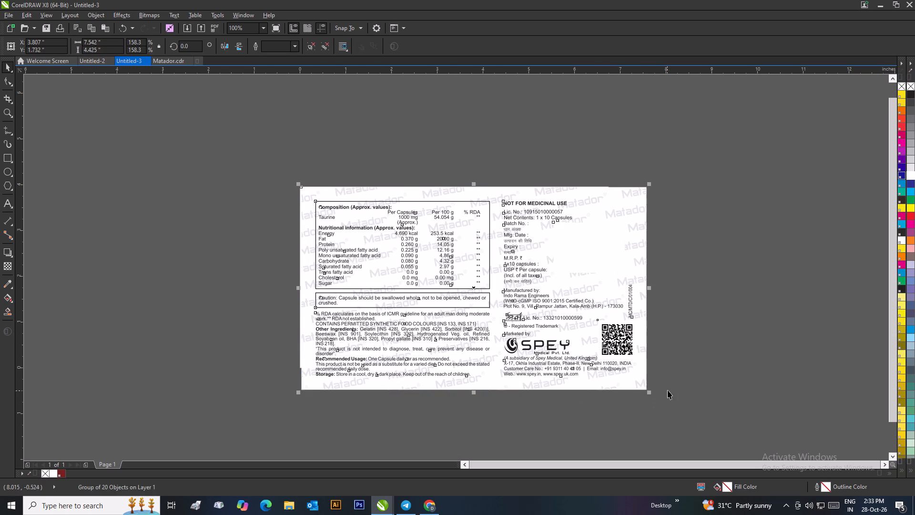
click(668, 390)
click(498, 306)
Set the page size to the back panel's dimensions, 7.542 in wide and 4.425 in high.
drag(102, 43, 82, 44)
key(ctrl+c)
click(233, 144)
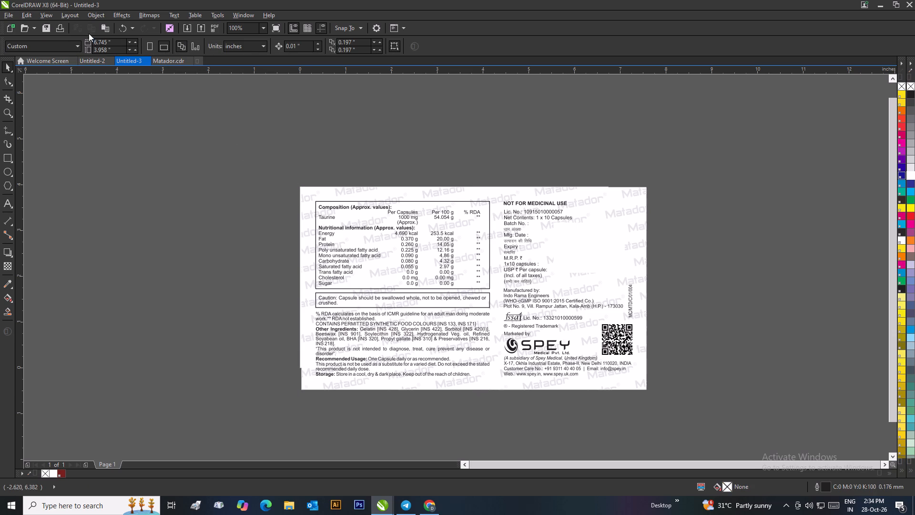
drag(116, 43, 91, 44)
key(BackSpace)
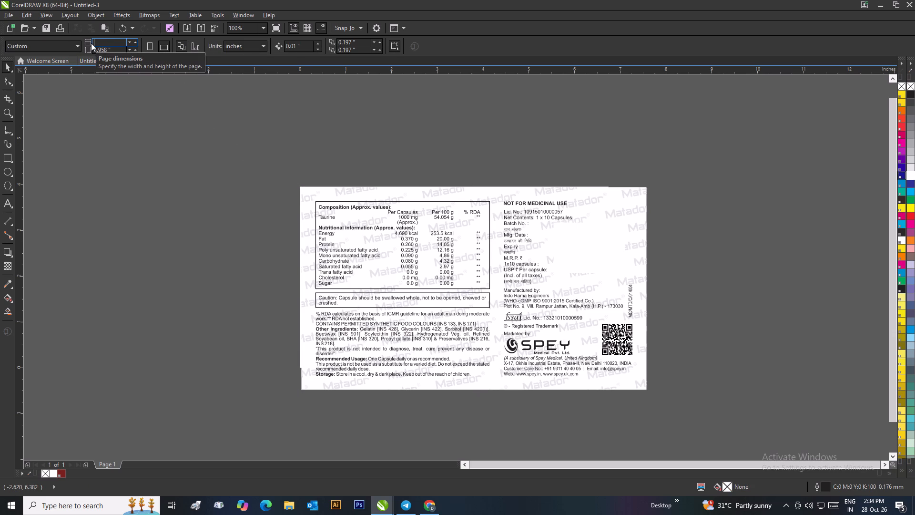
key(ctrl+v)
key(Tab)
key(BackSpace)
text(4.)
text(425)
key(Return)
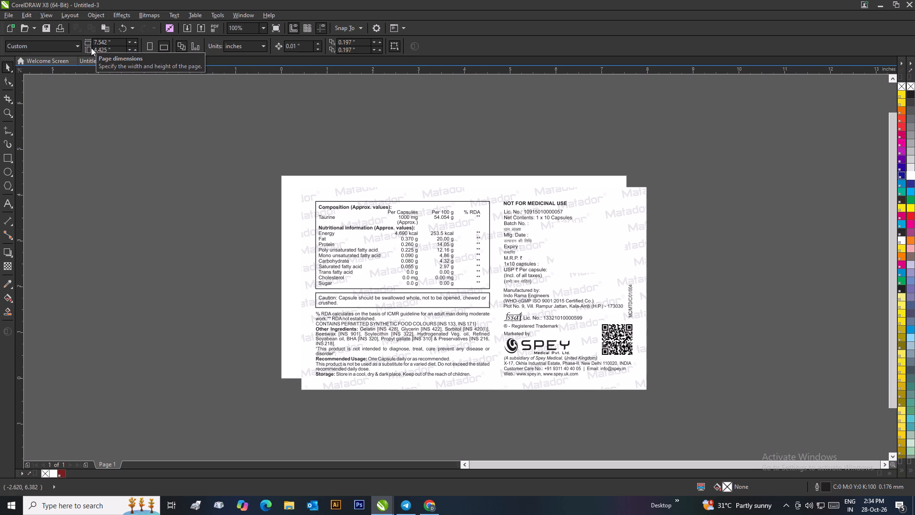
Centre the back panel group on the resized page and deselect it.
click(423, 233)
key(p)
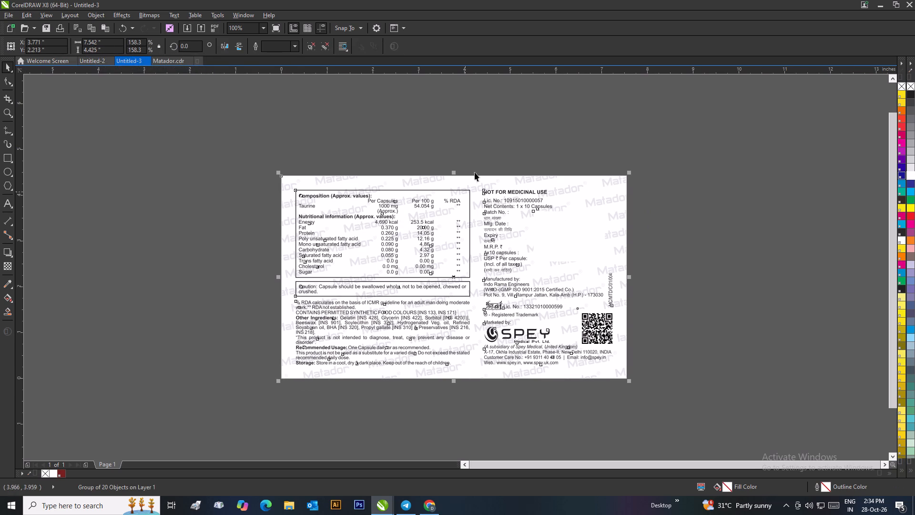
click(479, 154)
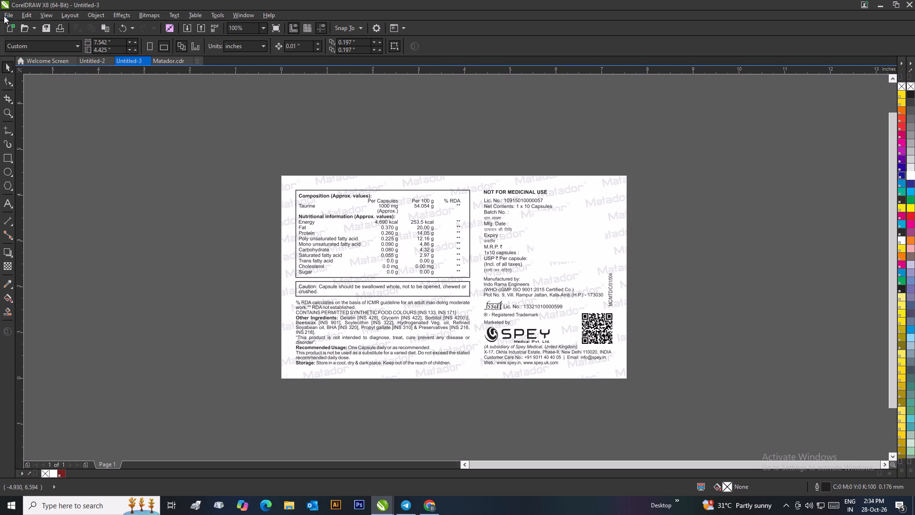
Export the back panel page as a PNG named Metador SG Back, in 24-bit RGB colour at 300 dpi.
click(4, 15)
click(30, 176)
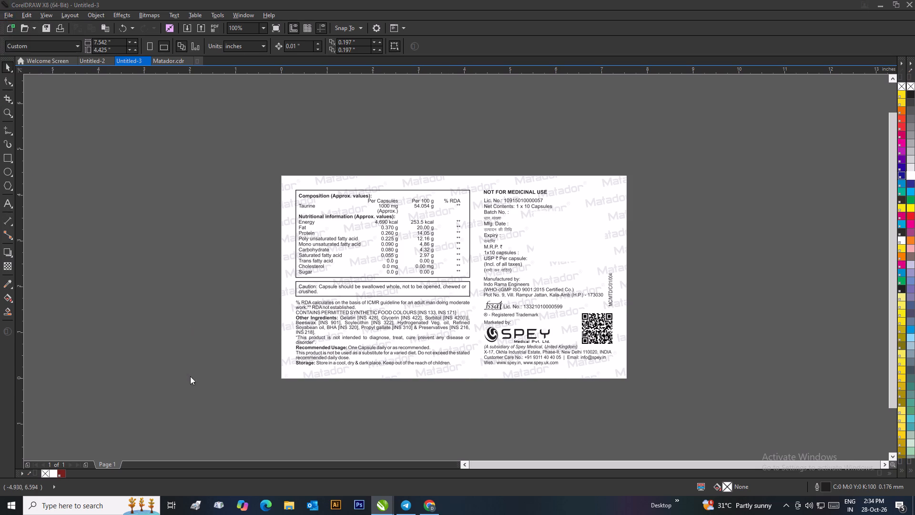
key(BackSpace)
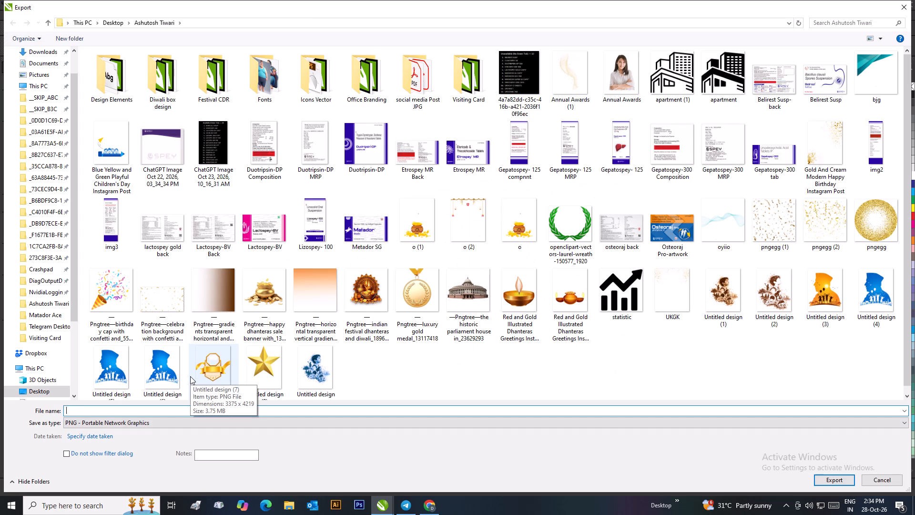
key(shift+m)
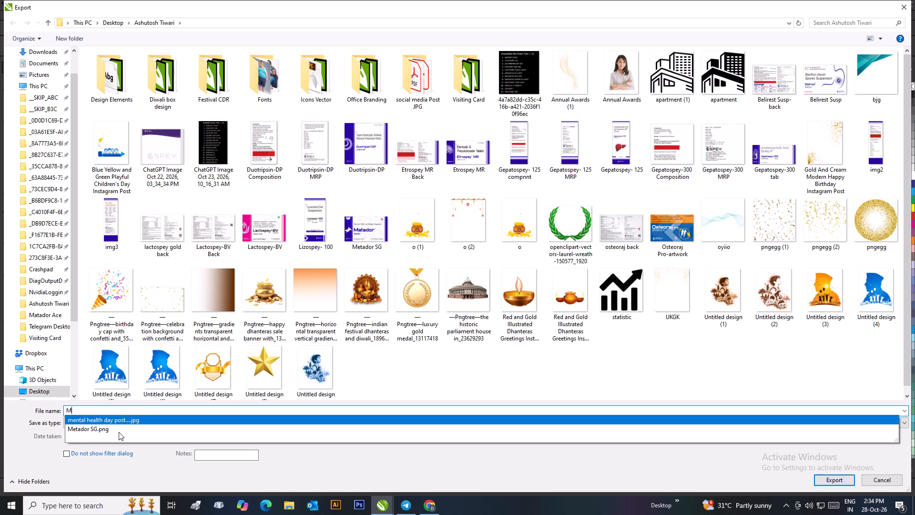
click(110, 430)
click(124, 413)
key(BackSpace)
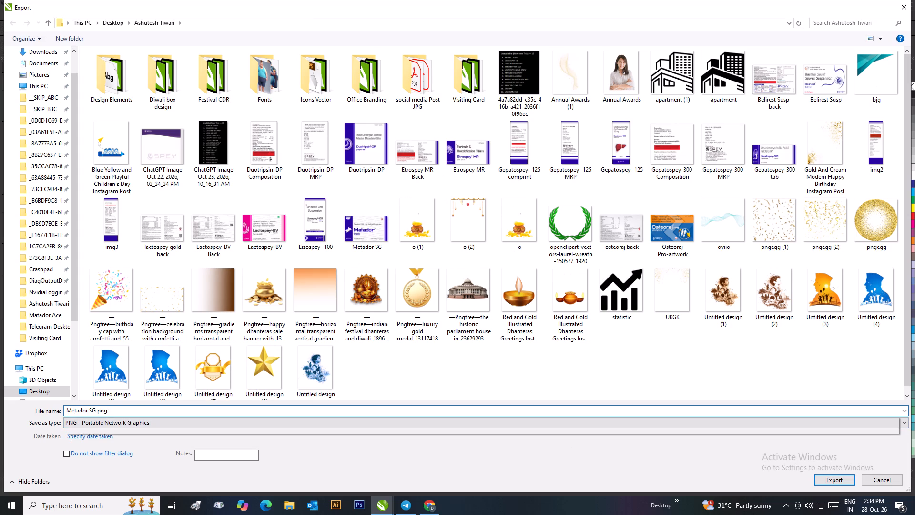
key(BackSpace)
key(BackSpace)
key(BackSpace)
key(BackSpace)
text(G)
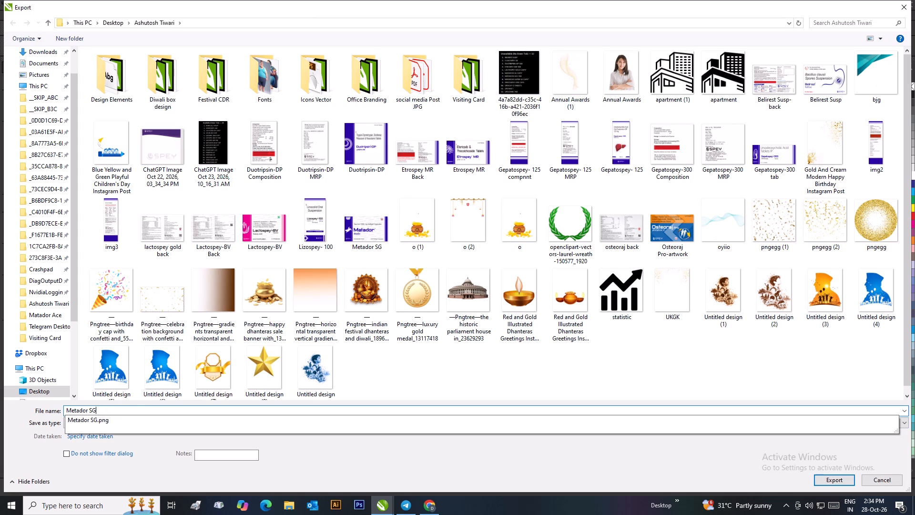
key(space)
key(shift+b)
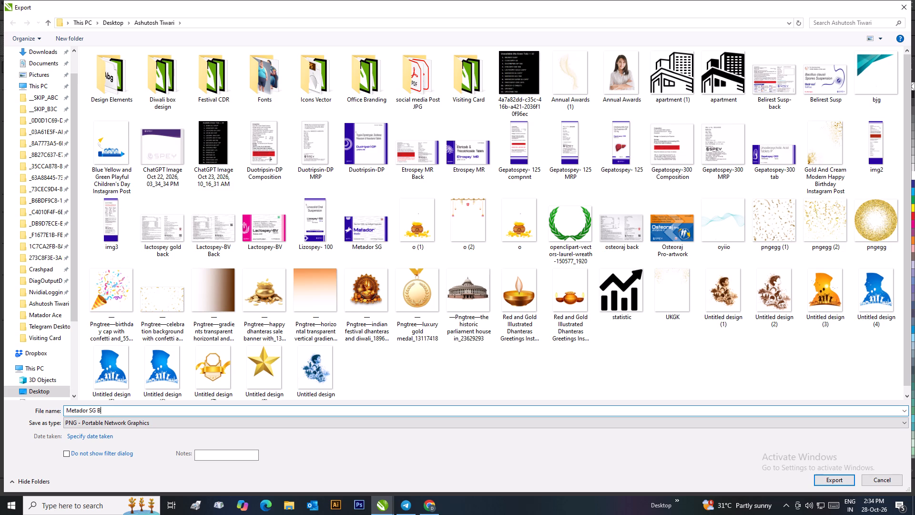
text(ack)
click(826, 476)
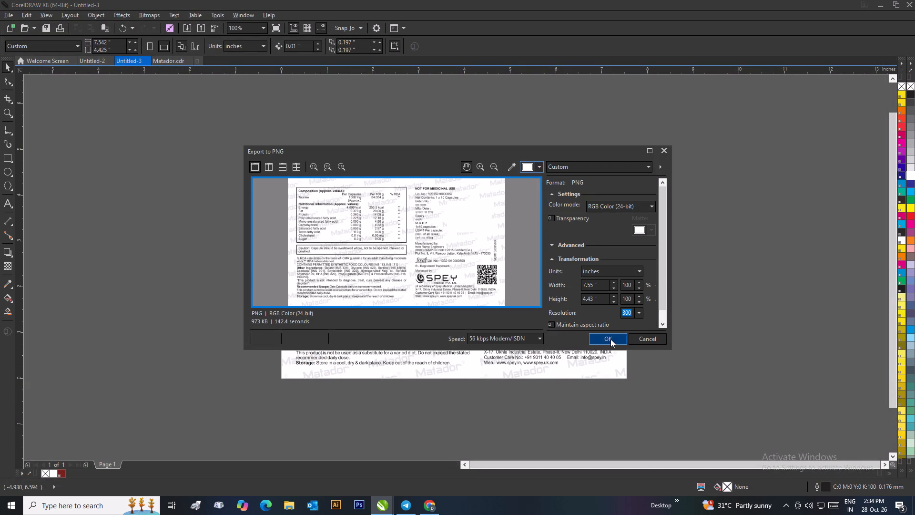
click(610, 339)
click(663, 339)
Delete the back panel group from the Untitled-3 page.
click(587, 332)
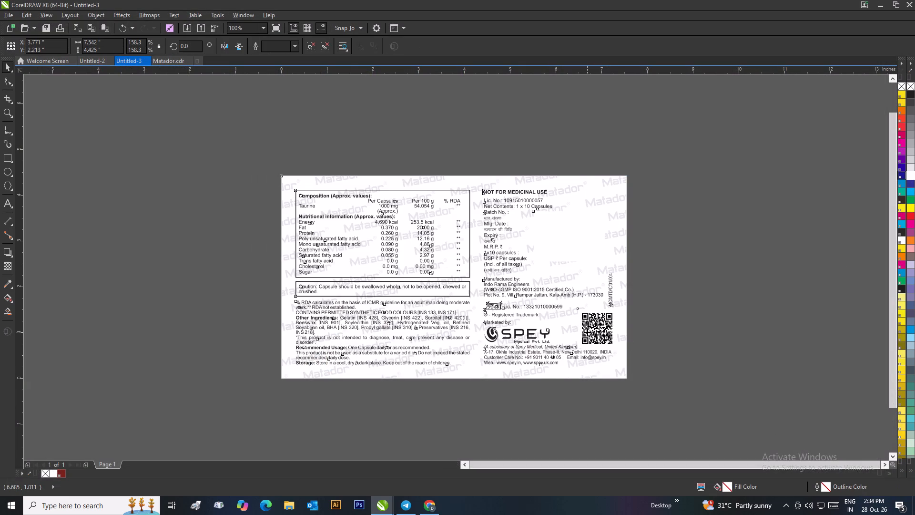
key(Delete)
Switch to the Matador.cdr document and close it.
click(170, 57)
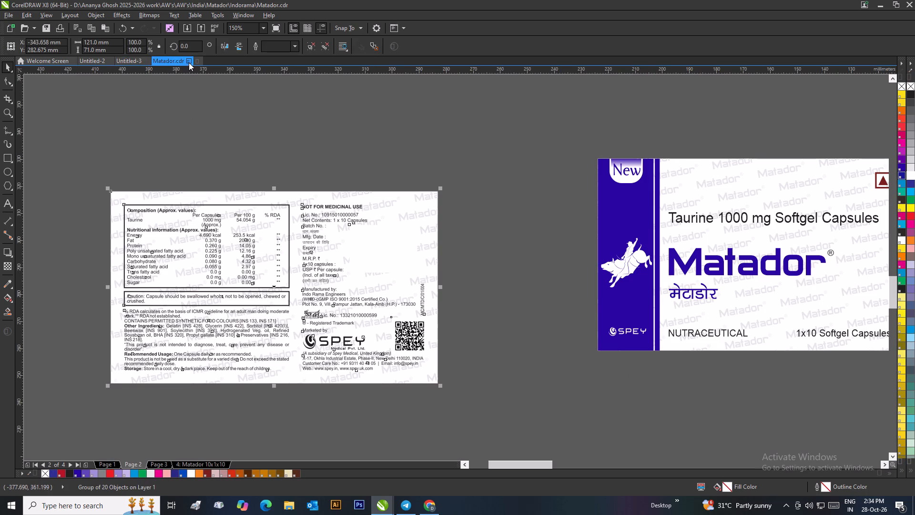
click(189, 61)
click(453, 276)
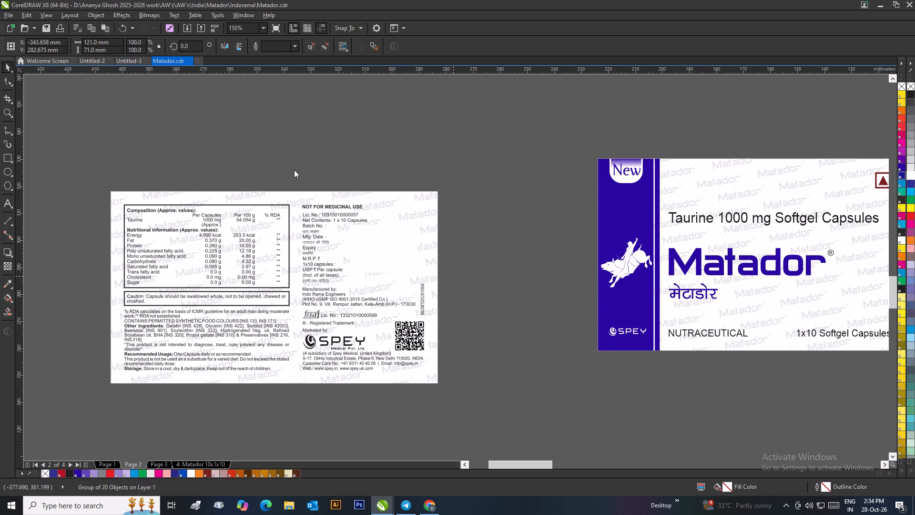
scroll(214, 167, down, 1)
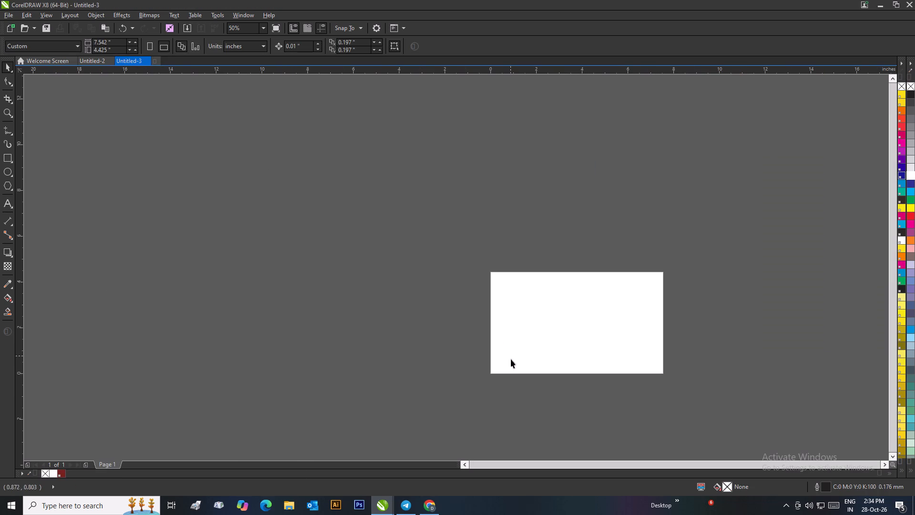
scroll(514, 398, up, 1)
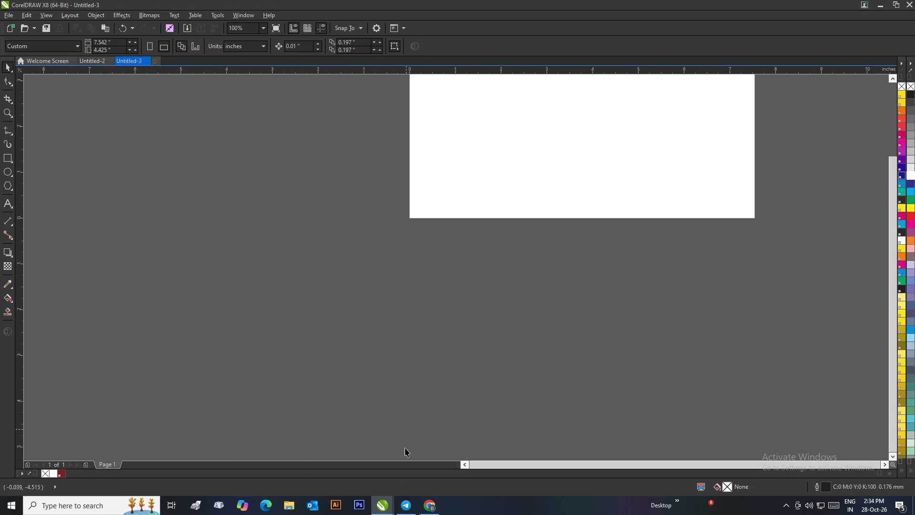
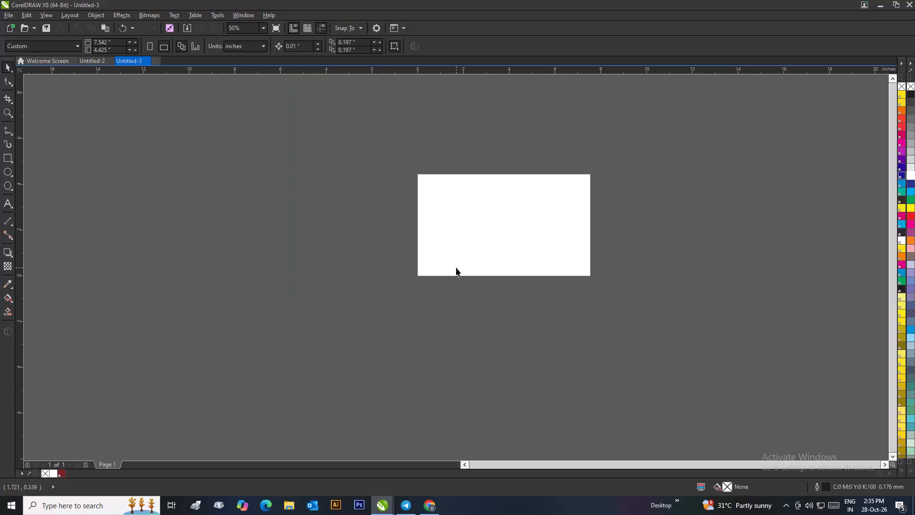
Browse the India artwork folders to the Matador Ace Pack folder and examine its files without opening any.
scroll(390, 250, down, 2)
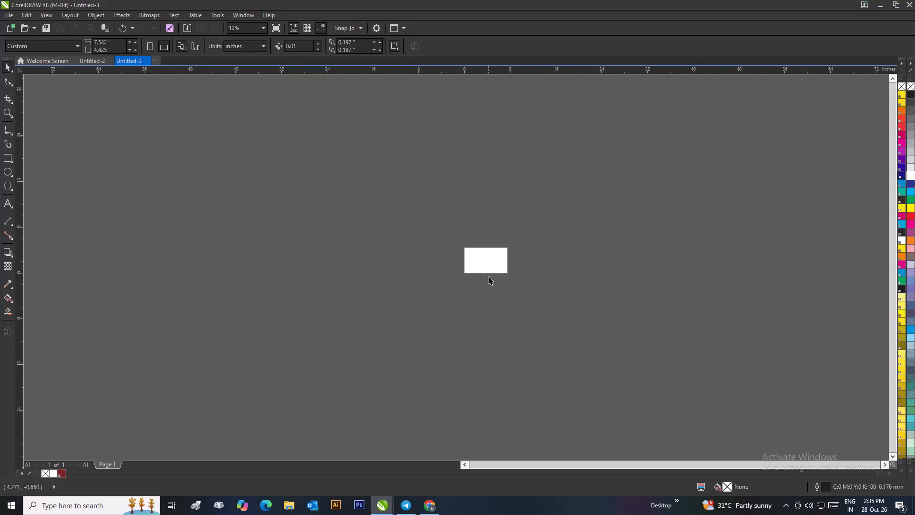
scroll(488, 276, up, 1)
key(ctrl+o)
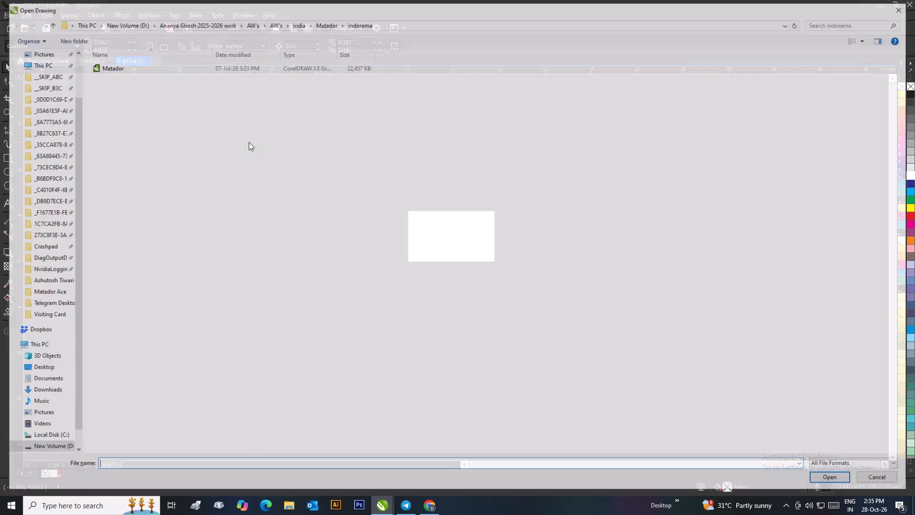
click(50, 21)
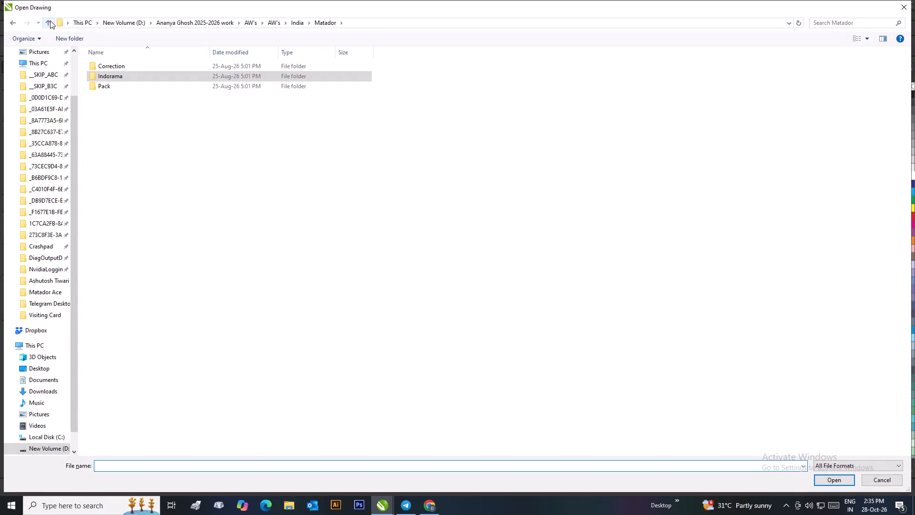
click(50, 21)
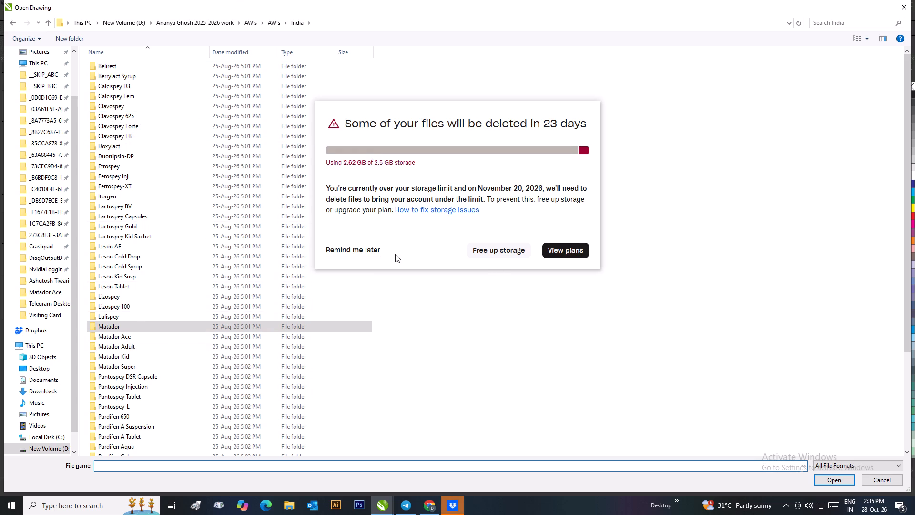
click(375, 254)
double_click(121, 338)
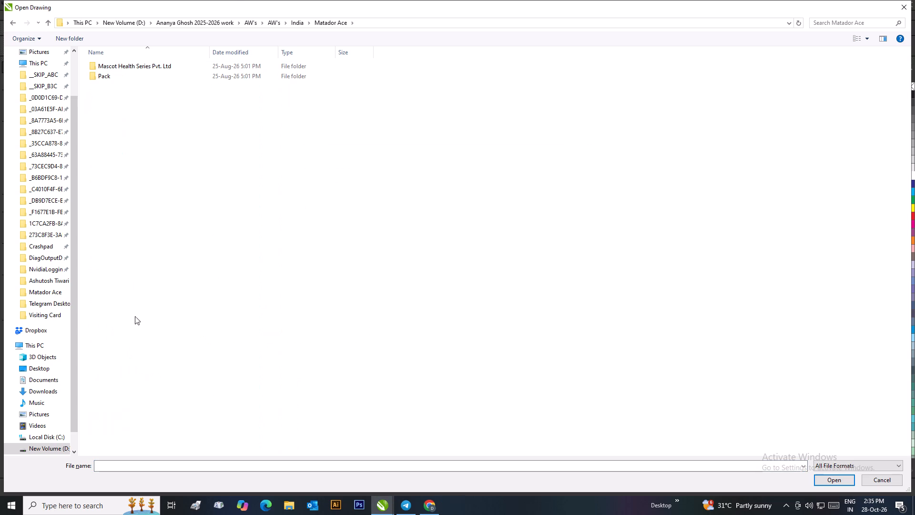
double_click(118, 77)
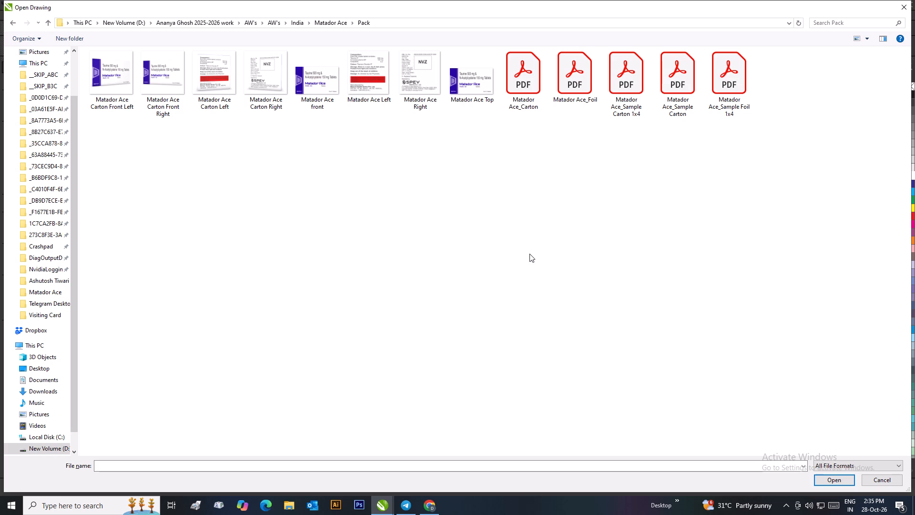
click(883, 477)
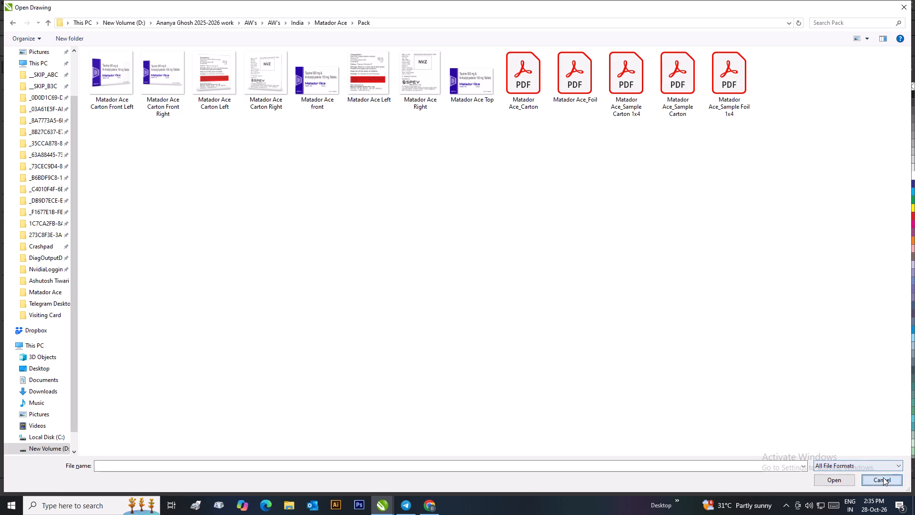
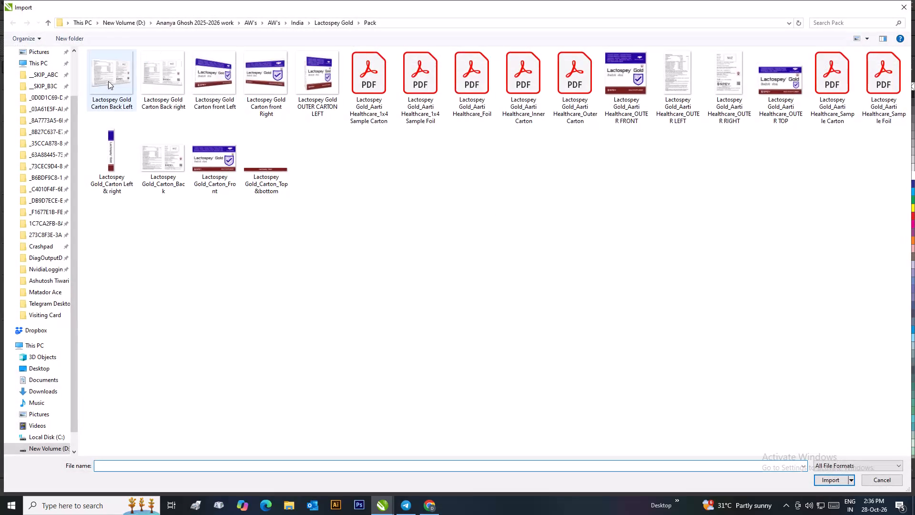
Import the Matador Ace Right image from the India > Matador Ace > Pack folder and place it on the page.
click(46, 20)
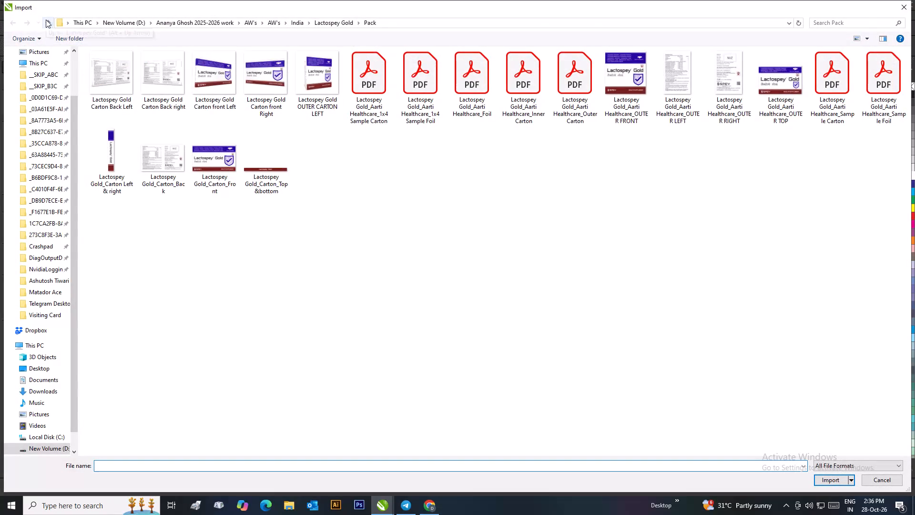
click(46, 22)
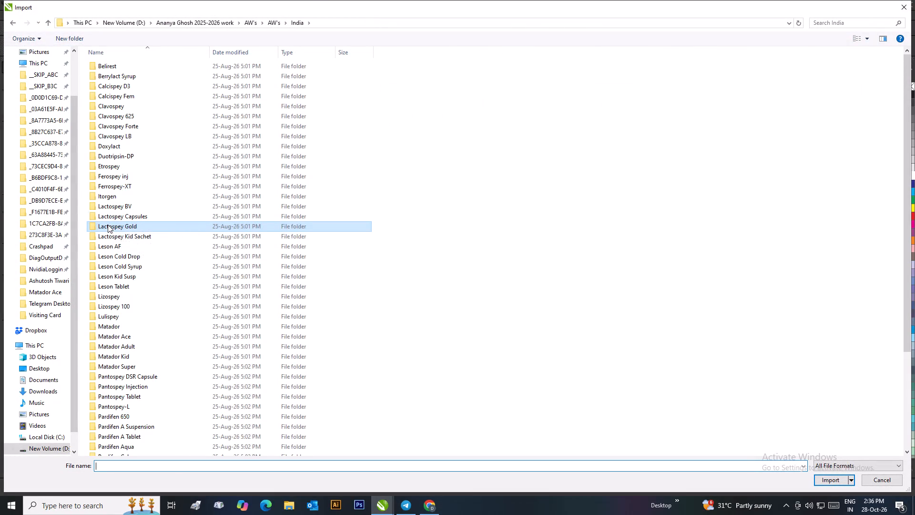
double_click(124, 337)
click(114, 82)
double_click(115, 79)
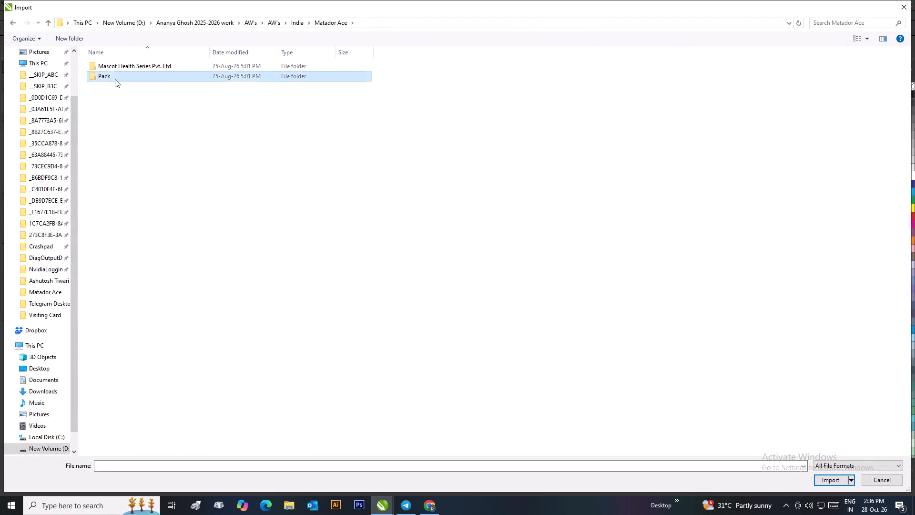
click(419, 75)
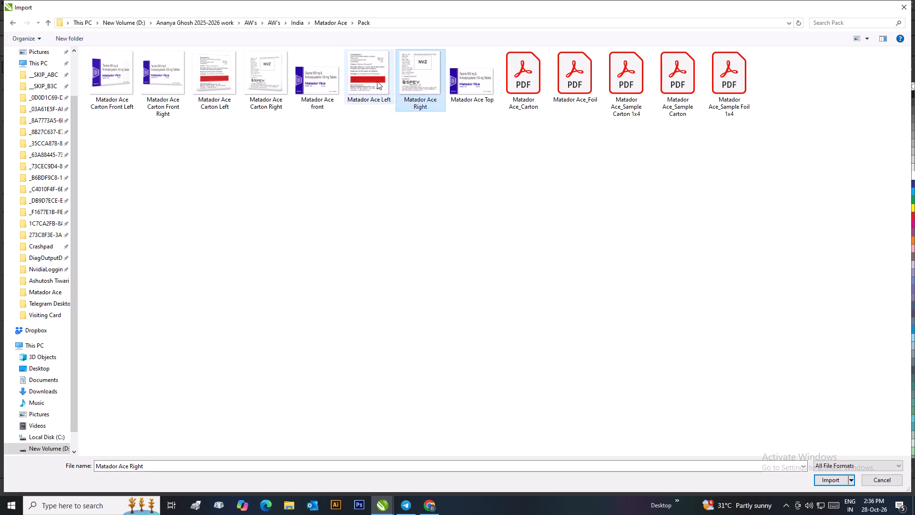
click(395, 152)
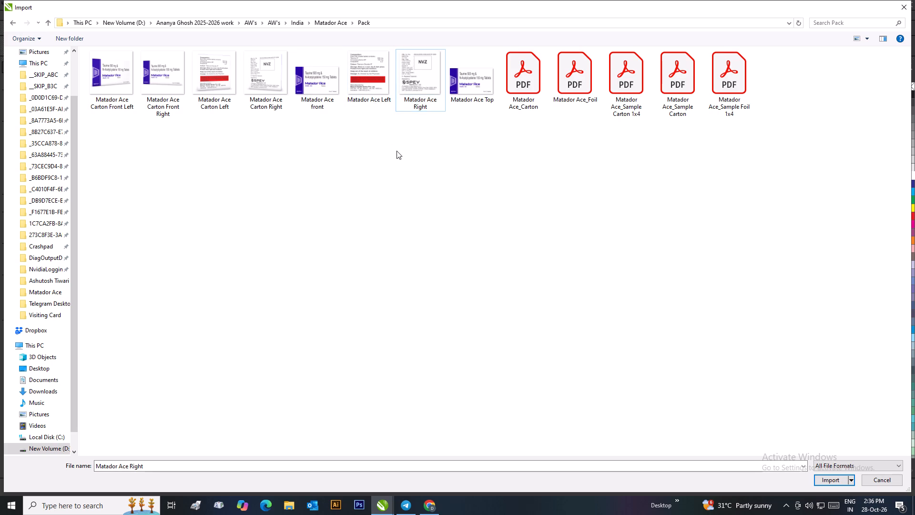
click(418, 83)
click(833, 477)
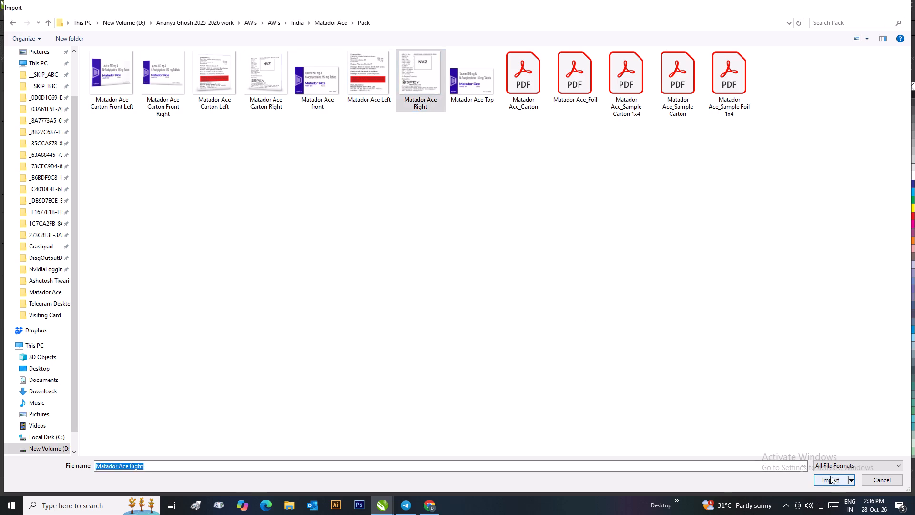
click(410, 192)
Cover the image's NVZ box with a rectangle about 1.38 × 1.04 inches, filled white with no outline.
scroll(437, 207, up, 2)
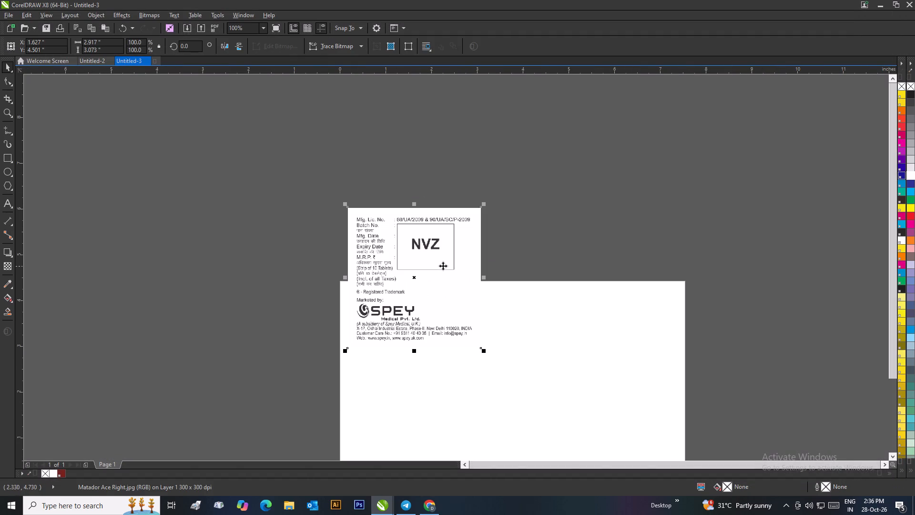
scroll(438, 258, up, 2)
scroll(449, 261, down, 2)
click(536, 261)
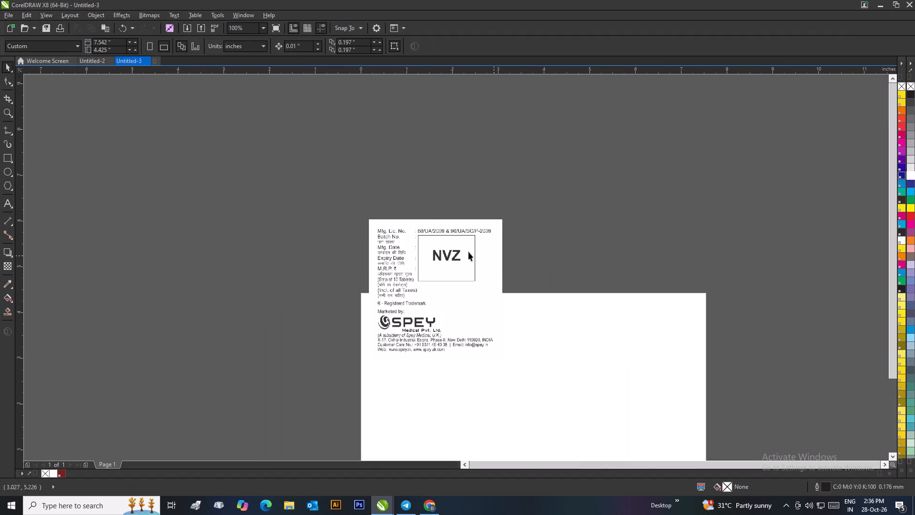
click(6, 154)
scroll(447, 263, up, 1)
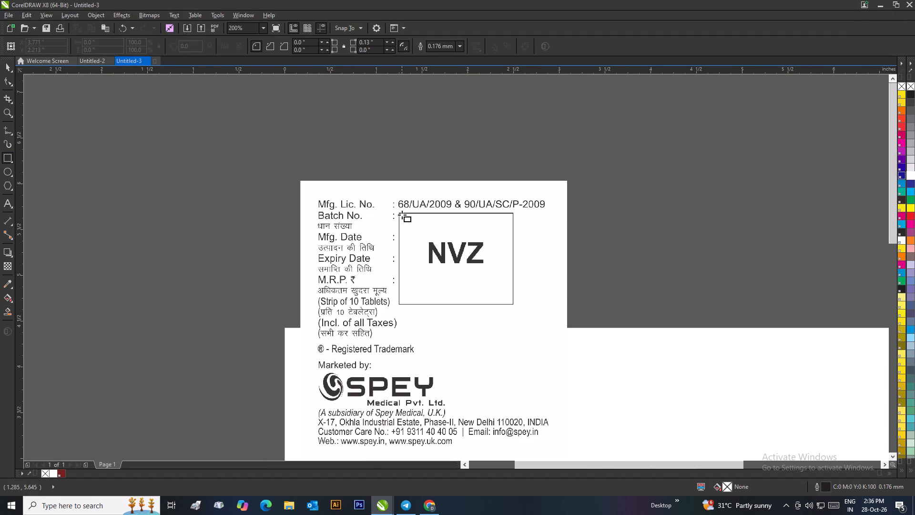
drag(396, 211, 449, 263)
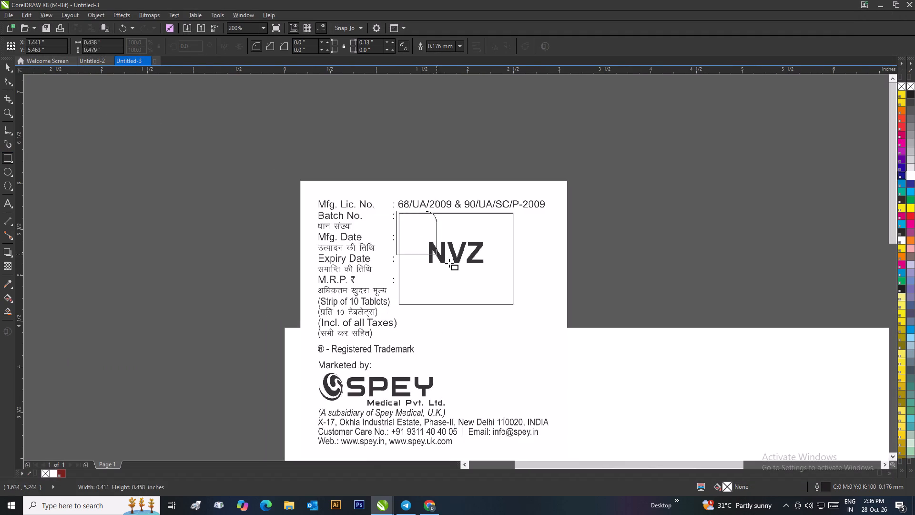
drag(449, 263, 518, 306)
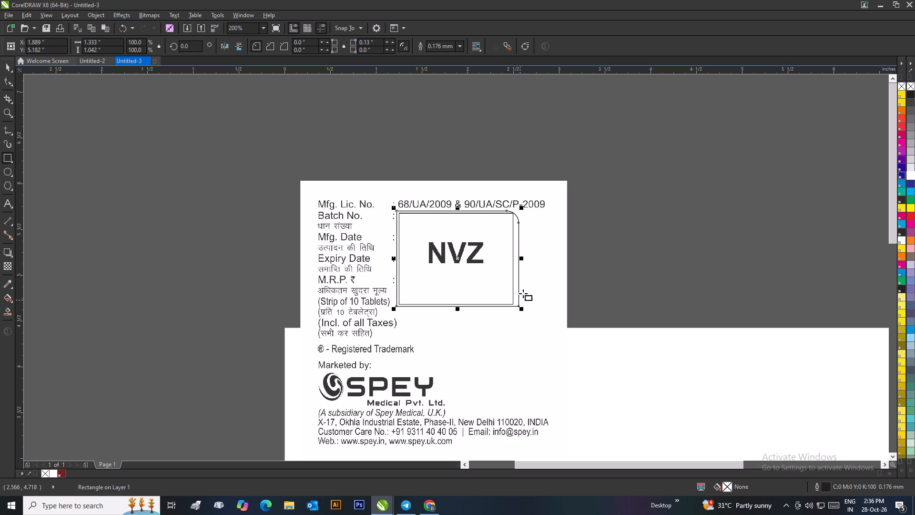
drag(523, 261, 527, 261)
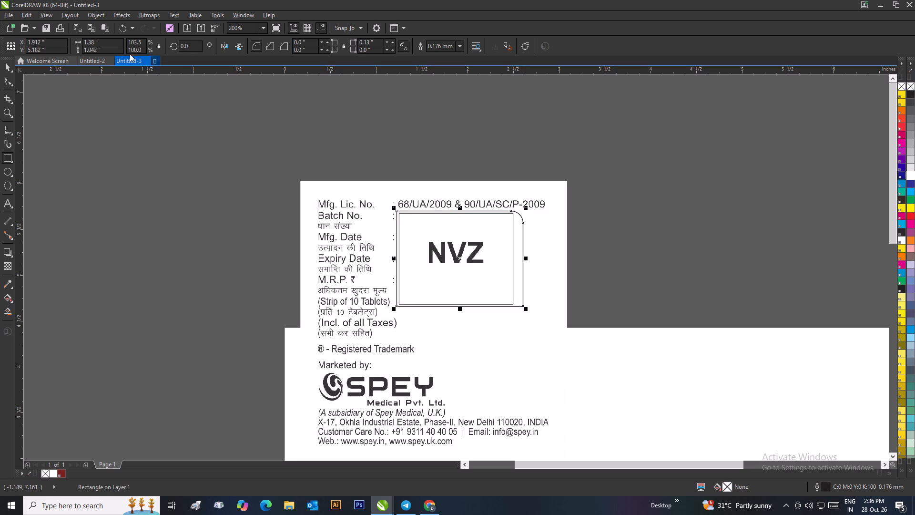
click(2, 63)
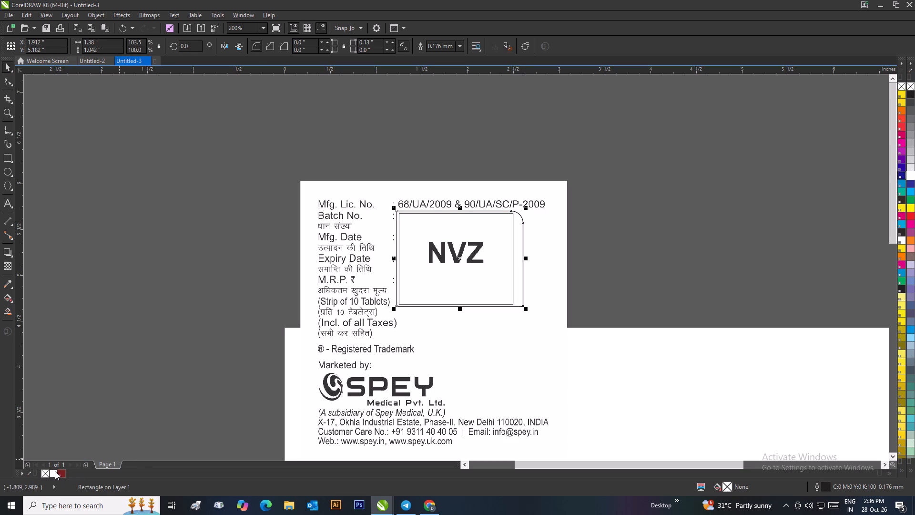
click(55, 471)
right_click(44, 472)
drag(144, 370, 151, 364)
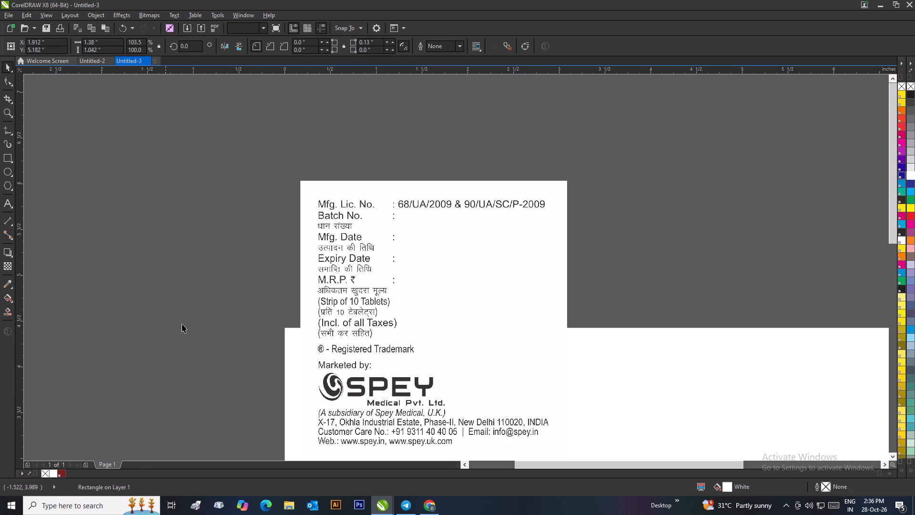
Group the image with its white rectangle, move the group off the page and enlarge it proportionally to about 4.75 × 5.01 inches.
scroll(293, 255, down, 2)
drag(532, 238, 437, 336)
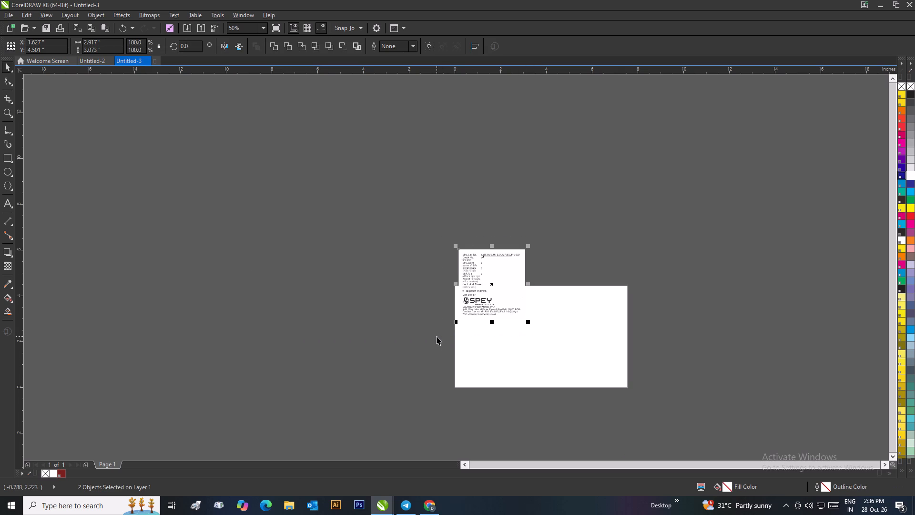
key(ctrl+g)
drag(528, 322, 558, 356)
drag(520, 329, 520, 346)
drag(515, 340, 385, 336)
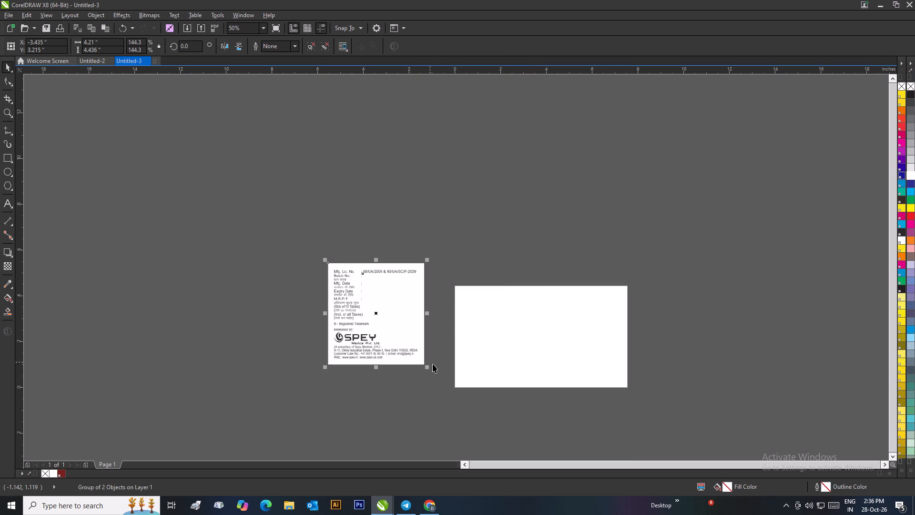
drag(427, 365, 432, 371)
click(420, 355)
drag(427, 369, 439, 385)
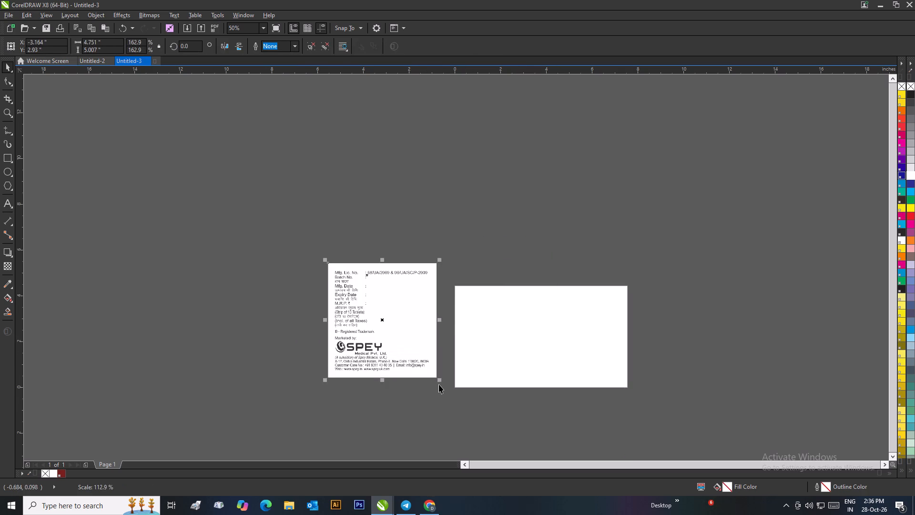
click(453, 374)
Match the page size to the artwork group, setting width 4.751 inches and height 5.007 inches.
click(391, 339)
drag(105, 41, 67, 42)
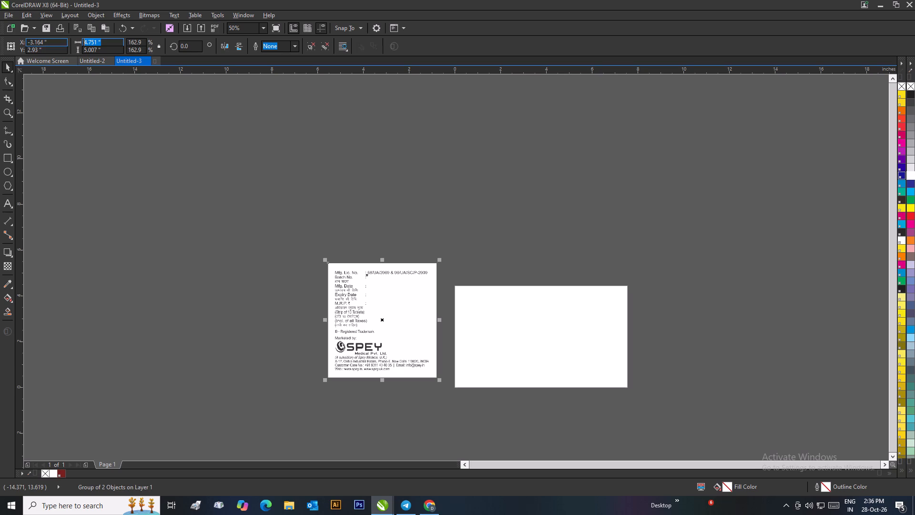
key(ctrl+c)
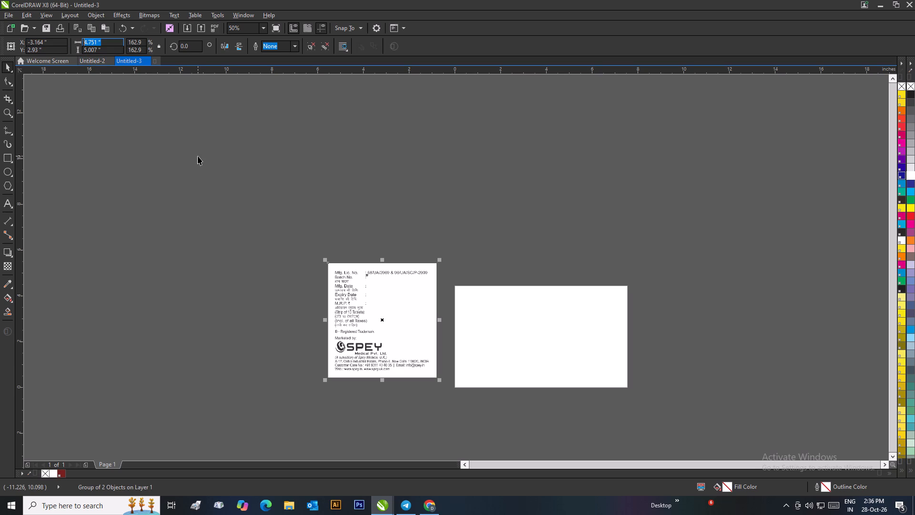
click(198, 156)
click(543, 398)
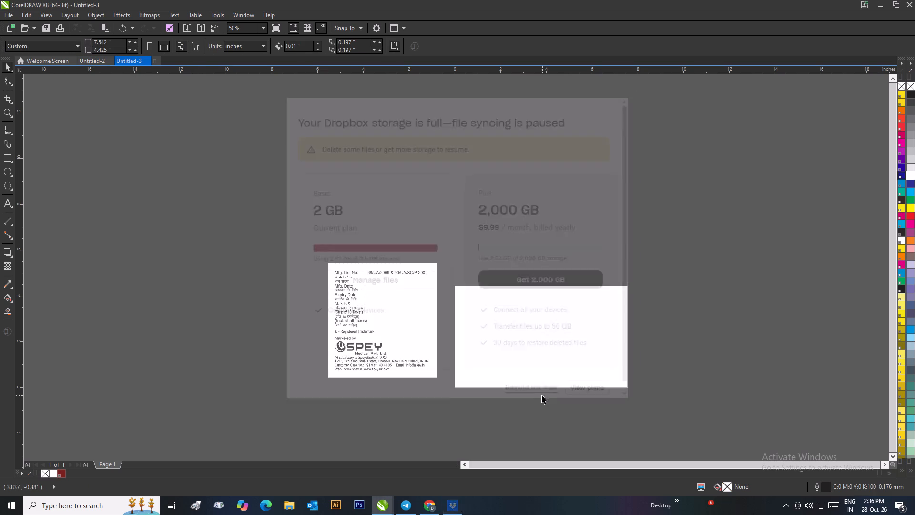
drag(118, 44, 93, 44)
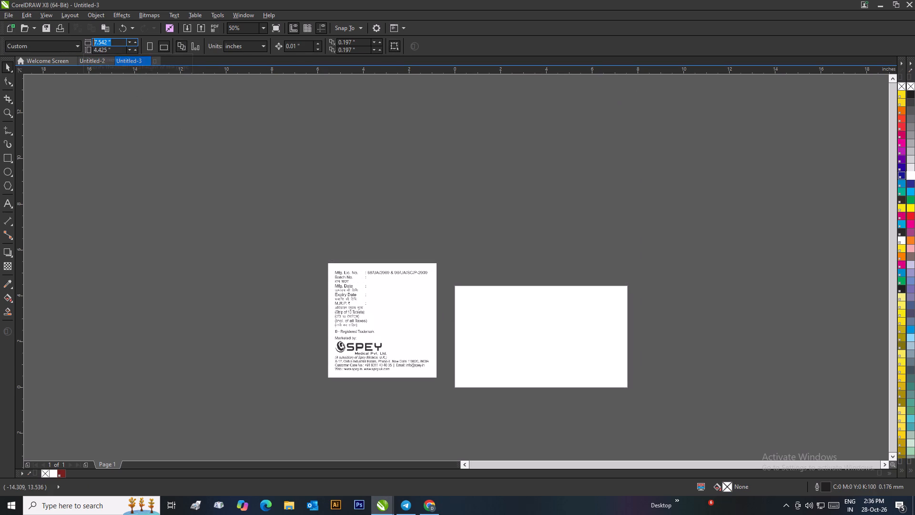
key(BackSpace)
key(ctrl+v)
key(Tab)
key(BackSpace)
text(5.007)
key(Return)
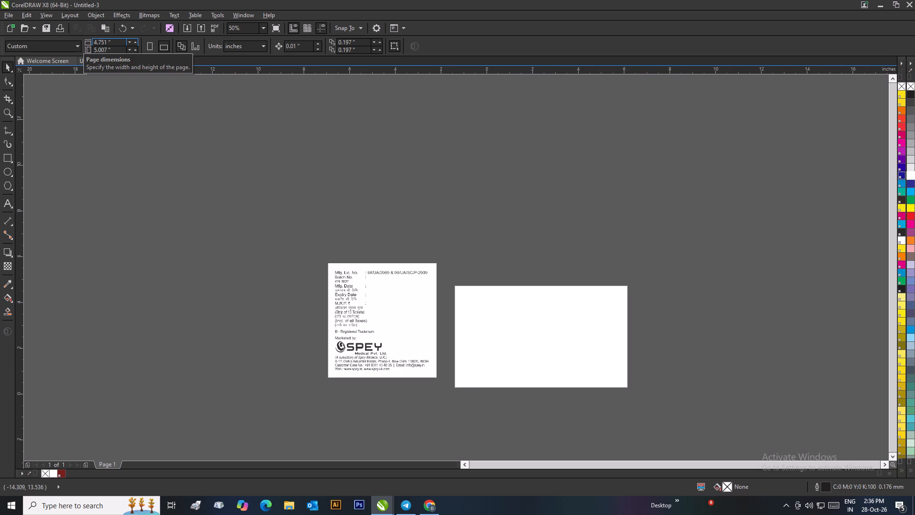
Move the artwork group onto the resized page and centre it on the page.
drag(415, 300, 554, 337)
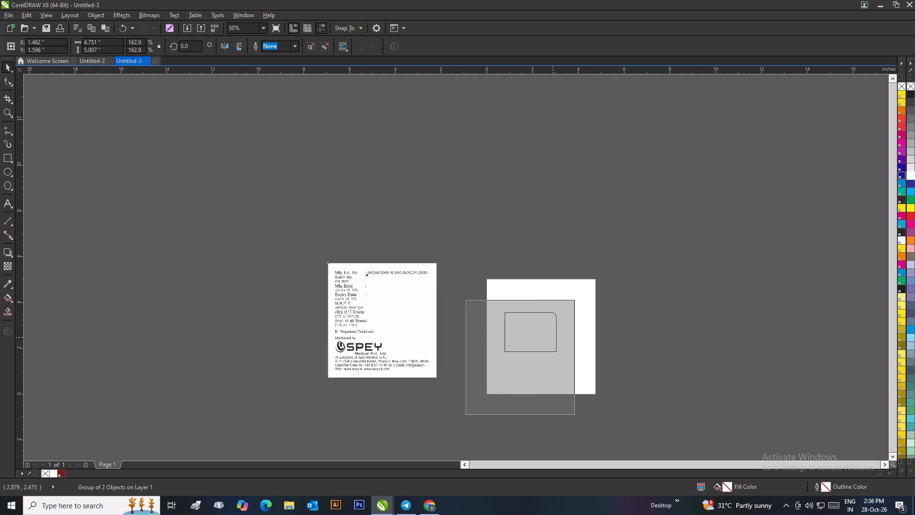
drag(554, 337, 574, 337)
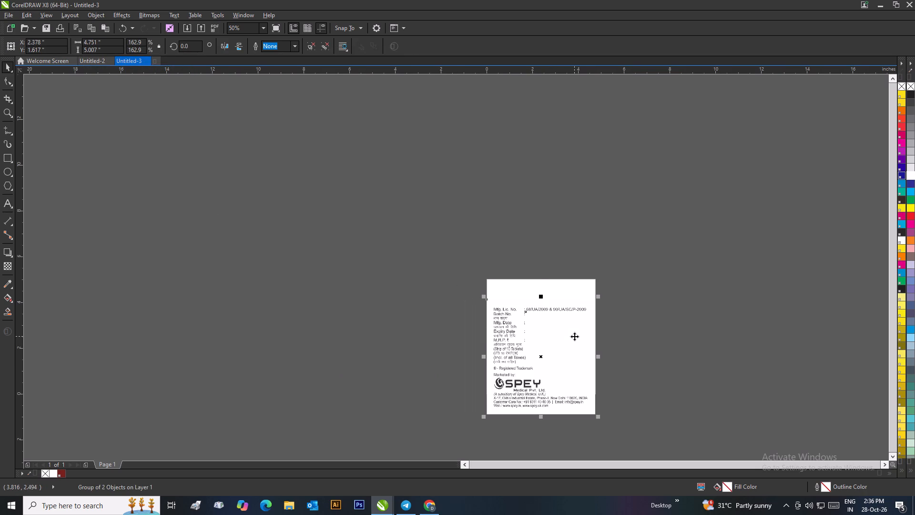
key(p)
click(674, 329)
scroll(581, 339, up, 1)
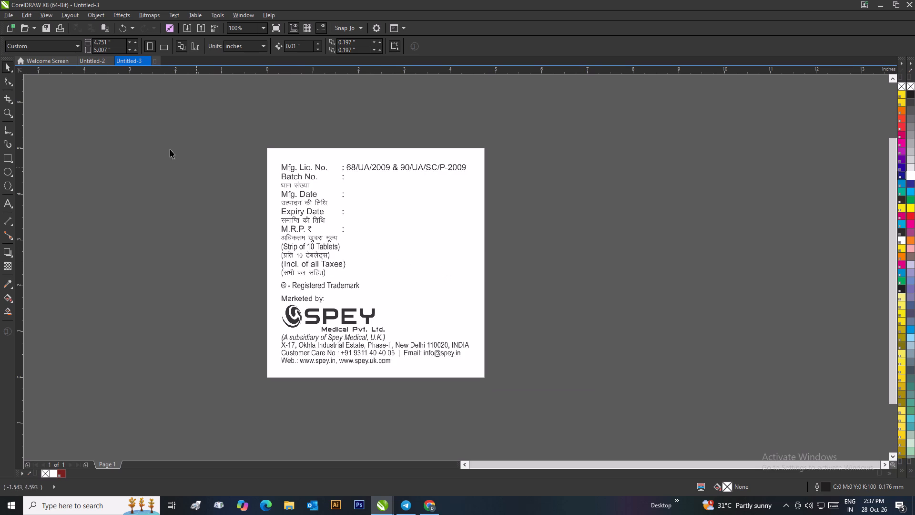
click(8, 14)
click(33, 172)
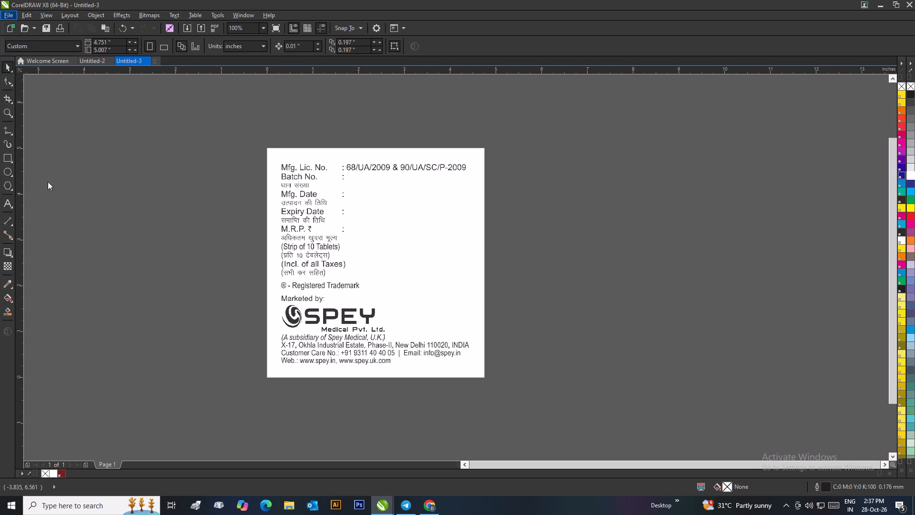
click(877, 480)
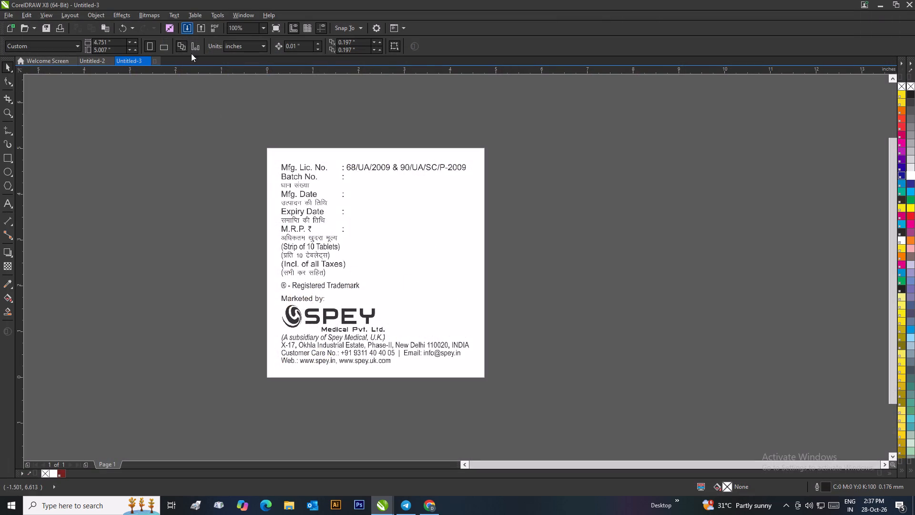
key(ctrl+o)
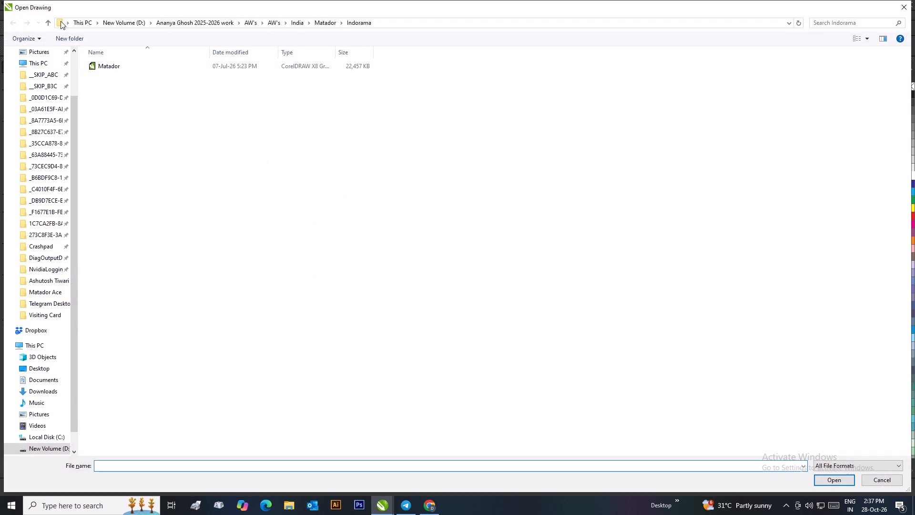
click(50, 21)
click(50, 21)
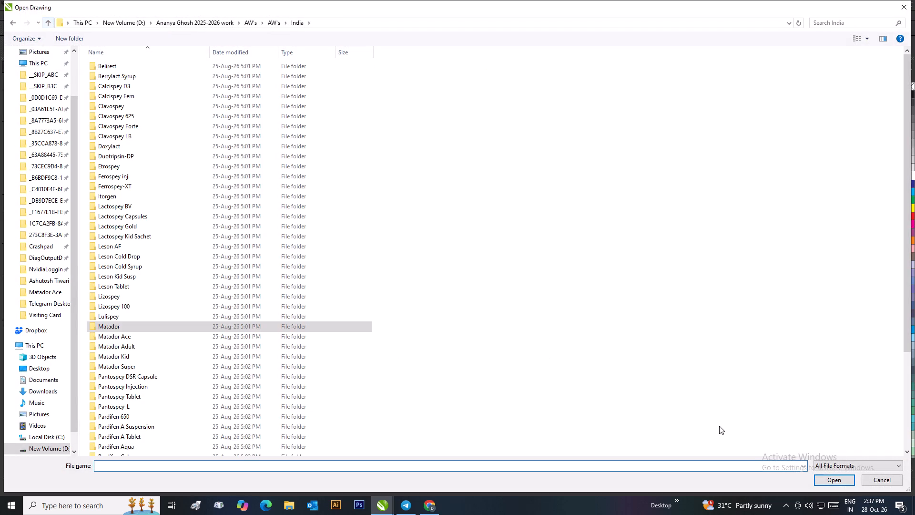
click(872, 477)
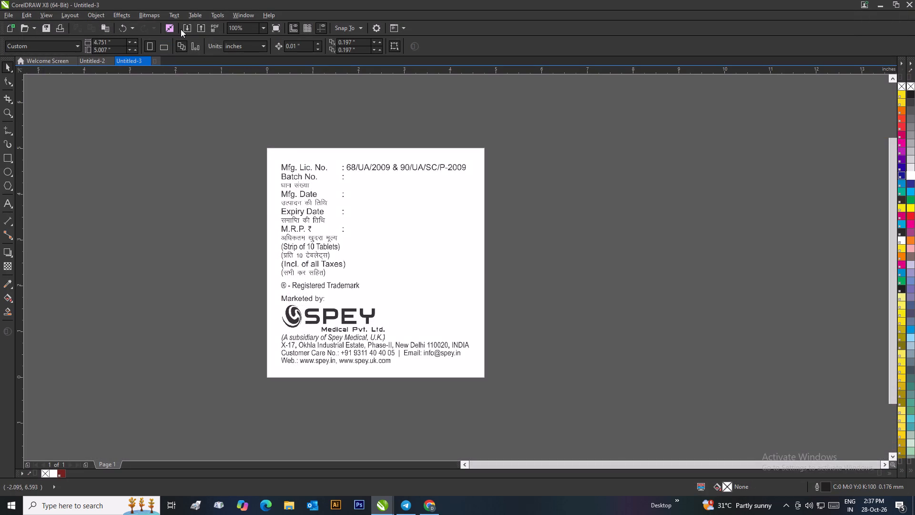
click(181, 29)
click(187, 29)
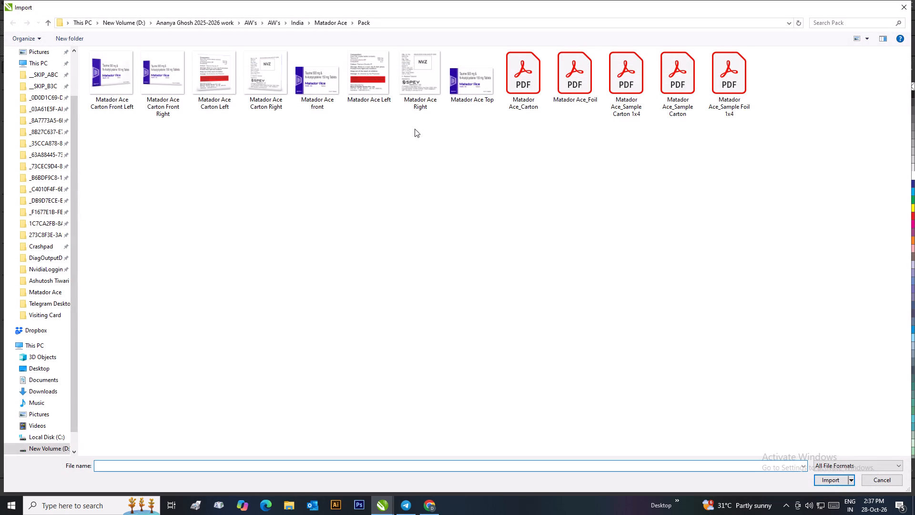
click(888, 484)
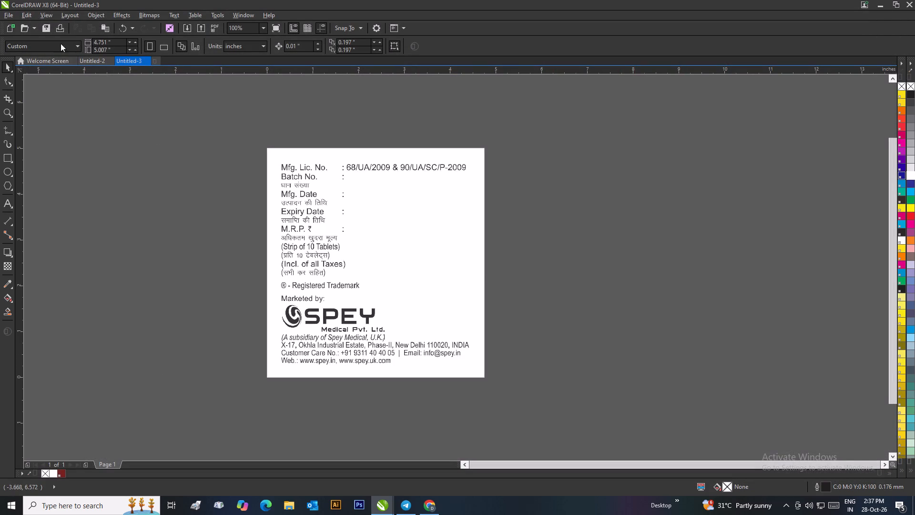
Export the page as a PNG named Metador ACE Right, in RGB Color (24-bit) at 300 dpi.
click(13, 16)
click(21, 175)
key(BackSpace)
text(Metador AXE)
key(space)
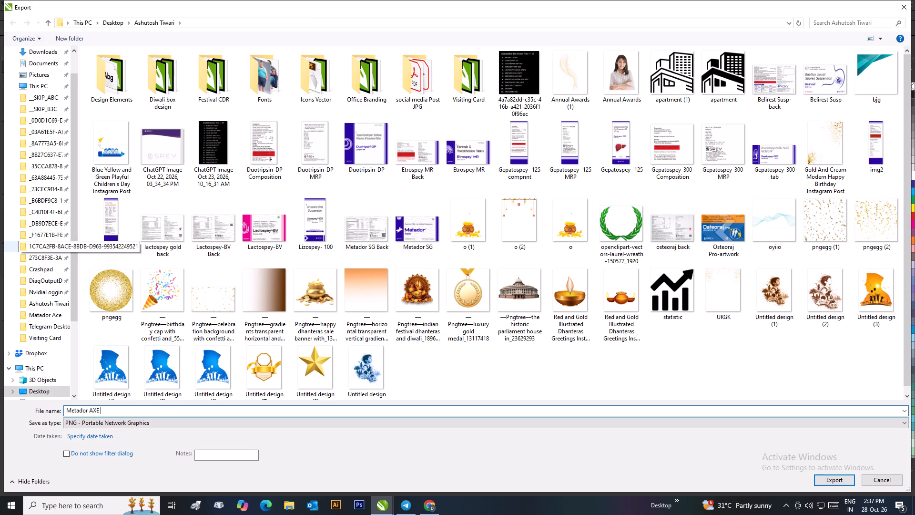
key(BackSpace)
key(BackSpace)
key(BackSpace)
text(CE)
key(space)
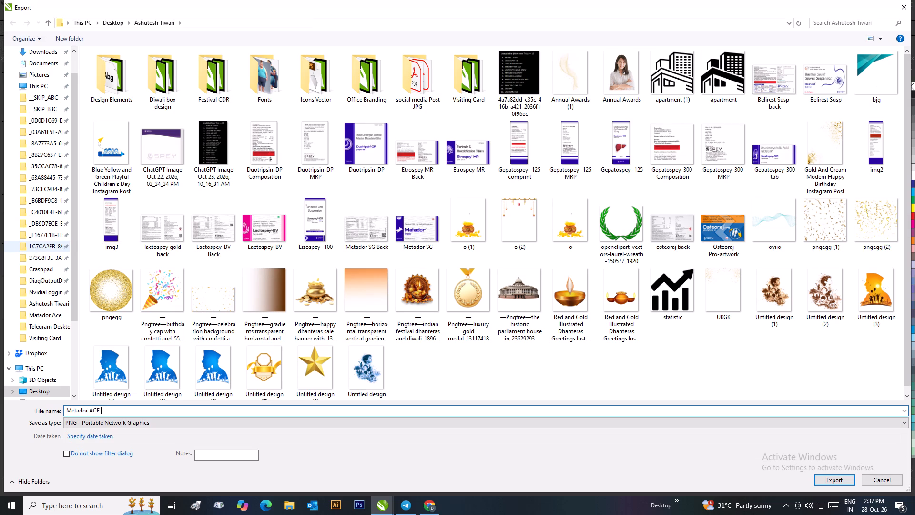
text(Right)
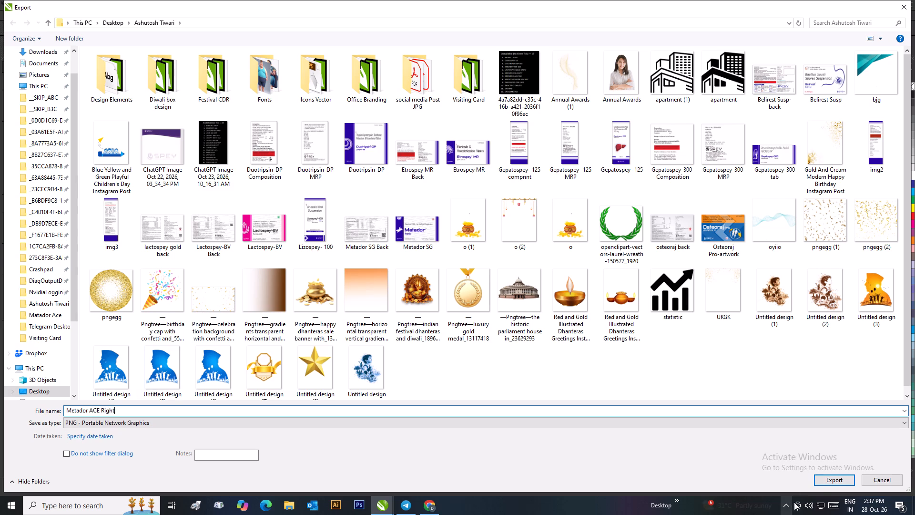
click(818, 481)
click(613, 339)
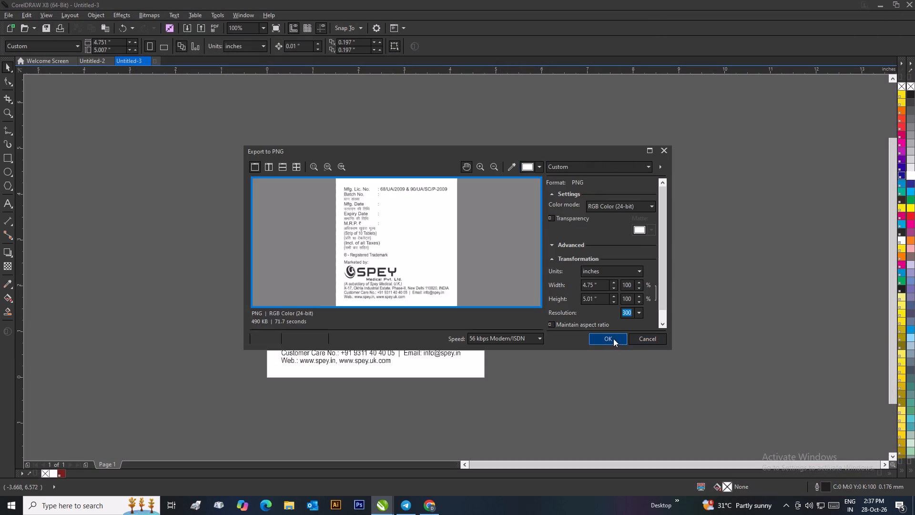
click(612, 339)
Delete the exported artwork group from the page.
click(404, 282)
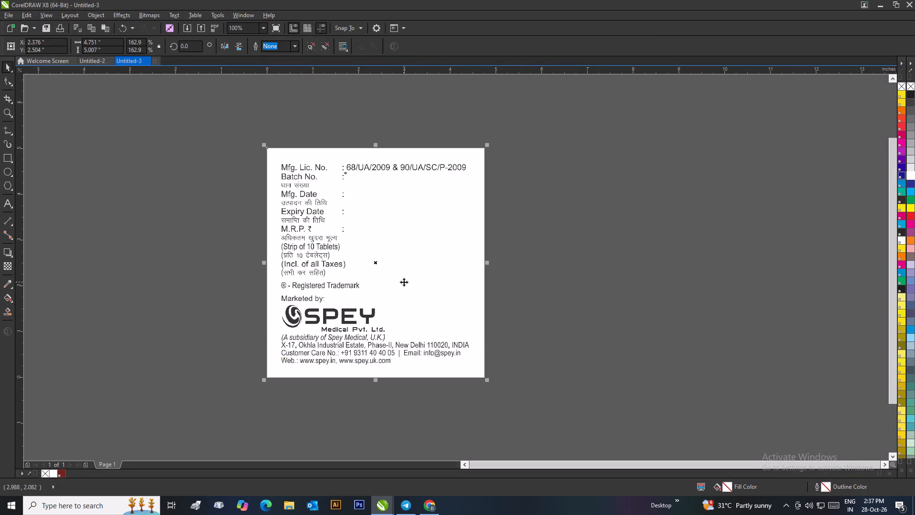
key(Delete)
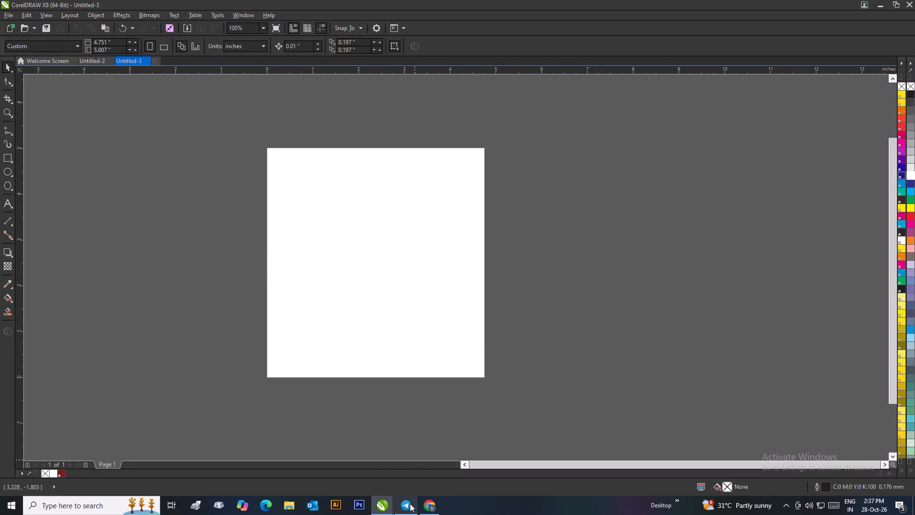
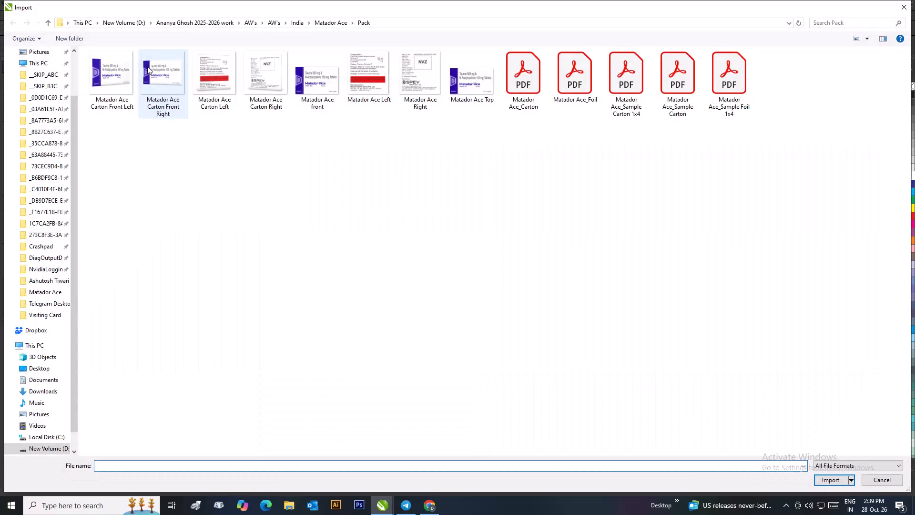
Import the "Matador Adult right" image from the Matador Adult Pack folder and place it beside the page.
click(48, 21)
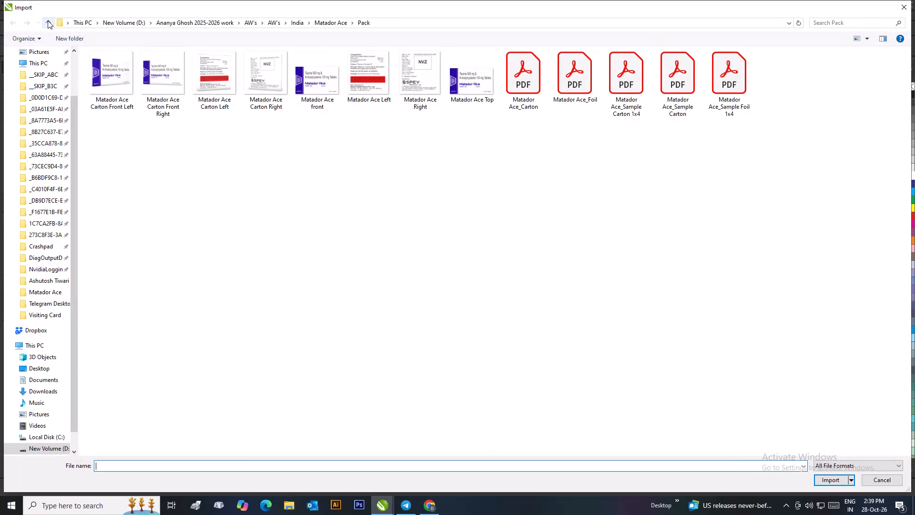
click(47, 21)
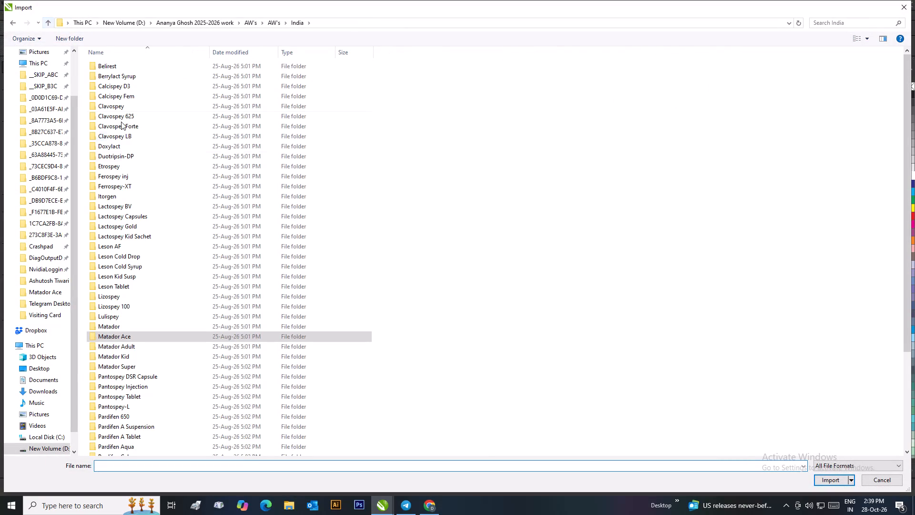
click(122, 347)
click(121, 339)
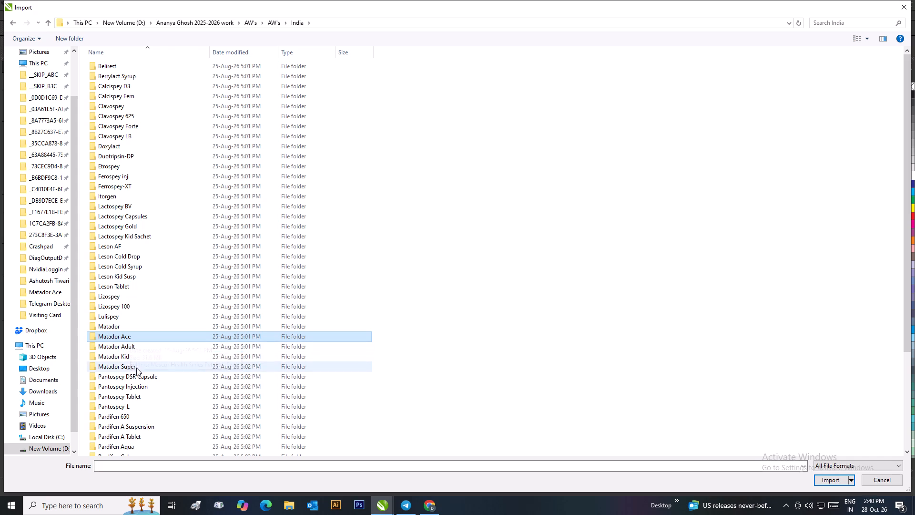
click(126, 353)
click(126, 350)
click(126, 340)
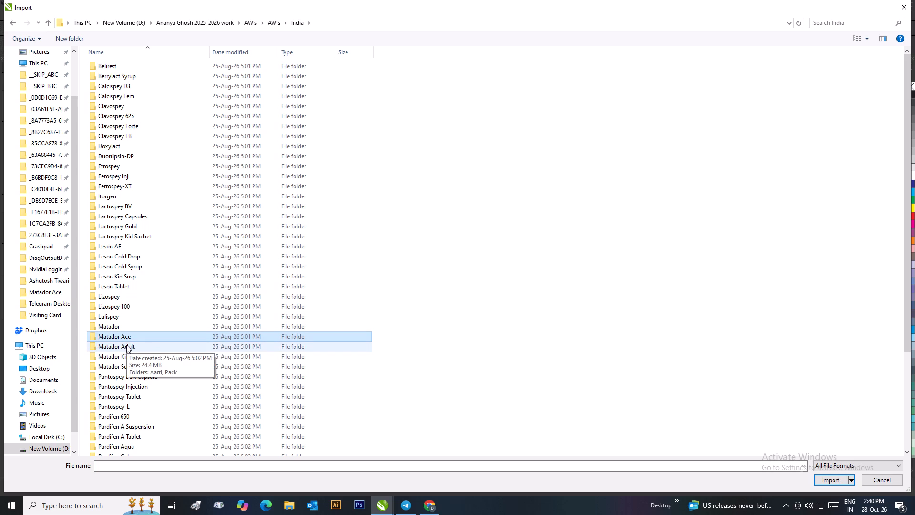
click(115, 327)
double_click(122, 350)
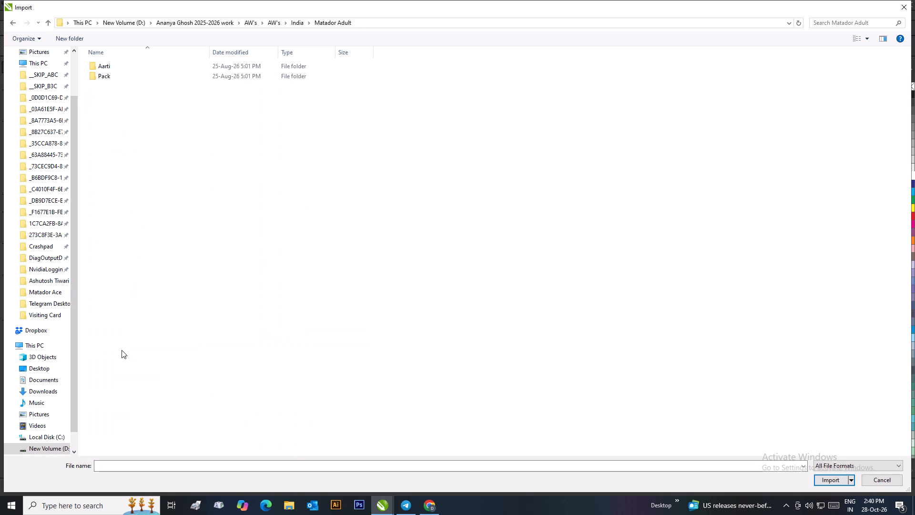
double_click(113, 79)
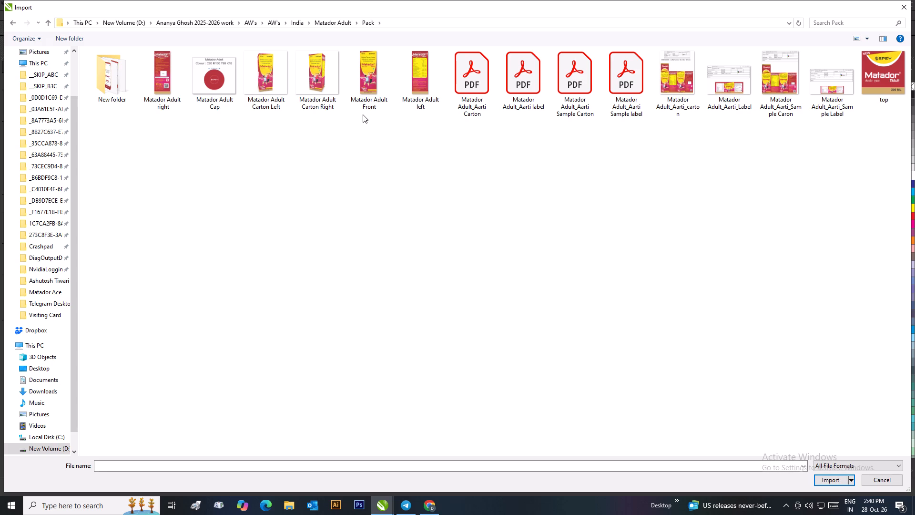
click(164, 75)
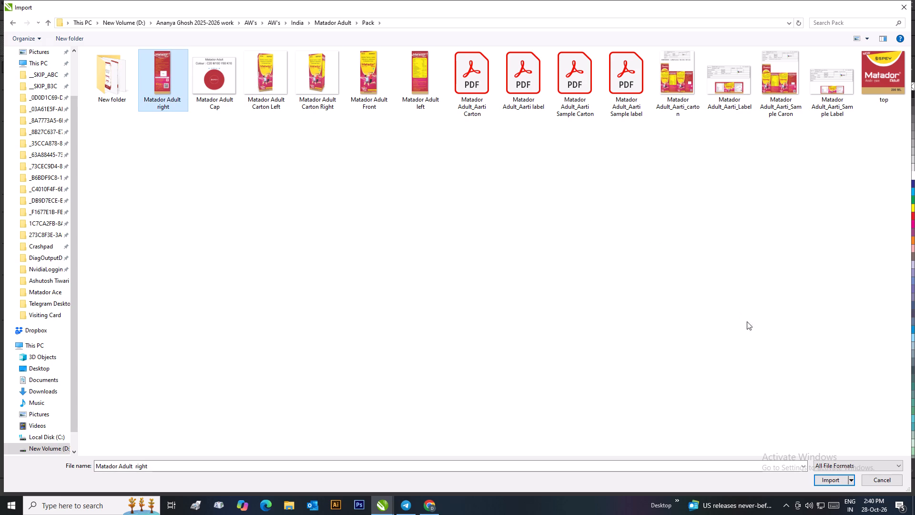
click(822, 478)
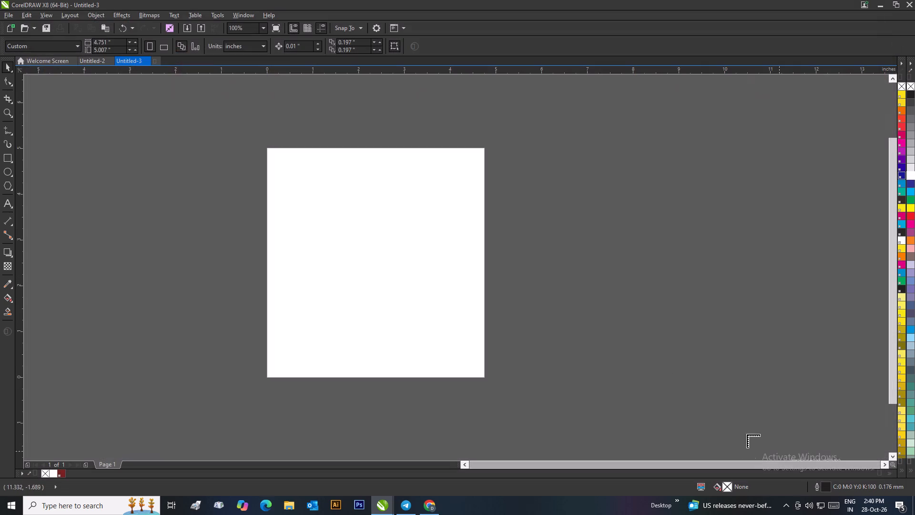
click(540, 268)
drag(606, 315, 391, 195)
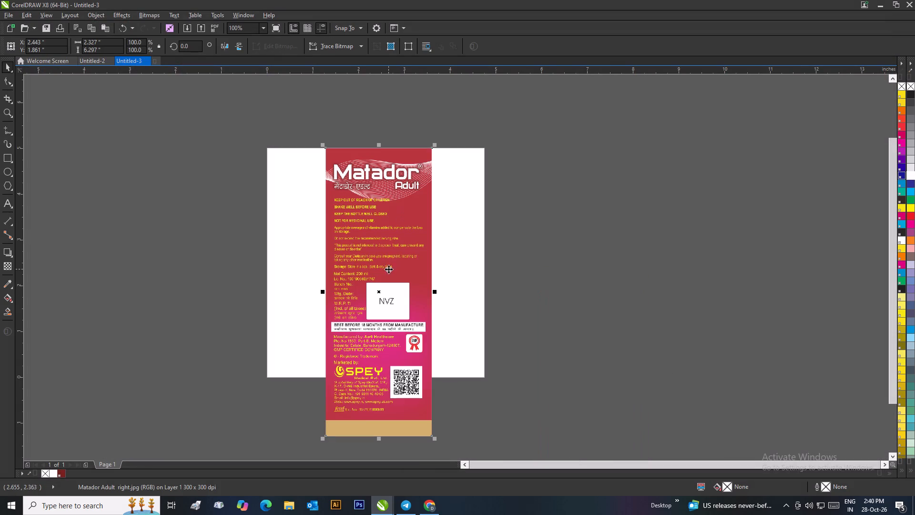
drag(388, 269, 568, 224)
Cover the NVZ text with a rectangle about 0.60 by 0.35 inches, filled white with no outline.
scroll(576, 267, up, 1)
click(590, 247)
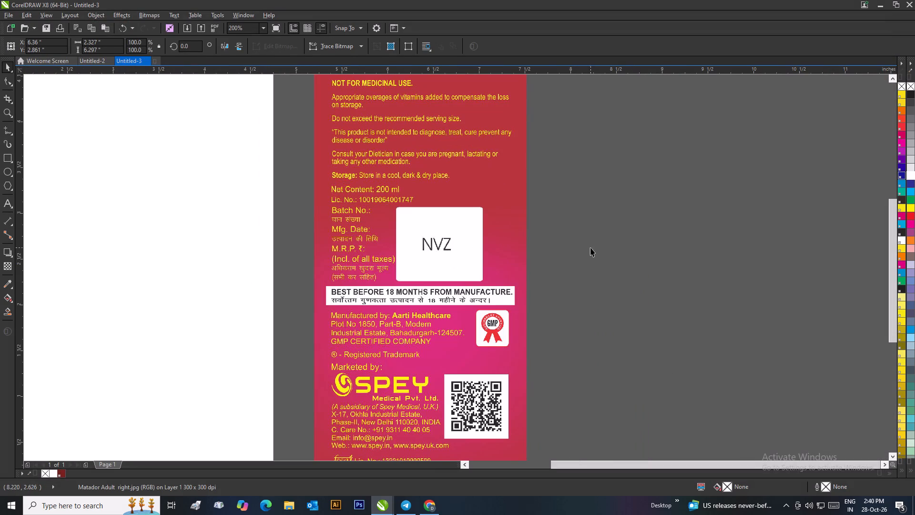
click(0, 157)
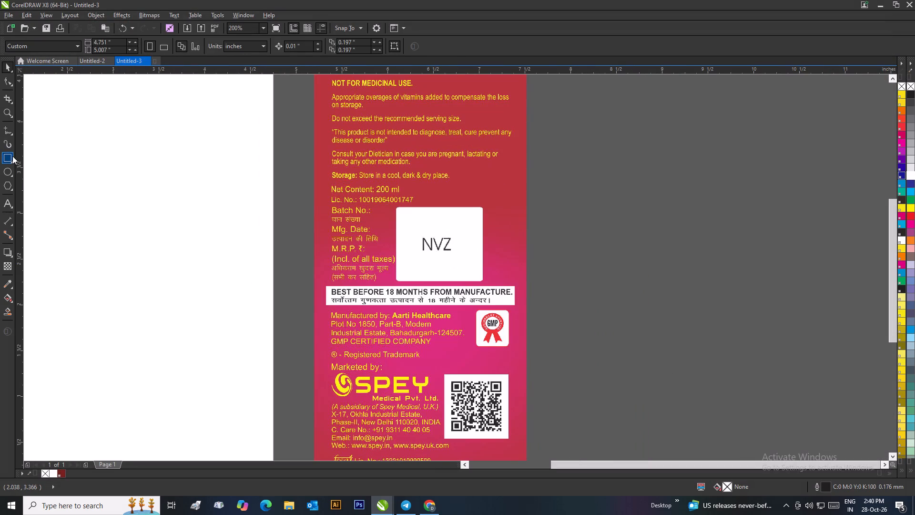
click(9, 152)
scroll(397, 269, up, 1)
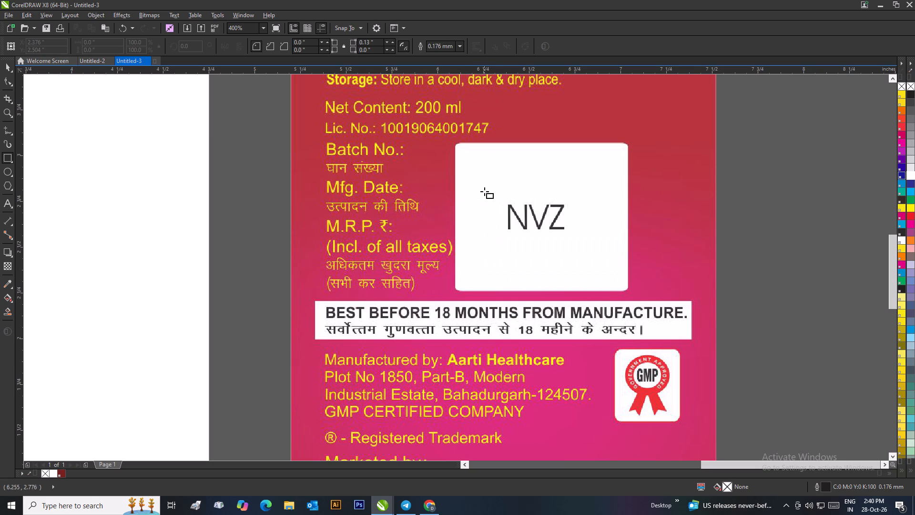
drag(485, 186, 595, 251)
click(7, 66)
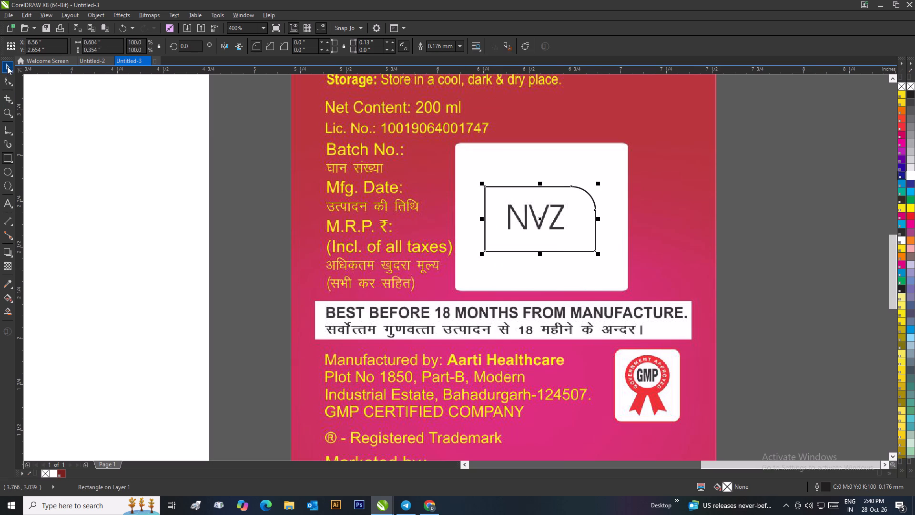
click(53, 472)
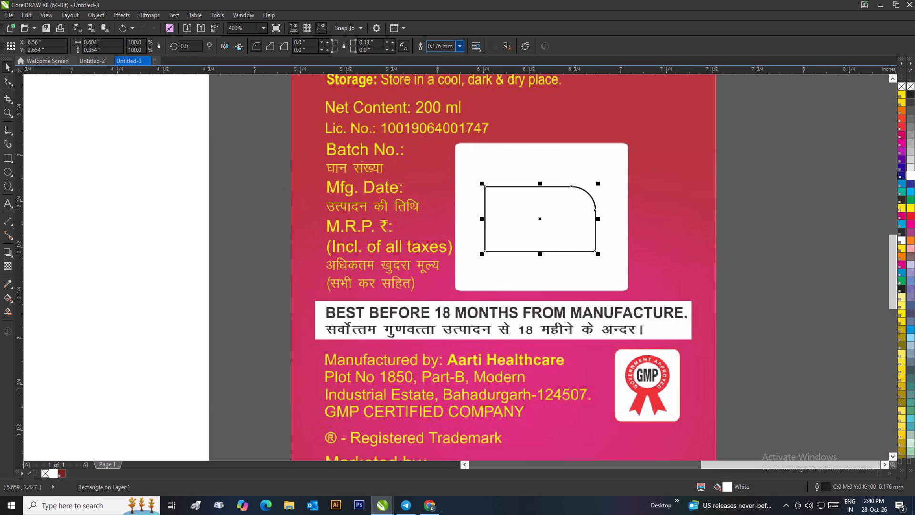
click(462, 49)
click(450, 55)
click(259, 170)
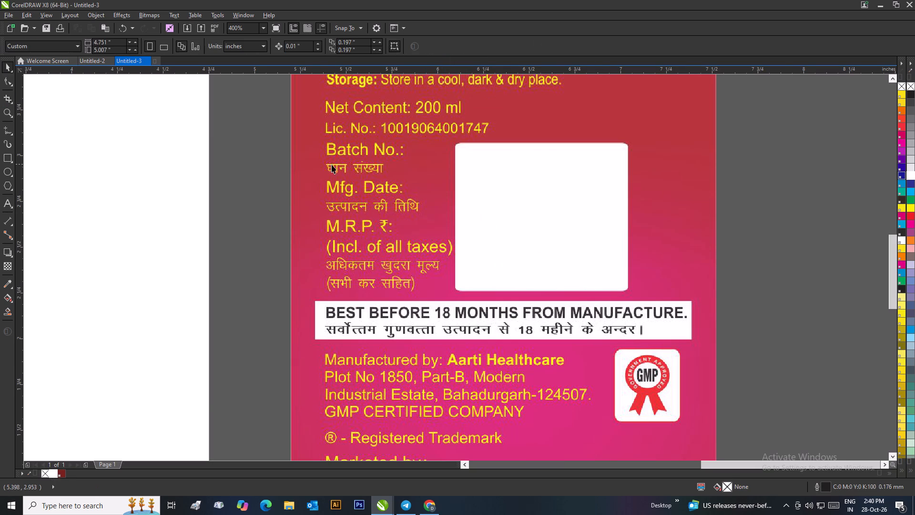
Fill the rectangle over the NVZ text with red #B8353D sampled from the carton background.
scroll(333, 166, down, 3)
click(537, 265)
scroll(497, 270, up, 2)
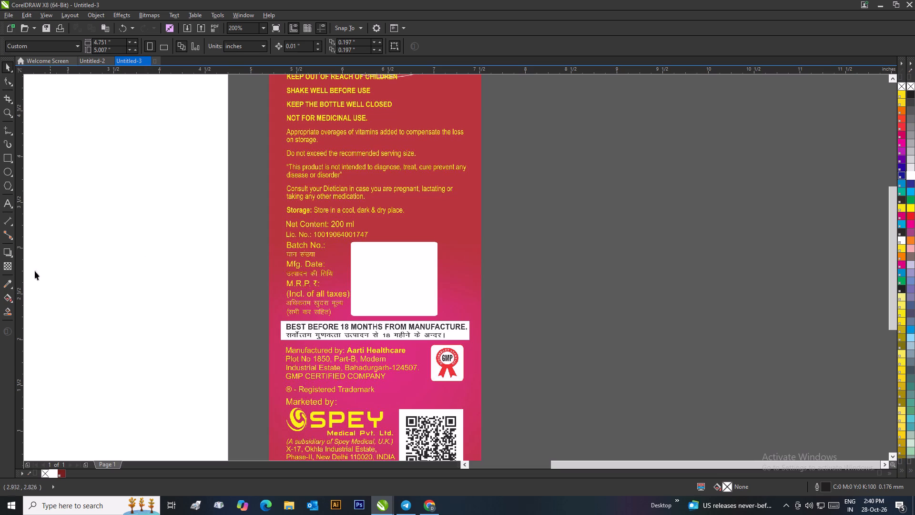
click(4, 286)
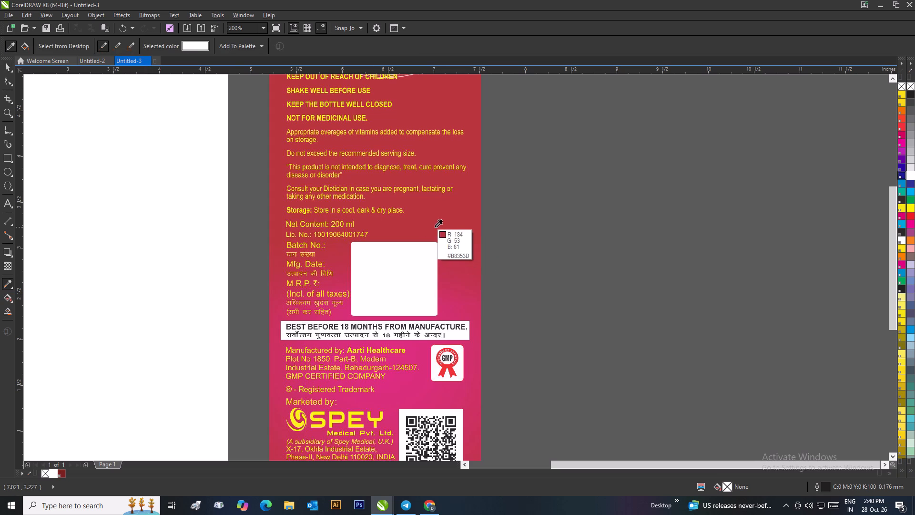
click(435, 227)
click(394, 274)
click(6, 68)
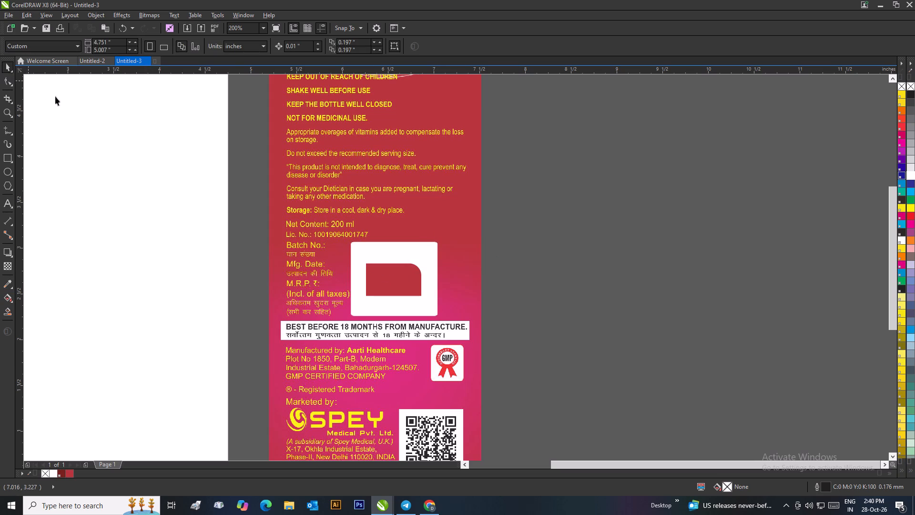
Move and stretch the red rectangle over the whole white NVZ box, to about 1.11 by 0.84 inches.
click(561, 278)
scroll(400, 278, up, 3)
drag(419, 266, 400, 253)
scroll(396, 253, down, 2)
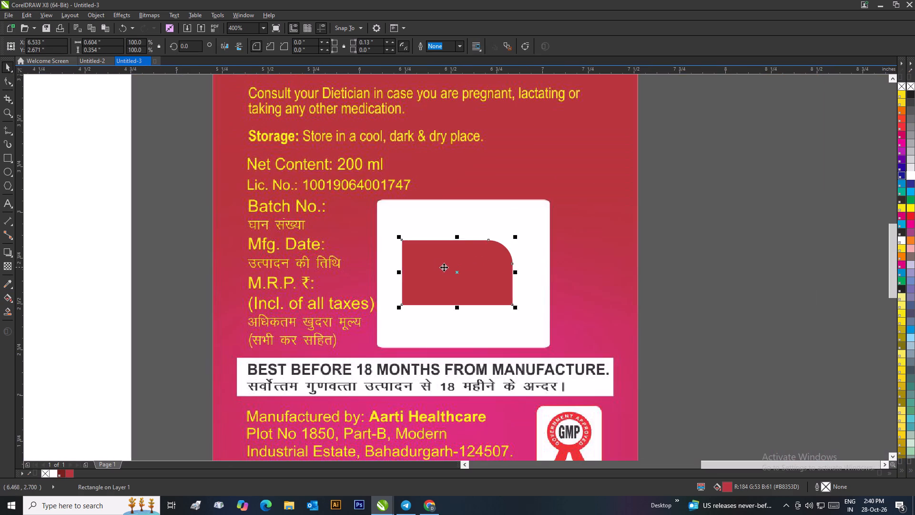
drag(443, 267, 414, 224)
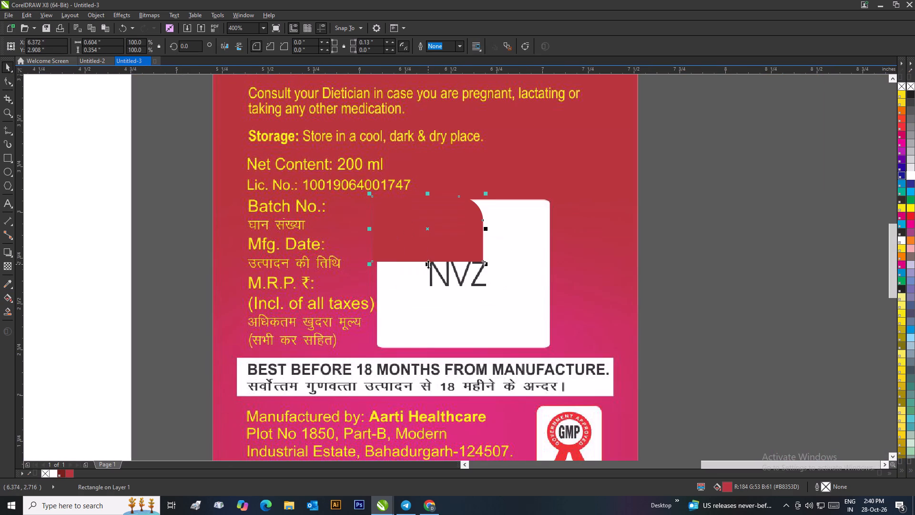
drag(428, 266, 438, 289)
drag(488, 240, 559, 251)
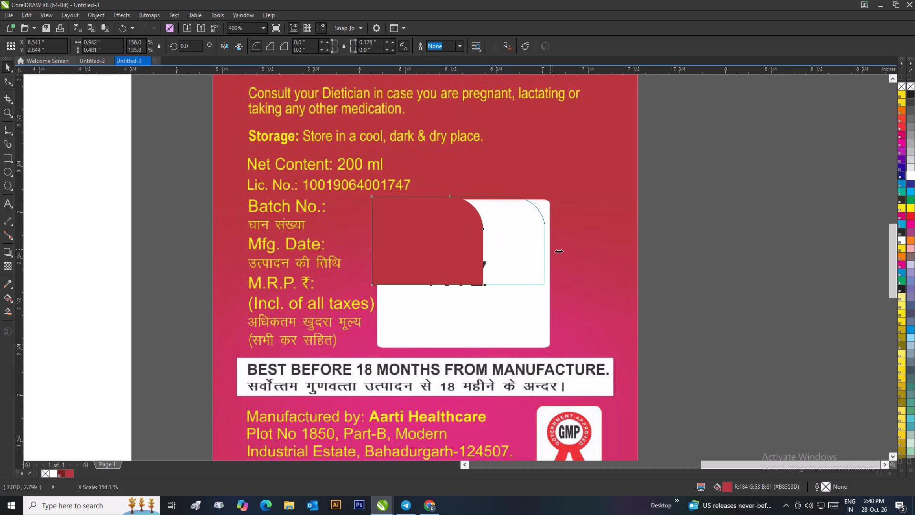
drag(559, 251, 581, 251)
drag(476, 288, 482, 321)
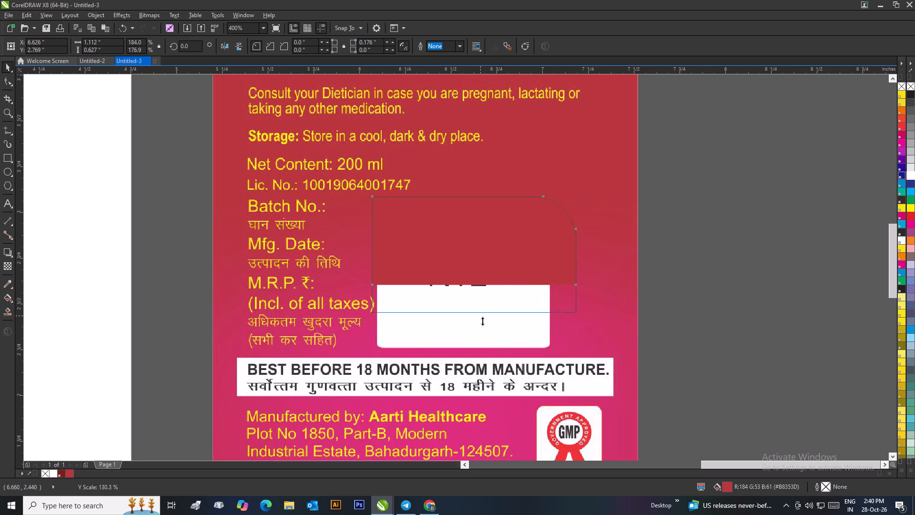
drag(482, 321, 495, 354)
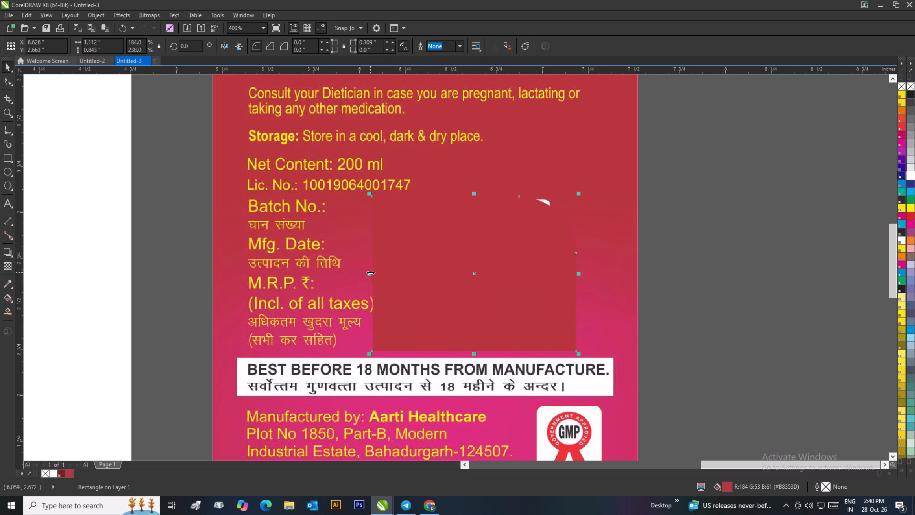
Shrink the rectangle to about 0.64 by 0.48 inches, place it over the NVZ text inside the white box, and fill it white.
drag(431, 272, 628, 260)
drag(663, 253, 583, 267)
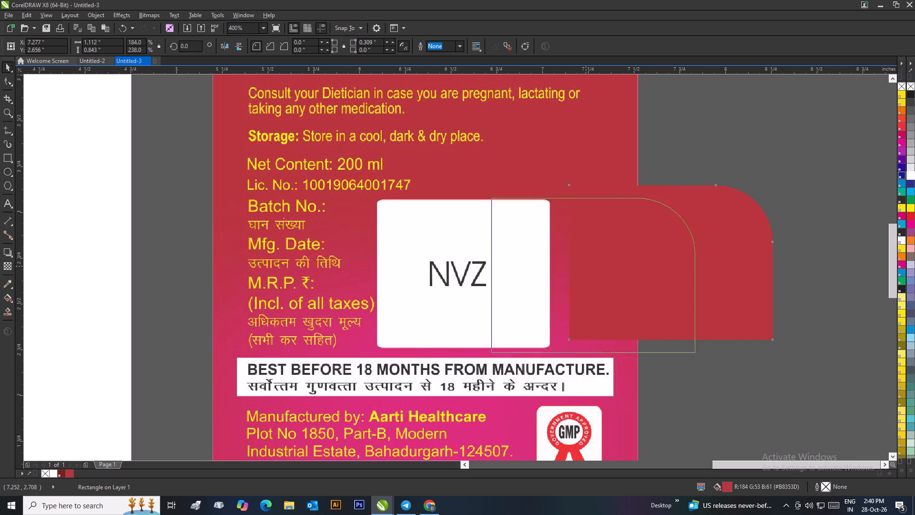
drag(583, 267, 497, 269)
drag(610, 360, 522, 359)
drag(467, 257, 467, 262)
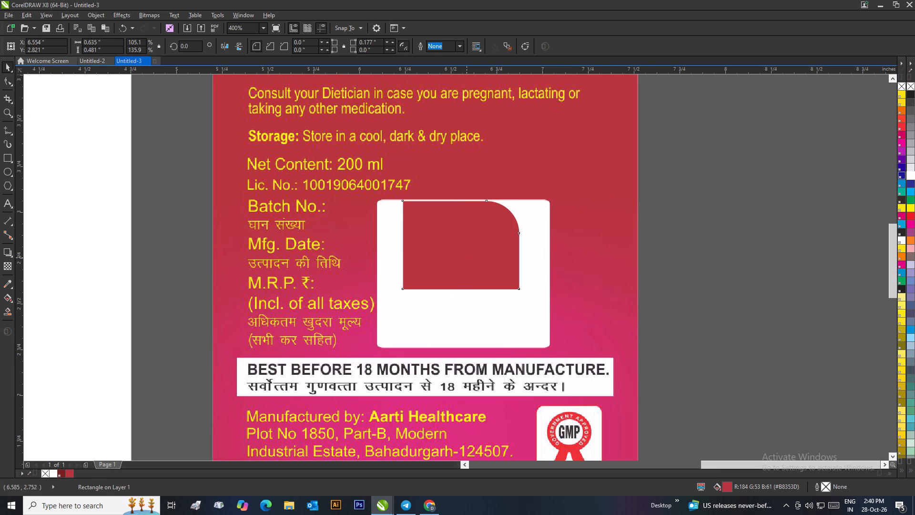
drag(467, 262, 466, 273)
drag(466, 273, 467, 279)
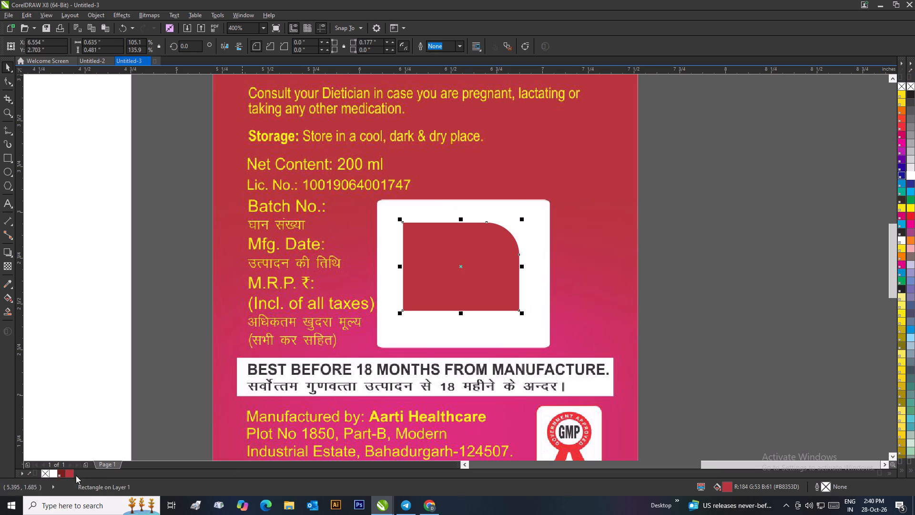
click(53, 472)
Group the carton image with its white cover rectangle and move the group farther away from the page.
click(647, 279)
scroll(567, 237, down, 3)
drag(487, 192, 438, 295)
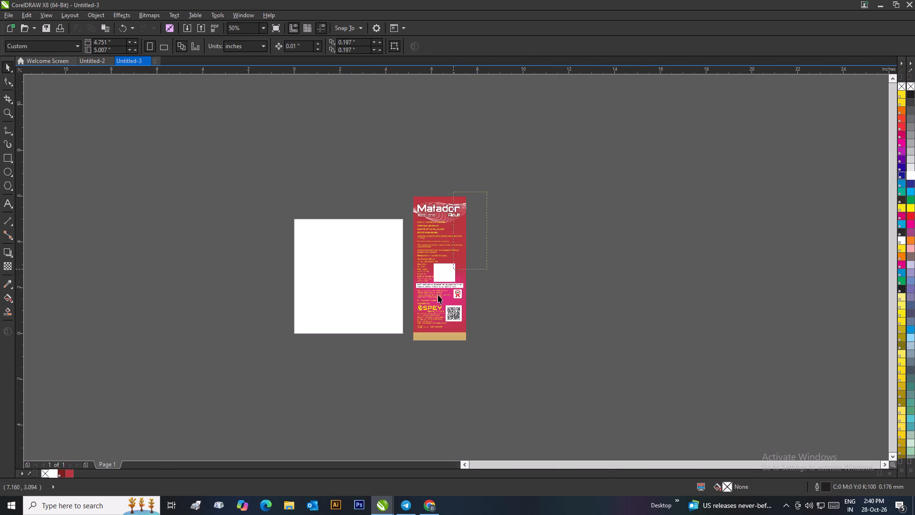
drag(438, 295, 399, 349)
key(ctrl+g)
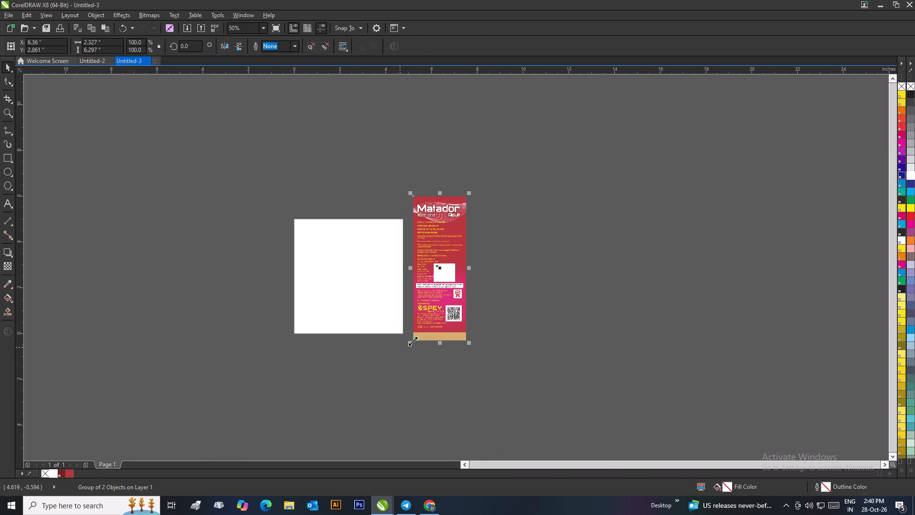
click(503, 302)
drag(445, 258, 520, 250)
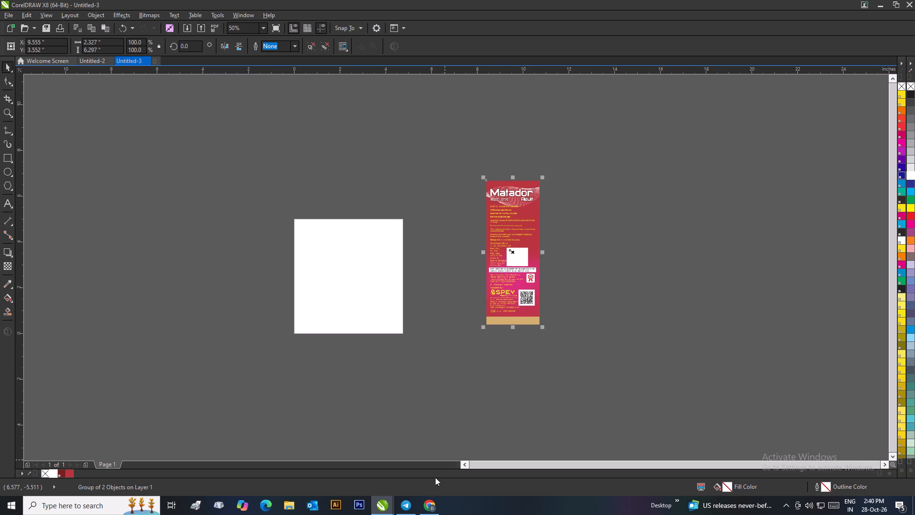
click(183, 25)
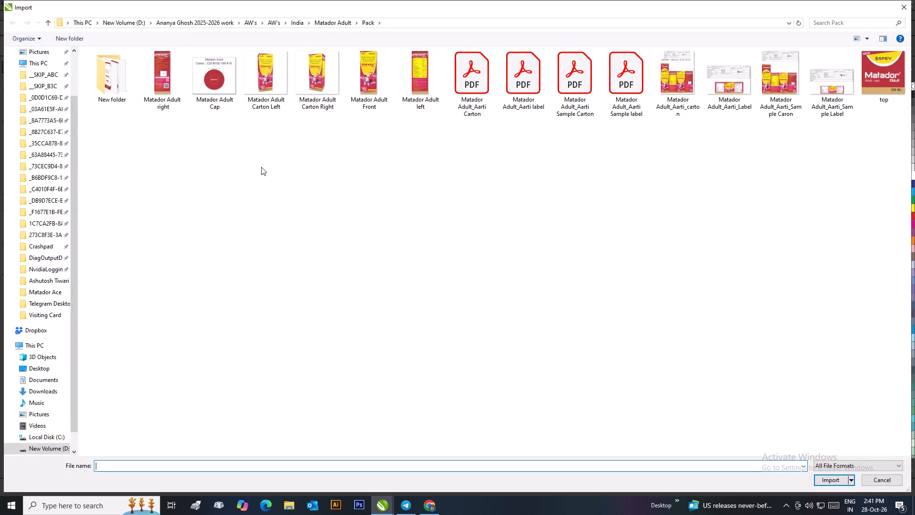
click(869, 476)
drag(507, 218, 510, 255)
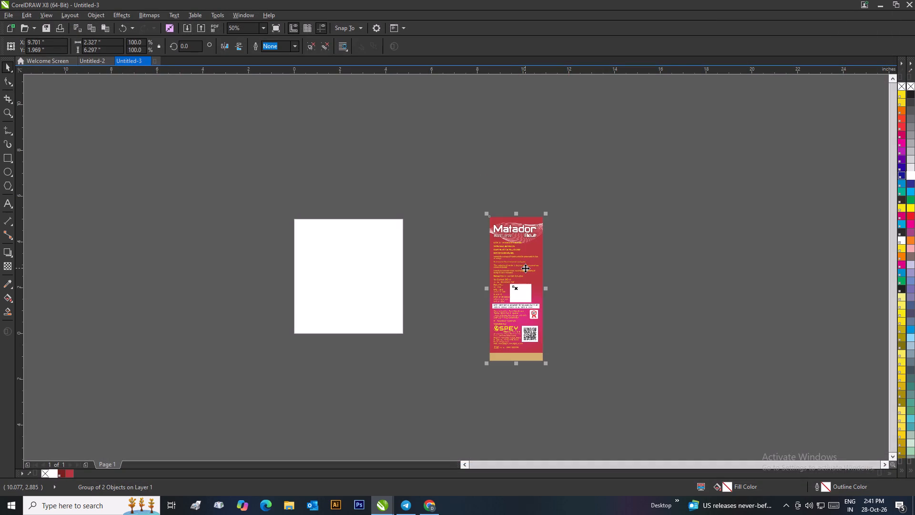
Scale the carton group proportionally to about 3.44 by 9.30 inches, keeping it beside the page.
scroll(473, 190, down, 2)
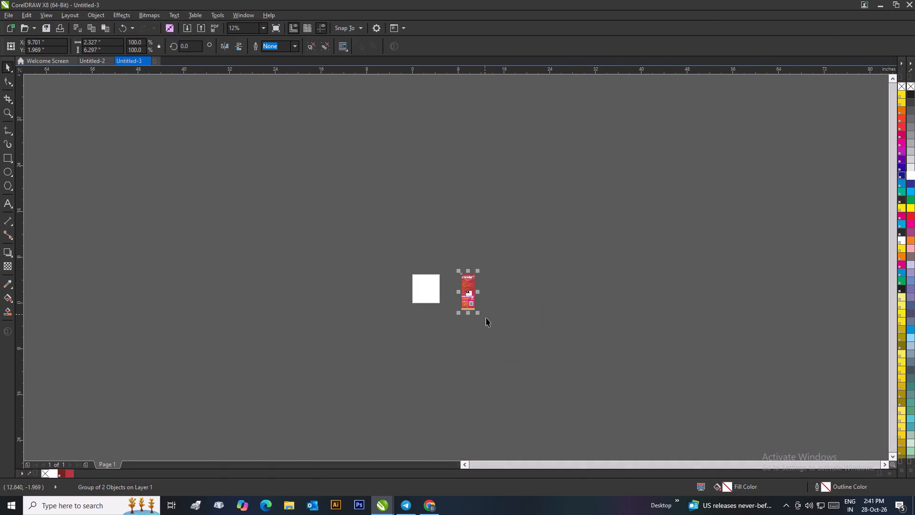
drag(478, 313, 513, 363)
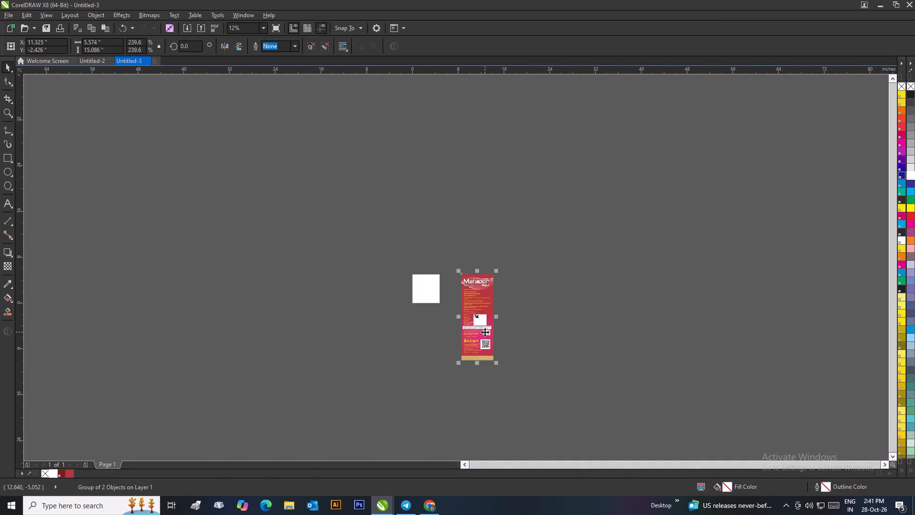
drag(485, 332, 474, 297)
drag(487, 331, 478, 319)
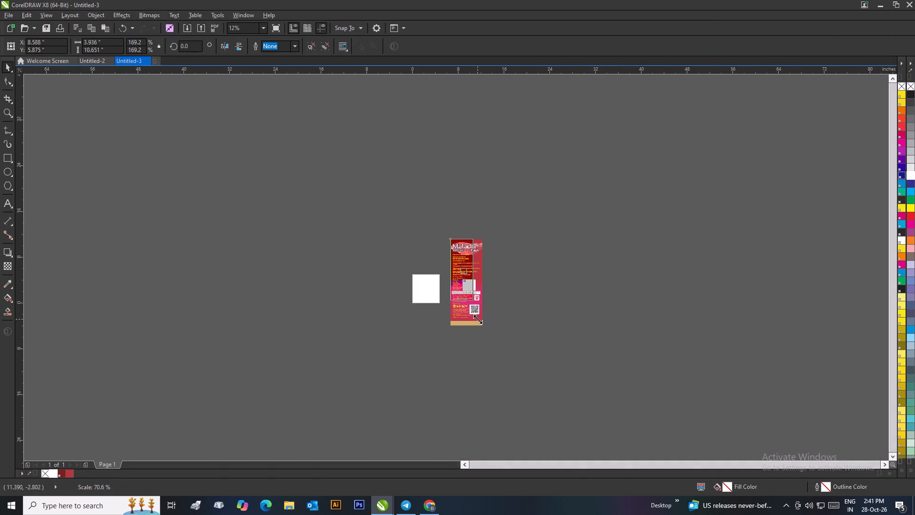
drag(478, 319, 475, 312)
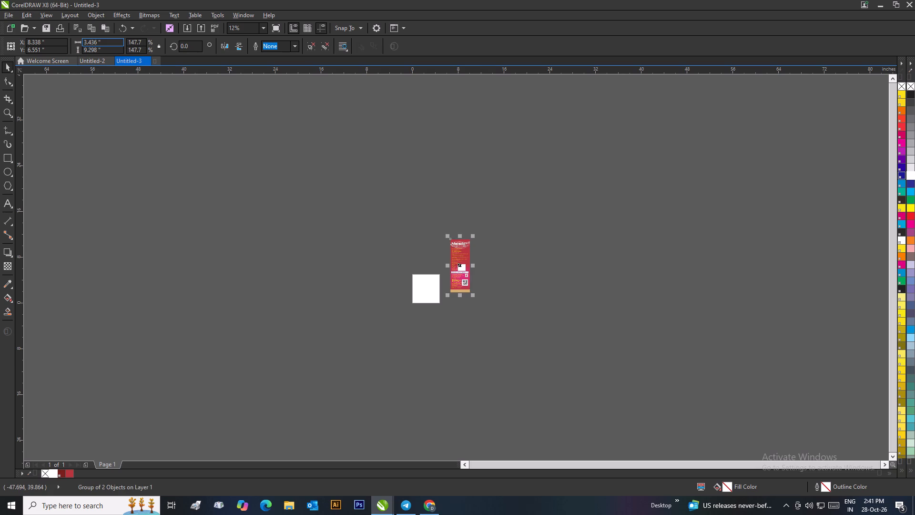
Resize the page to match the carton group, setting it to 3.436 inches wide and 9.298 inches high.
drag(114, 41, 81, 48)
key(ctrl+c)
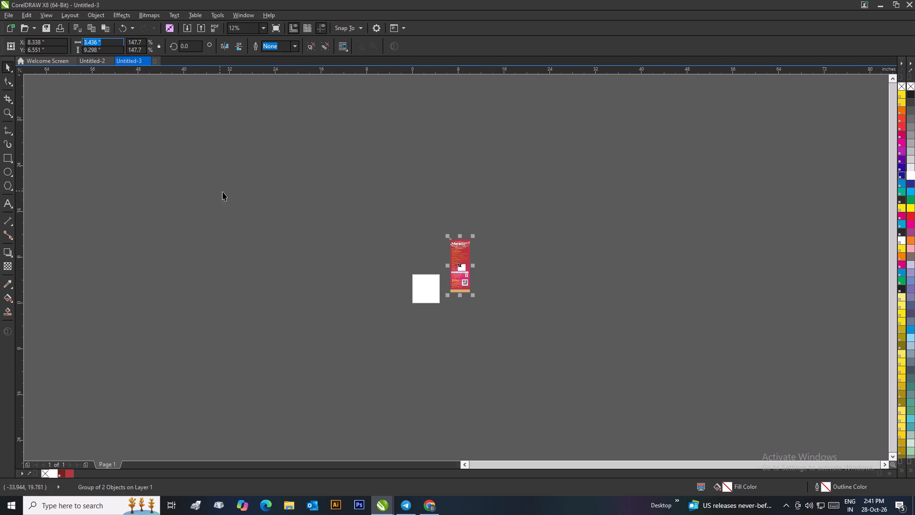
click(251, 200)
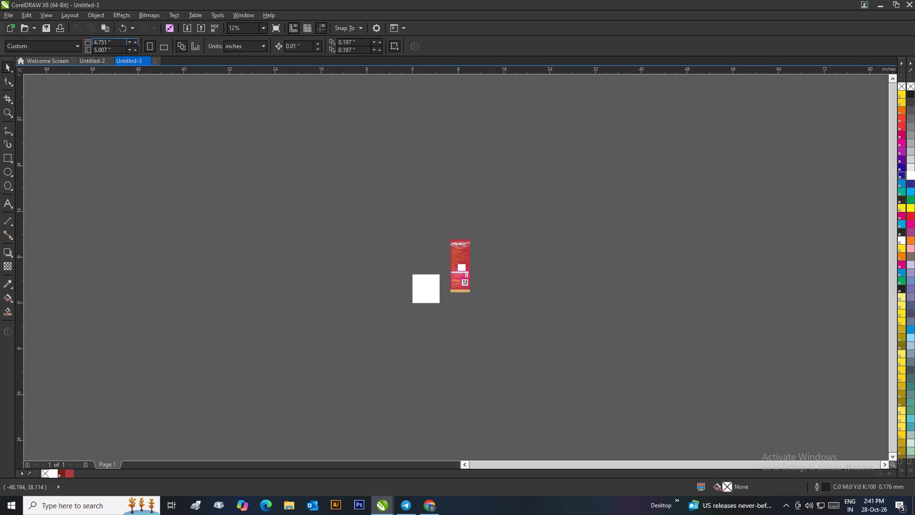
drag(114, 40, 92, 41)
key(BackSpace)
key(ctrl+v)
key(Tab)
key(BackSpace)
text(9.298)
key(Return)
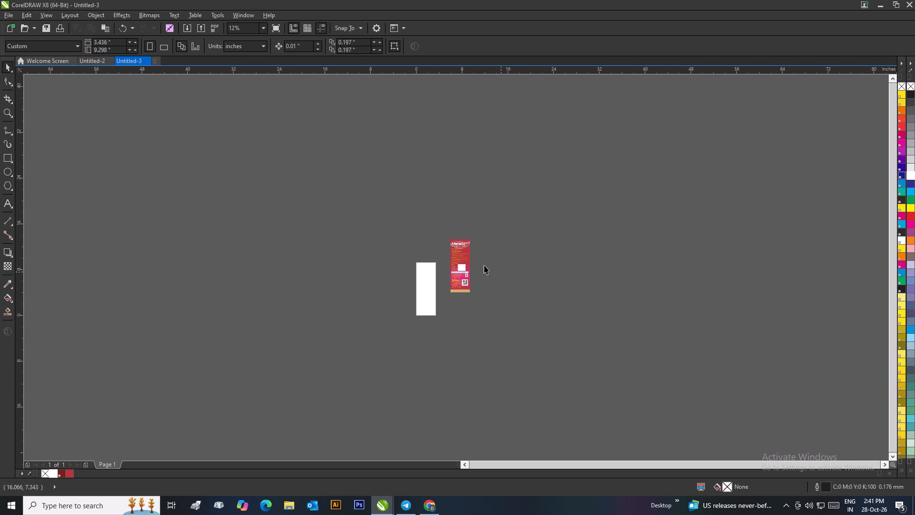
Center the Matador Adult carton group on the page.
click(457, 269)
click(536, 312)
click(459, 272)
key(p)
click(492, 296)
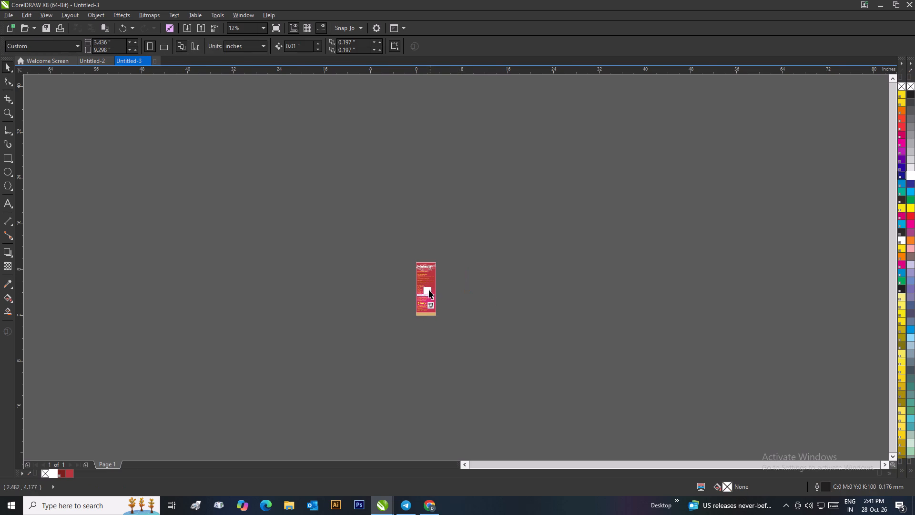
Examine the Matador Adult artwork and how its edges fit the page.
scroll(428, 289, up, 3)
scroll(459, 265, down, 1)
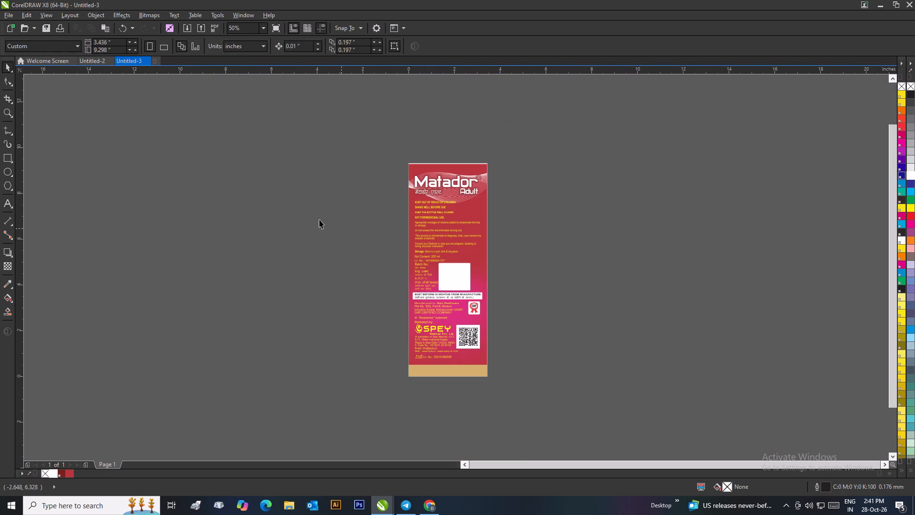
scroll(455, 339, up, 1)
scroll(457, 267, up, 1)
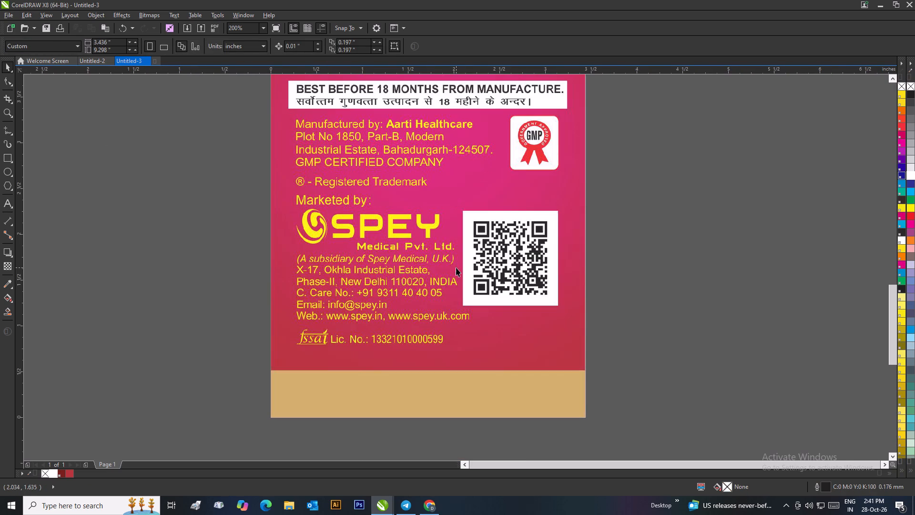
scroll(456, 268, down, 3)
scroll(451, 261, up, 1)
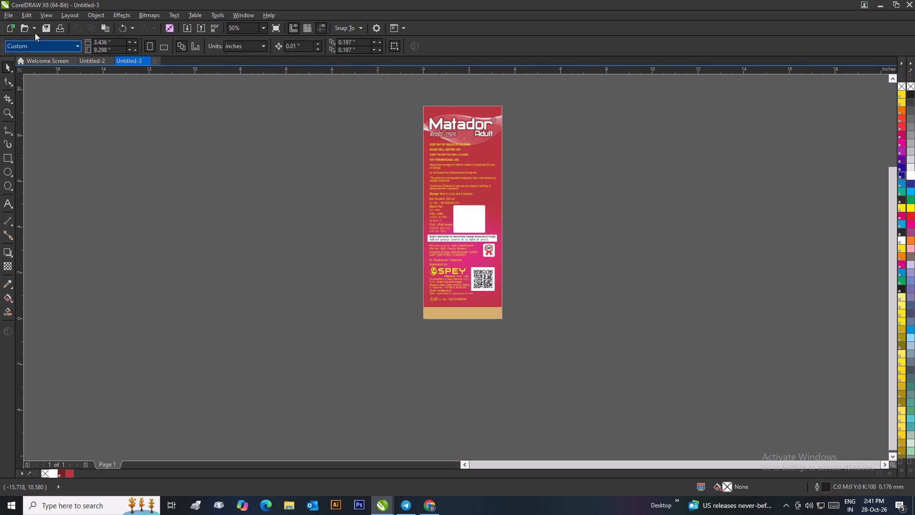
click(12, 14)
double_click(154, 104)
drag(418, 93, 456, 211)
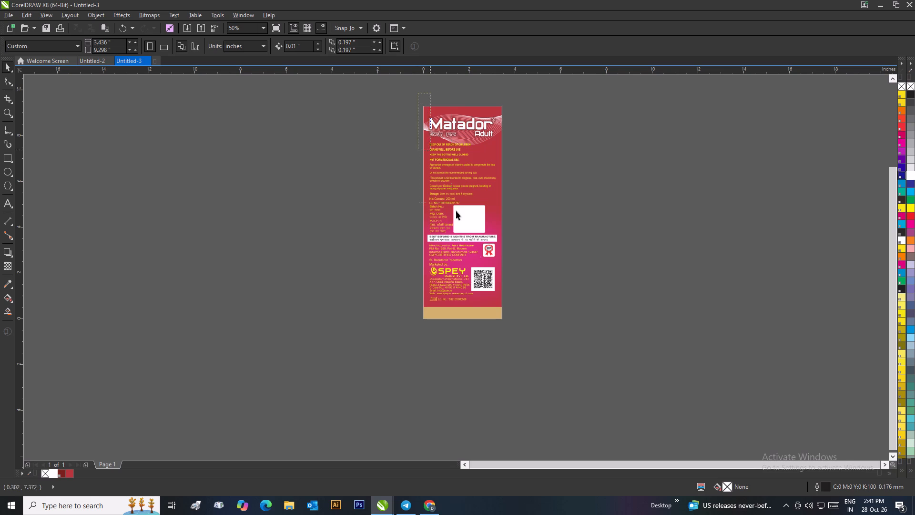
drag(456, 211, 550, 344)
key(ctrl+g)
click(610, 310)
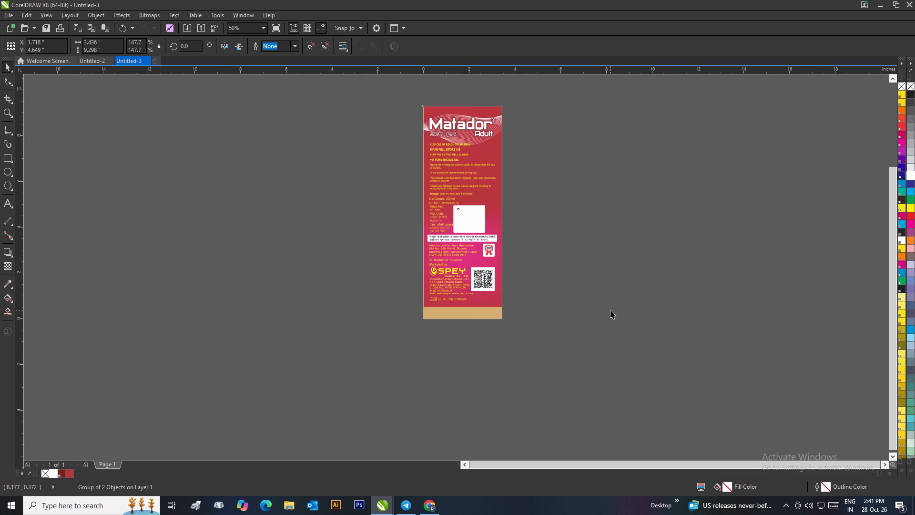
click(469, 177)
click(545, 201)
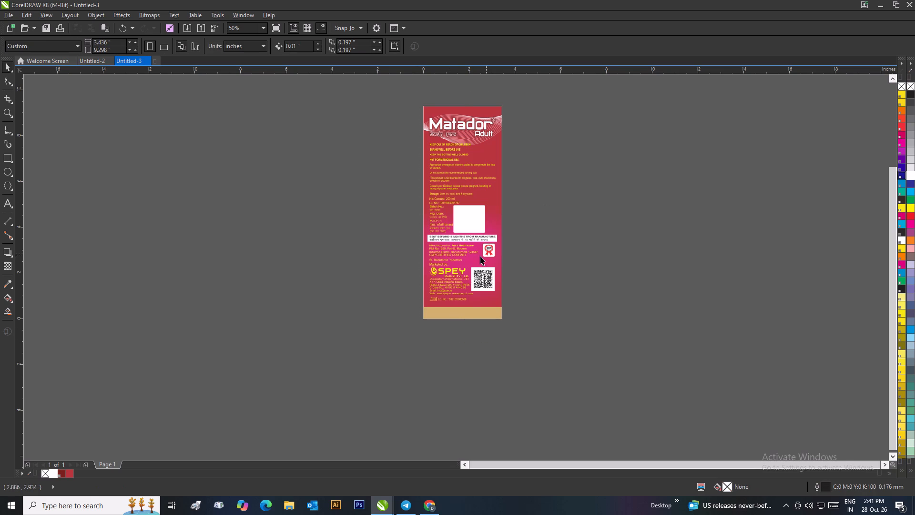
scroll(468, 249, up, 1)
scroll(456, 266, down, 1)
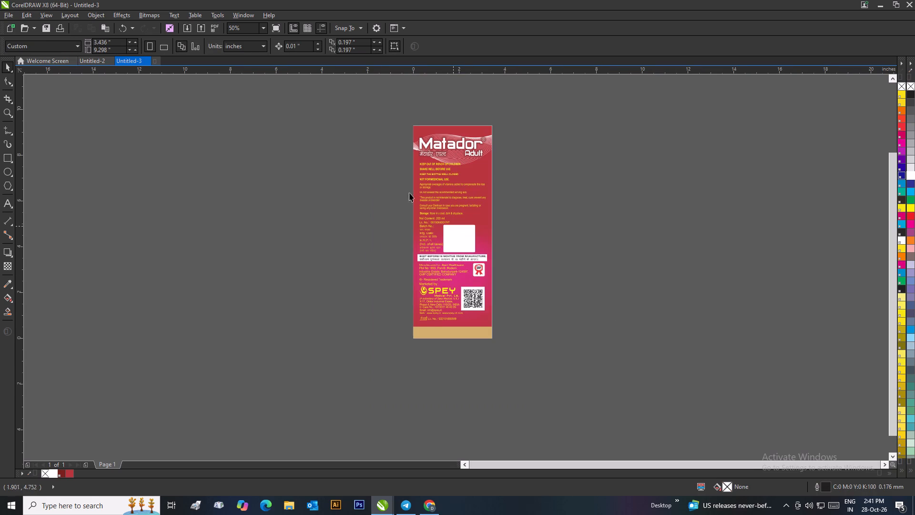
Enter Metador Adult right as the PNG export file name, copy that name, and leave the export without saving.
click(8, 14)
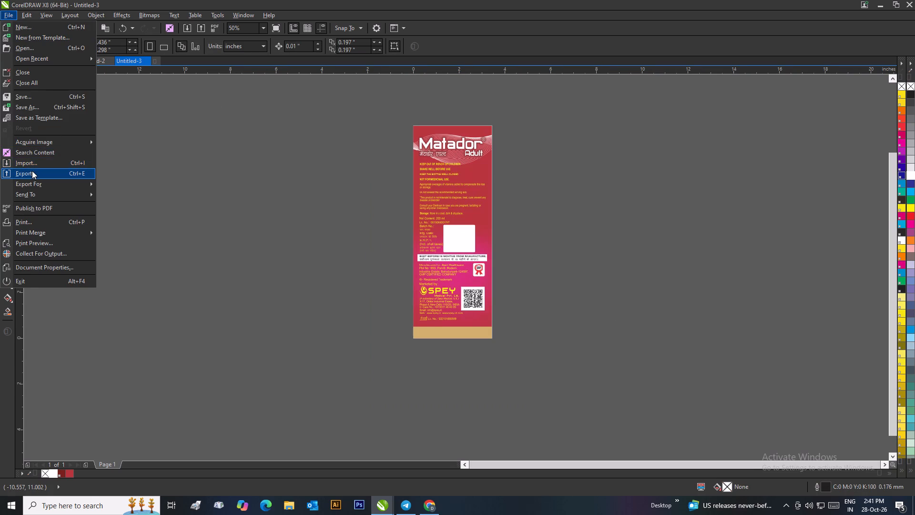
click(31, 171)
key(BackSpace)
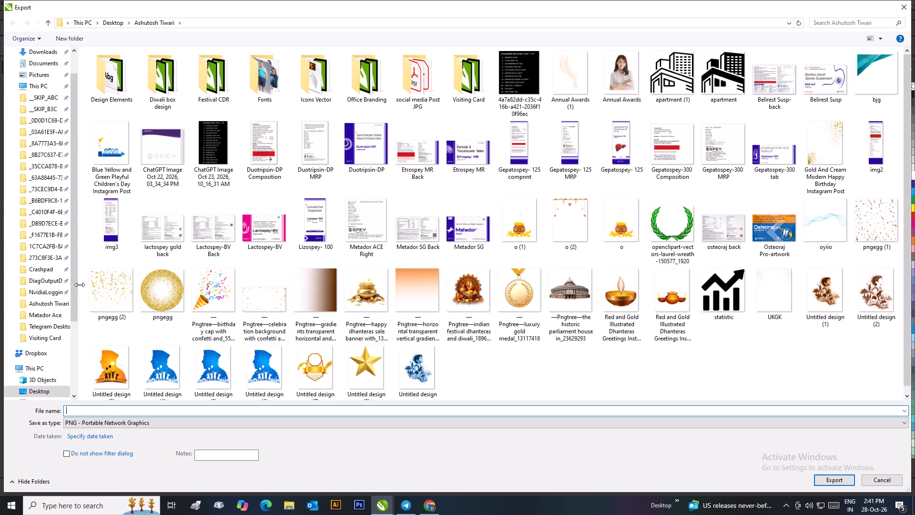
text(Metador)
key(space)
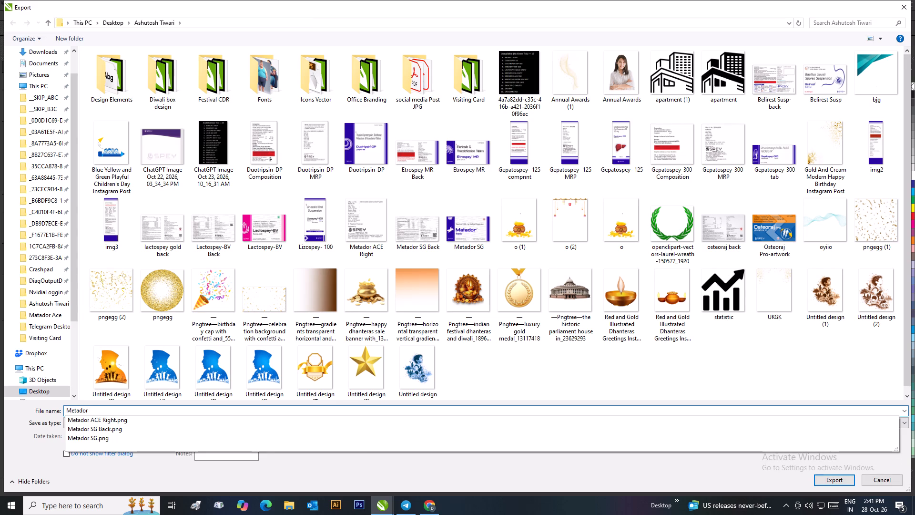
key(shift+a)
text(dult)
key(space)
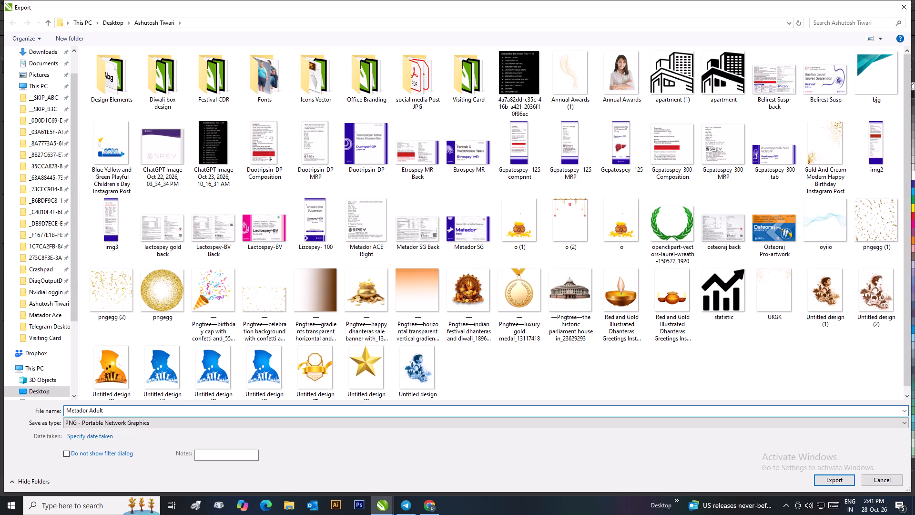
text(right)
key(ctrl+a)
key(ctrl+c)
key(BackSpace)
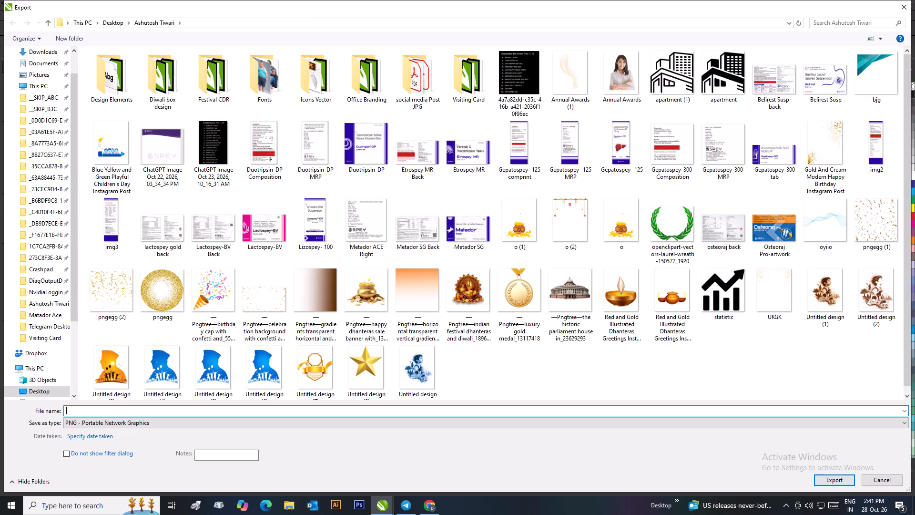
click(893, 483)
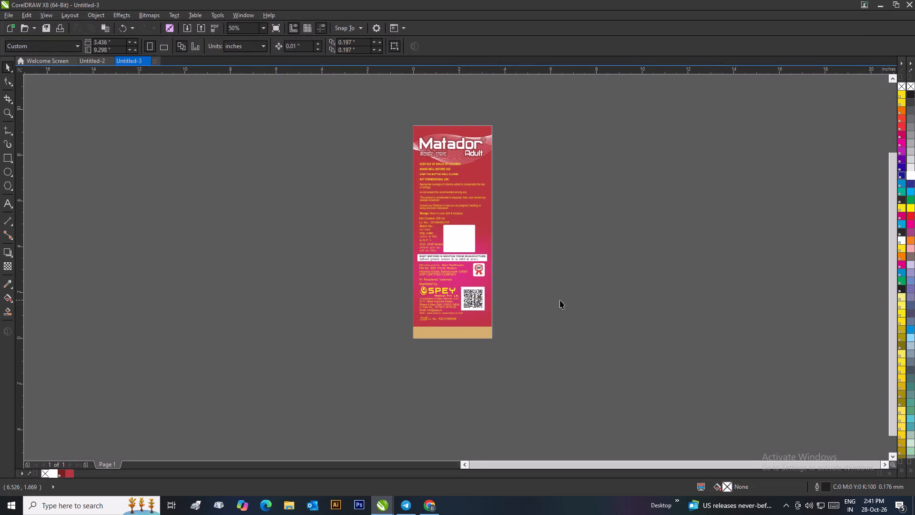
click(190, 30)
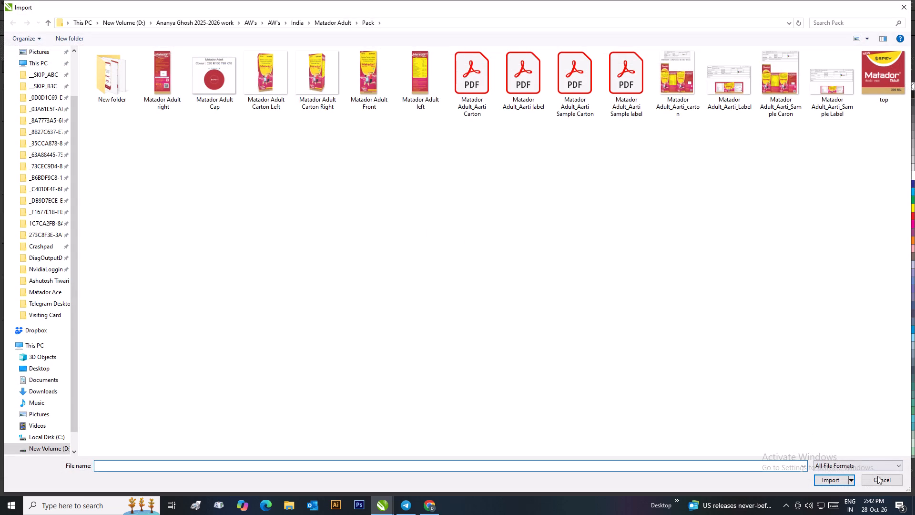
click(879, 482)
Export the carton as a PNG named Metador Adult right, using 24-bit RGB color at 300 dpi.
click(11, 12)
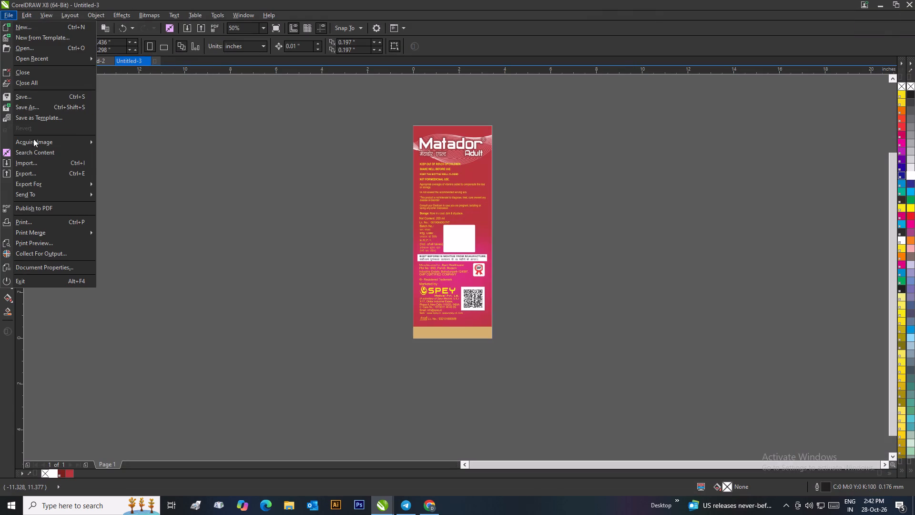
click(37, 169)
key(BackSpace)
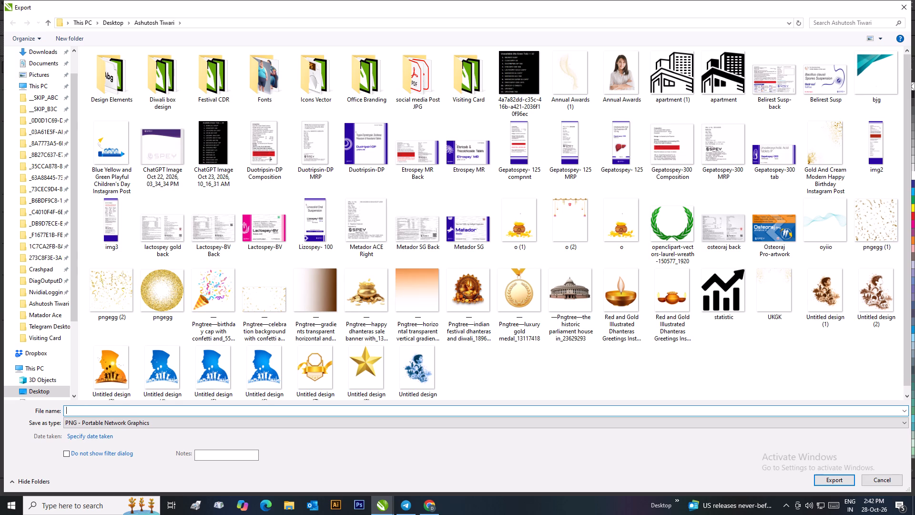
key(ctrl+v)
click(828, 484)
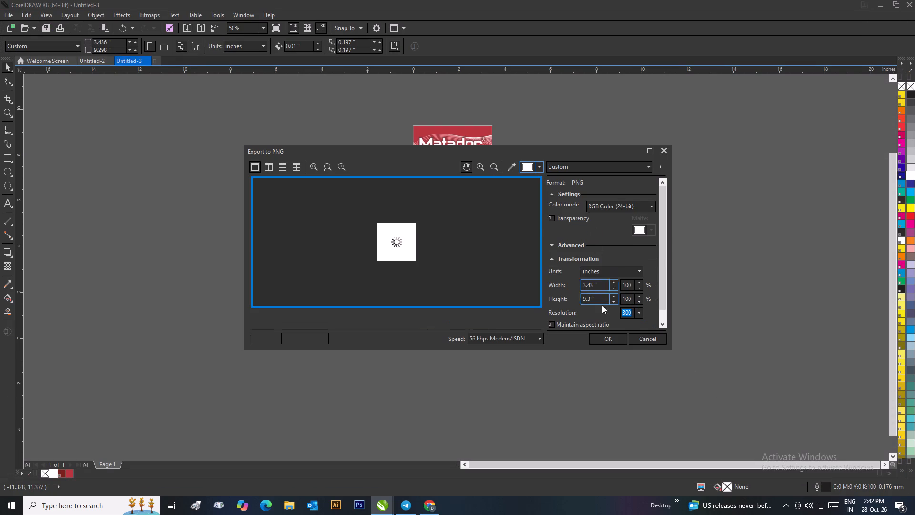
click(606, 339)
Delete the exported Matador Adult carton group from the page.
click(432, 247)
key(Delete)
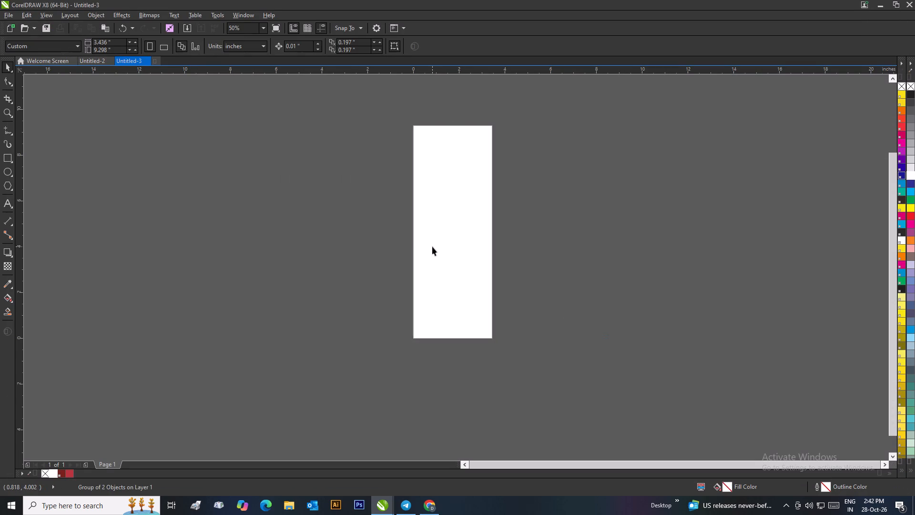
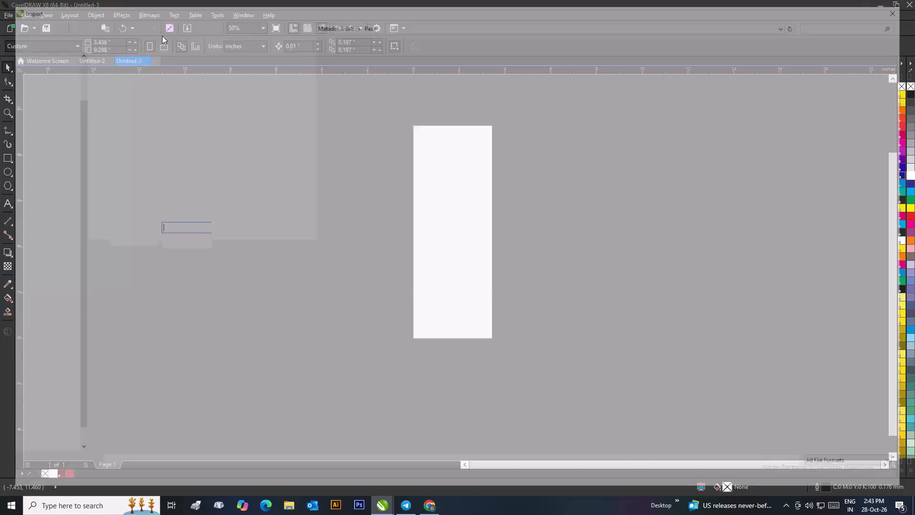
Import the Right image from the Matador Kid Pack folder and place it beside the blank page.
click(46, 24)
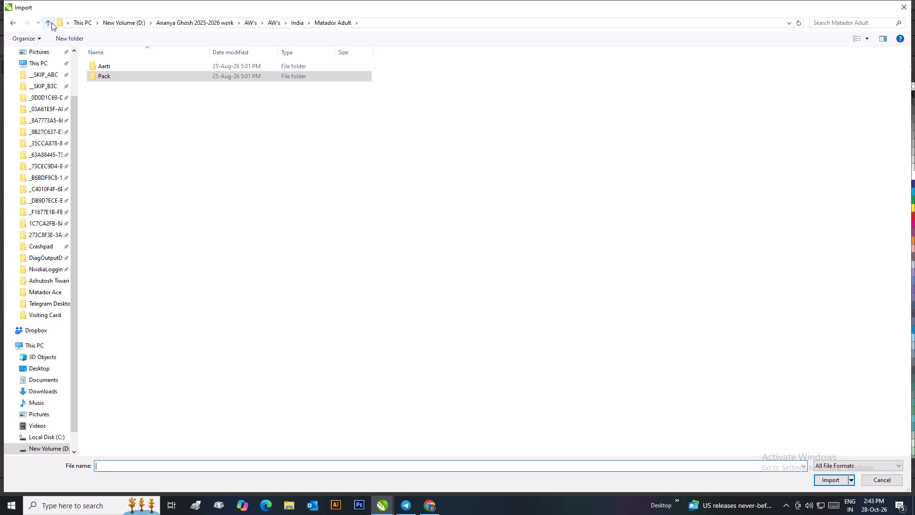
click(51, 22)
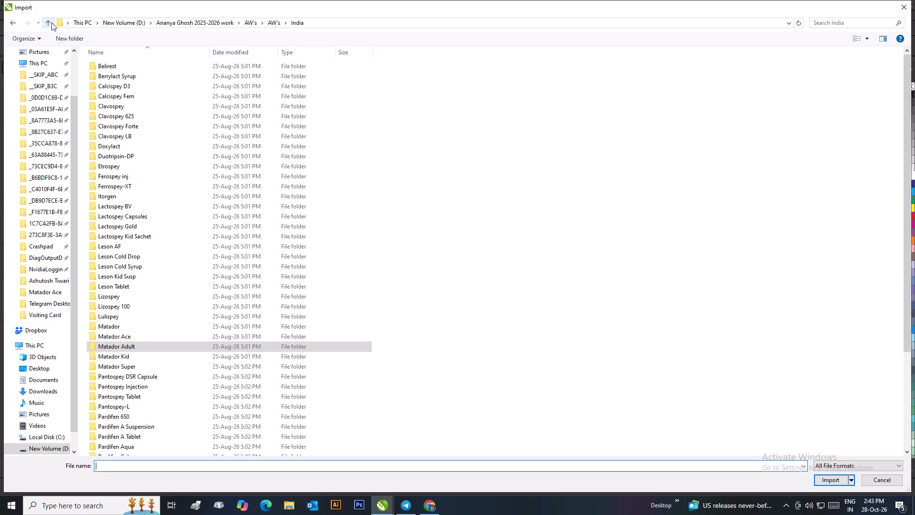
click(121, 353)
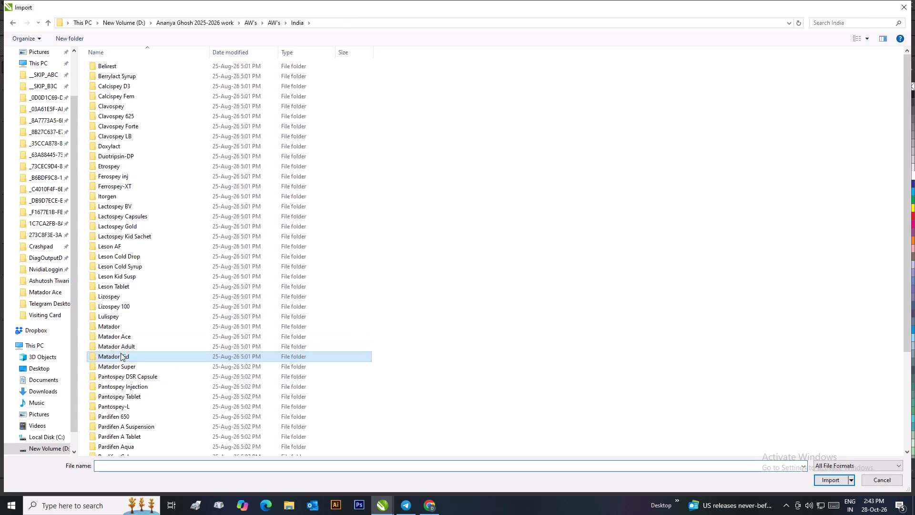
click(122, 352)
double_click(108, 76)
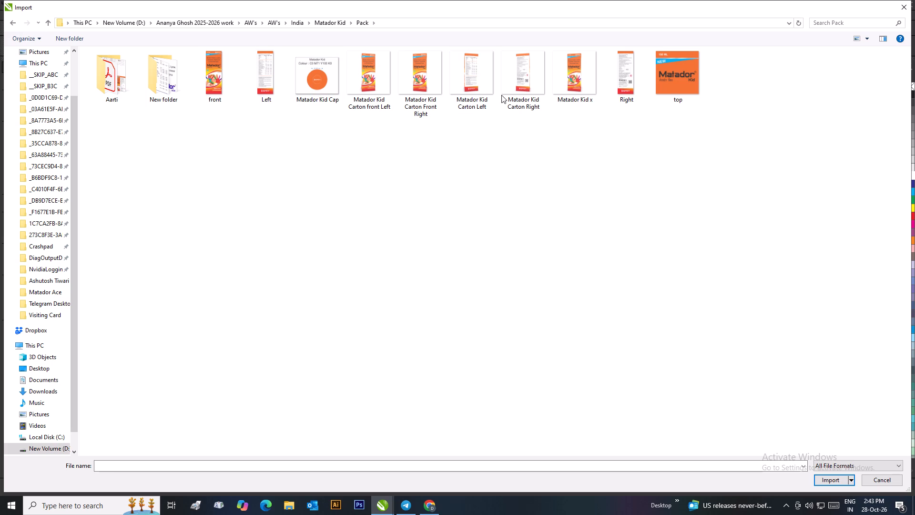
click(614, 83)
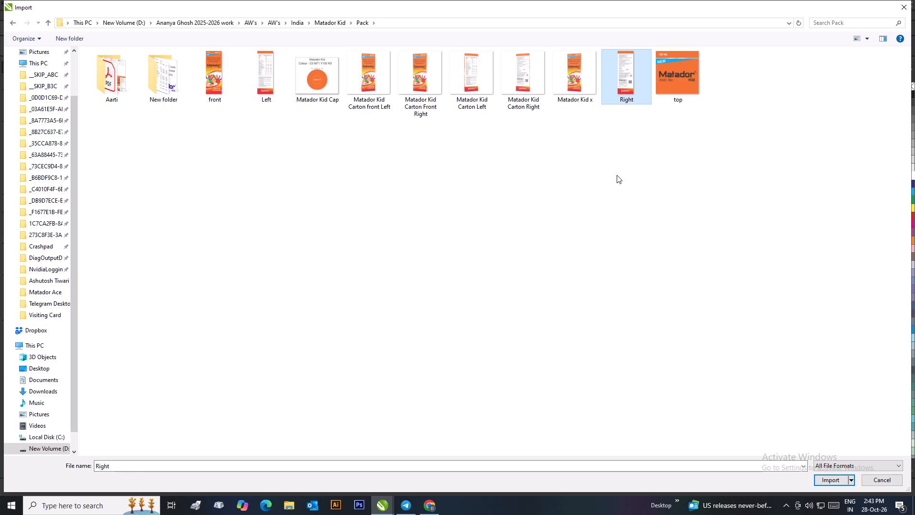
click(832, 478)
click(527, 226)
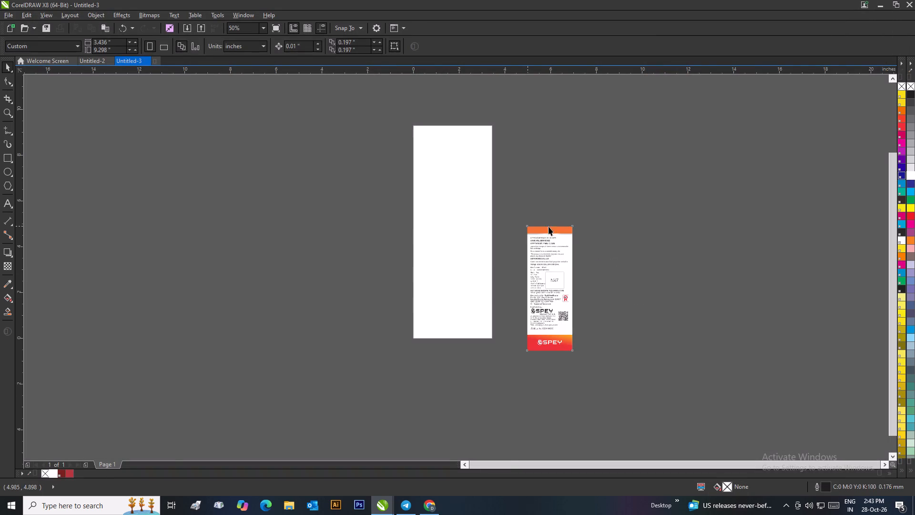
Cover the NVZ mark in the batch details box with a white, outline-free ellipse about 0.55 by 0.39 inches.
scroll(562, 250, up, 2)
scroll(443, 269, down, 2)
scroll(455, 290, up, 3)
scroll(463, 277, down, 1)
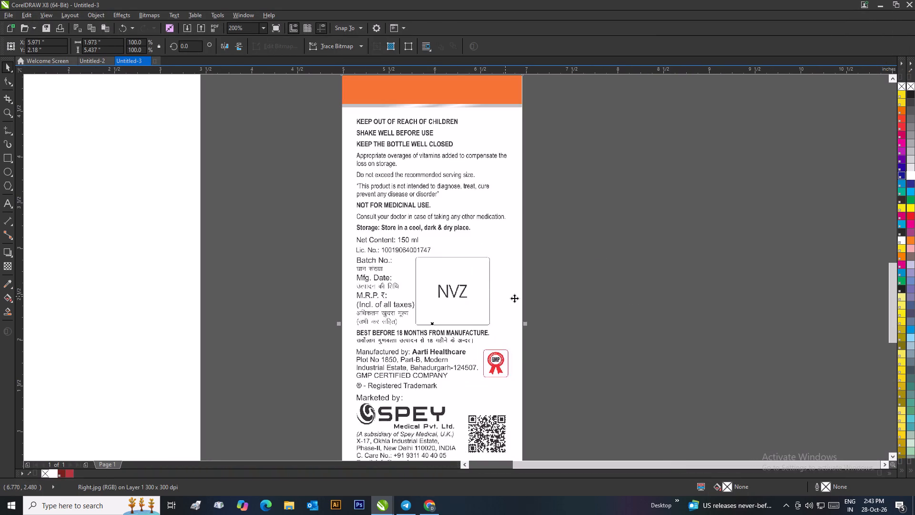
click(10, 172)
scroll(427, 283, up, 1)
drag(451, 252, 551, 322)
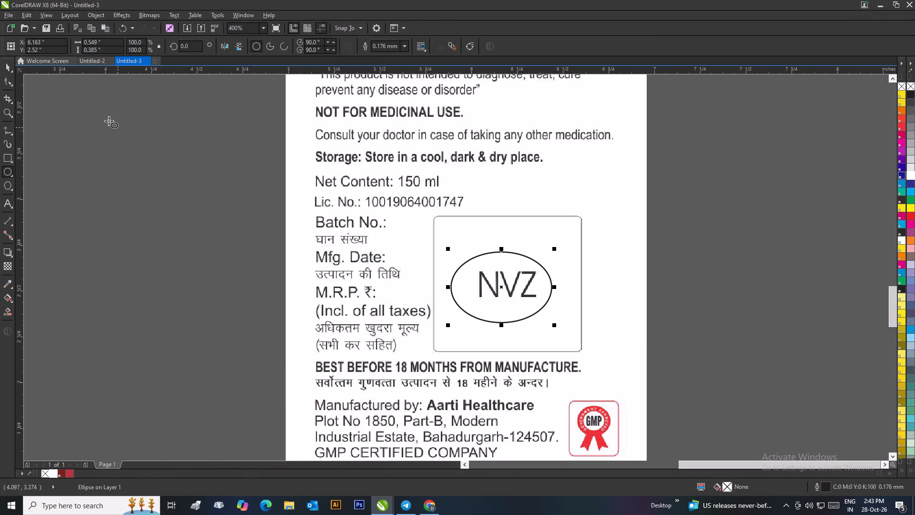
click(8, 68)
click(54, 474)
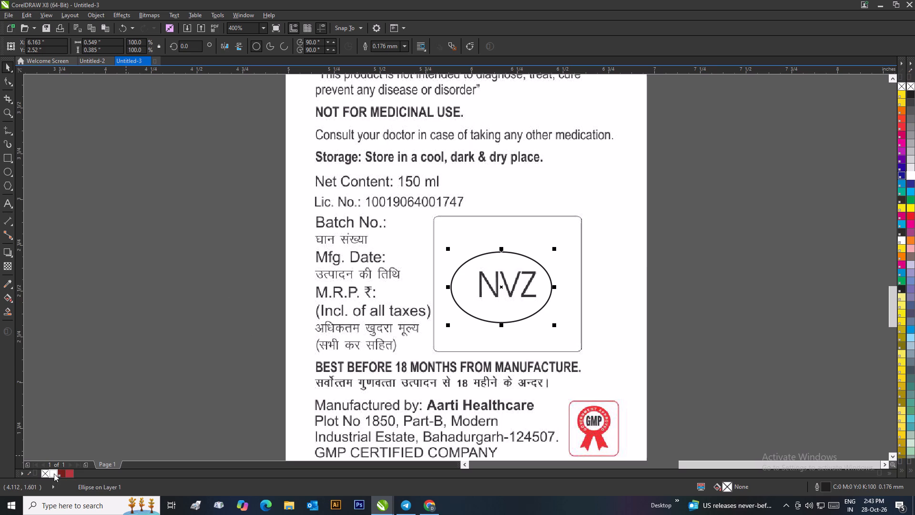
click(406, 43)
click(388, 55)
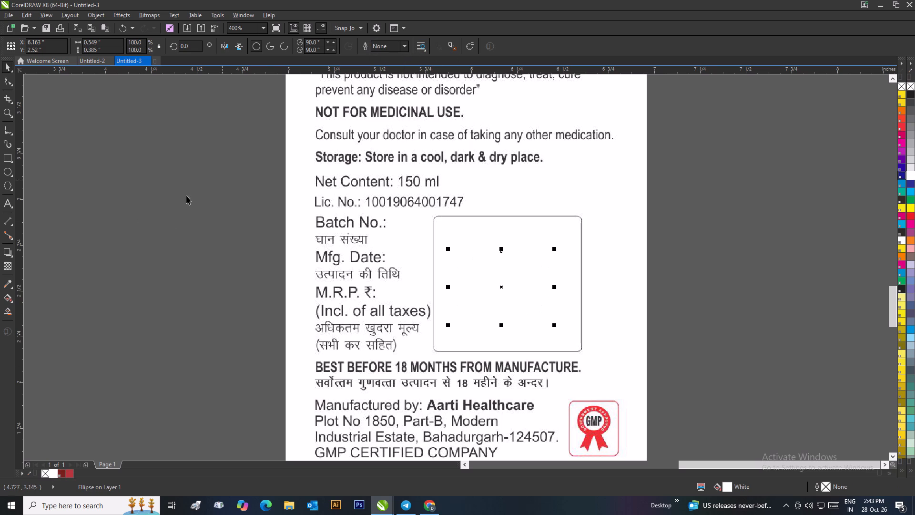
click(131, 216)
Group the carton image with the white cover ellipse.
scroll(224, 182, down, 2)
drag(584, 161, 456, 436)
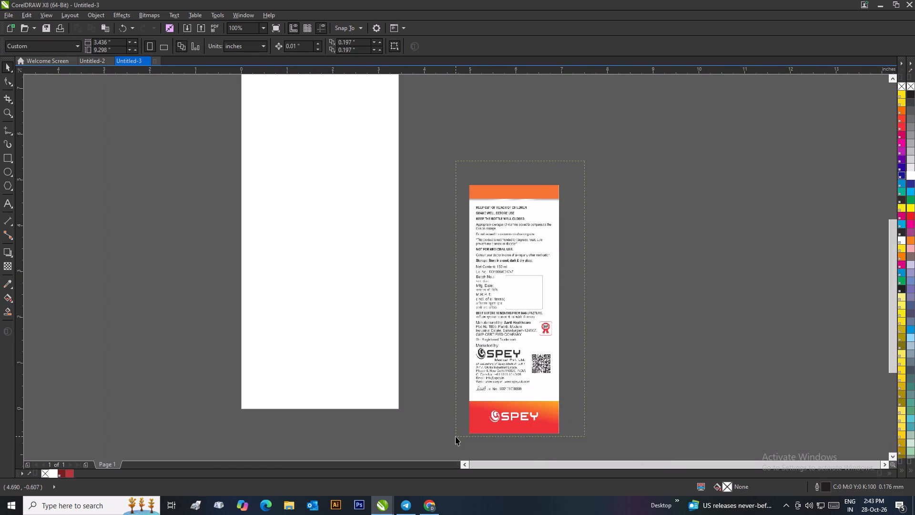
drag(456, 436, 453, 442)
key(ctrl+g)
Move the carton group to the page's top-left corner and scale it proportionally to about 3.37 by 9.28 inches.
scroll(512, 298, down, 1)
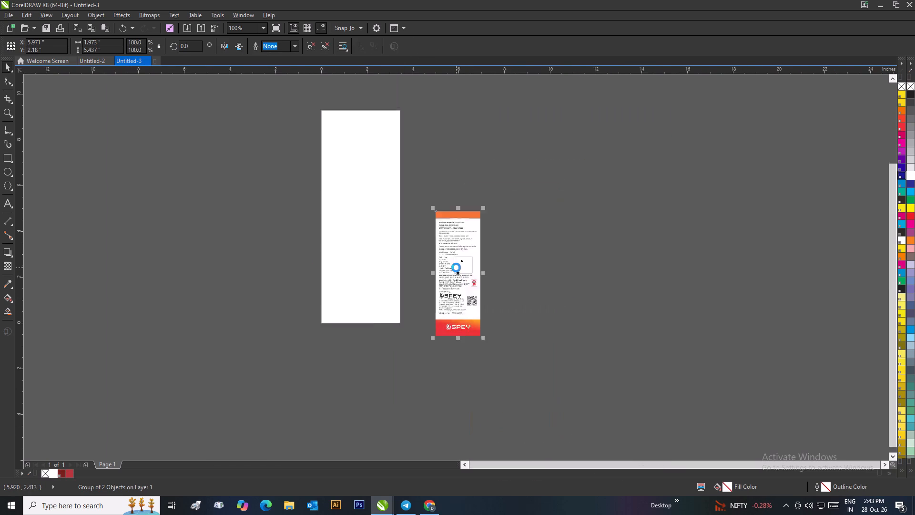
scroll(456, 268, down, 1)
drag(457, 267, 401, 219)
scroll(396, 204, up, 3)
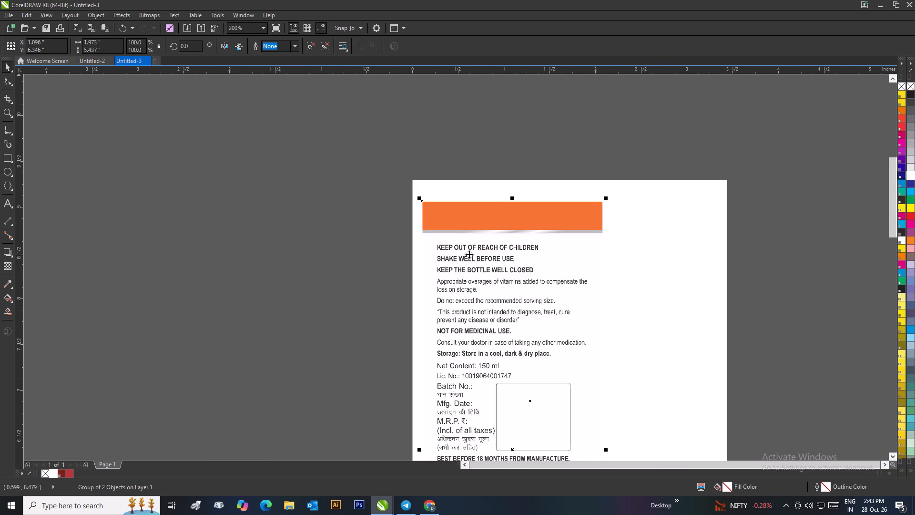
drag(447, 227, 438, 205)
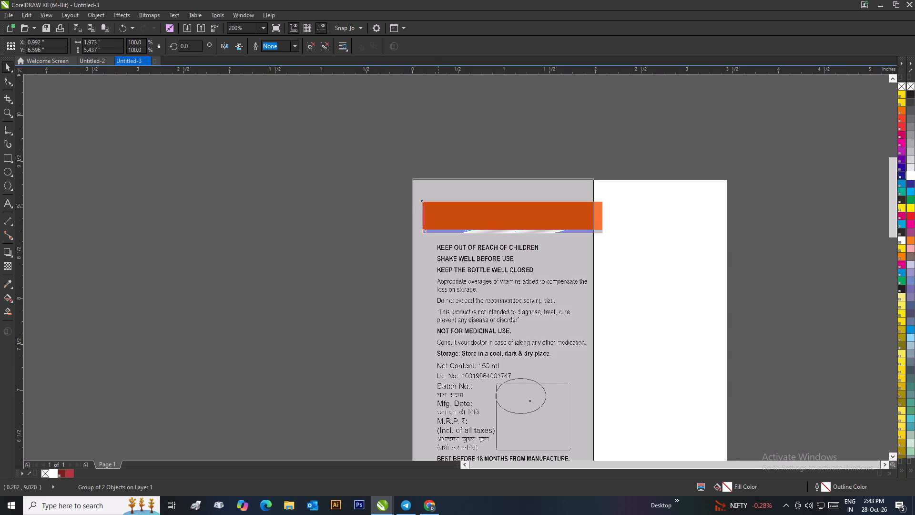
drag(438, 205, 438, 206)
scroll(438, 208, down, 3)
scroll(505, 353, up, 1)
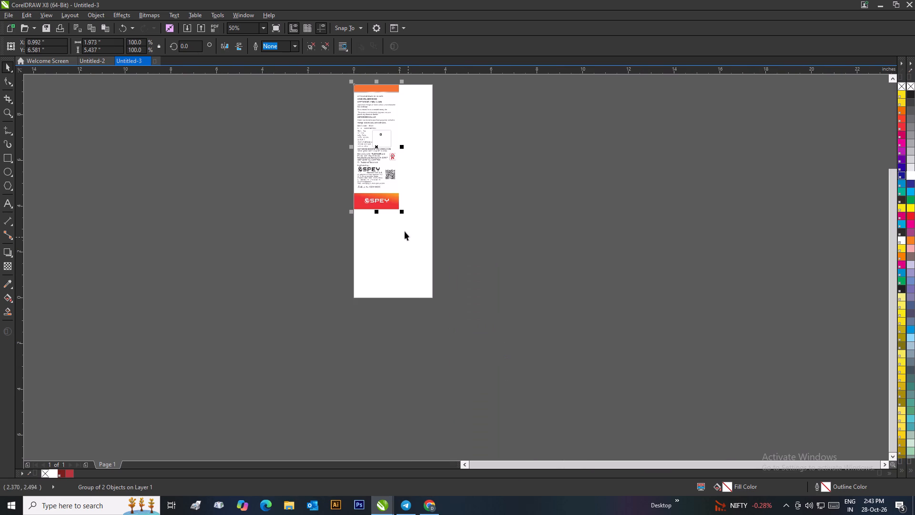
drag(403, 212, 442, 303)
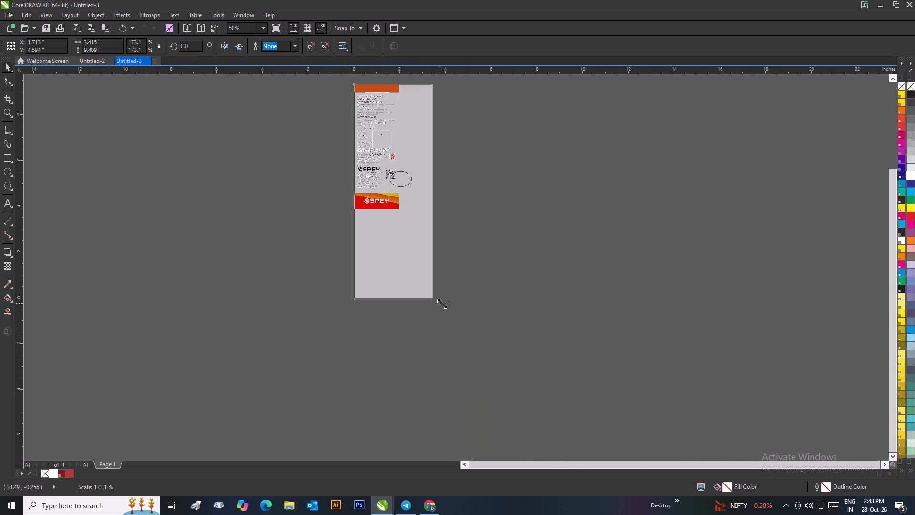
drag(442, 303, 442, 300)
Move the carton group off the page and set the page size to 3.37 by 9.284 inches, matching the group.
scroll(442, 298, down, 1)
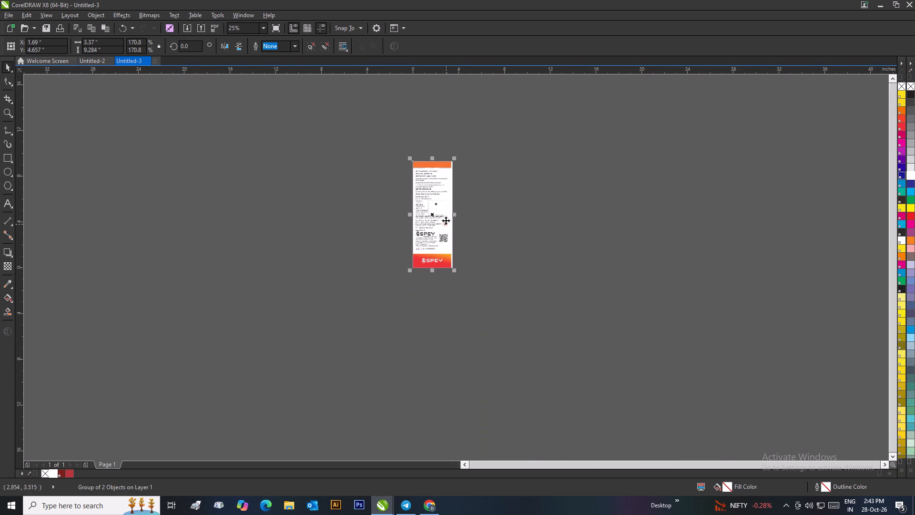
drag(438, 213, 498, 203)
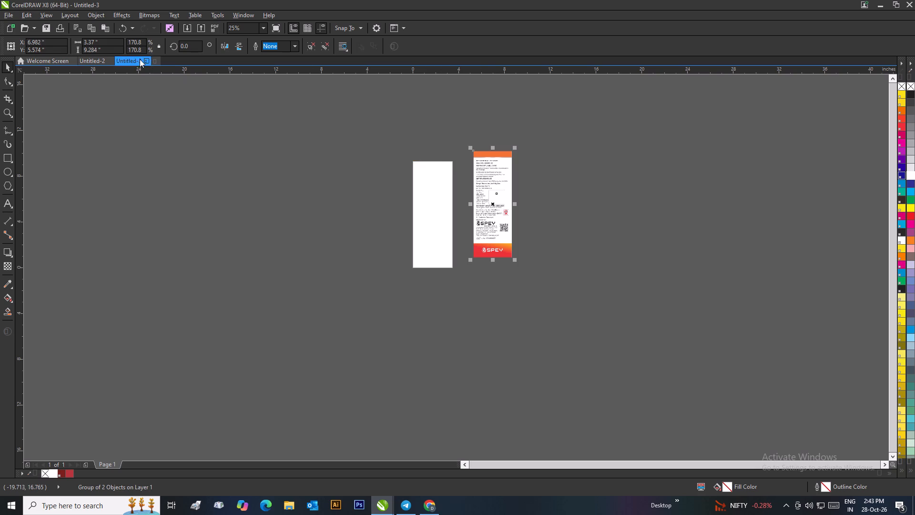
drag(109, 44, 85, 46)
key(ctrl+c)
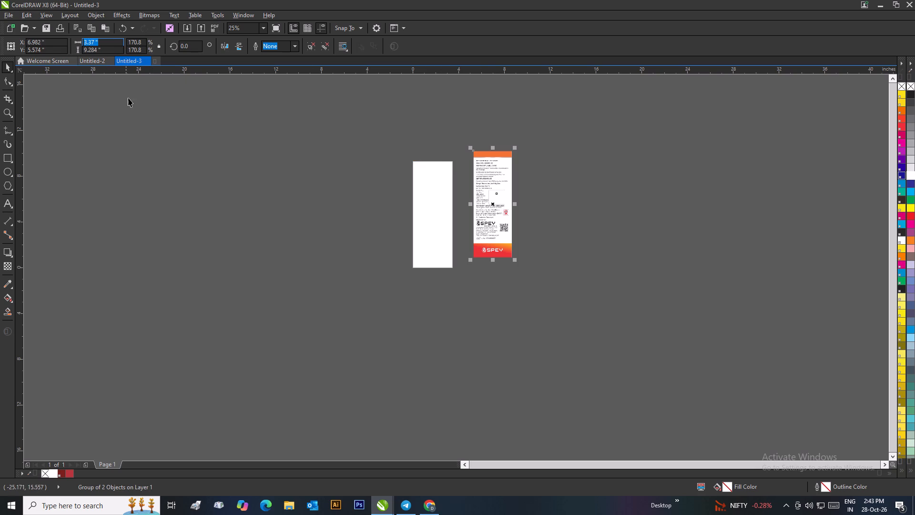
click(177, 134)
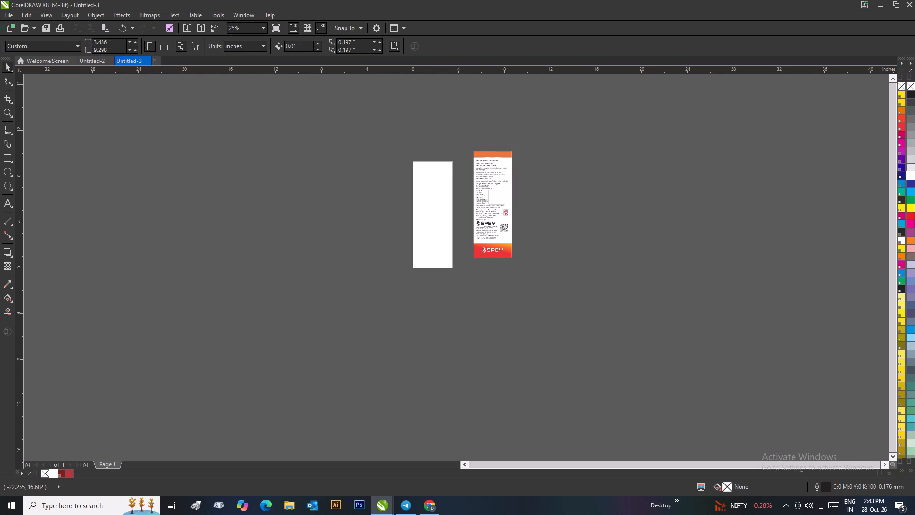
drag(119, 44, 90, 44)
key(BackSpace)
key(ctrl+v)
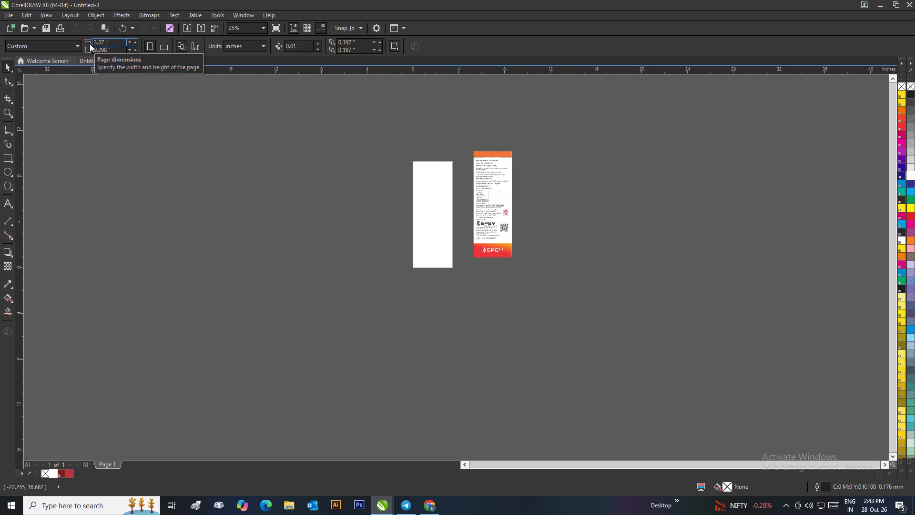
key(Tab)
key(BackSpace)
text(9.284)
key(Return)
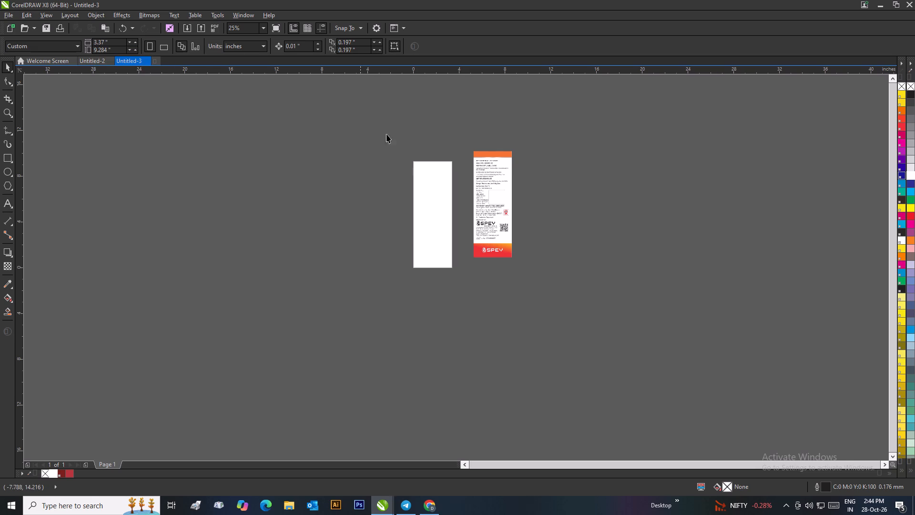
Center the carton group on the resized page.
click(489, 190)
click(577, 199)
click(487, 180)
key(p)
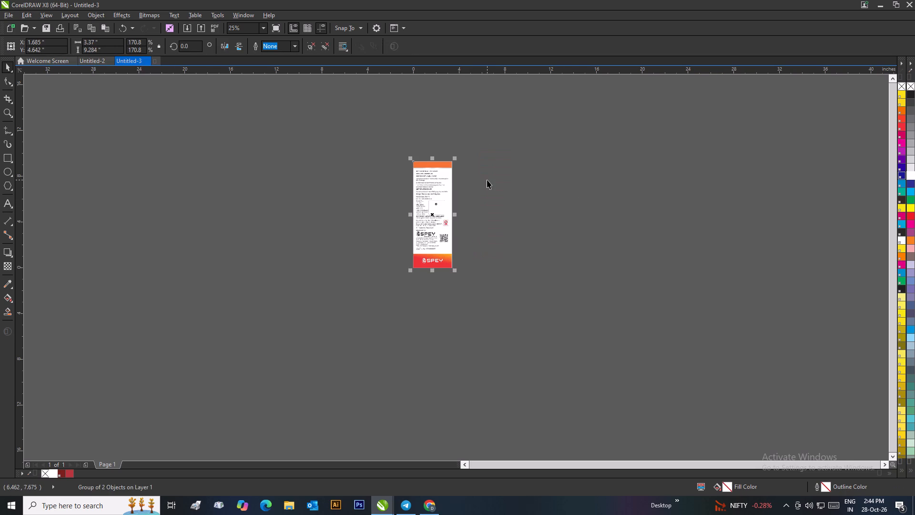
click(487, 180)
scroll(456, 200, up, 1)
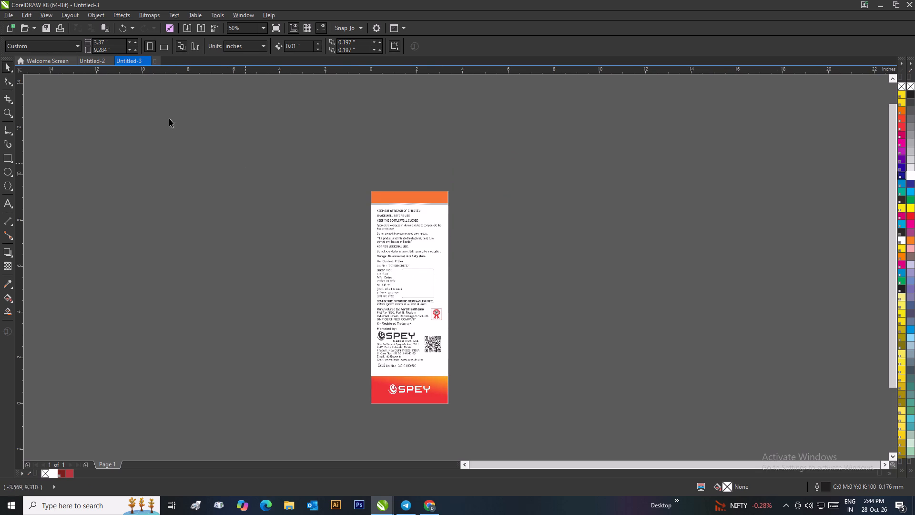
Export the Matador Kid carton as a PNG named Metador Kid right in the same desktop folder.
click(12, 14)
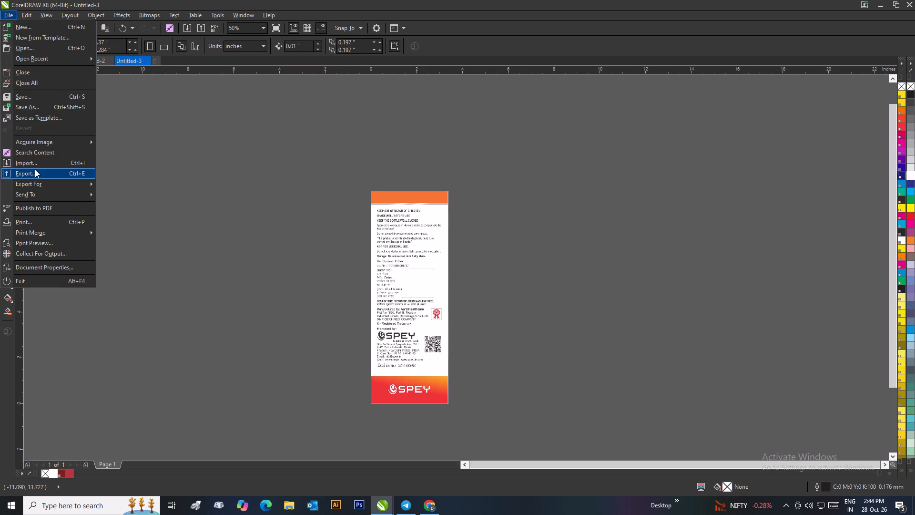
click(35, 169)
key(BackSpace)
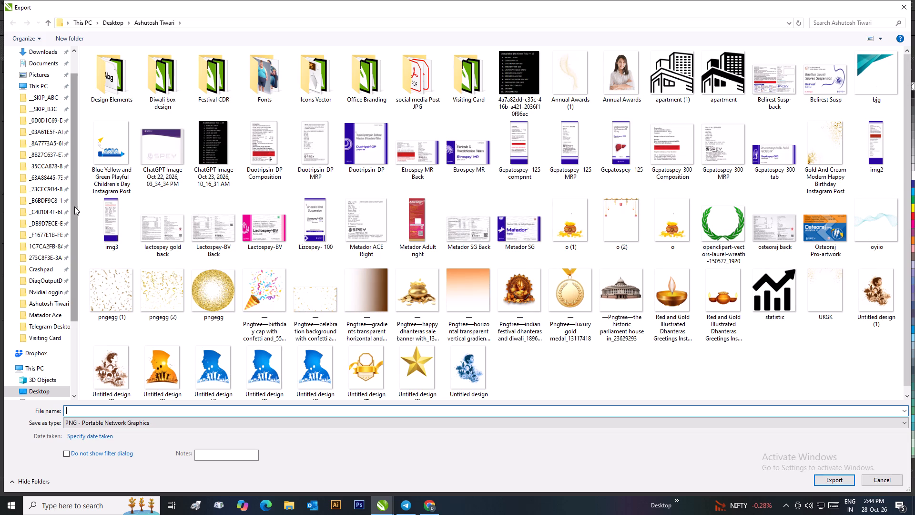
text(Me)
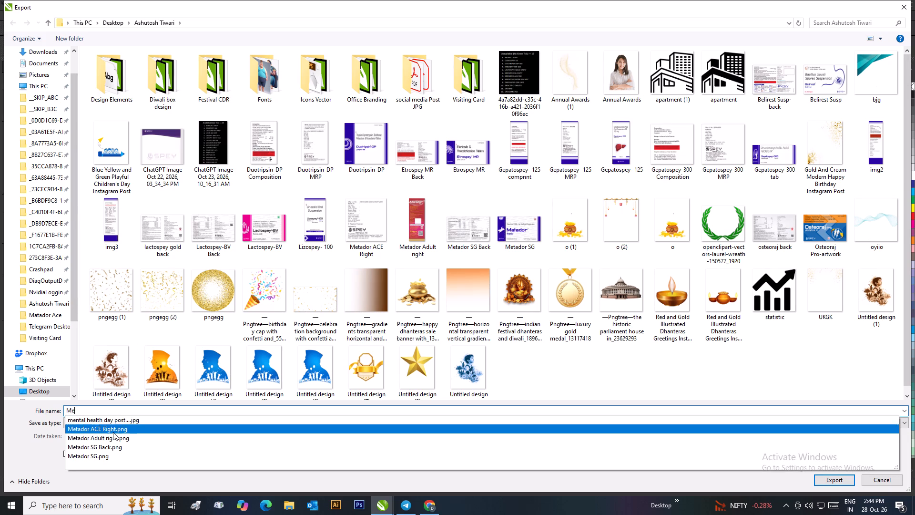
click(107, 436)
click(102, 410)
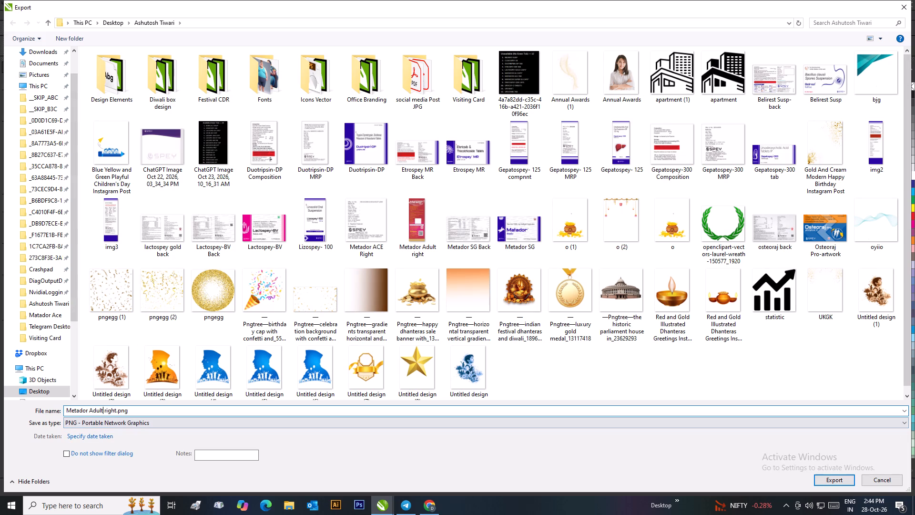
key(BackSpace)
key(BackSpace)
key(BackSpace)
key(BackSpace)
key(BackSpace)
text(LI)
key(BackSpace)
key(BackSpace)
text(Kid)
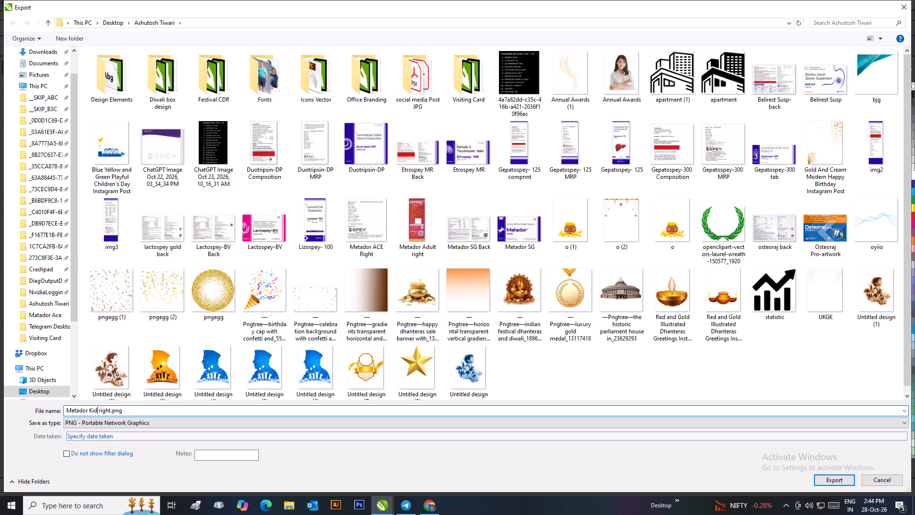
click(131, 406)
click(128, 412)
key(BackSpace)
key(BackSpace)
key(BackSpace)
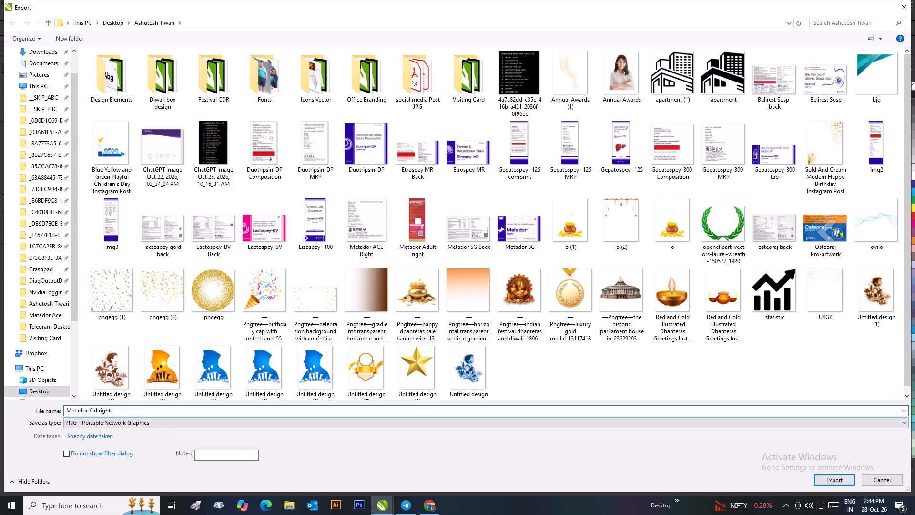
key(BackSpace)
click(837, 477)
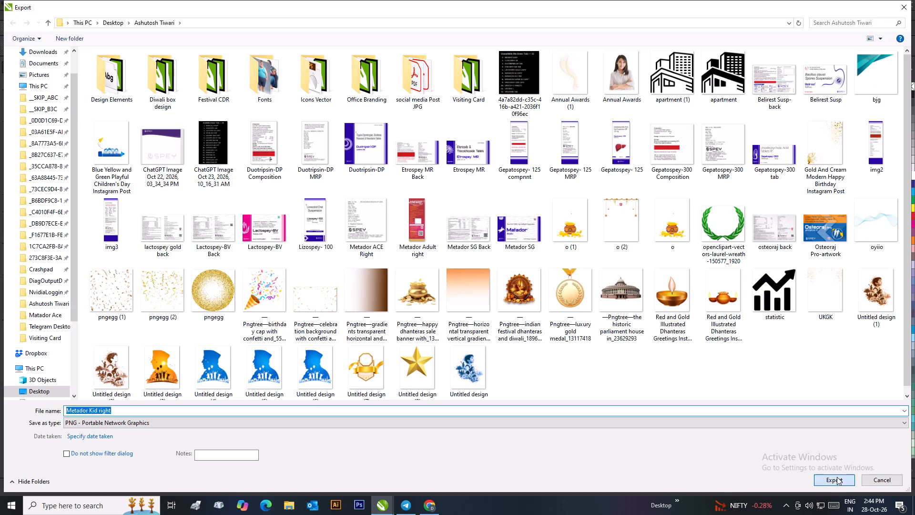
click(604, 336)
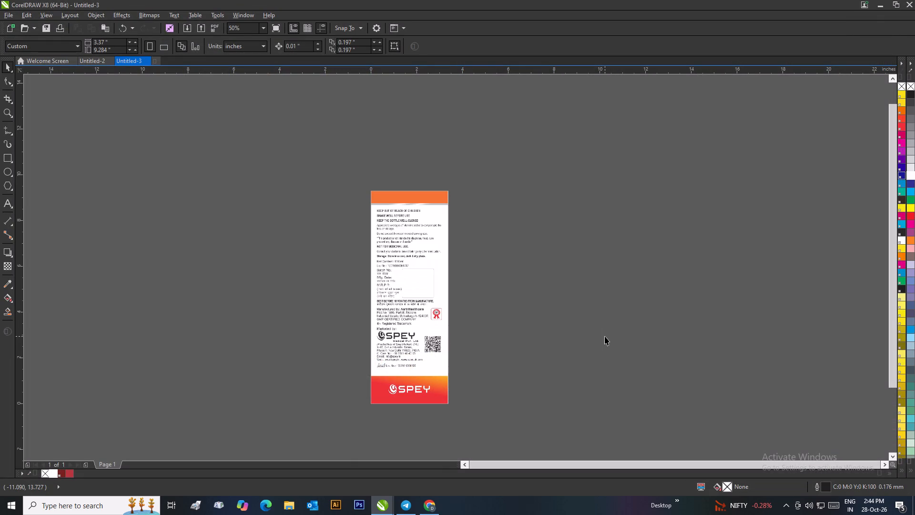
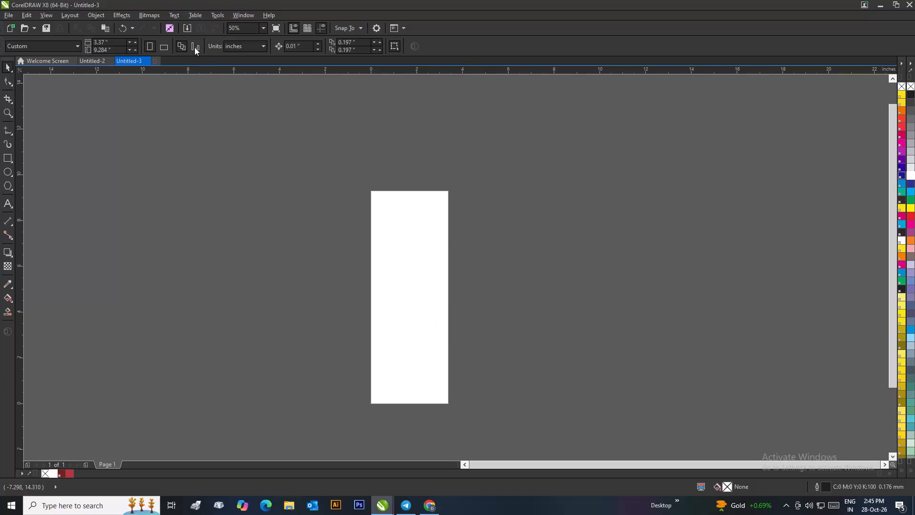
Import Matador Super capsules Inner carton Back from Matador Super's Pack > New folder and place it beside the page.
click(184, 28)
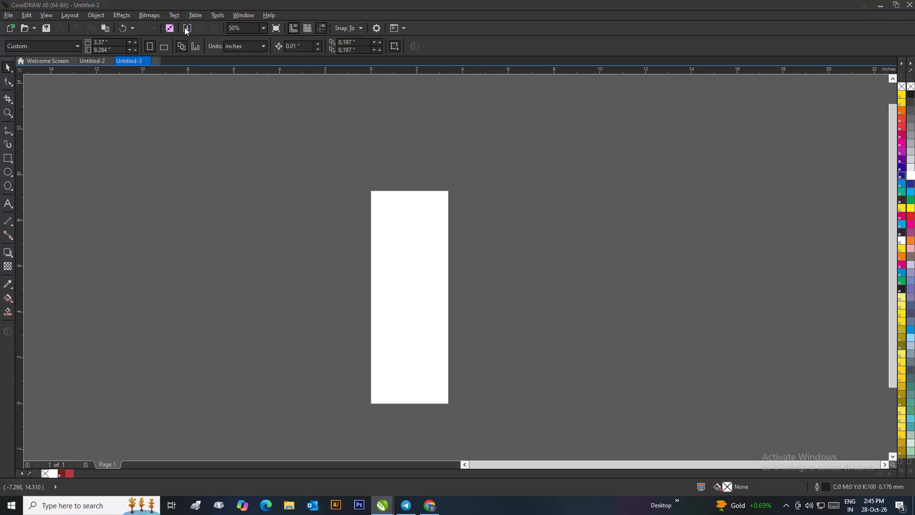
click(51, 21)
click(50, 21)
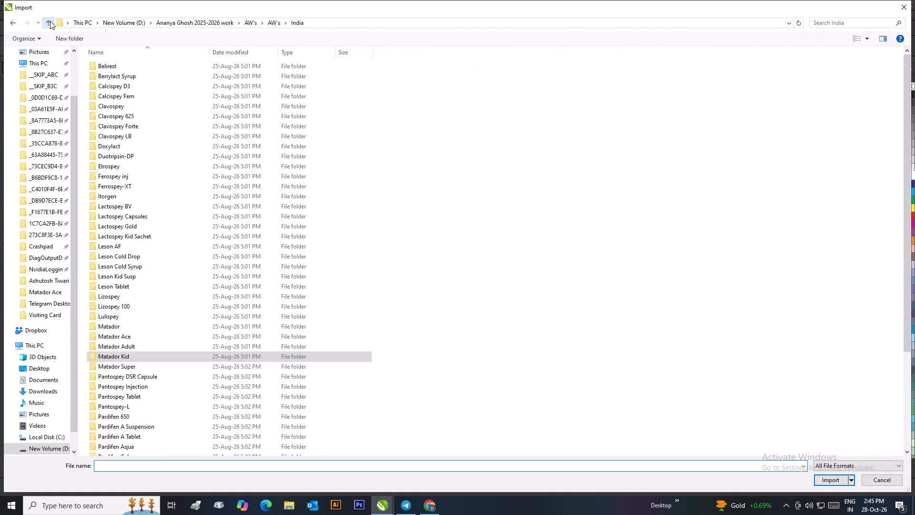
double_click(124, 365)
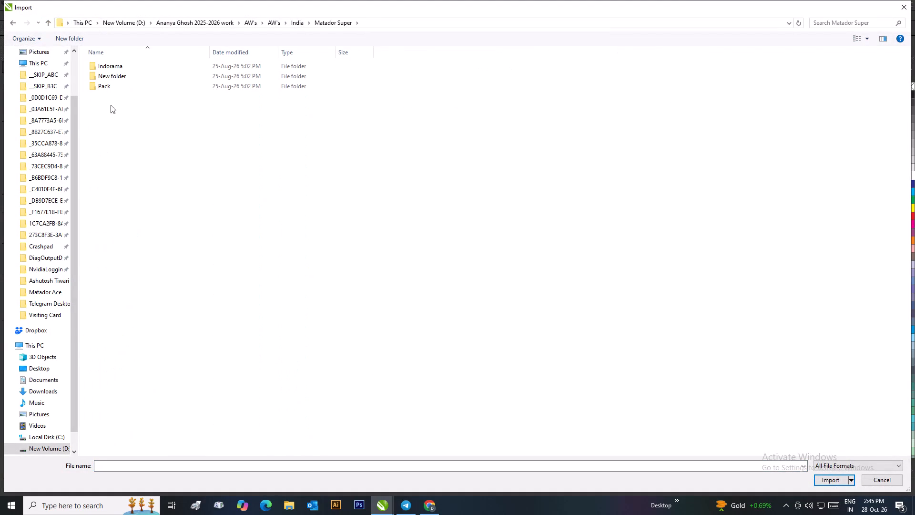
double_click(107, 82)
double_click(115, 65)
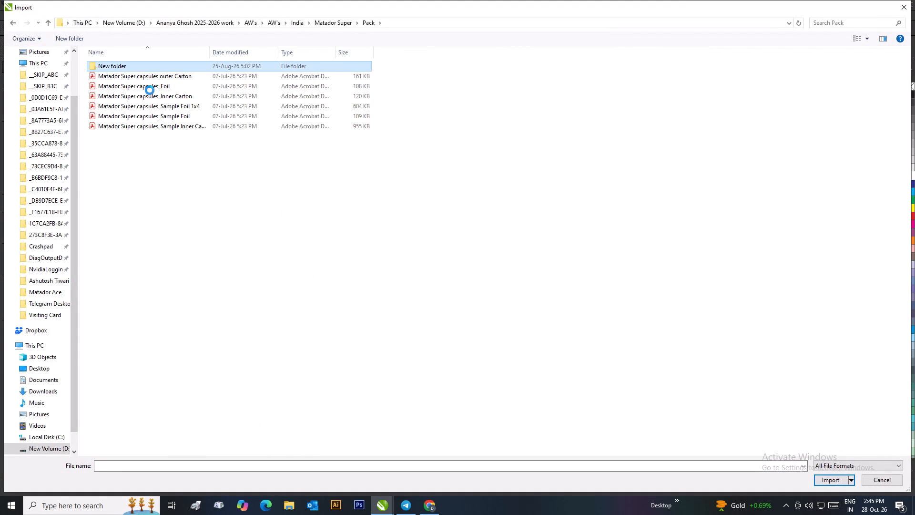
click(120, 82)
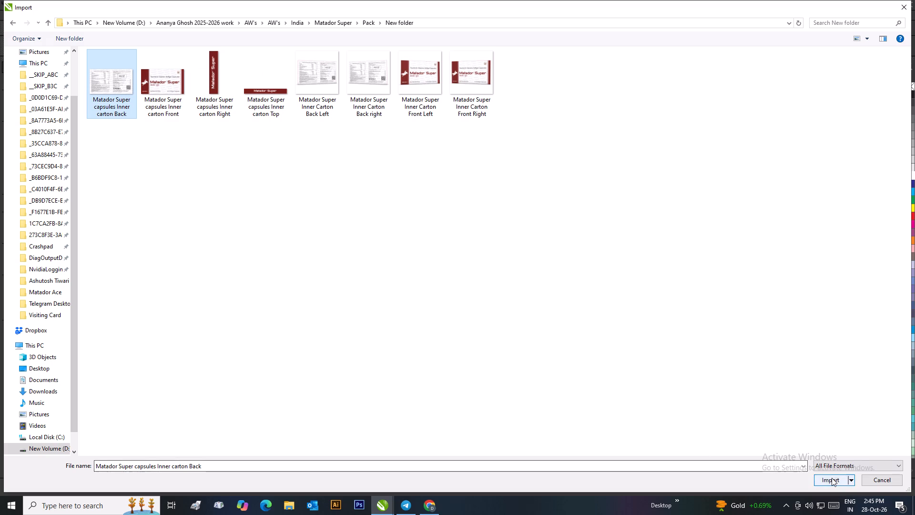
click(831, 478)
click(333, 186)
scroll(368, 207, up, 1)
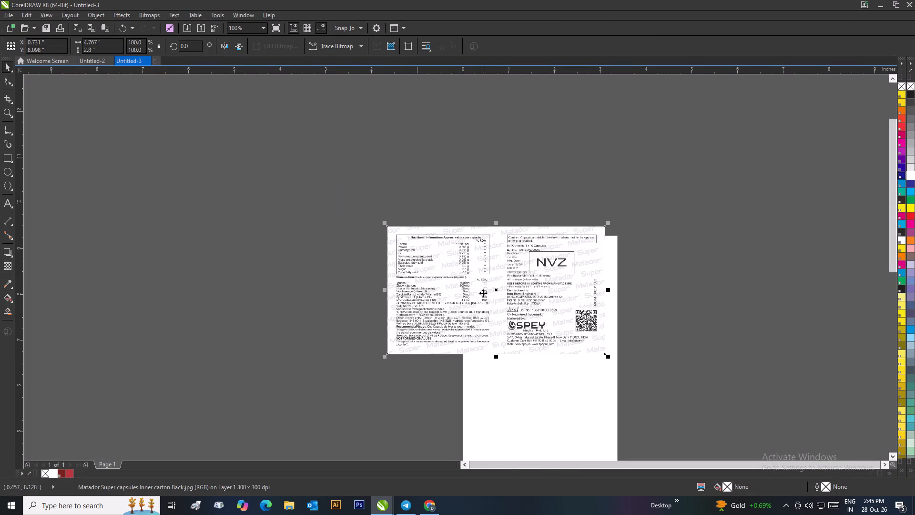
drag(482, 294, 319, 297)
Draw a rectangle about 1.01 by 0.49 inches over the NVZ box and set its rounded corner radius to 0.
scroll(390, 319, up, 1)
scroll(414, 253, up, 1)
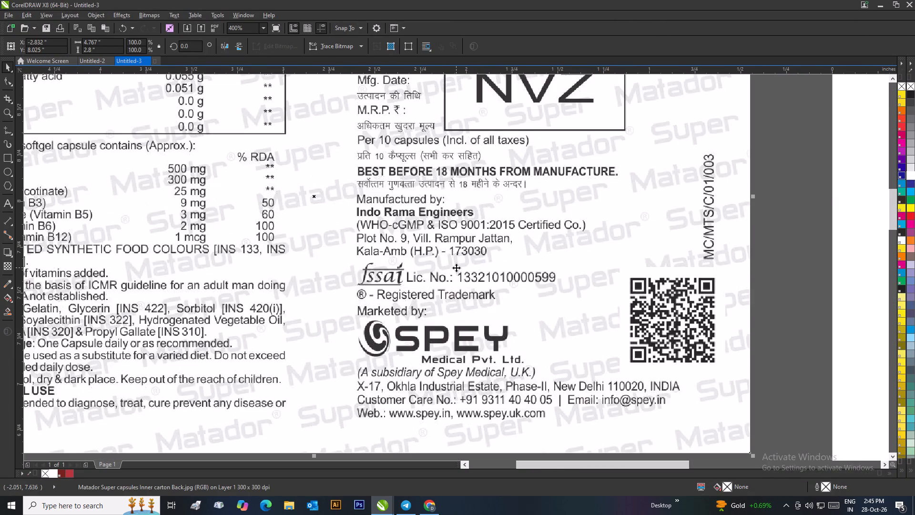
scroll(456, 268, down, 1)
click(655, 127)
scroll(604, 155, up, 1)
scroll(451, 269, down, 1)
scroll(452, 268, up, 1)
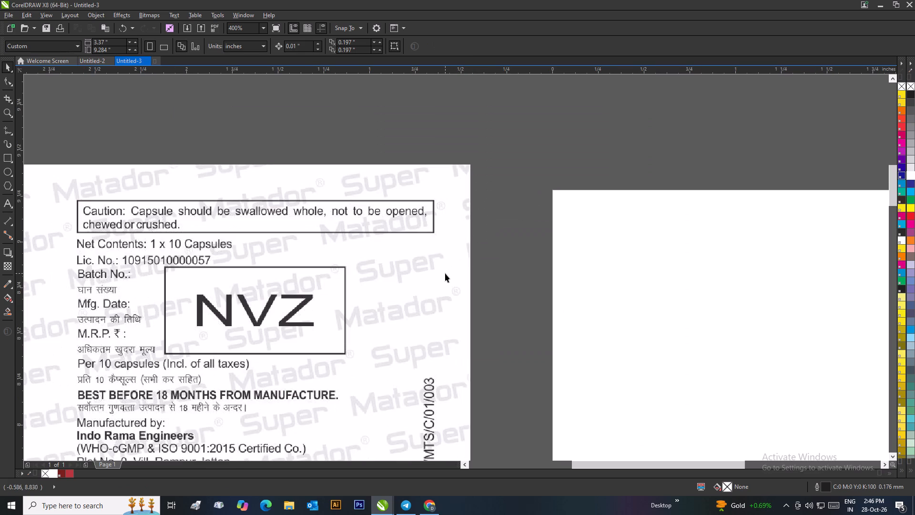
scroll(403, 273, down, 2)
scroll(441, 275, up, 2)
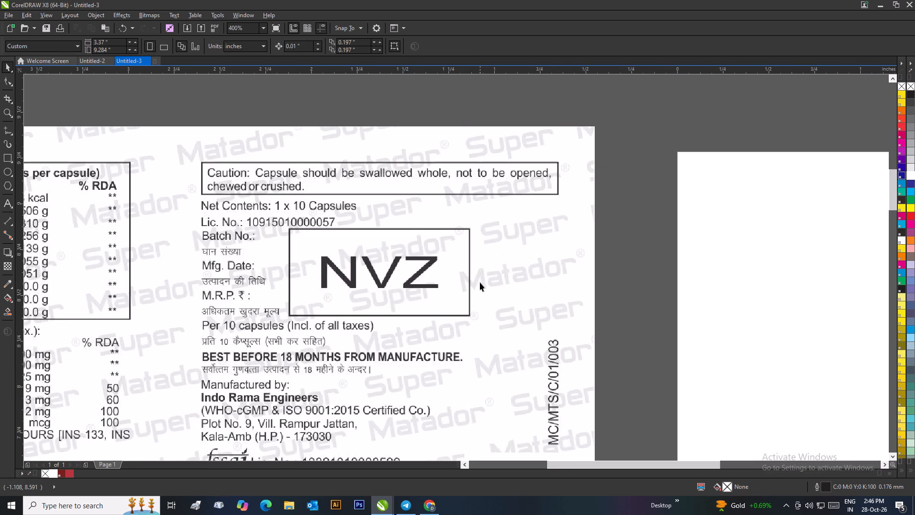
click(5, 153)
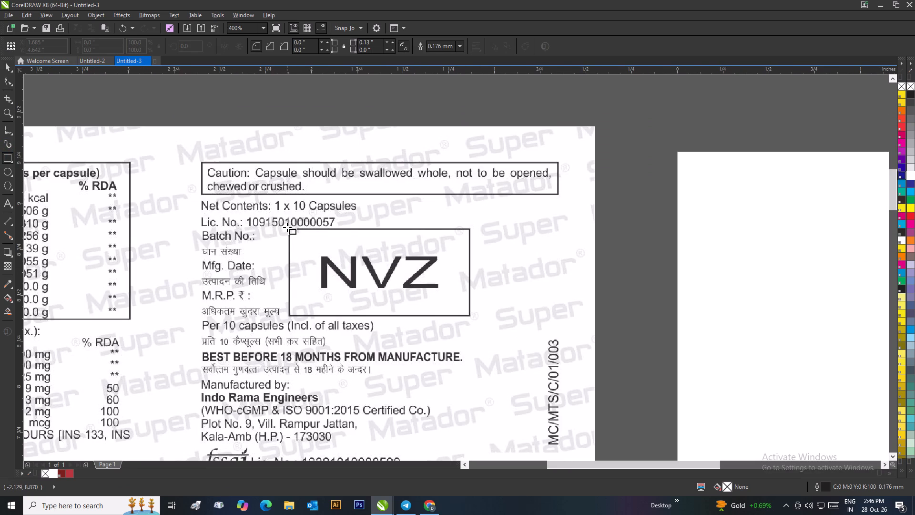
drag(287, 227, 473, 319)
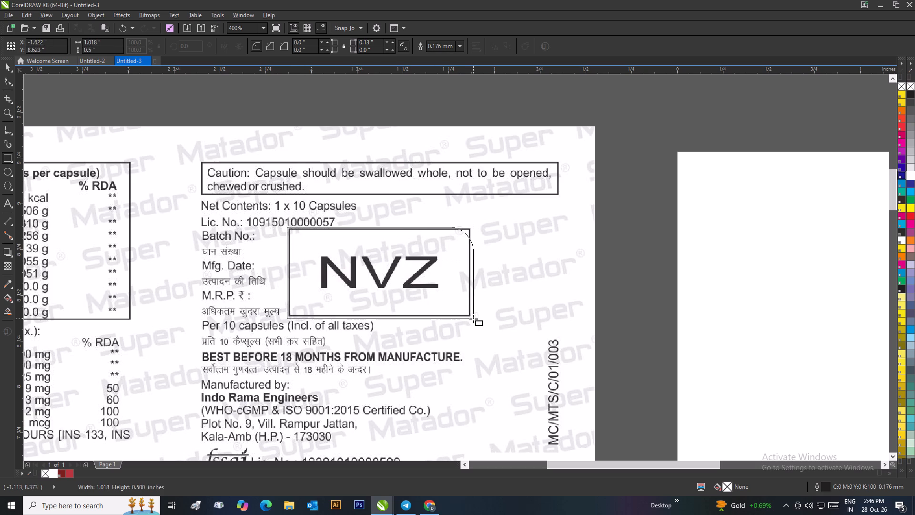
drag(473, 319, 471, 317)
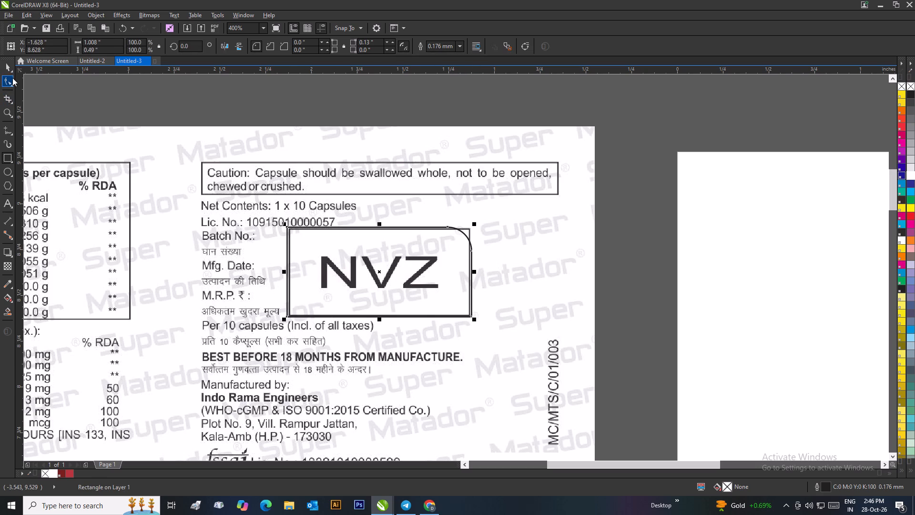
drag(380, 40, 364, 42)
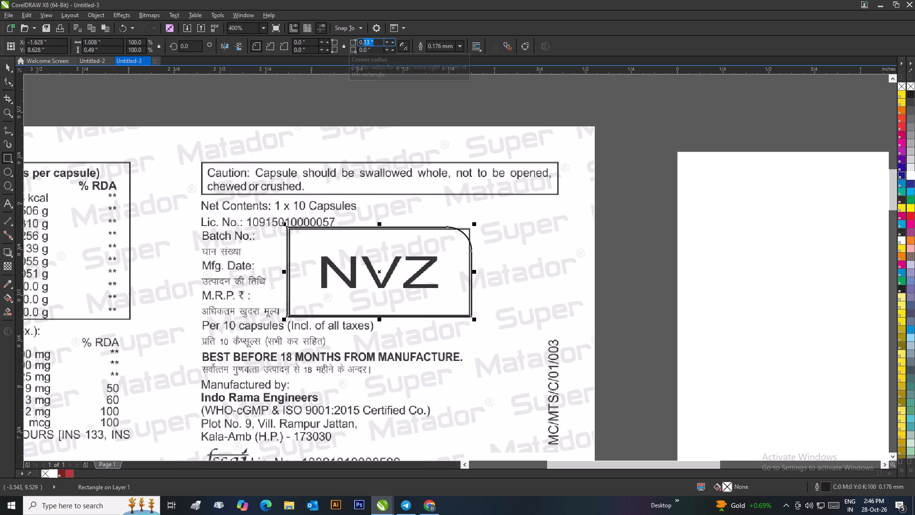
key(BackSpace)
key(BackSpace)
key(BackSpace)
key(0)
key(Return)
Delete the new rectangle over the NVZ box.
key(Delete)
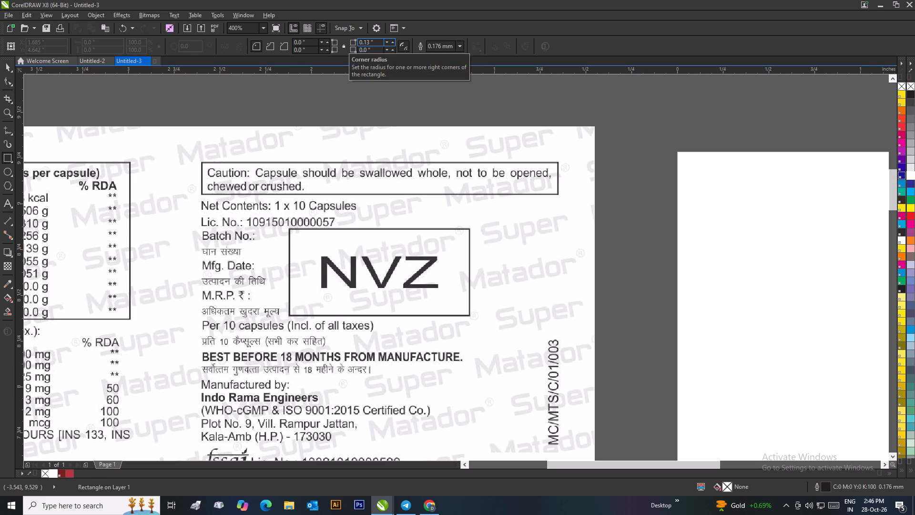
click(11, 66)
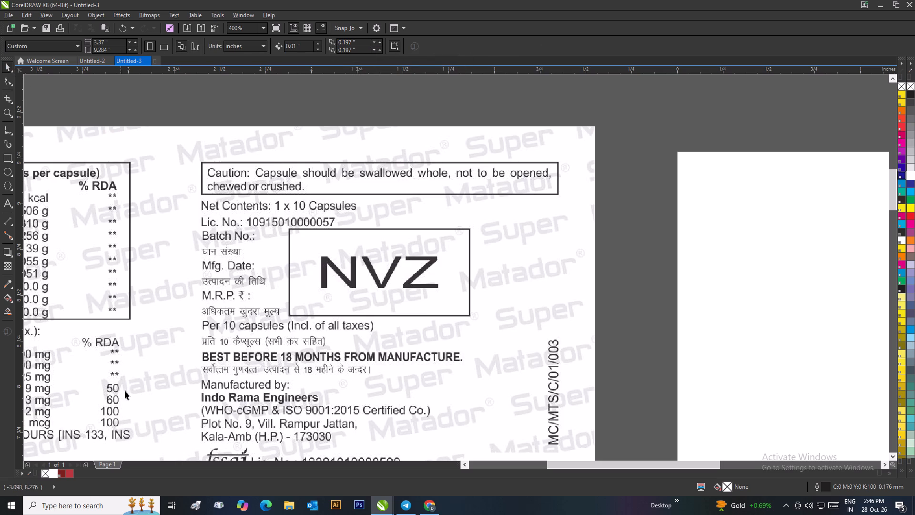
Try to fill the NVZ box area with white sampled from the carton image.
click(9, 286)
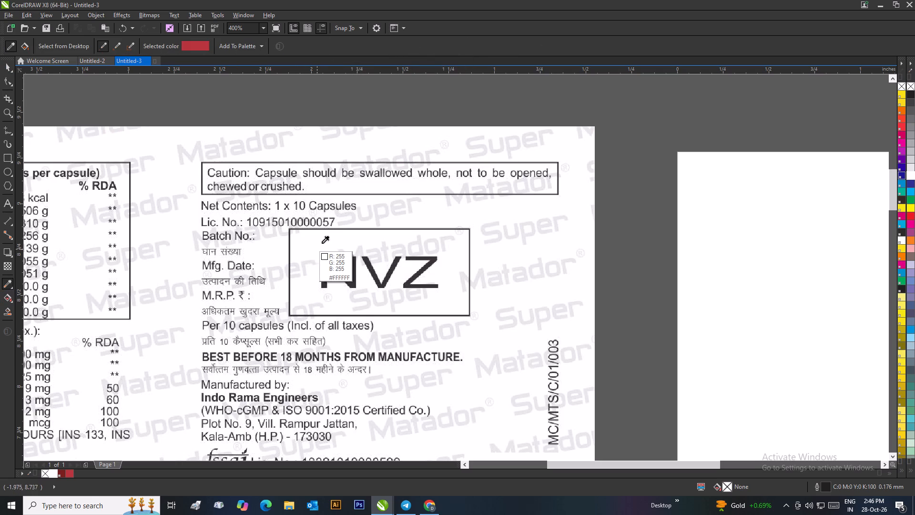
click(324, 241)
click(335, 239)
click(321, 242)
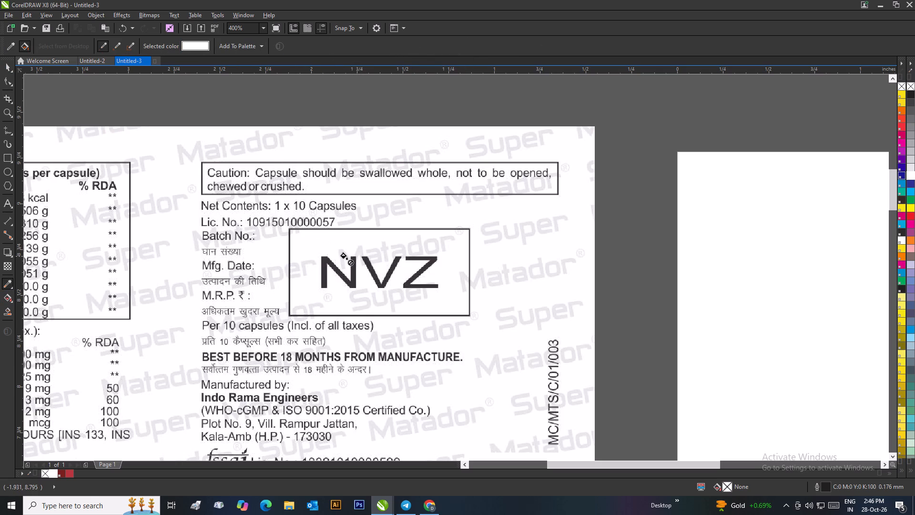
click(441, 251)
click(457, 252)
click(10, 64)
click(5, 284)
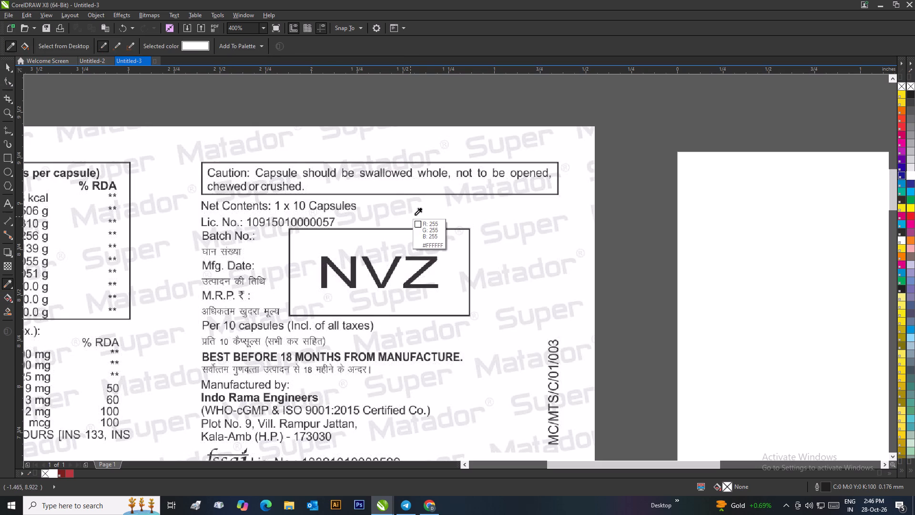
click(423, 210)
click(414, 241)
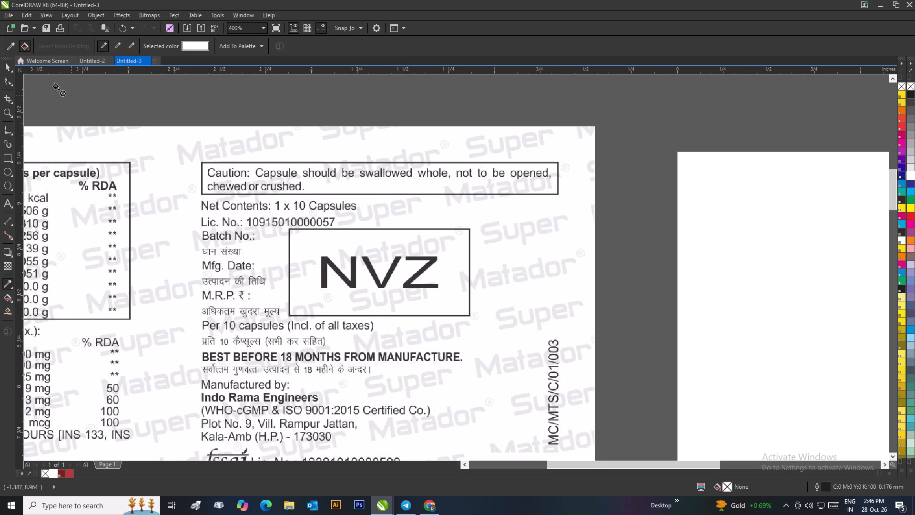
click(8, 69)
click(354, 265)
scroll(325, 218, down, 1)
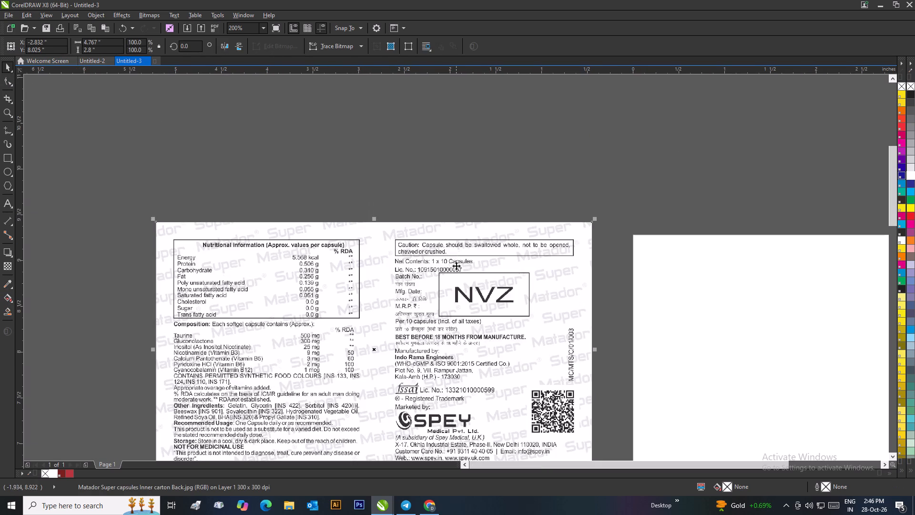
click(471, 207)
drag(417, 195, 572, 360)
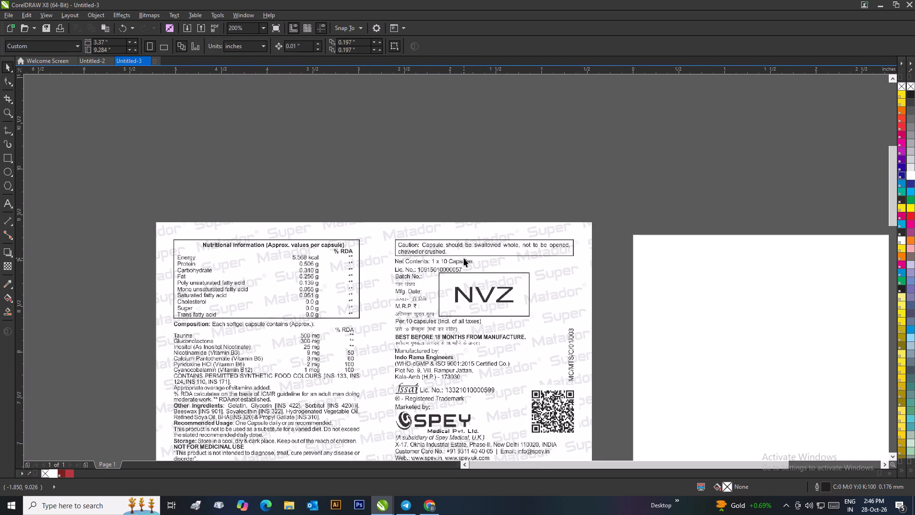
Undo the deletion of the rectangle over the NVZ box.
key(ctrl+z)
Fill the rectangle over the NVZ box with the near-white #FEFEFE sampled from the carton background.
scroll(541, 299, up, 2)
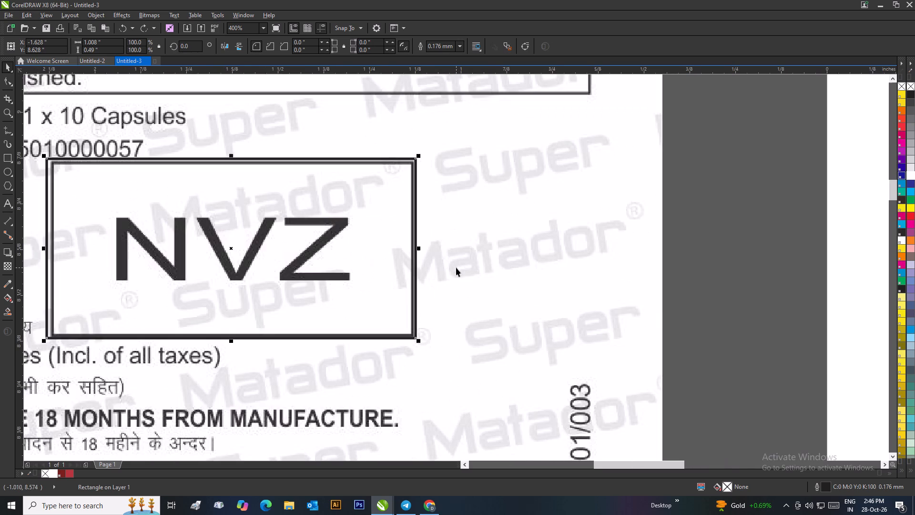
scroll(439, 278, down, 1)
click(409, 92)
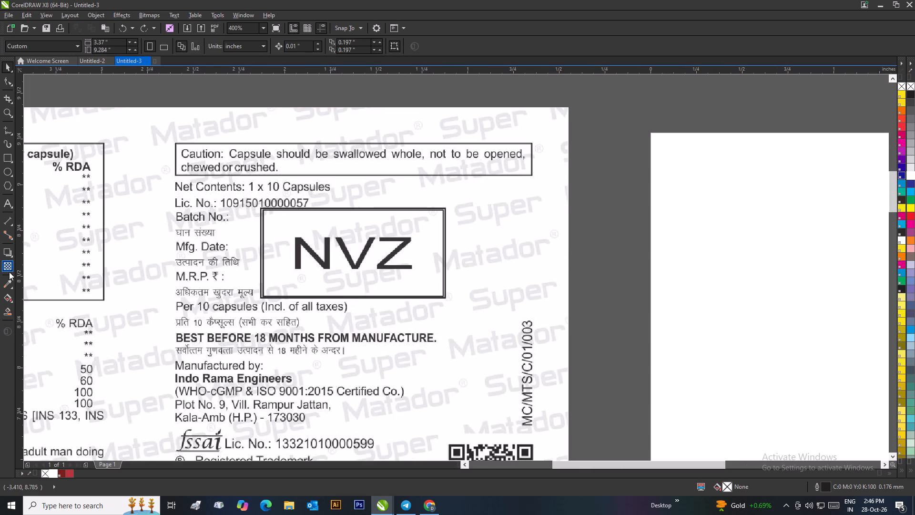
click(12, 278)
click(429, 197)
click(426, 223)
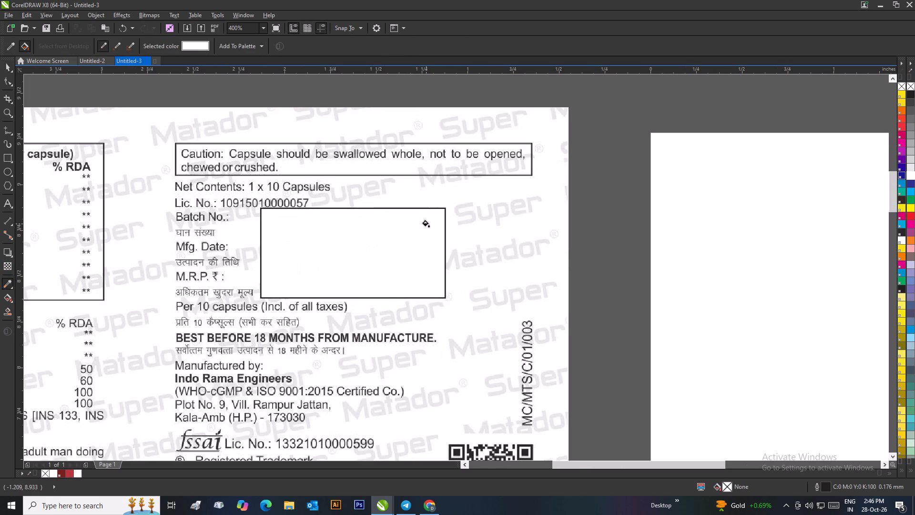
click(7, 65)
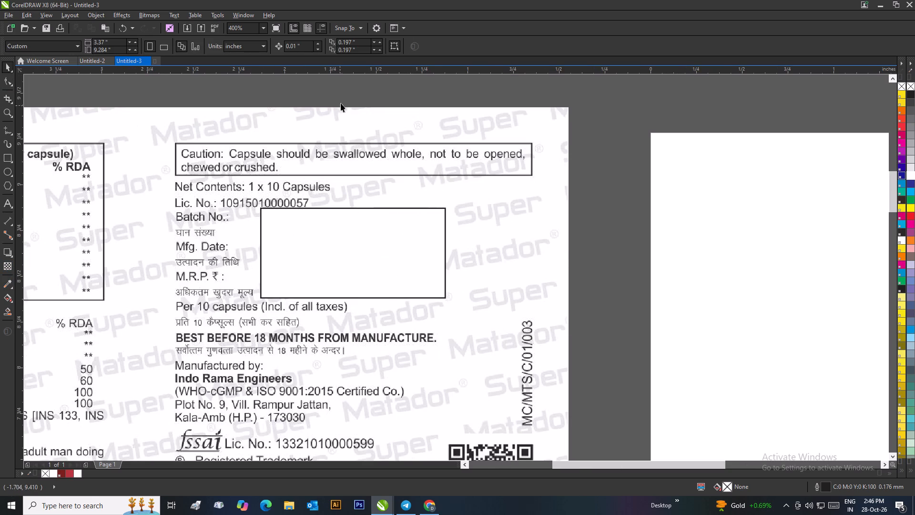
Set the outline width of the rectangle covering the NVZ box to None.
click(334, 221)
click(463, 47)
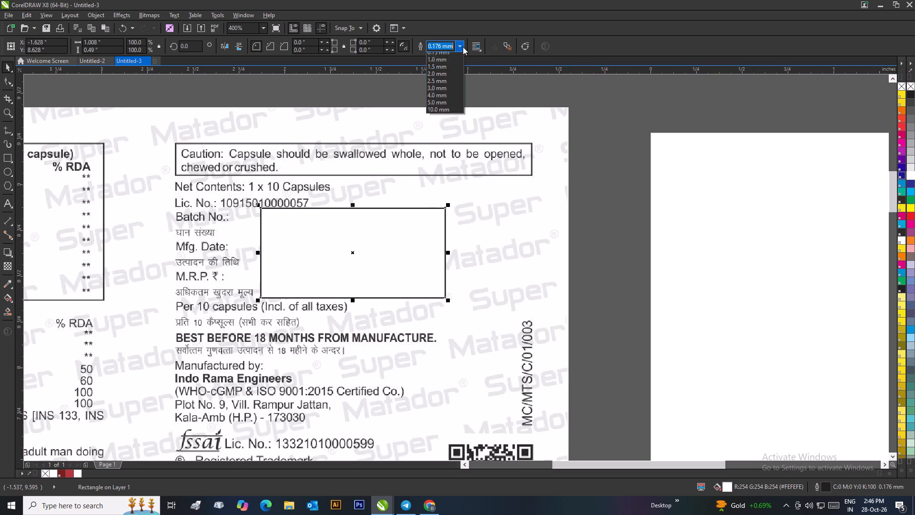
click(449, 55)
click(582, 185)
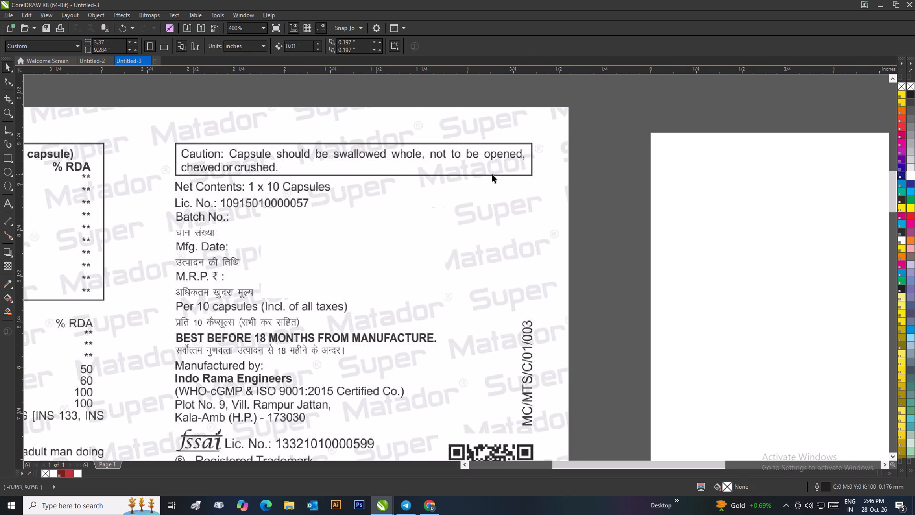
Group the carton image with its covering rectangle.
scroll(490, 177, down, 1)
scroll(447, 277, down, 1)
scroll(438, 290, up, 2)
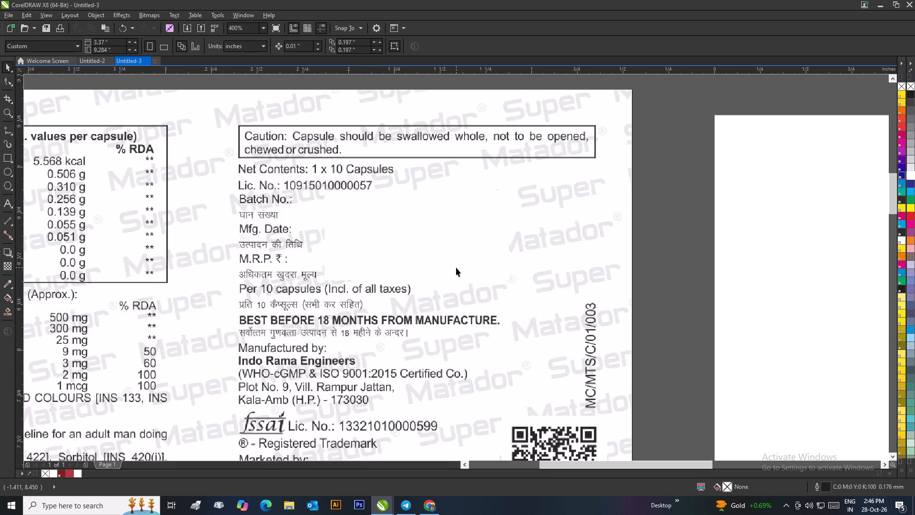
scroll(439, 286, down, 3)
drag(485, 237, 353, 345)
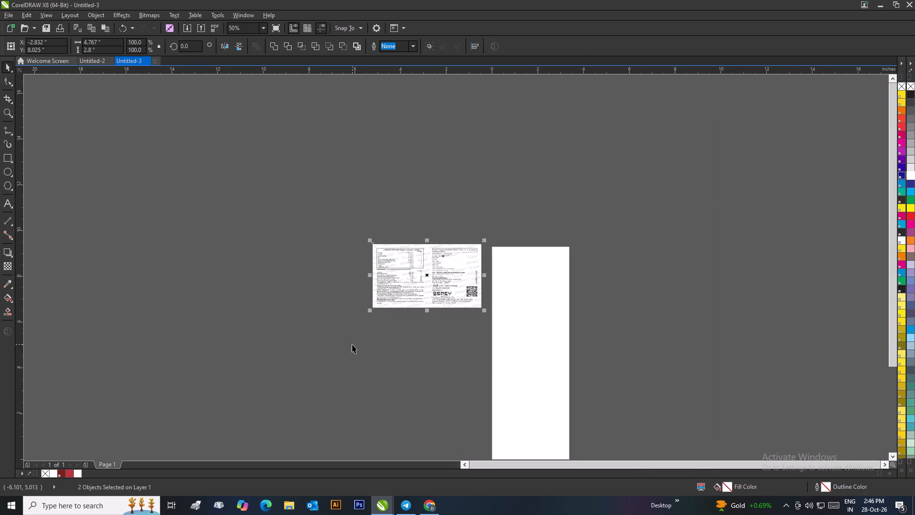
key(ctrl+g)
click(475, 217)
Scale the carton group proportionally to about 5.99 by 3.52 inches.
click(460, 257)
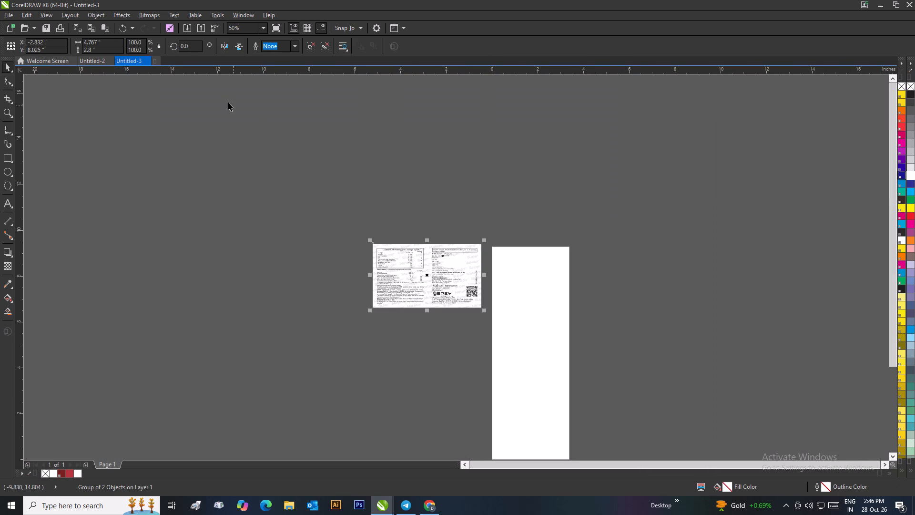
drag(485, 309, 513, 344)
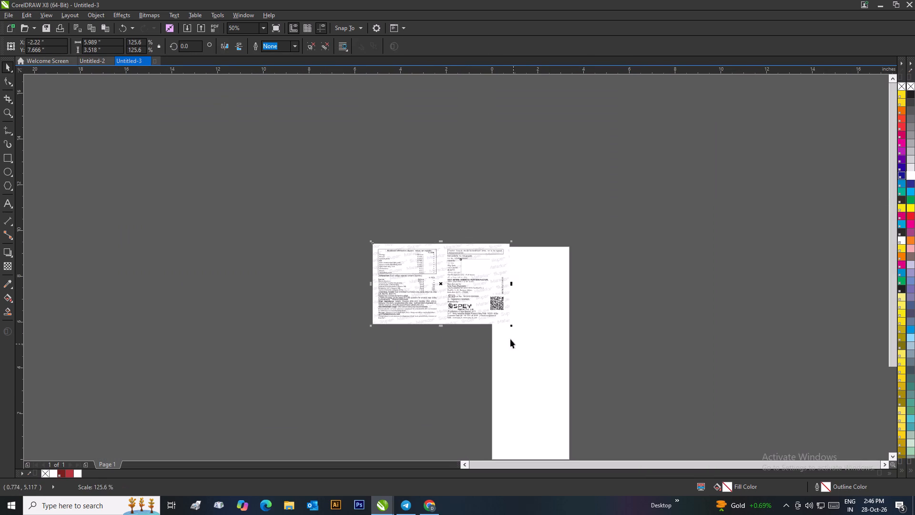
Set the page size to 5.989 by 3.518 inches to match the scaled carton group.
drag(105, 45, 79, 45)
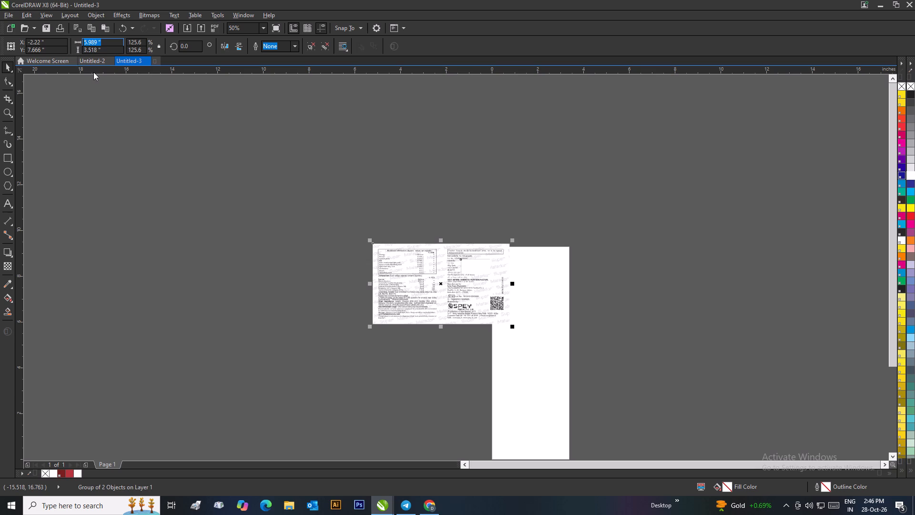
key(ctrl+c)
click(141, 128)
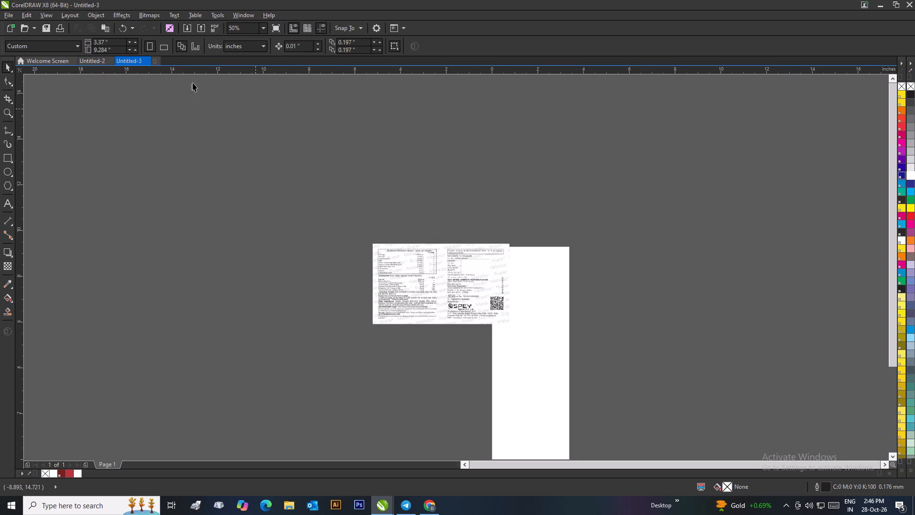
drag(117, 43, 90, 45)
key(BackSpace)
key(ctrl+v)
key(Tab)
key(BackSpace)
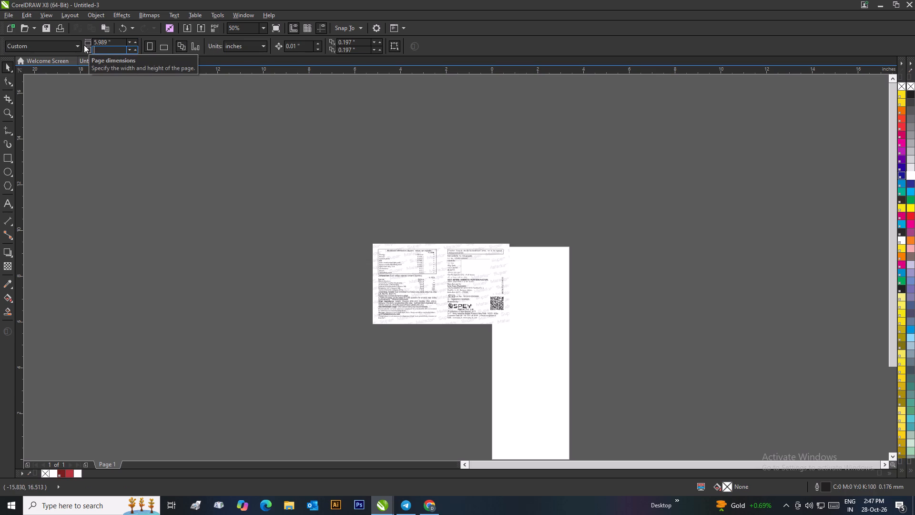
text(3,5)
key(BackSpace)
key(BackSpace)
key(period)
text(518)
key(Return)
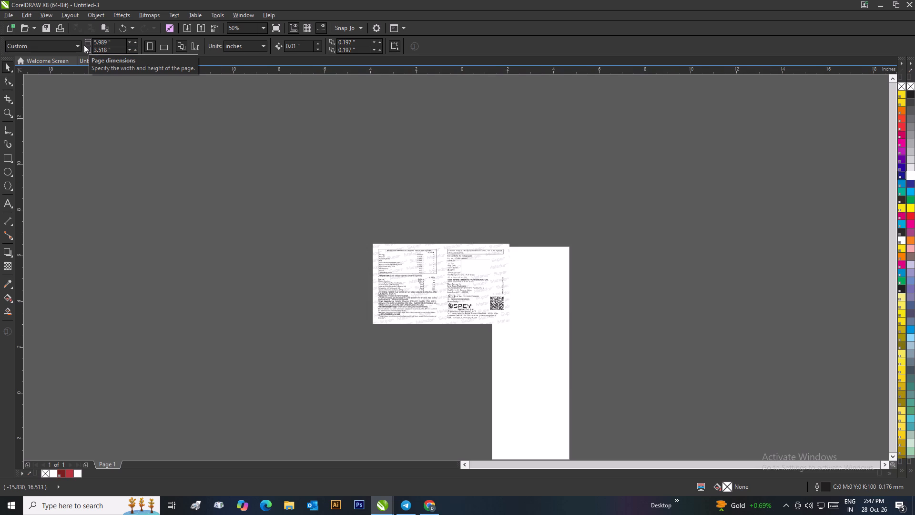
Center the carton group on the page so it fills the resized page.
click(424, 262)
key(p)
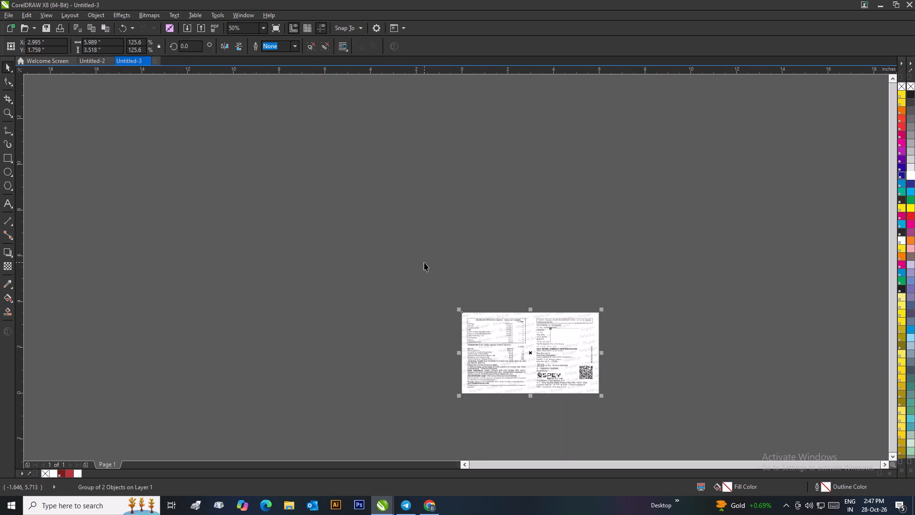
click(552, 277)
scroll(537, 359, up, 1)
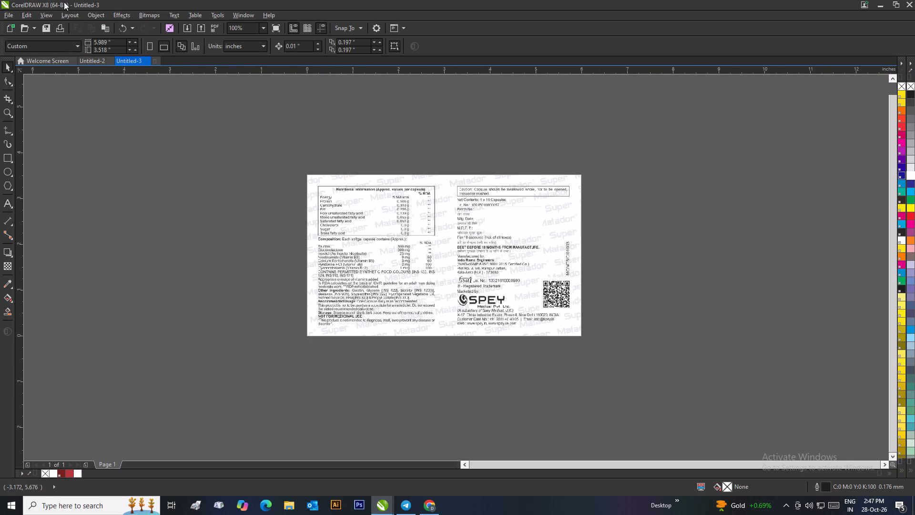
Start a PNG export in the Desktop folder already open and name the file Metador Super Back.
click(9, 11)
click(37, 178)
key(BackSpace)
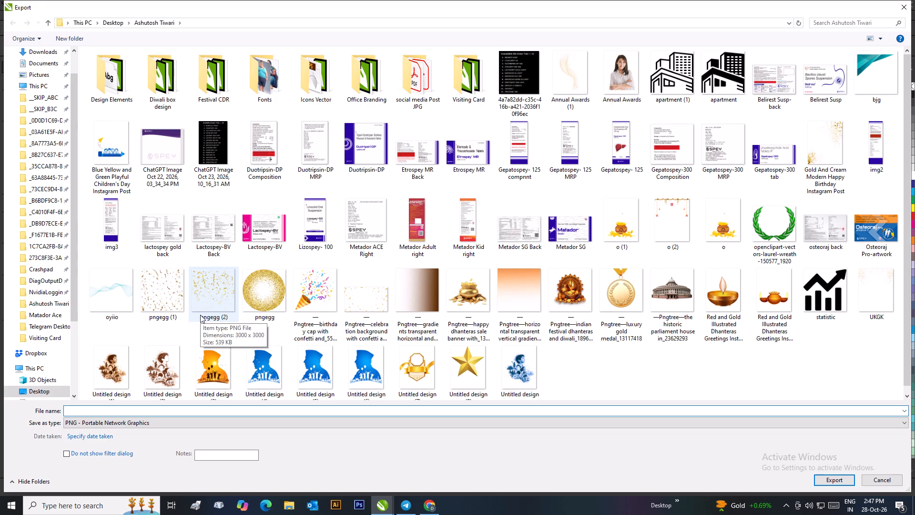
text(Met)
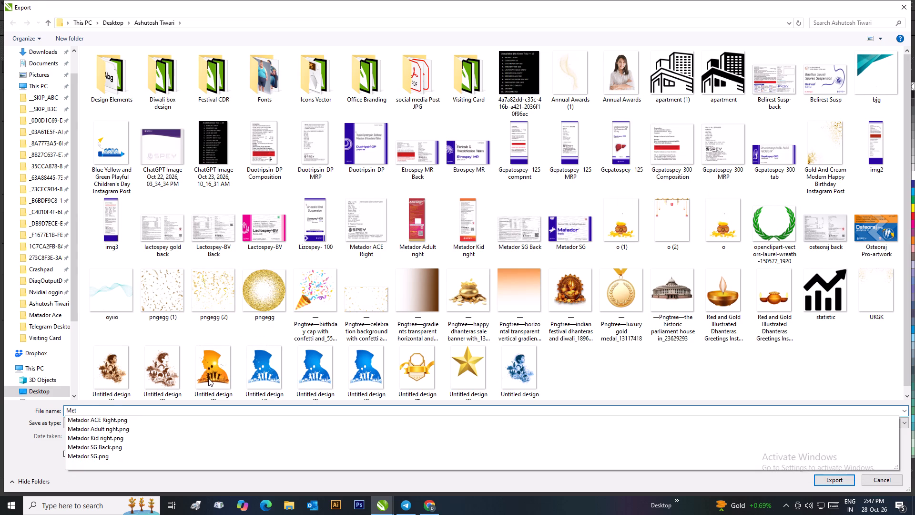
click(100, 450)
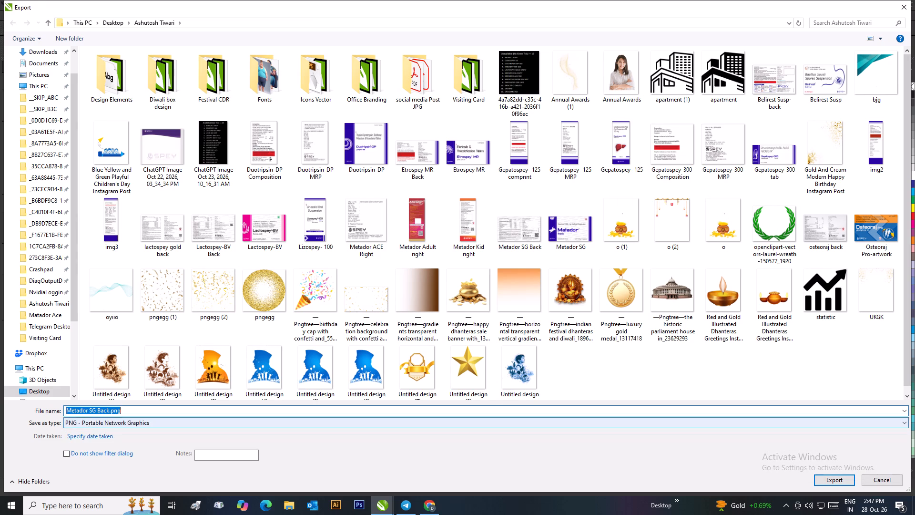
click(96, 411)
key(BackSpace)
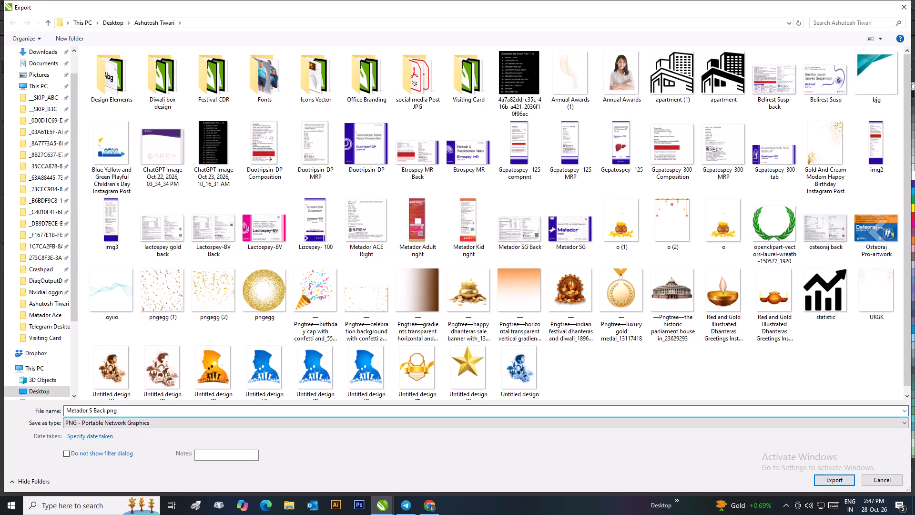
text(uper)
key(space)
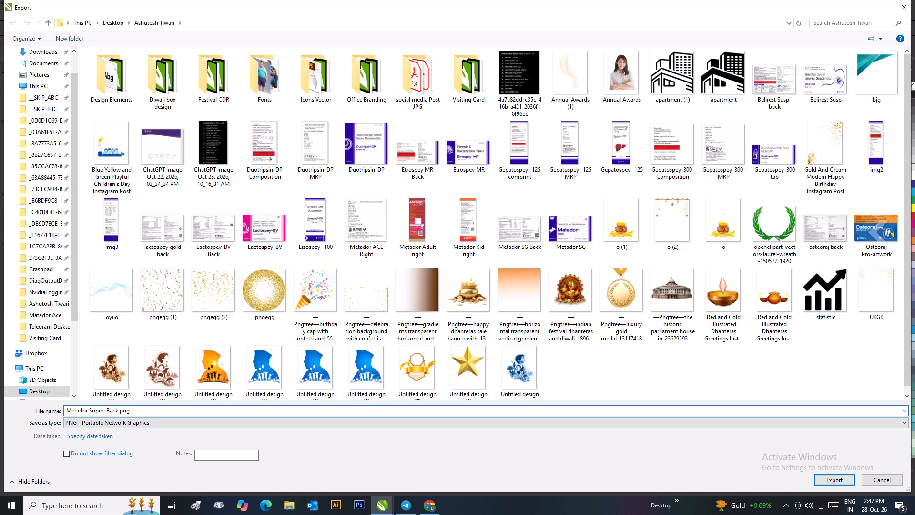
click(107, 414)
key(BackSpace)
key(Right)
key(Right)
key(Right)
key(Right)
key(Right)
key(Right)
key(Right)
key(Right)
key(BackSpace)
key(BackSpace)
key(BackSpace)
key(BackSpace)
Export the PNG in RGB Color (24-bit) at 5.99 by 3.52 inches and 300 resolution.
click(842, 482)
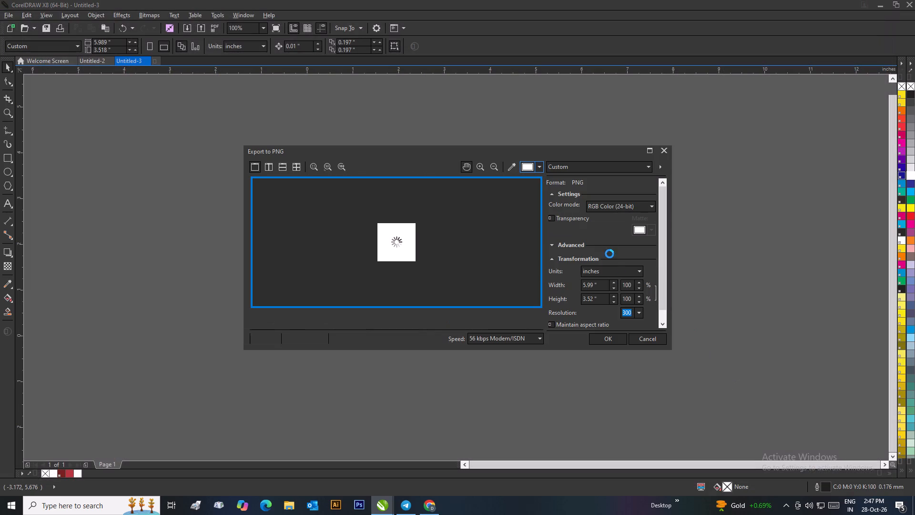
click(603, 339)
drag(603, 346, 601, 351)
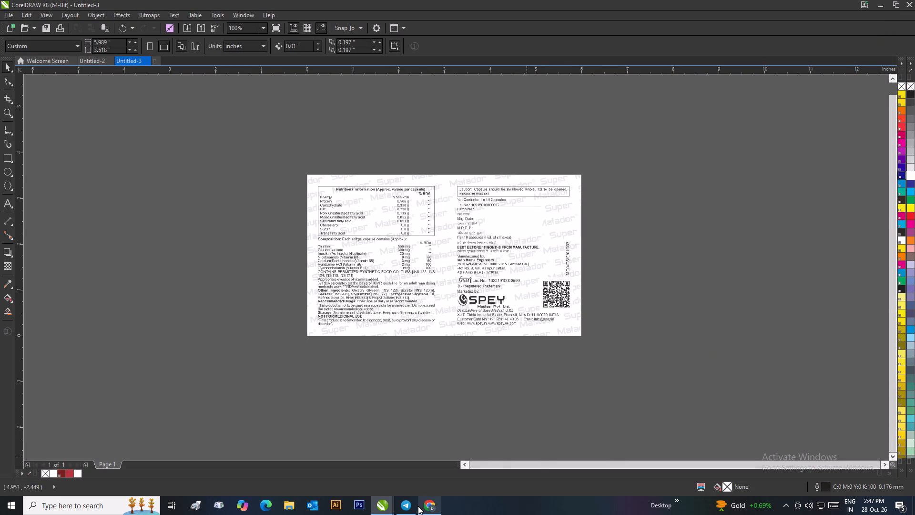
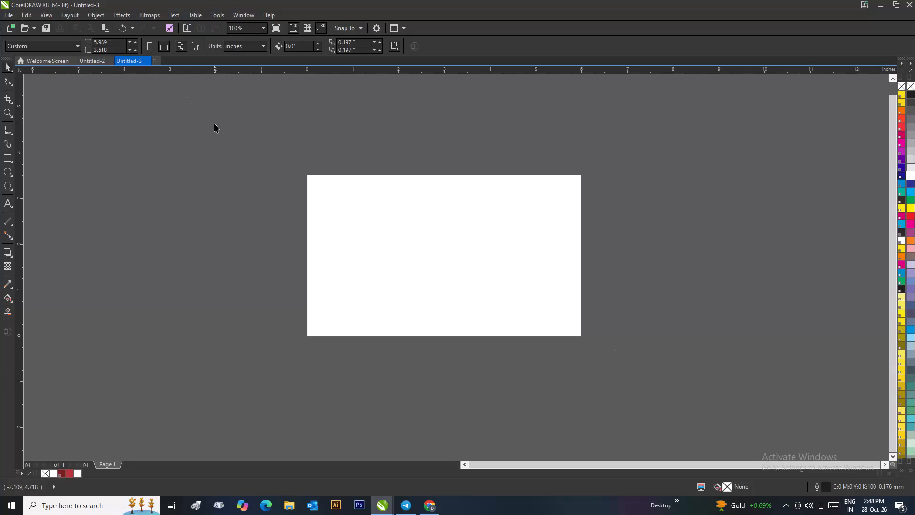
Open the Pantospey-DSR Capsules drawing from the India artwork's Pantospey DSR Capsule folder, Evolet Pharmaceuticals subfolder.
key(ctrl+o)
click(50, 19)
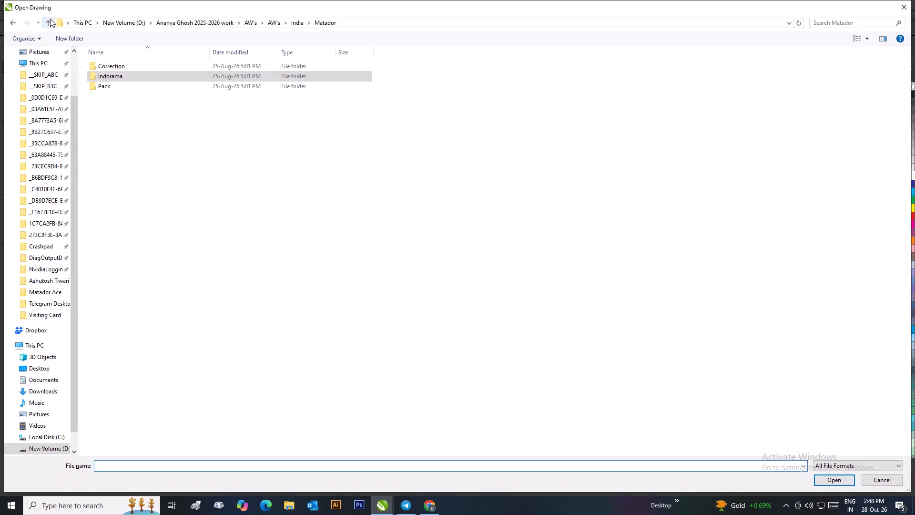
click(49, 19)
scroll(128, 357, down, 3)
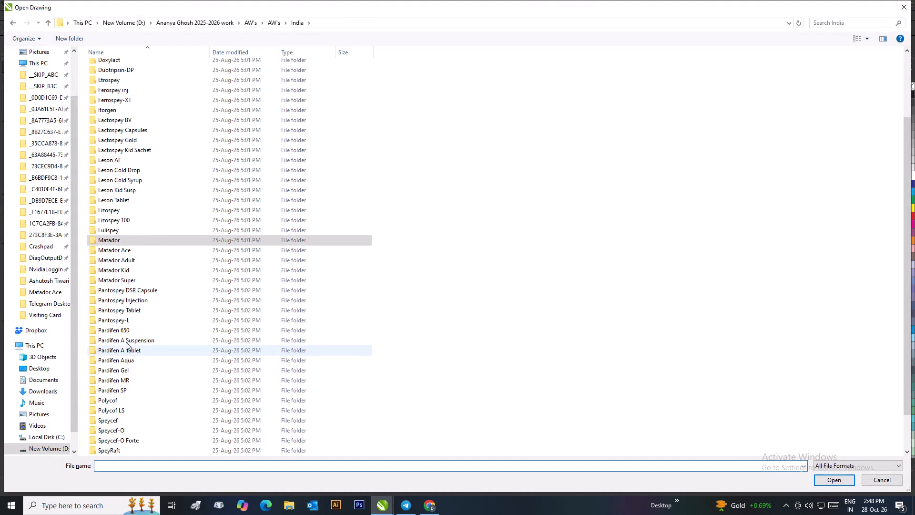
double_click(129, 291)
double_click(116, 69)
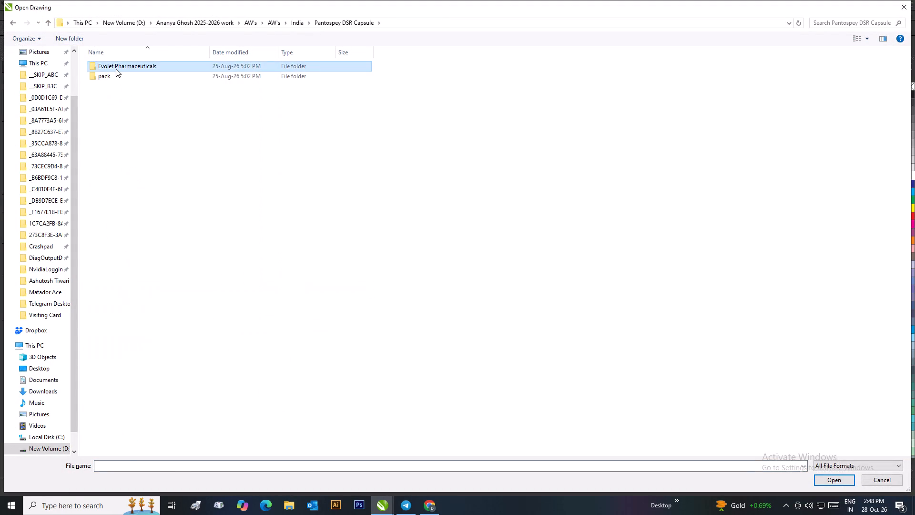
double_click(116, 69)
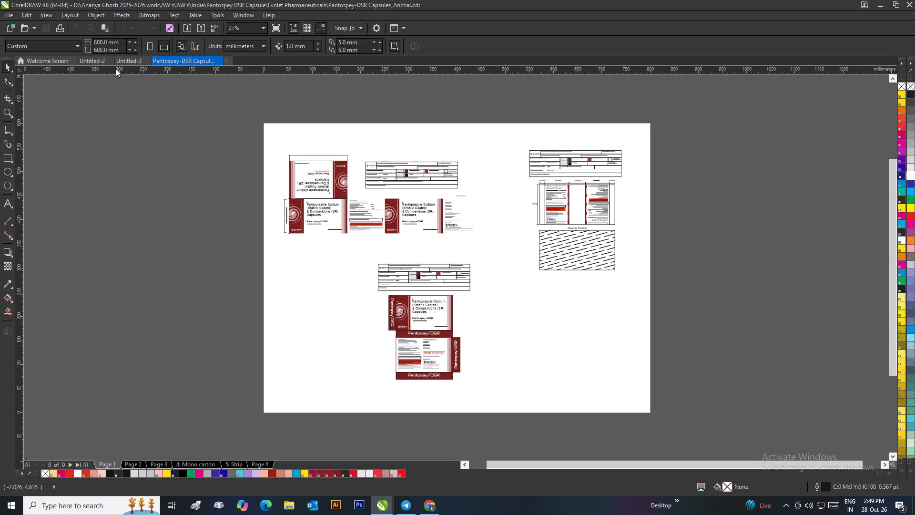
Examine the 10x10 carton, 1x10 sample carton and strip artworks on Page 1 to choose the pack front.
scroll(379, 234, up, 2)
scroll(456, 268, down, 1)
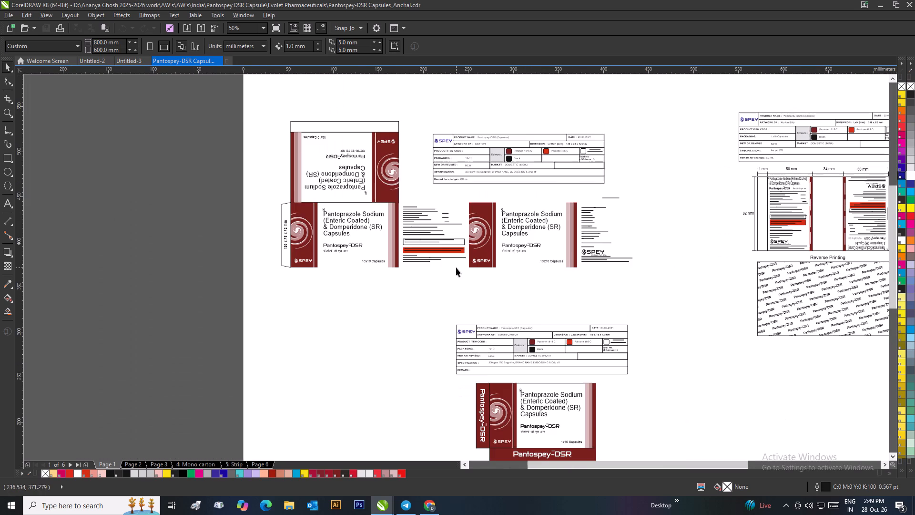
scroll(546, 293, up, 1)
scroll(439, 290, down, 2)
scroll(451, 323, up, 1)
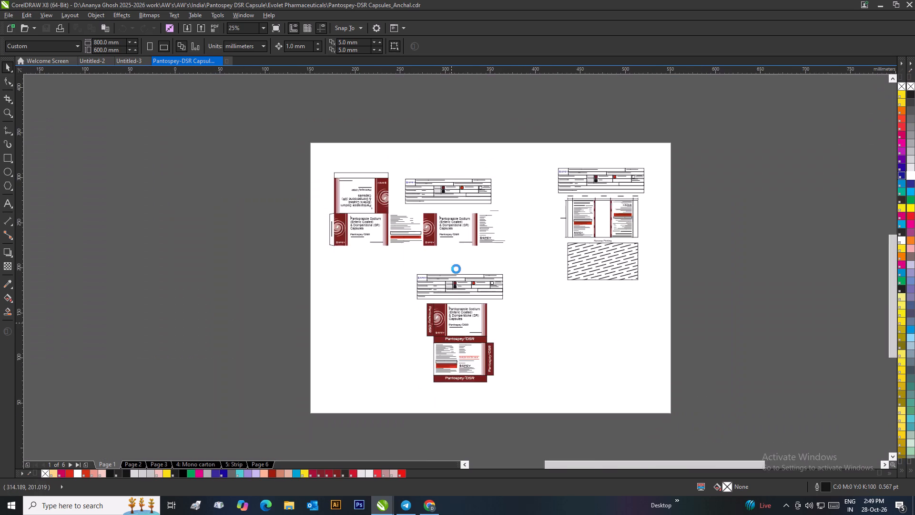
scroll(456, 269, up, 1)
scroll(454, 282, down, 1)
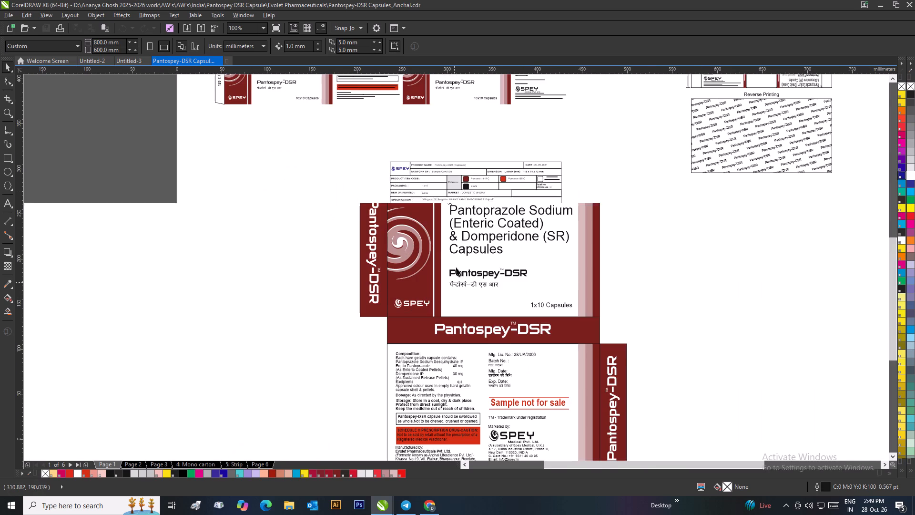
scroll(484, 346, up, 1)
scroll(456, 268, down, 1)
scroll(458, 259, up, 1)
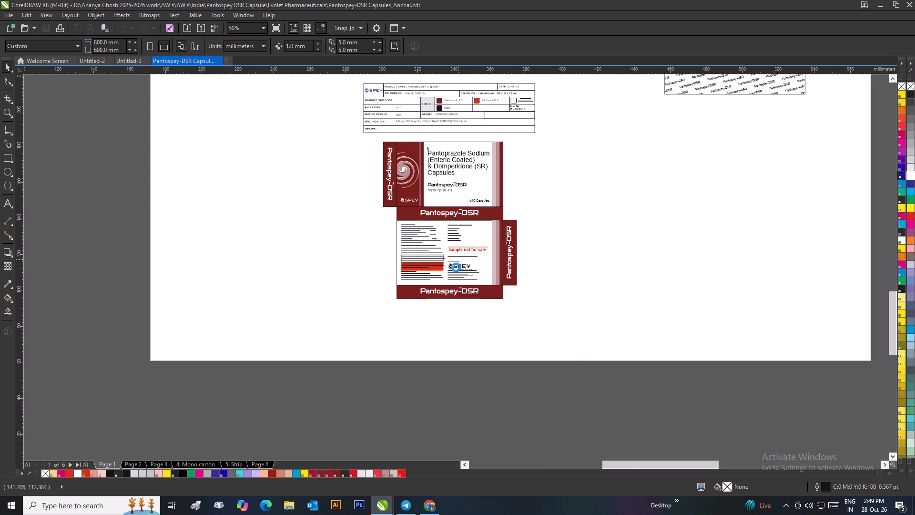
scroll(456, 268, up, 1)
scroll(456, 268, down, 1)
scroll(478, 157, up, 1)
scroll(456, 268, down, 2)
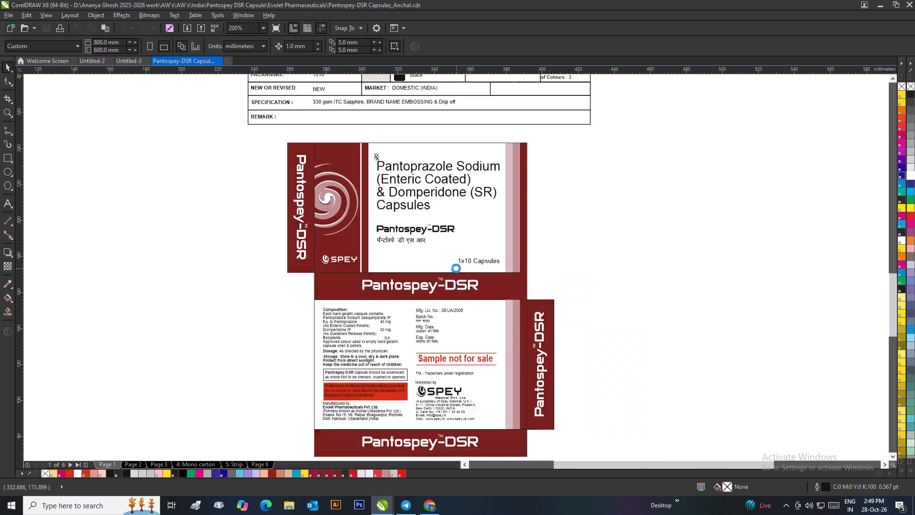
scroll(456, 268, down, 1)
scroll(388, 149, up, 2)
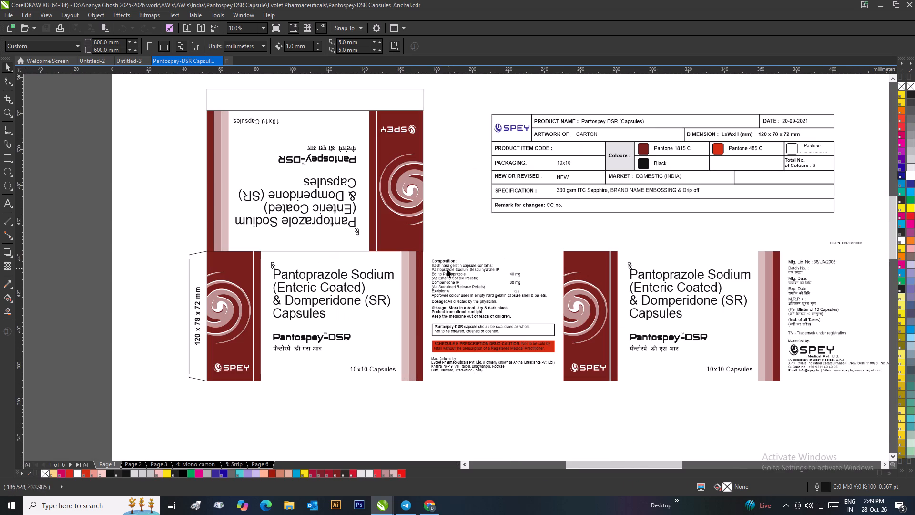
scroll(571, 309, down, 1)
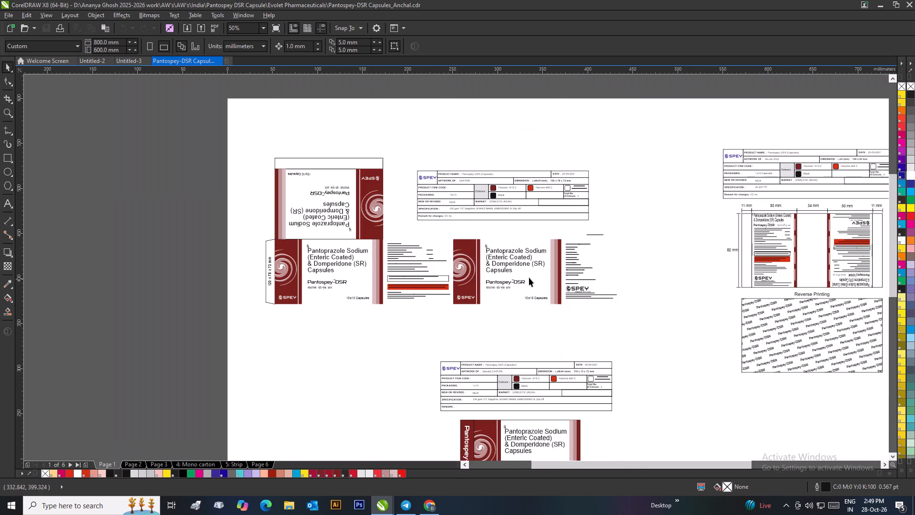
Group the objects of the second 10x10 carton front panel and move the group off the page, left of the artwork.
scroll(524, 276, up, 1)
scroll(397, 287, up, 1)
scroll(456, 268, down, 1)
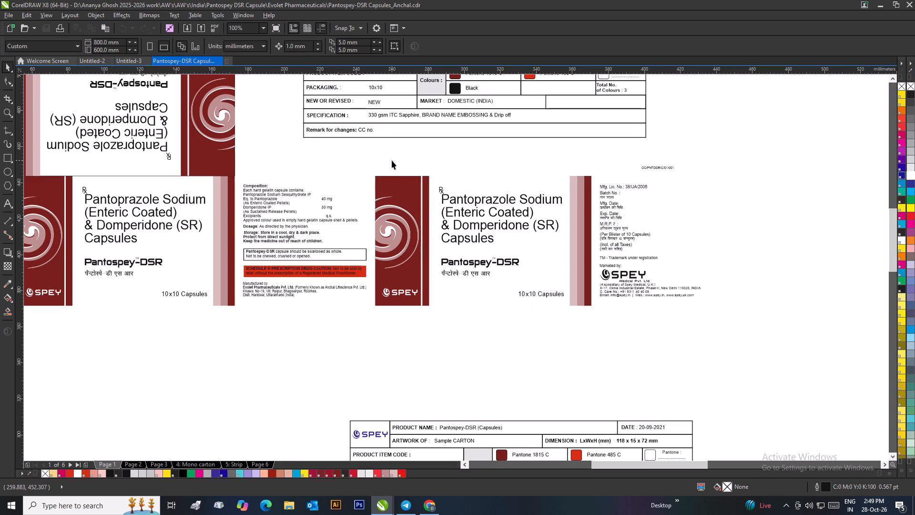
drag(363, 153, 586, 326)
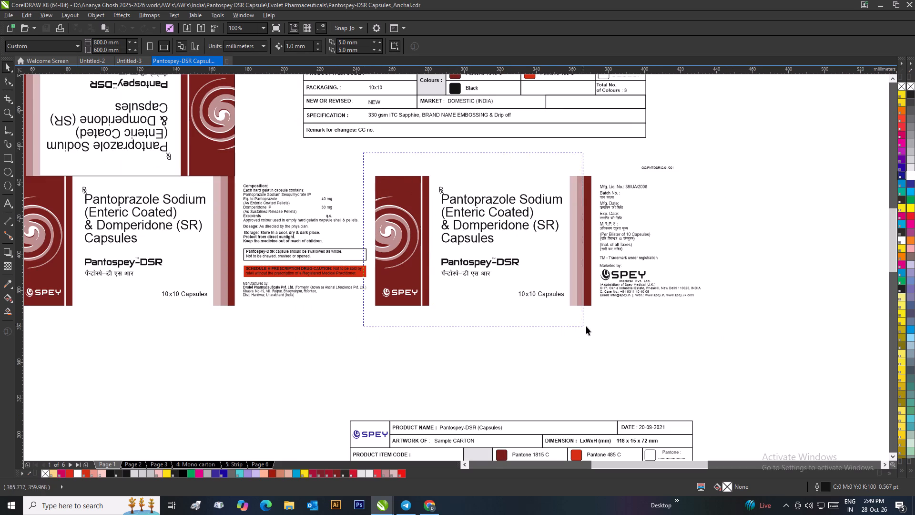
drag(586, 326, 593, 324)
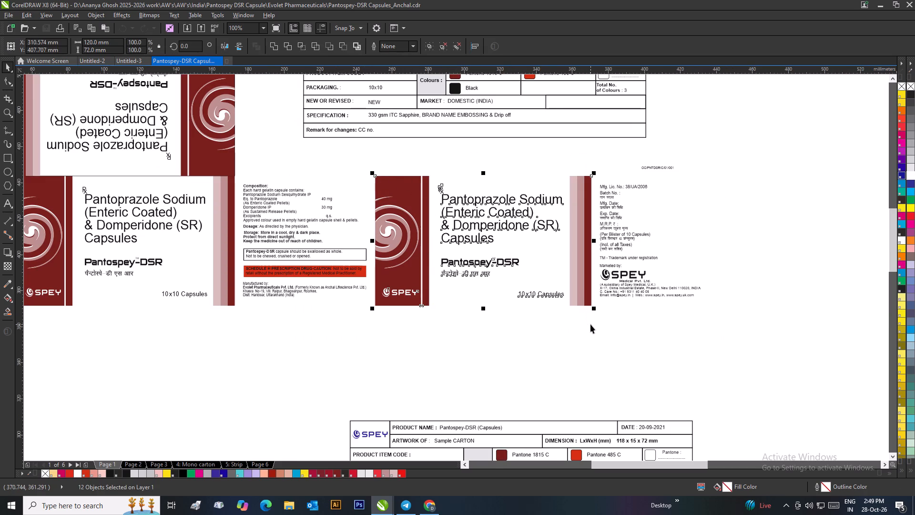
key(ctrl+g)
scroll(502, 266, down, 3)
drag(432, 259, 383, 270)
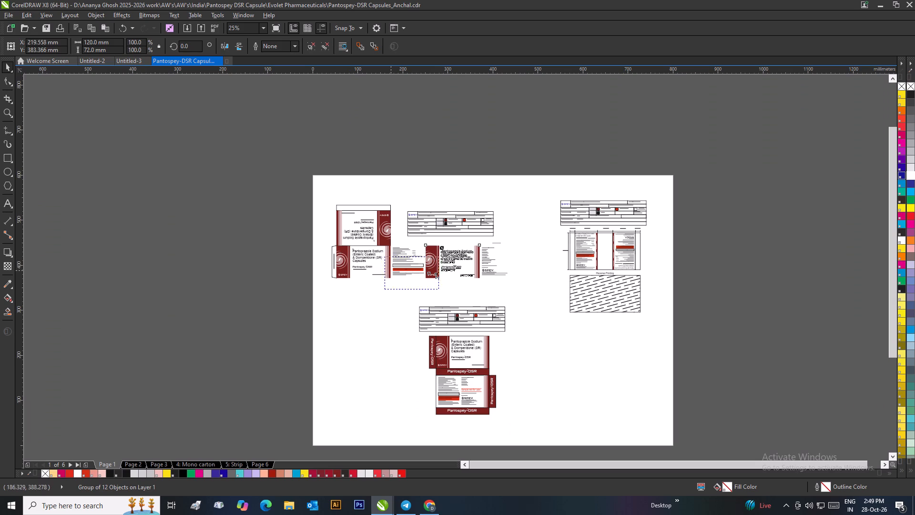
drag(383, 270, 202, 265)
Ungroup all objects of the moved Pantospey-DSR front panel and fill its background rectangle with white.
scroll(213, 271, up, 1)
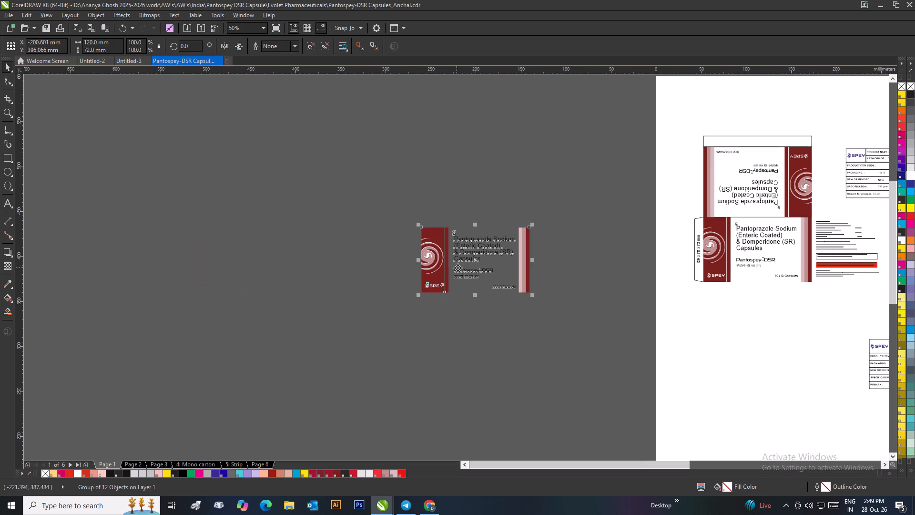
click(500, 194)
scroll(503, 225, up, 1)
right_click(428, 281)
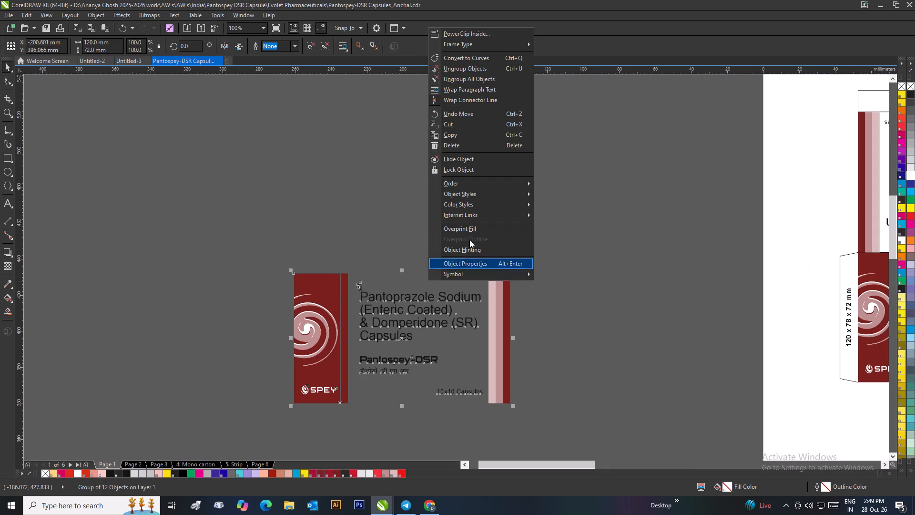
click(476, 83)
click(469, 92)
click(435, 277)
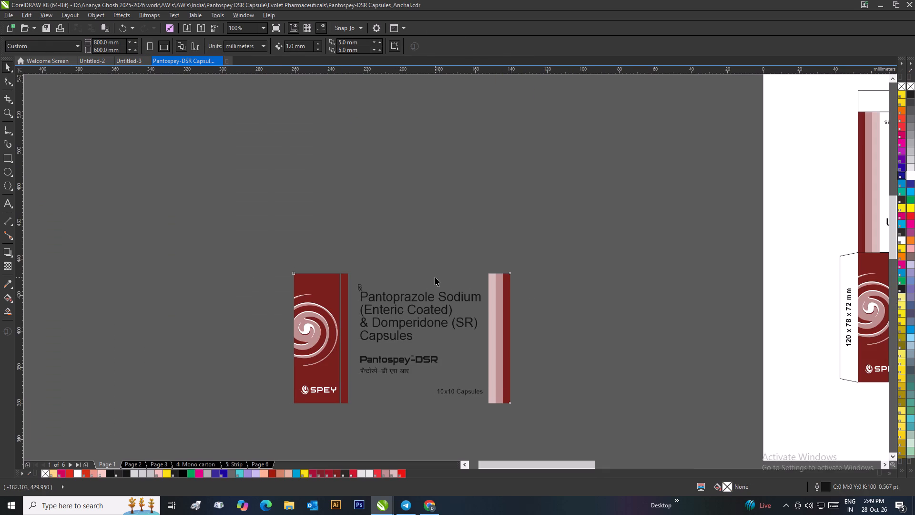
click(76, 472)
click(137, 361)
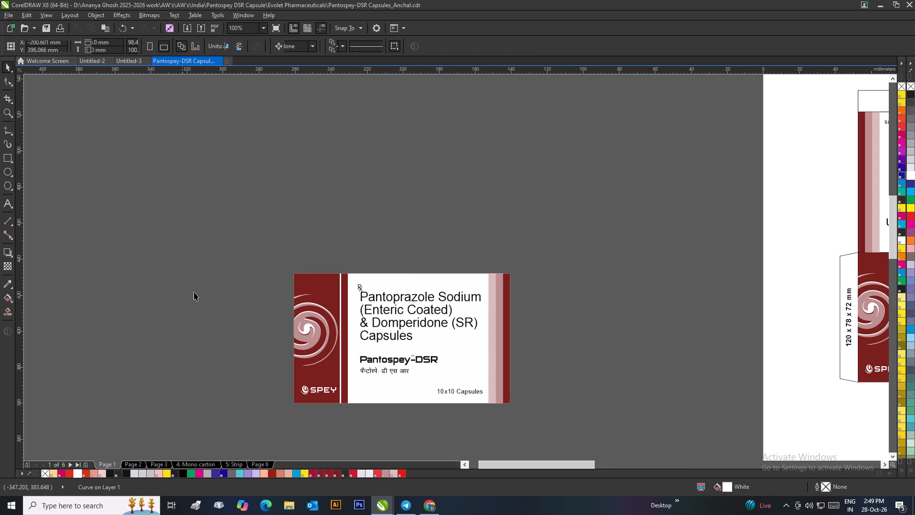
Group all objects of the front panel again, including the white background.
drag(218, 247, 555, 446)
key(ctrl+g)
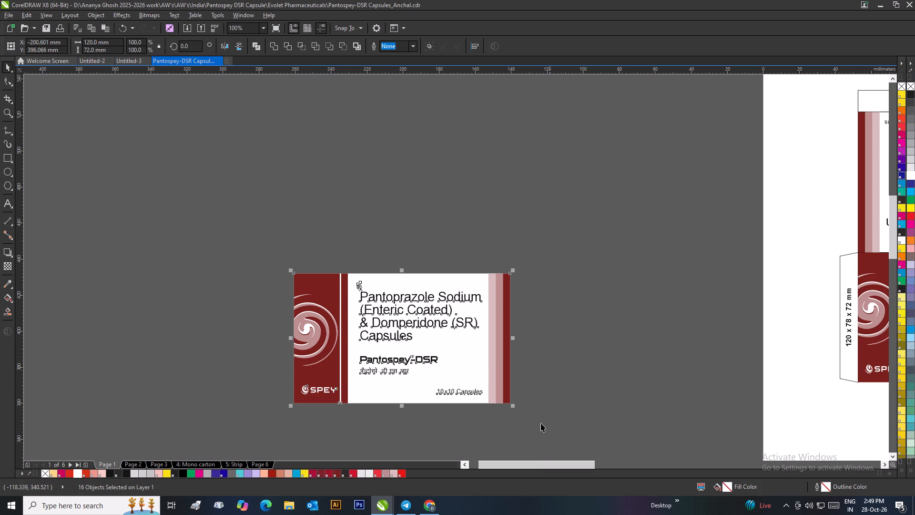
click(527, 363)
Copy the Pantospey-DSR panel group into the Untitled-3 document and center it on the page.
scroll(369, 330, down, 1)
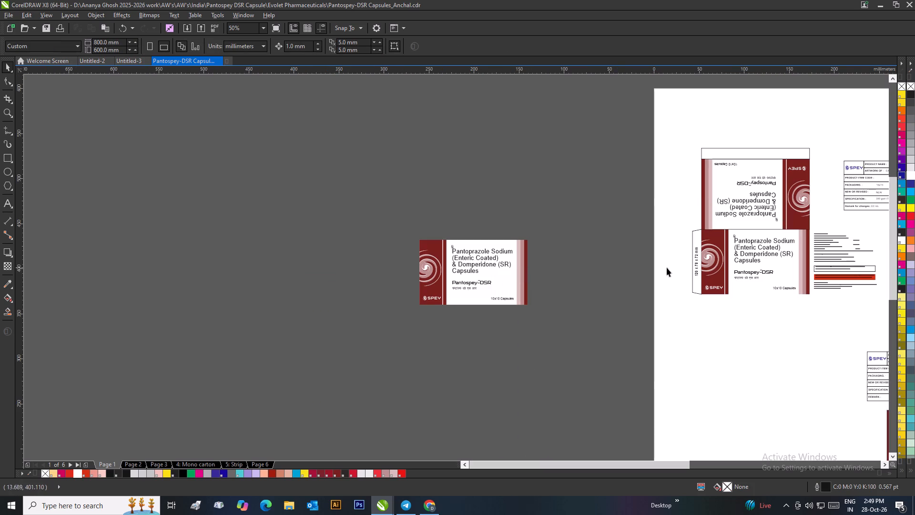
scroll(524, 280, up, 1)
click(377, 224)
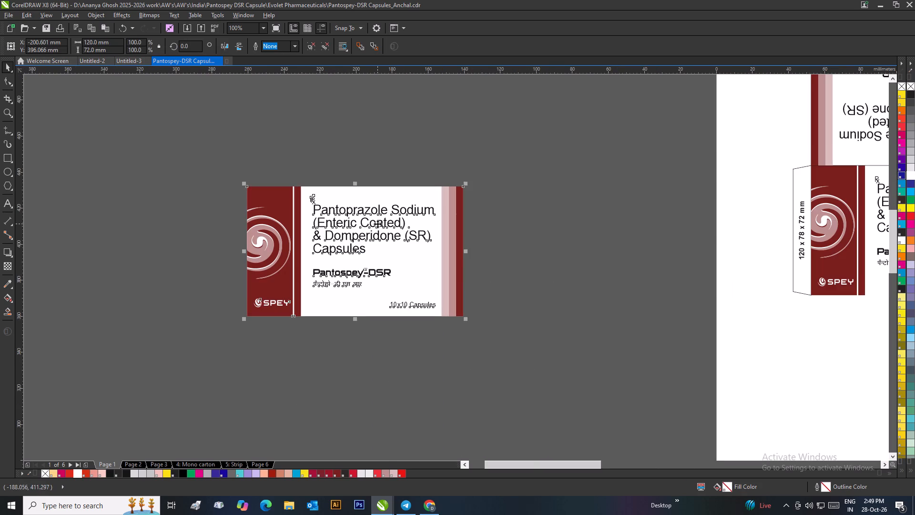
right_click(377, 224)
drag(412, 326, 410, 331)
click(484, 305)
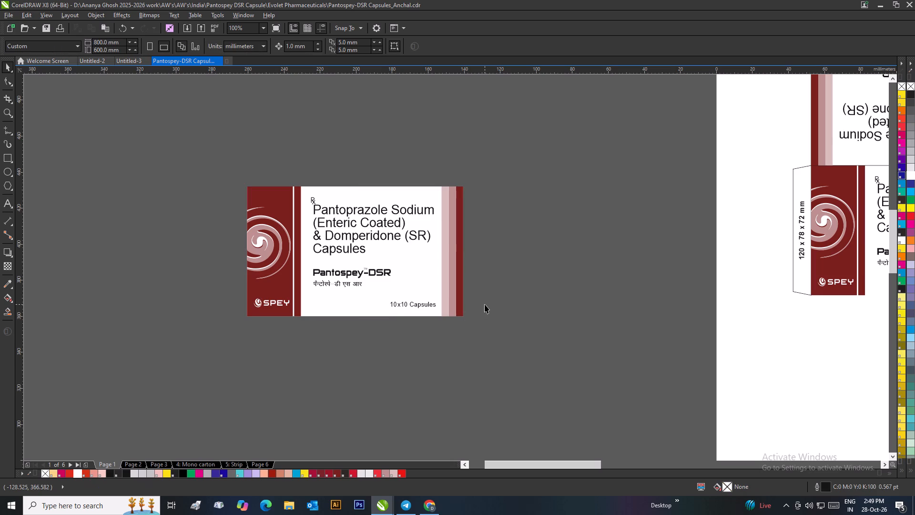
click(139, 62)
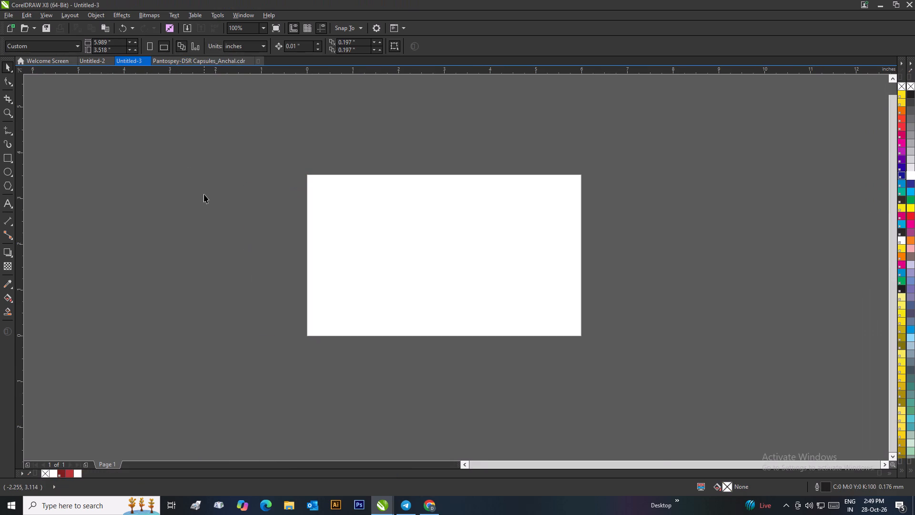
key(ctrl+v)
key(p)
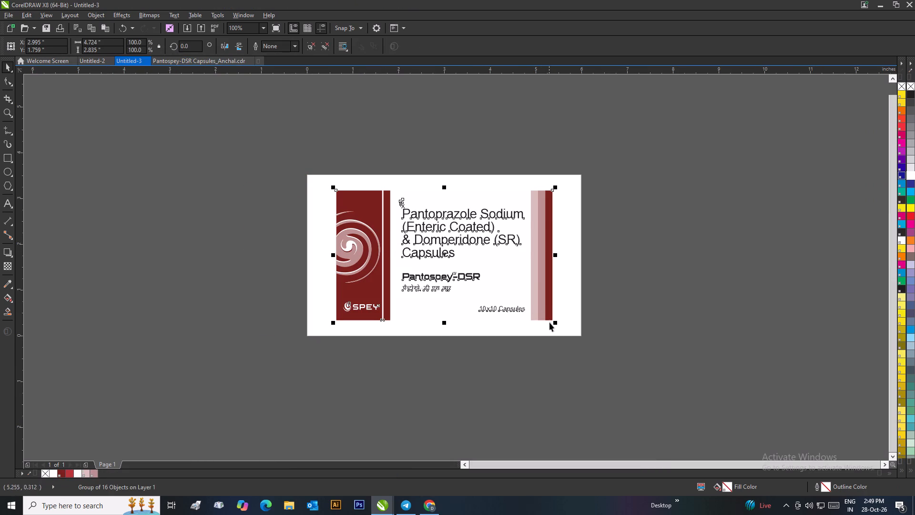
Align the panel group to the page's upper-left corner and scale it to about 5.884 by 3.53 inches.
drag(555, 323, 582, 357)
drag(458, 257, 420, 238)
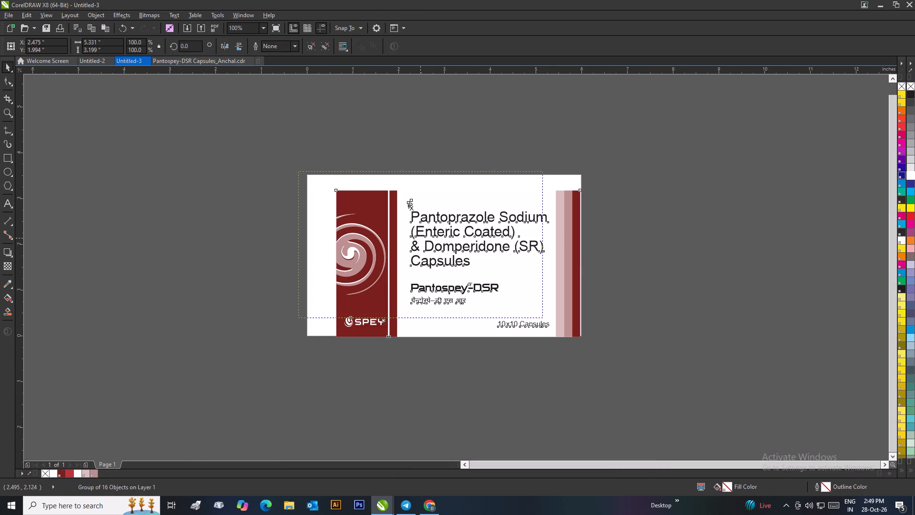
drag(420, 238, 431, 242)
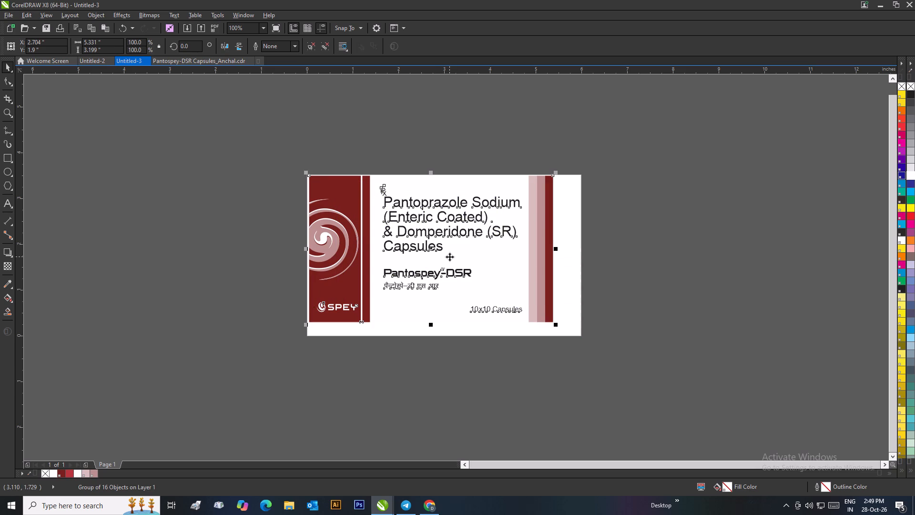
drag(559, 327, 584, 343)
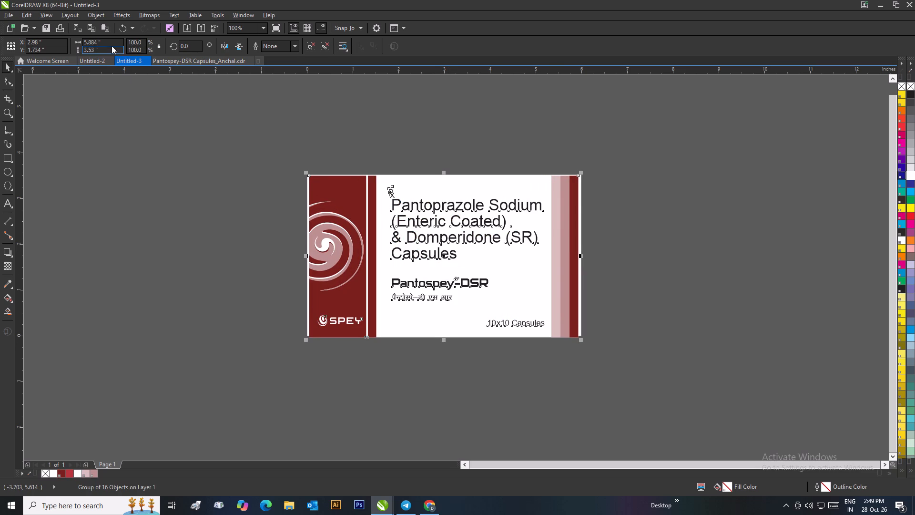
Set the page size to 5.884 by 3.53 inches to match the scaled panel group.
drag(109, 44, 83, 44)
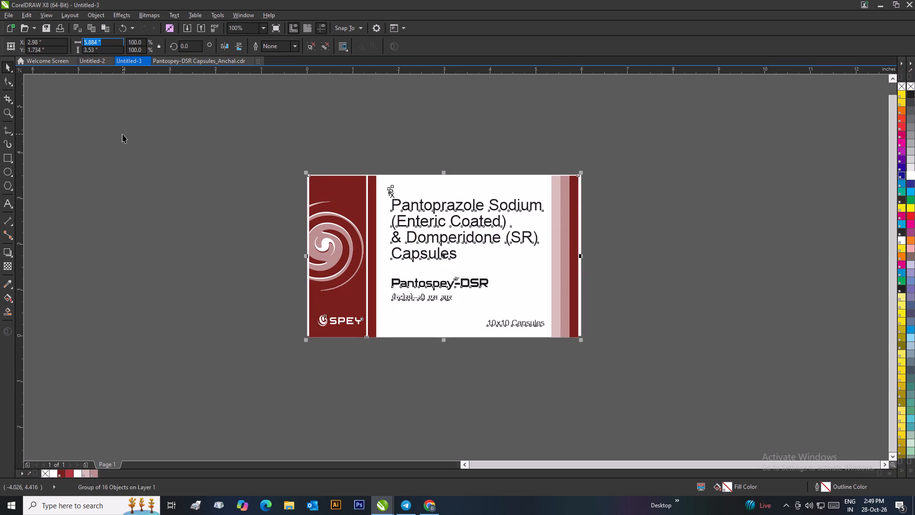
key(ctrl+c)
click(132, 154)
drag(113, 41, 92, 44)
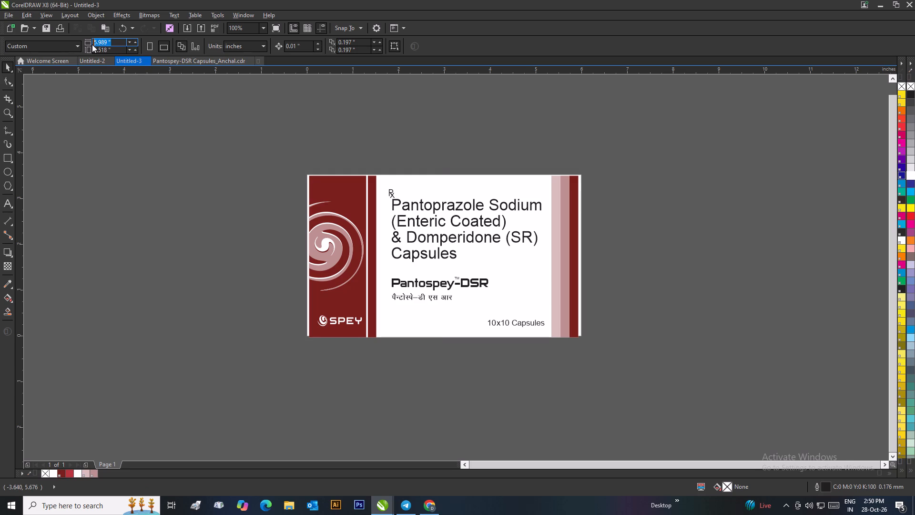
key(BackSpace)
key(ctrl+v)
key(Tab)
key(BackSpace)
text(3.53)
key(Return)
Center the panel group on the page so it fills the resized page.
click(335, 185)
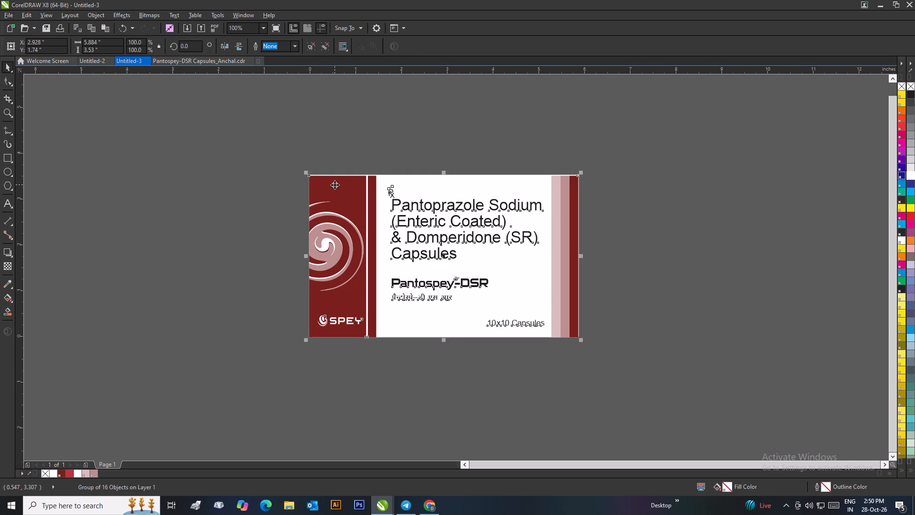
key(p)
click(613, 209)
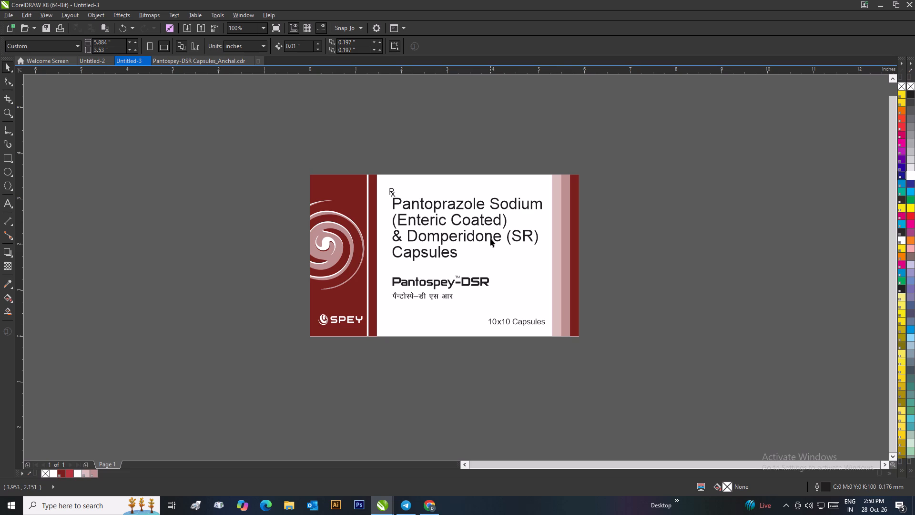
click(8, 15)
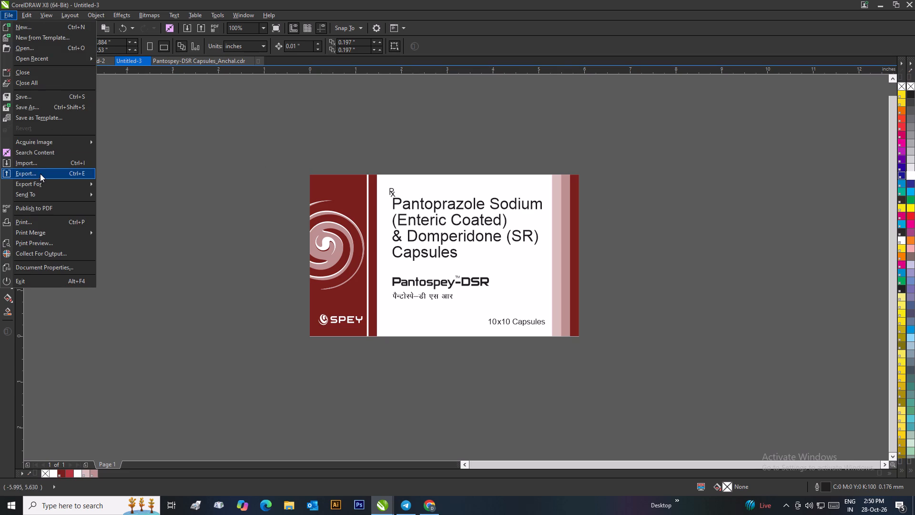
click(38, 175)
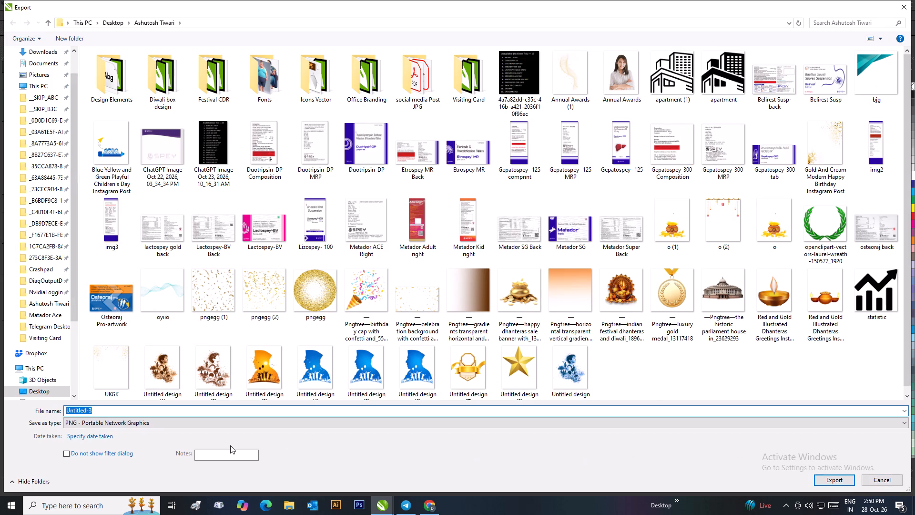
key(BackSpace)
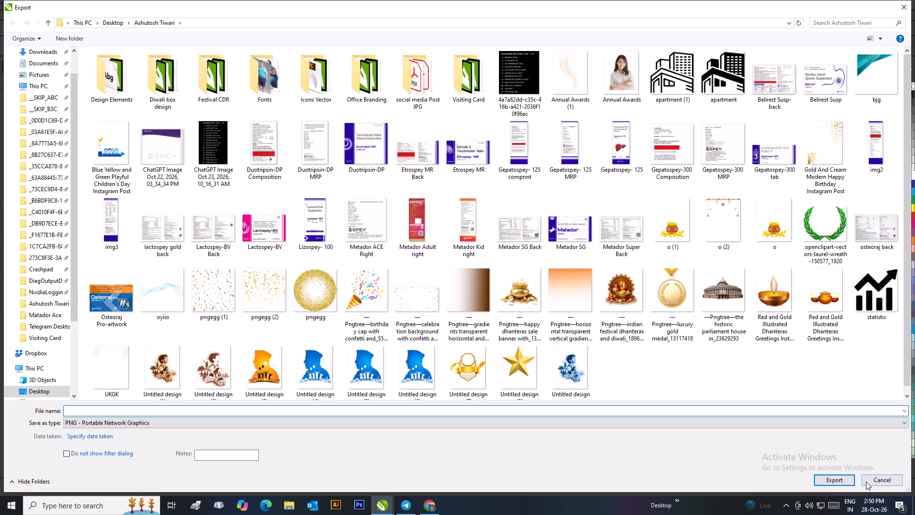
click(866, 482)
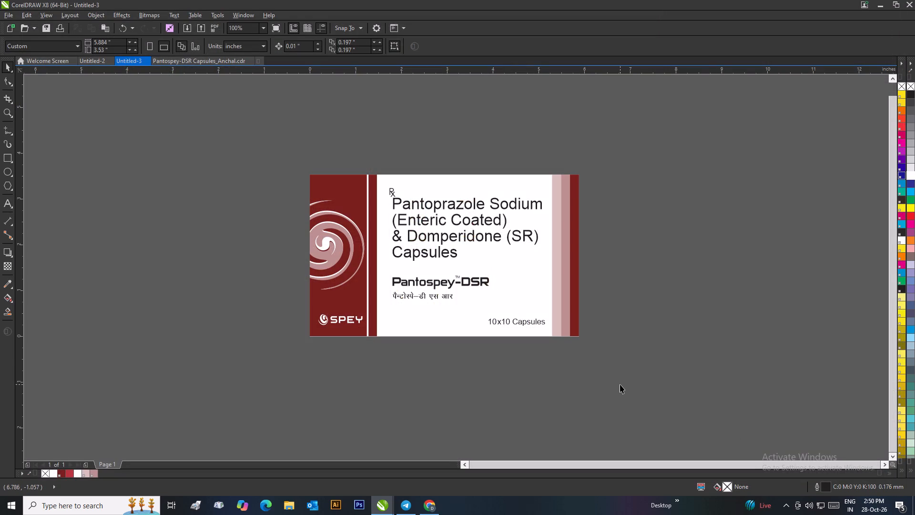
Export the Pantospey-DSR front panel page as a PNG image with the file name Pantospey-DSR.
click(5, 10)
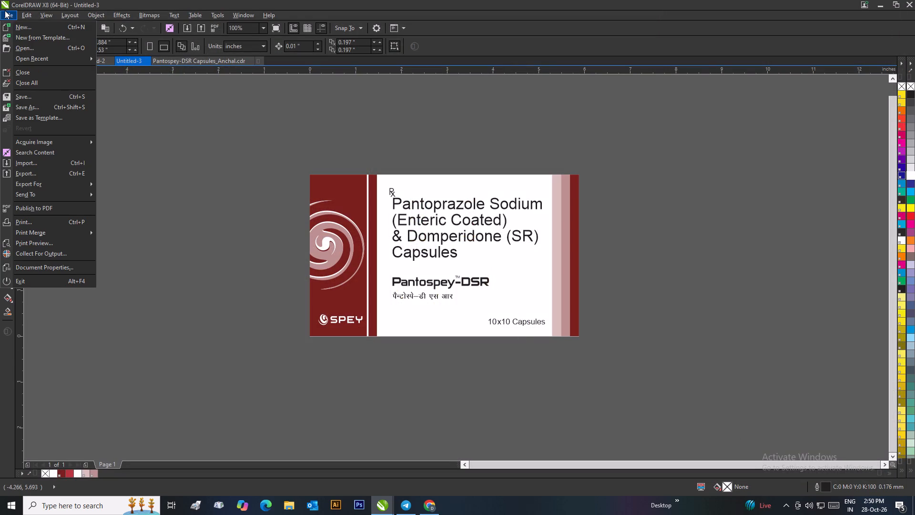
click(24, 170)
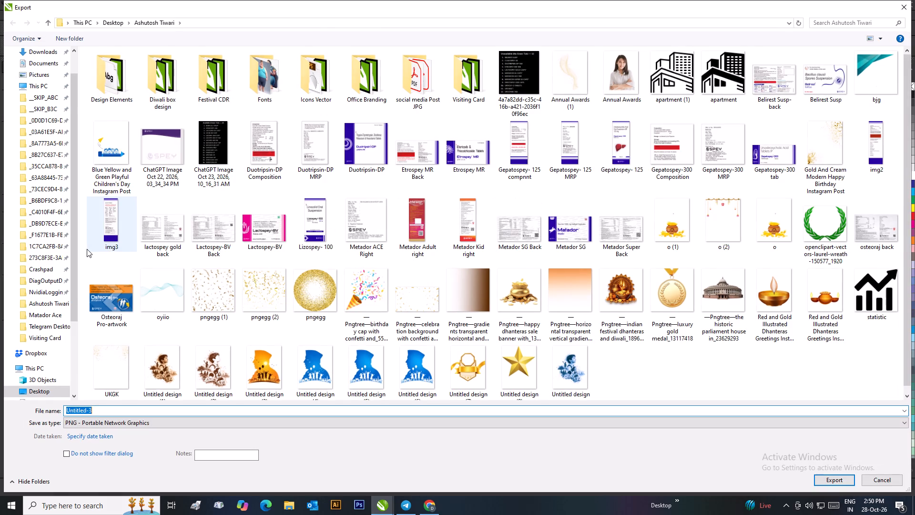
key(BackSpace)
text(pantospey)
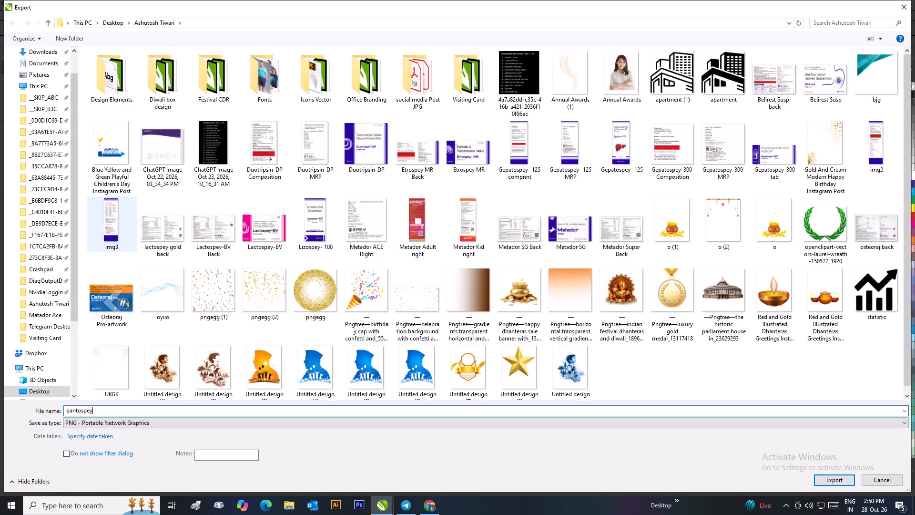
text(-DSR)
key(Left)
key(Left)
key(Left)
key(Left)
key(Left)
key(Left)
key(Left)
key(Left)
key(Left)
key(Left)
key(Left)
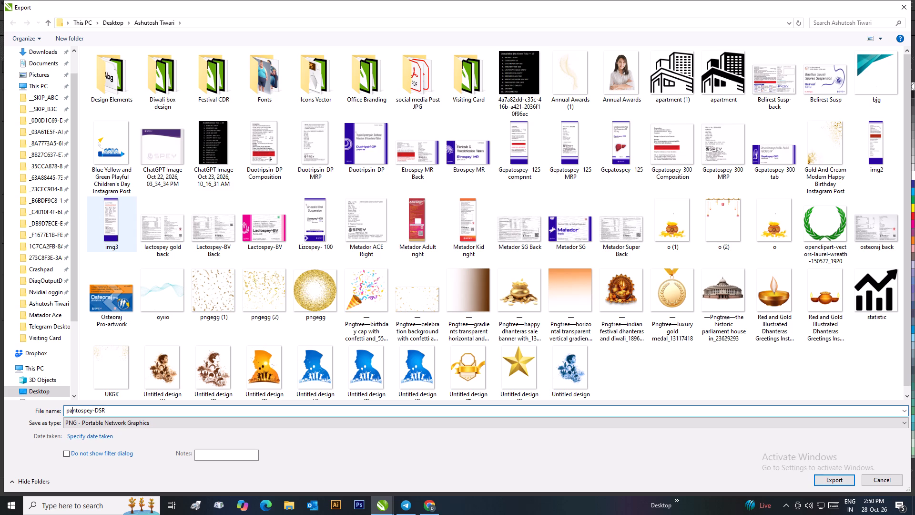
key(Left)
key(BackSpace)
key(shift+p)
click(824, 477)
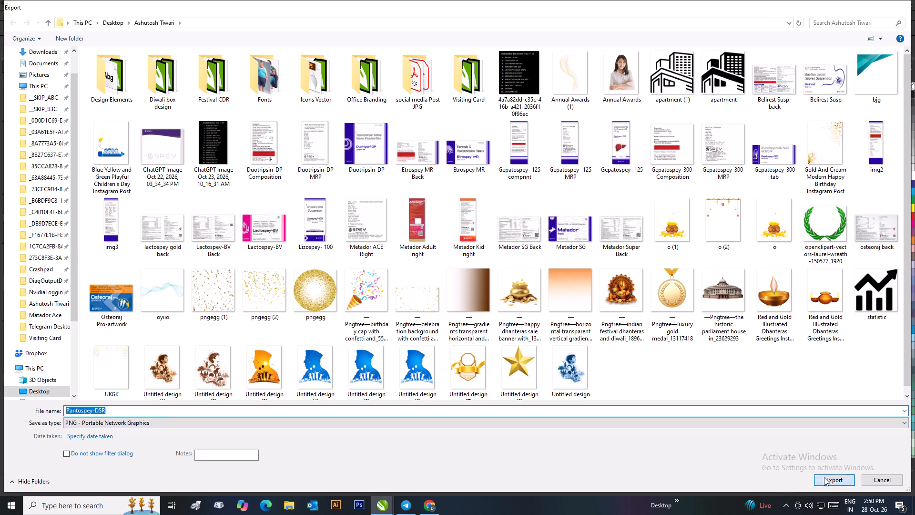
click(608, 339)
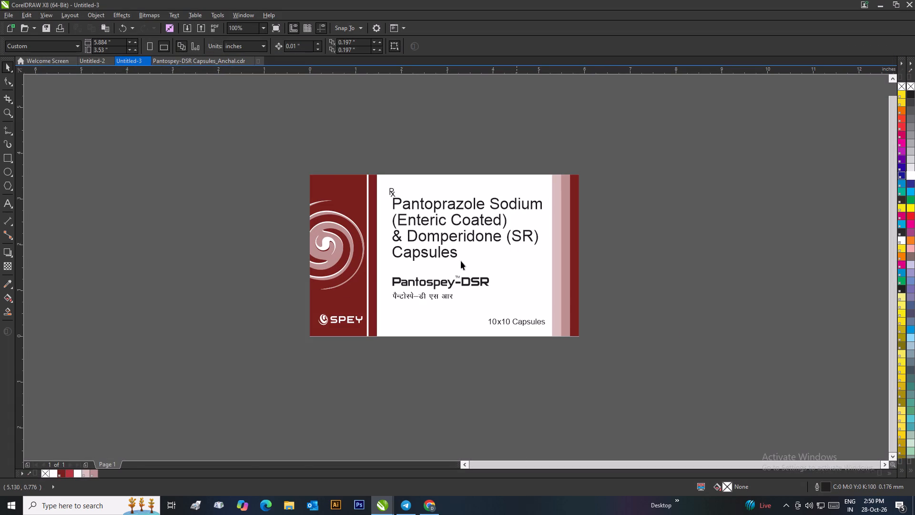
Delete the exported front panel group from the Untitled-3 page, leaving the page empty.
click(441, 250)
key(Delete)
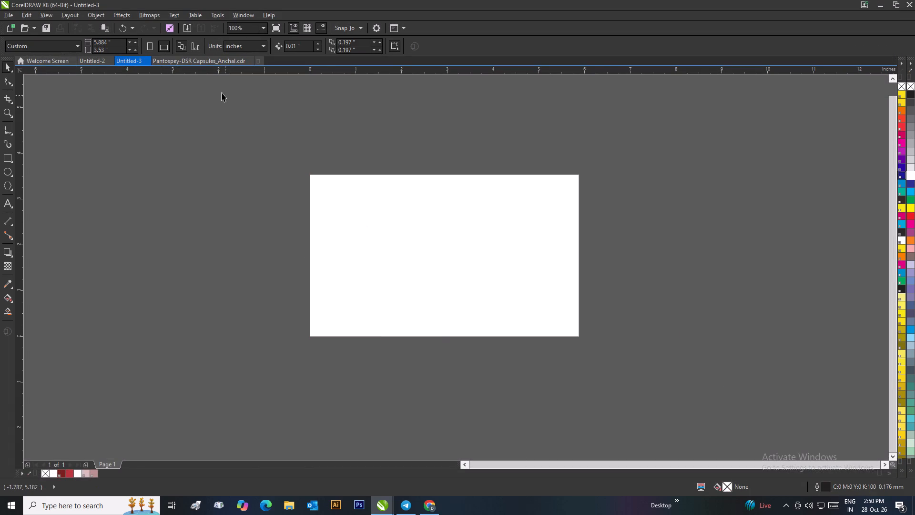
In the Pantospey-DSR Capsules document, group the composition, dosage, warning and manufacturer text objects beside the 10x10 carton front.
click(185, 52)
click(183, 62)
scroll(313, 164, down, 3)
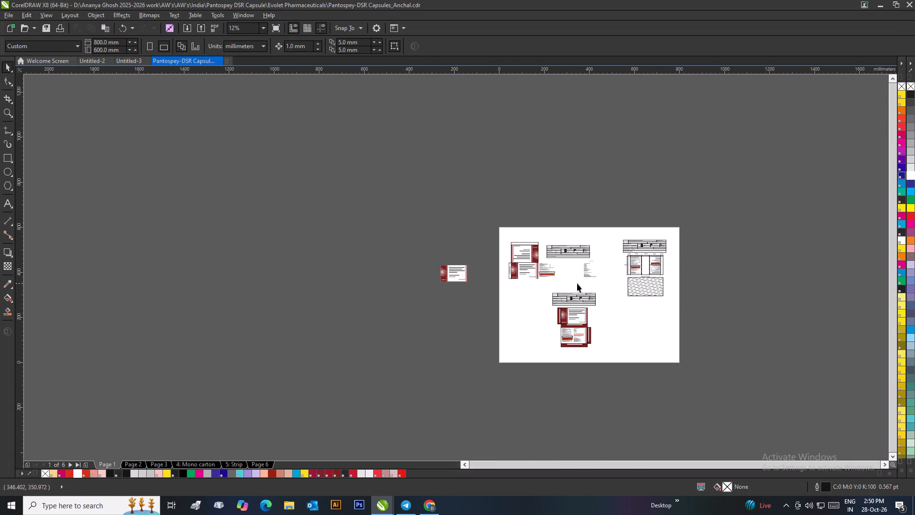
scroll(550, 280, up, 2)
scroll(464, 237, up, 1)
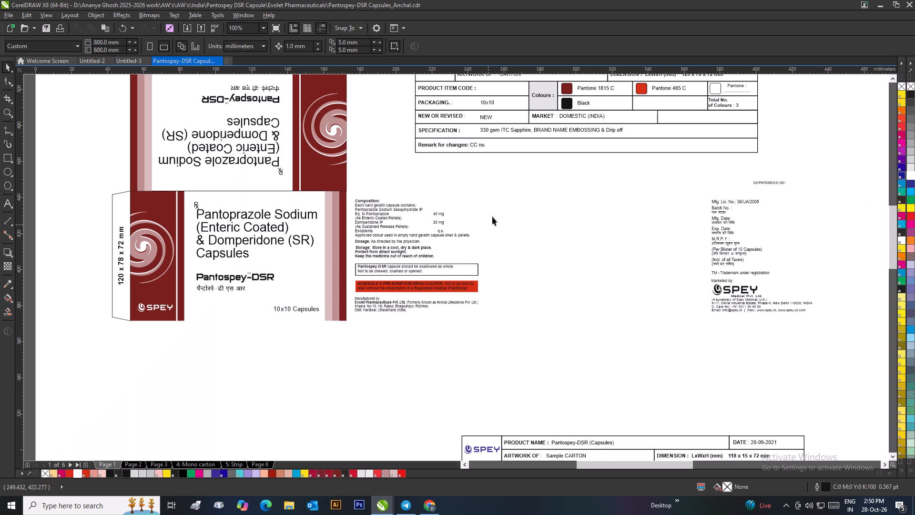
drag(511, 183, 348, 344)
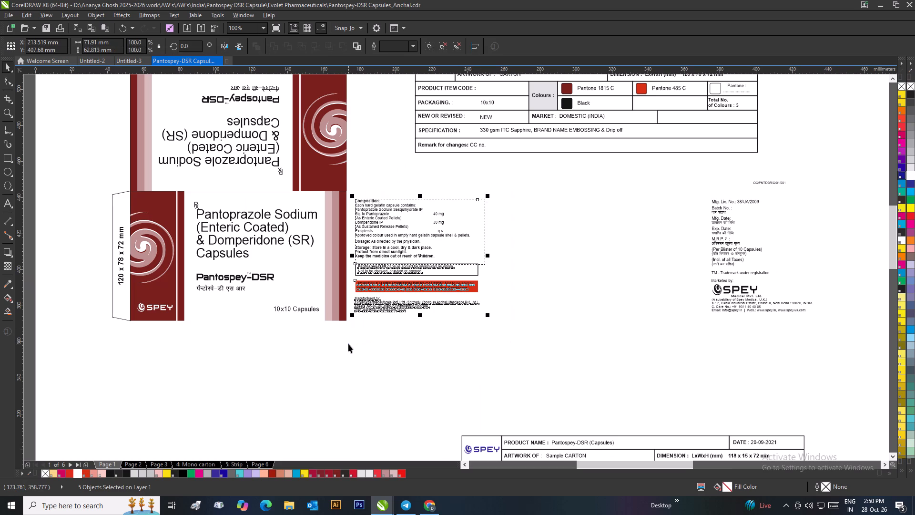
key(ctrl+g)
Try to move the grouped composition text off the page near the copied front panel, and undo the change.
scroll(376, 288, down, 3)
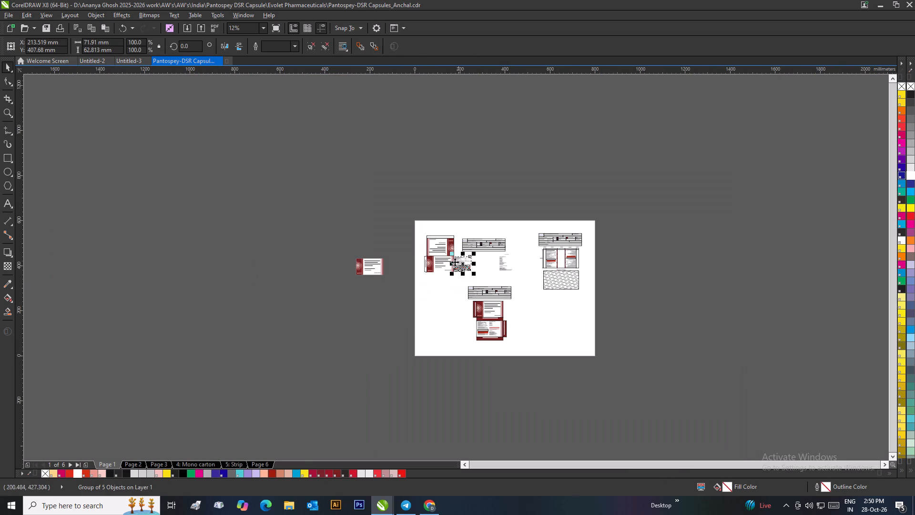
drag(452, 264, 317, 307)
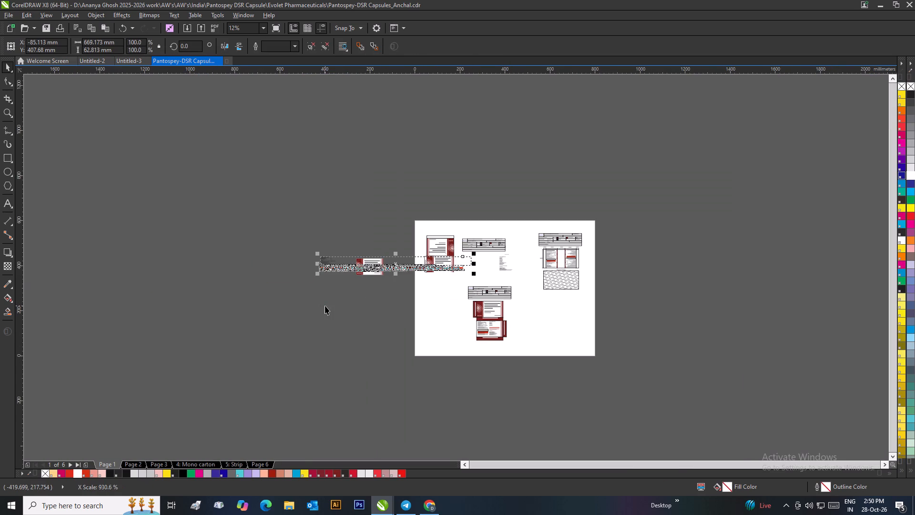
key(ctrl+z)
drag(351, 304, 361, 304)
Examine the carton's batch, date, M.R.P. and marketer text block and its place in the overall layout.
scroll(477, 268, up, 3)
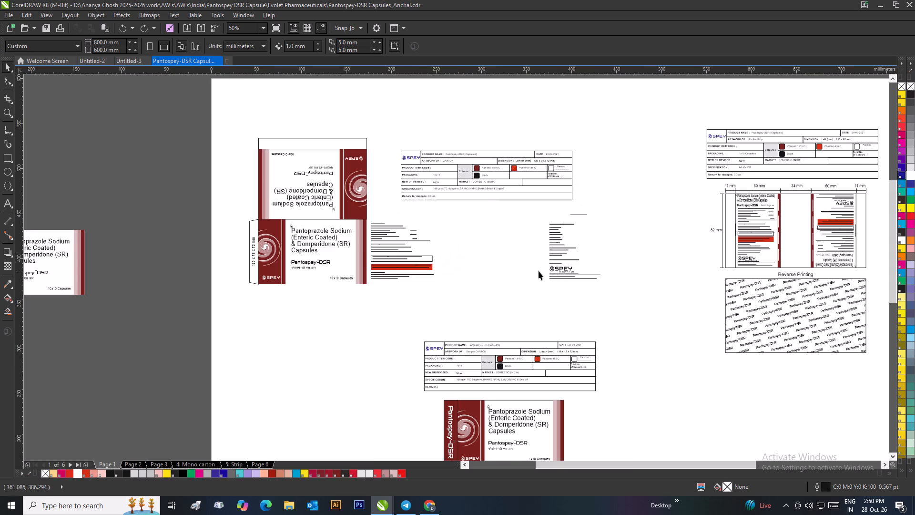
scroll(539, 271, up, 2)
scroll(434, 263, down, 2)
scroll(503, 239, up, 2)
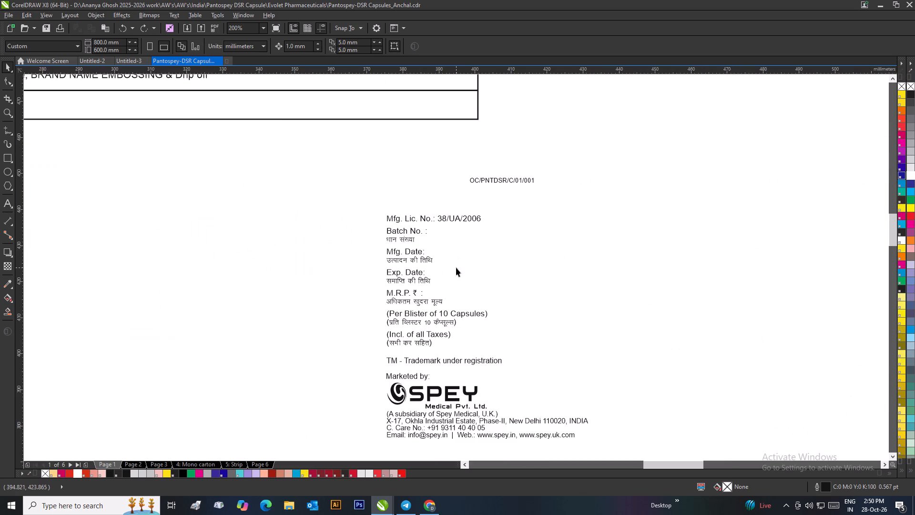
scroll(456, 268, down, 3)
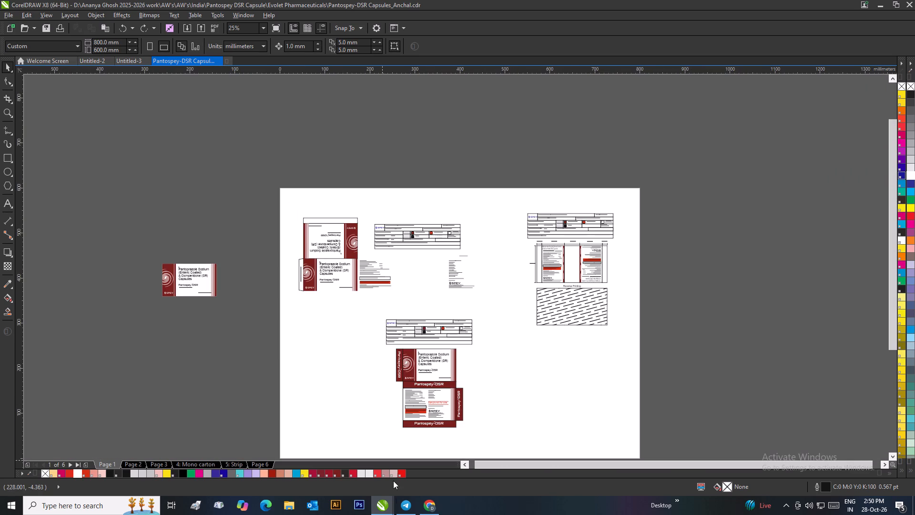
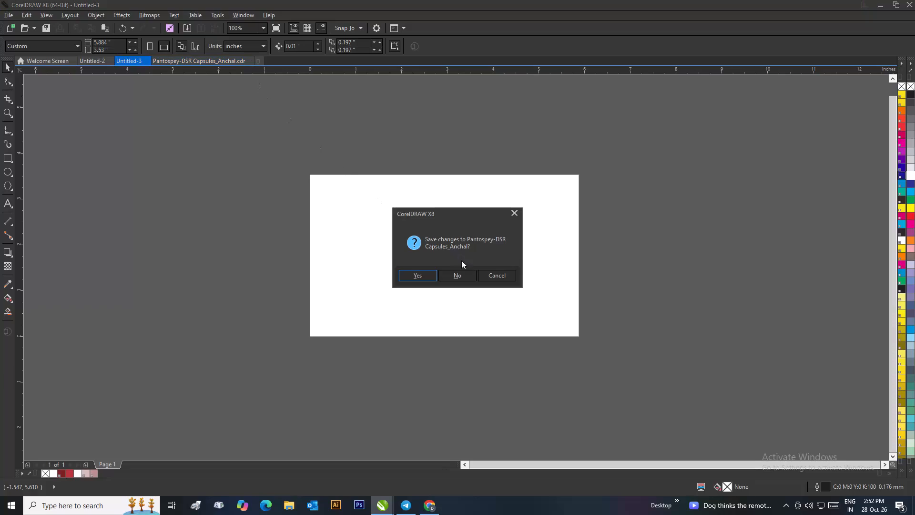
Close the Pantospey-DSR Capsules_Anchal document without saving its changes.
click(459, 271)
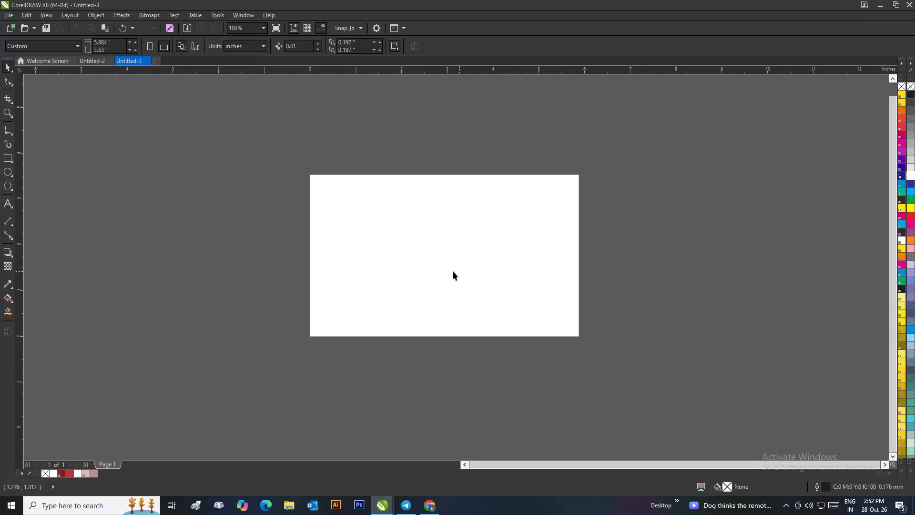
Import the Pardifen SP Back image from the Pack folder under India > Pardifen SP and place it over the blank page.
click(183, 31)
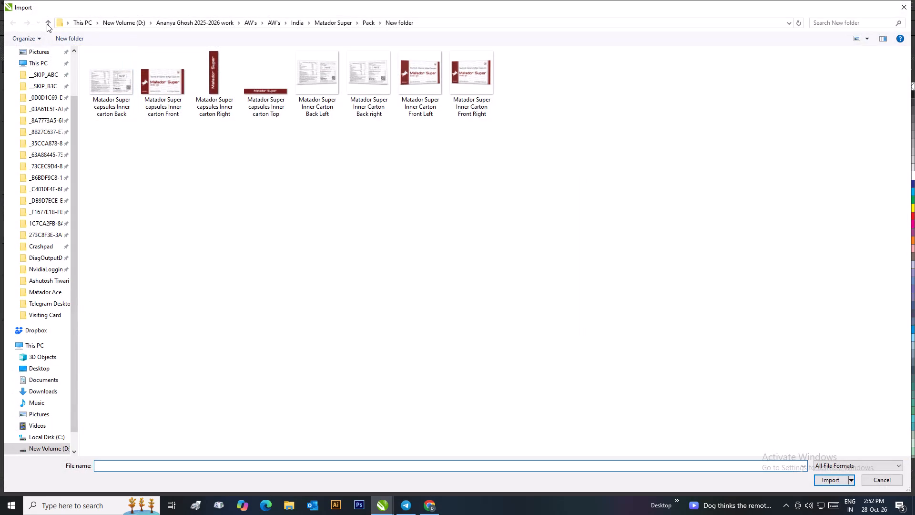
click(46, 23)
click(43, 22)
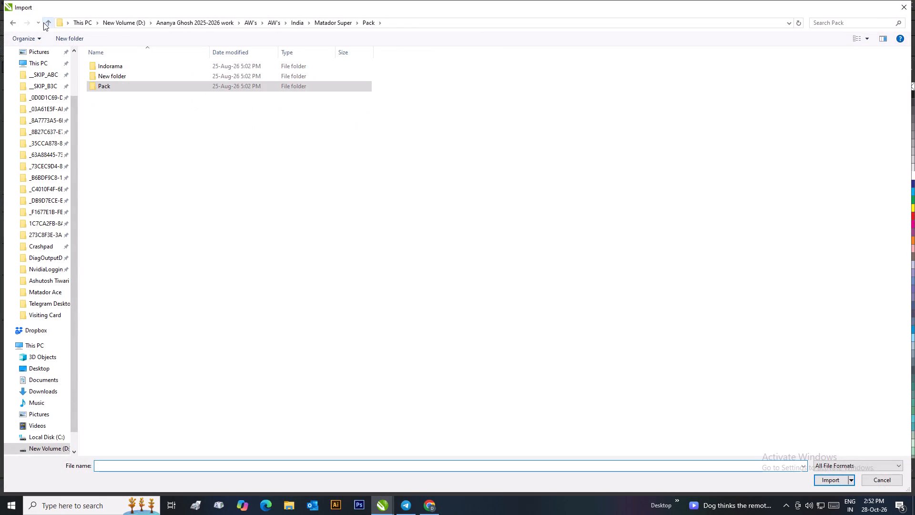
click(51, 19)
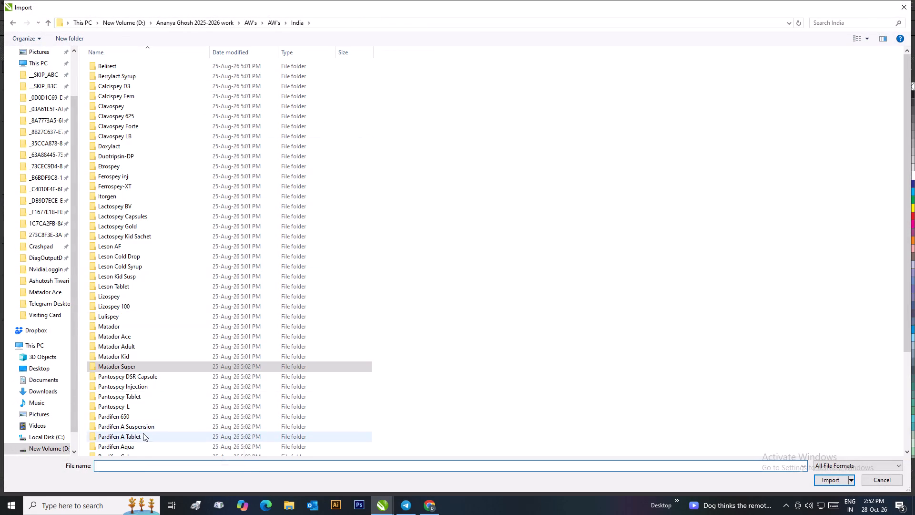
scroll(143, 433, down, 3)
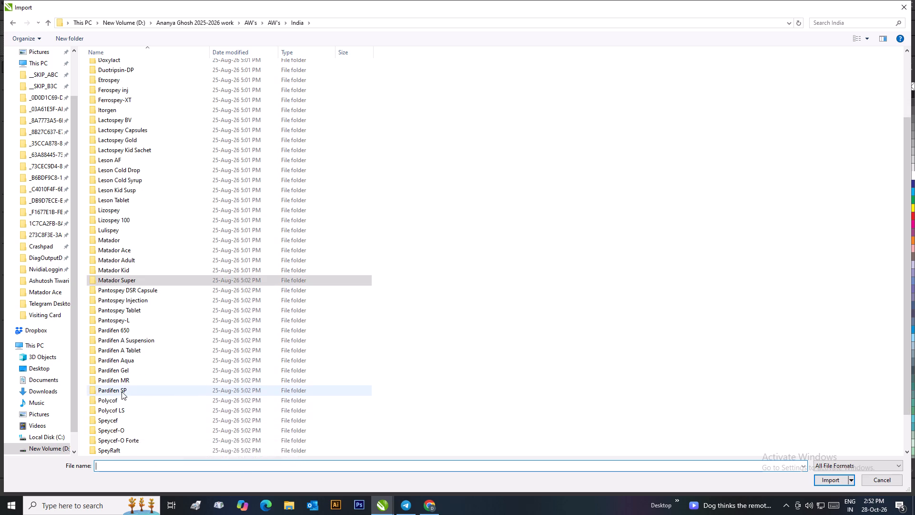
double_click(122, 391)
double_click(123, 74)
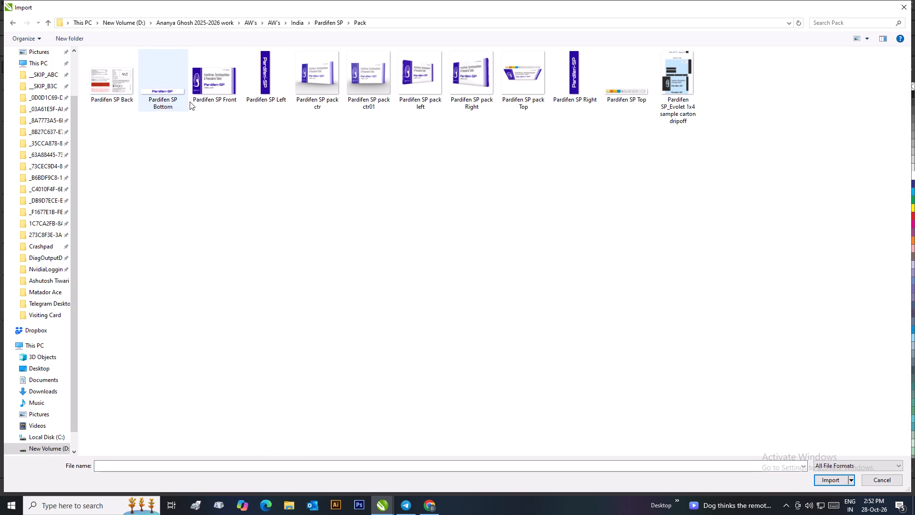
click(135, 79)
click(836, 480)
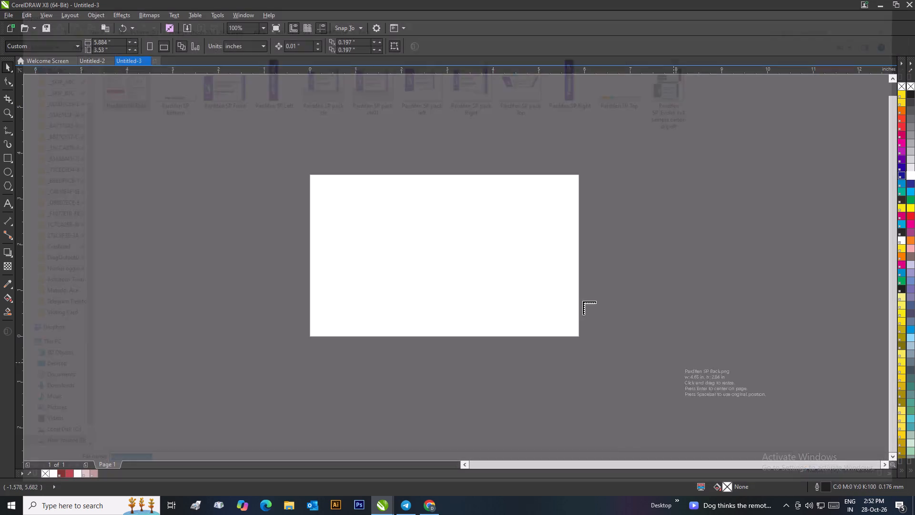
click(437, 197)
Cover the boxed NVZ marking with a white rectangle about 1.28 by 0.83 inches that has no outline.
scroll(600, 268, up, 1)
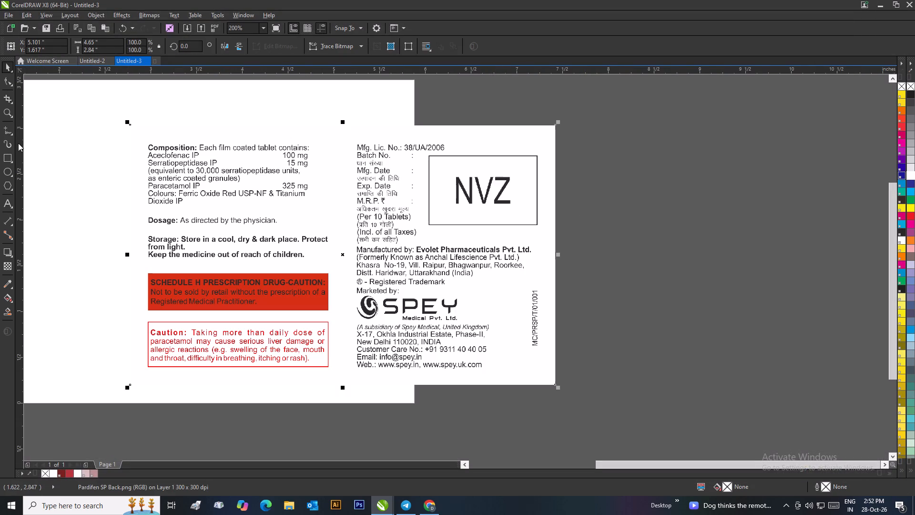
click(10, 154)
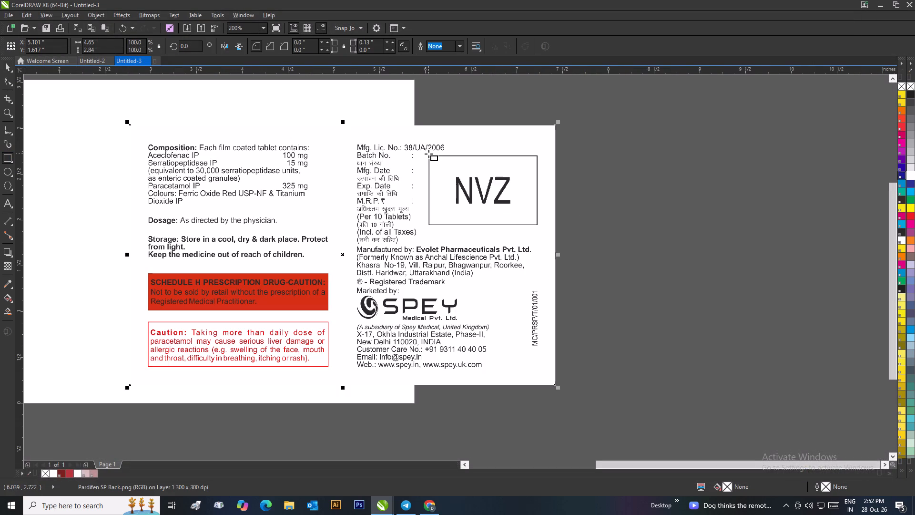
drag(427, 153, 540, 229)
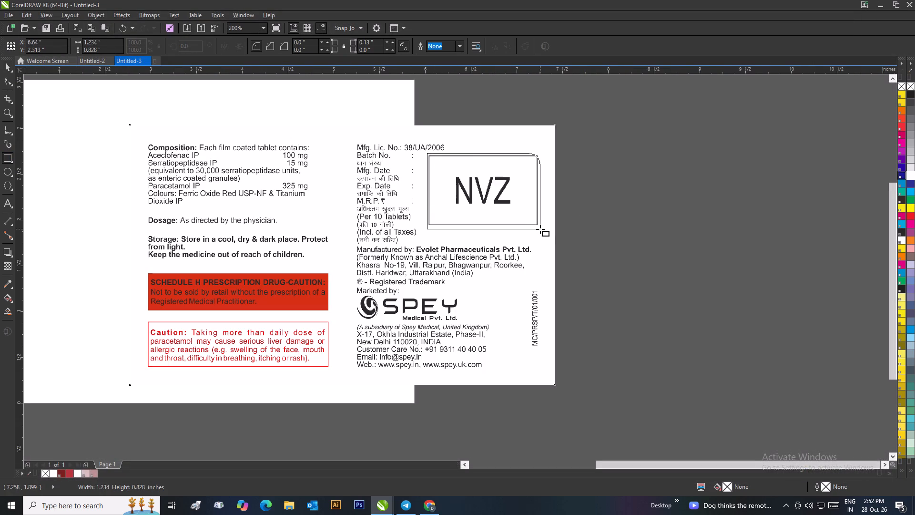
drag(540, 229, 544, 229)
click(6, 65)
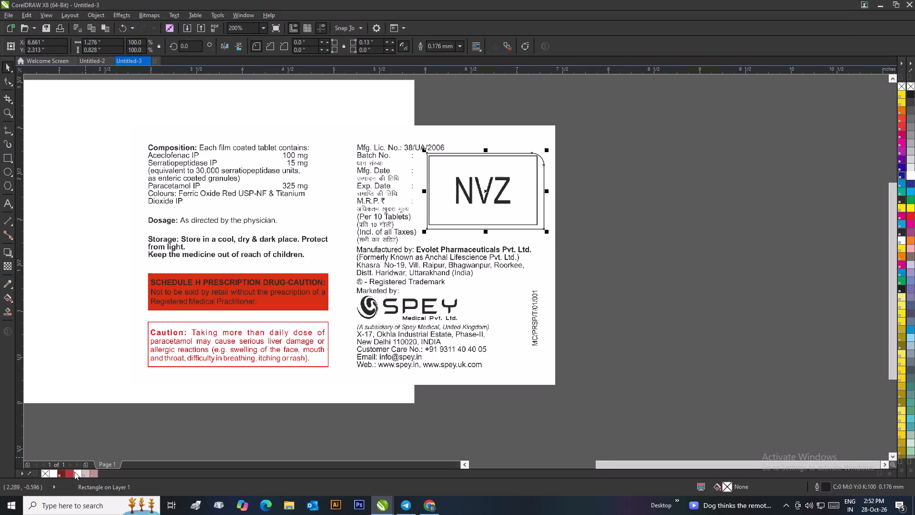
click(53, 474)
click(458, 47)
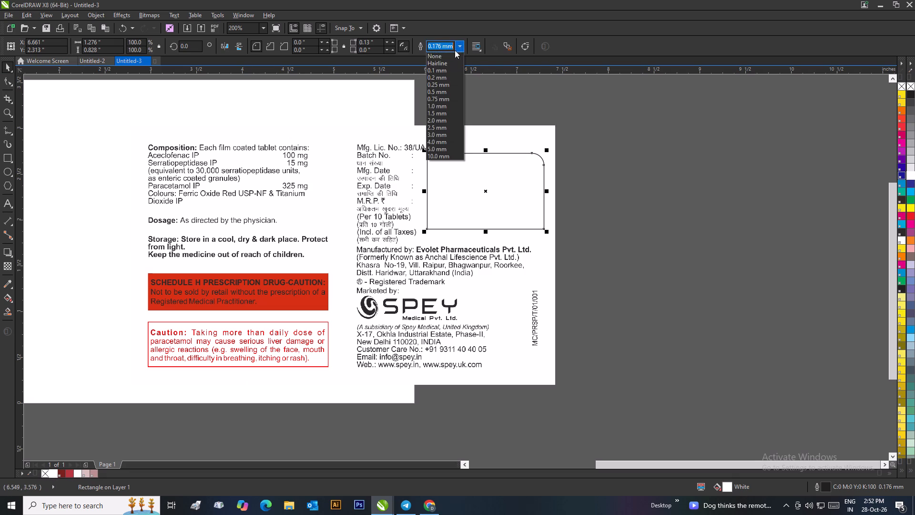
click(448, 54)
click(601, 147)
Group the imported back image with the white cover rectangle.
scroll(448, 127, down, 1)
drag(280, 228, 474, 387)
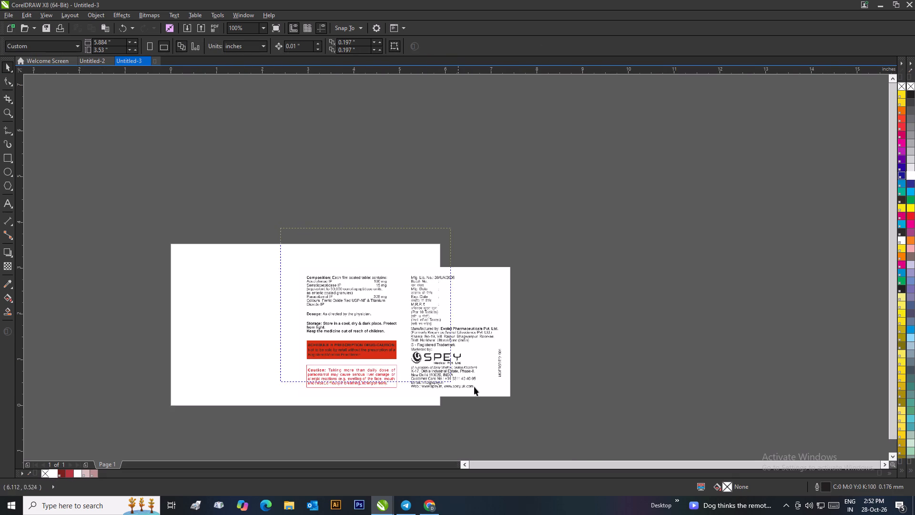
drag(474, 387, 540, 403)
key(ctrl+g)
click(556, 383)
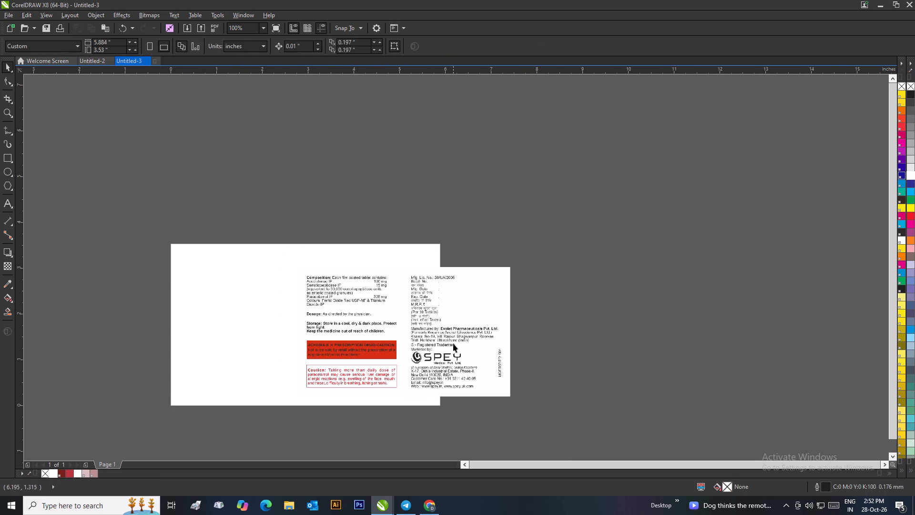
Move the artwork group toward the page's upper-left corner and enlarge it proportionally to about 5.617 by 3.431 inches.
drag(453, 343, 314, 275)
drag(376, 333, 408, 358)
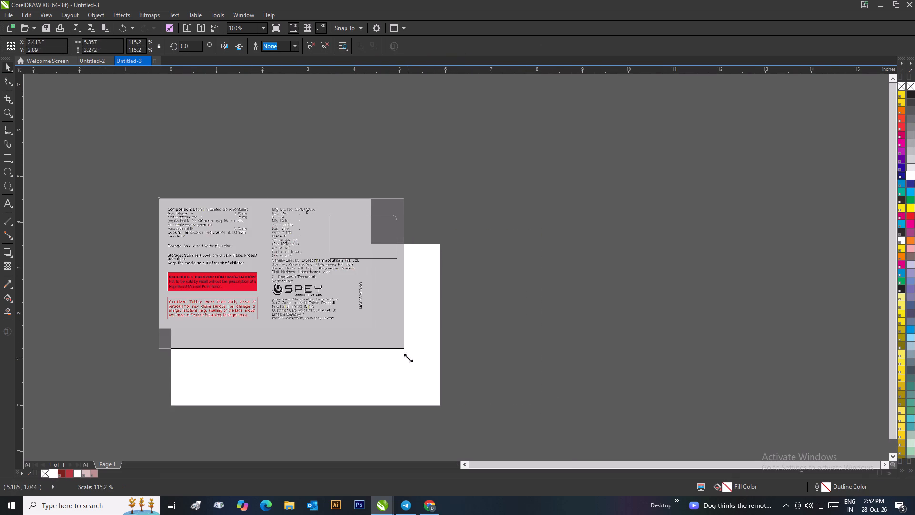
drag(408, 358, 420, 366)
Set the page size to match the artwork group, 5.617 inches wide and 3.431 inches high.
drag(109, 44, 80, 44)
key(ctrl+c)
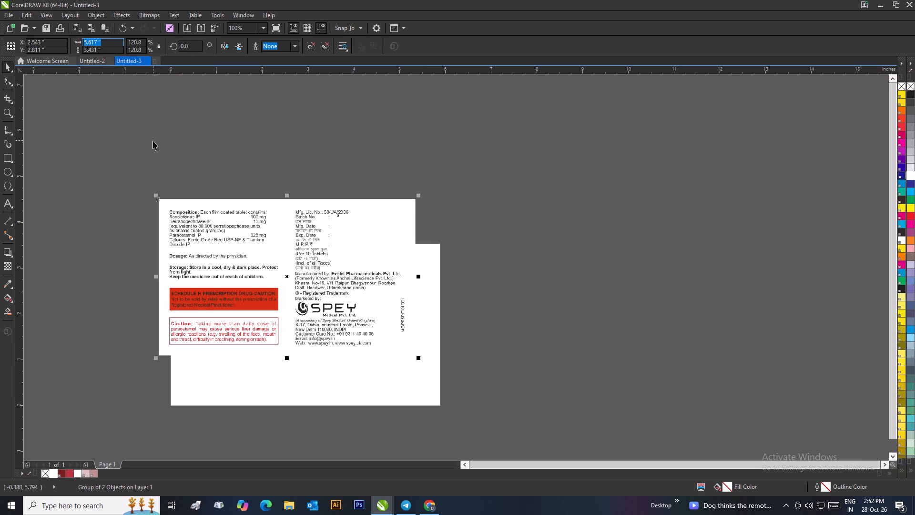
click(153, 141)
drag(114, 41, 92, 42)
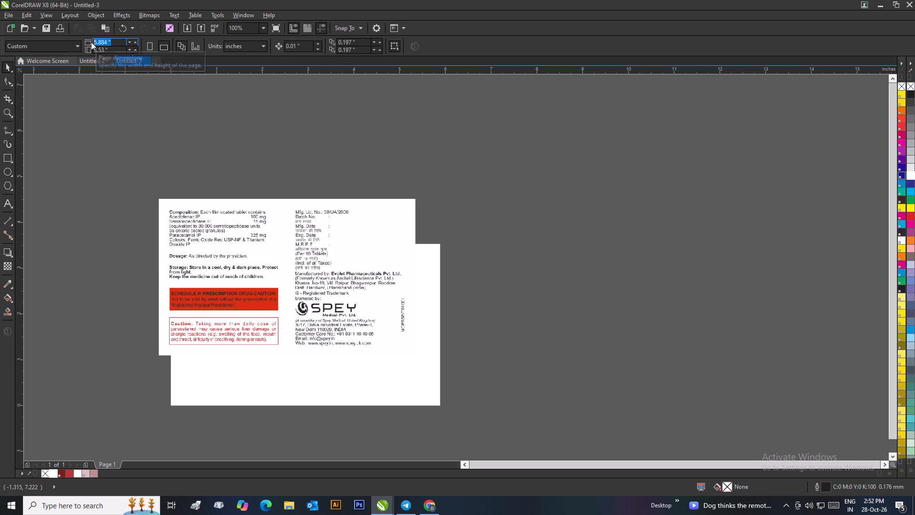
key(BackSpace)
key(ctrl+v)
key(Tab)
key(BackSpace)
text(3.431)
key(Return)
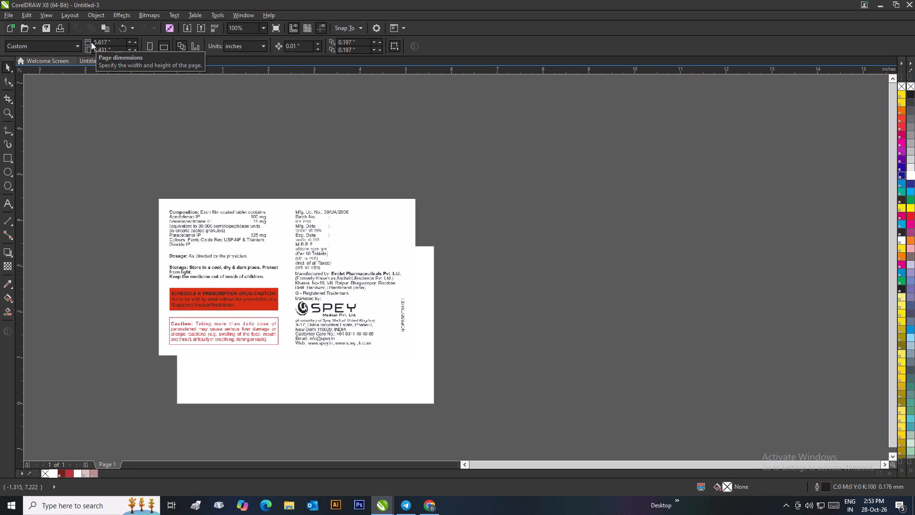
Centre the artwork group on the page.
click(213, 225)
key(p)
click(495, 276)
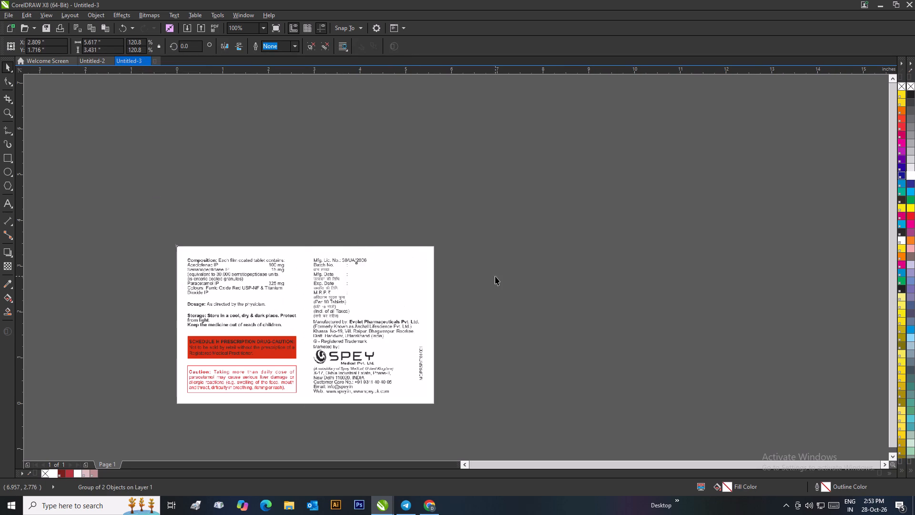
Examine the composition, caution and manufacturer text of the back artwork up close.
scroll(318, 344, up, 1)
scroll(487, 249, down, 2)
scroll(451, 260, up, 1)
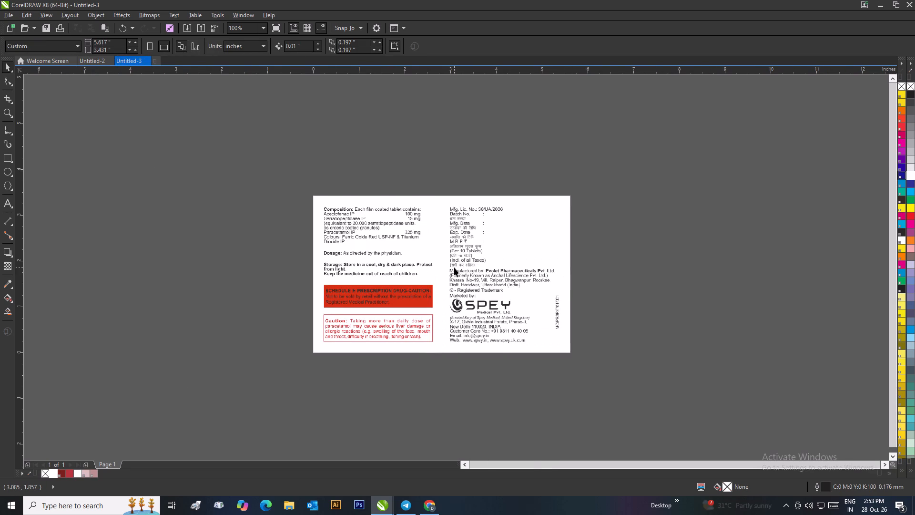
scroll(454, 268, up, 1)
scroll(417, 225, down, 1)
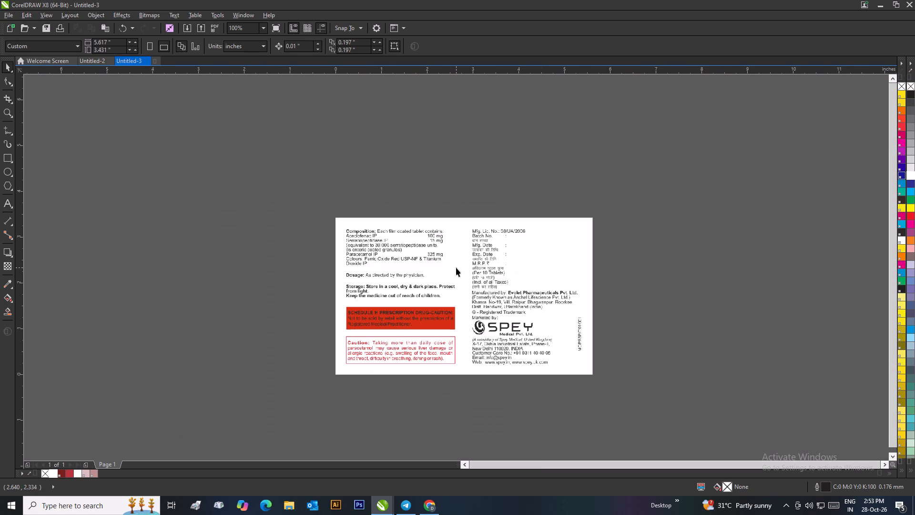
click(3, 17)
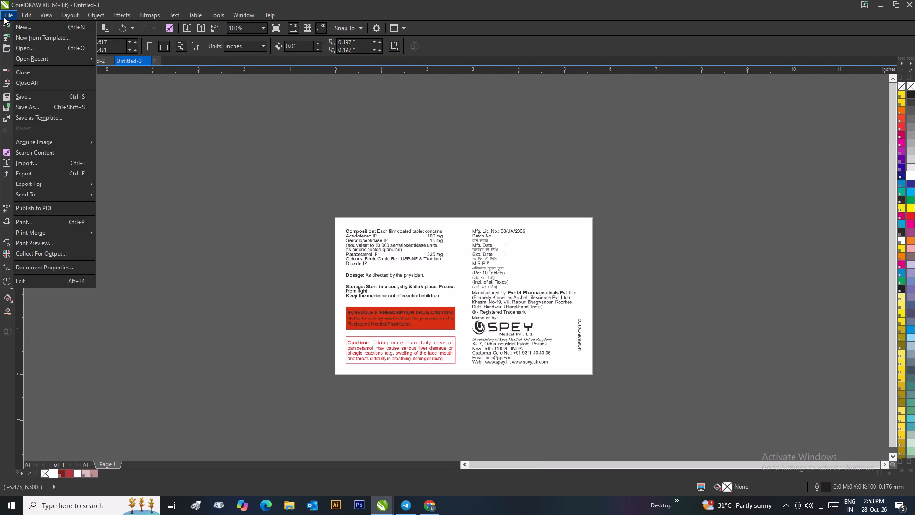
click(289, 176)
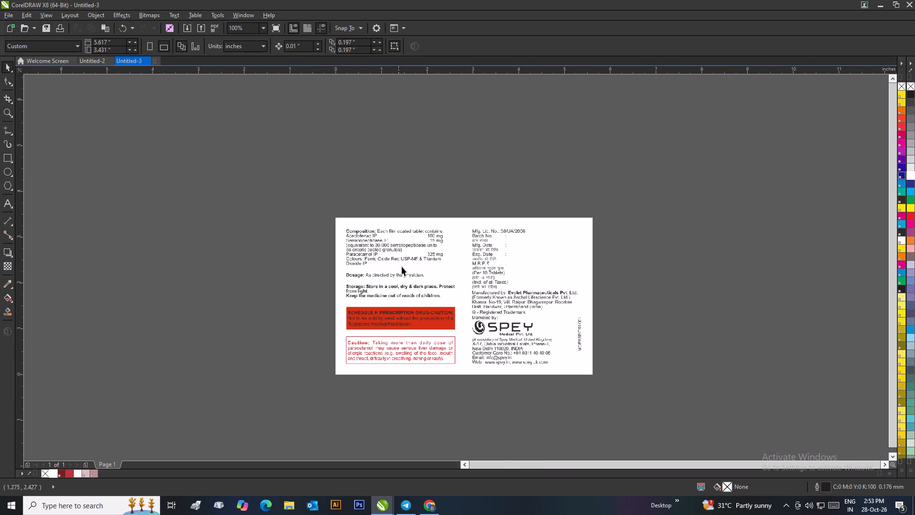
scroll(428, 274, up, 1)
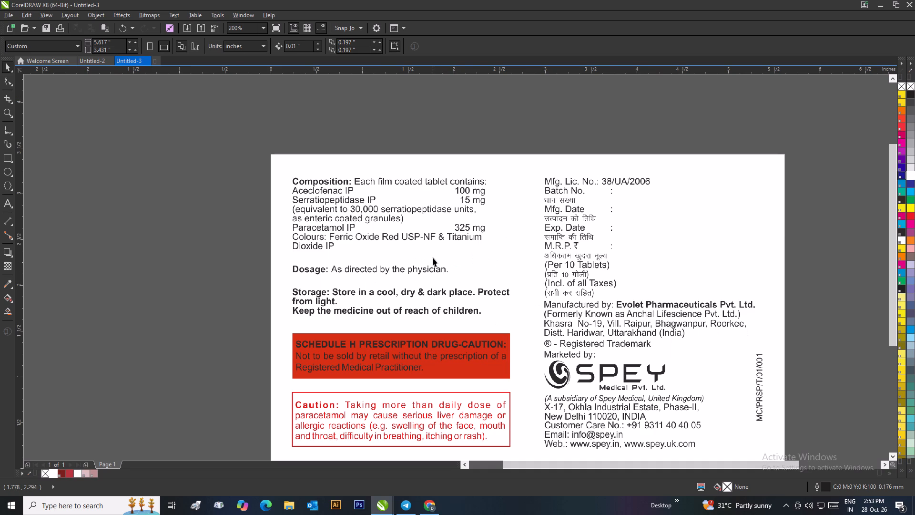
scroll(433, 257, down, 1)
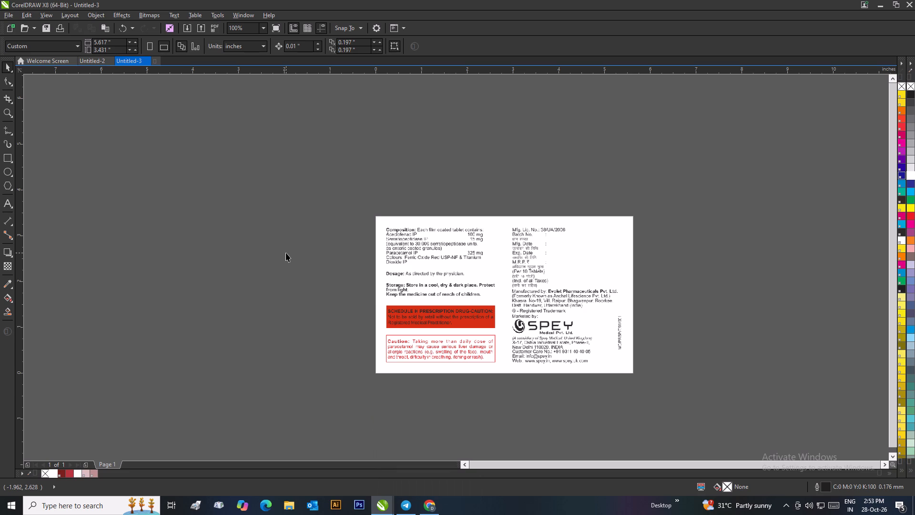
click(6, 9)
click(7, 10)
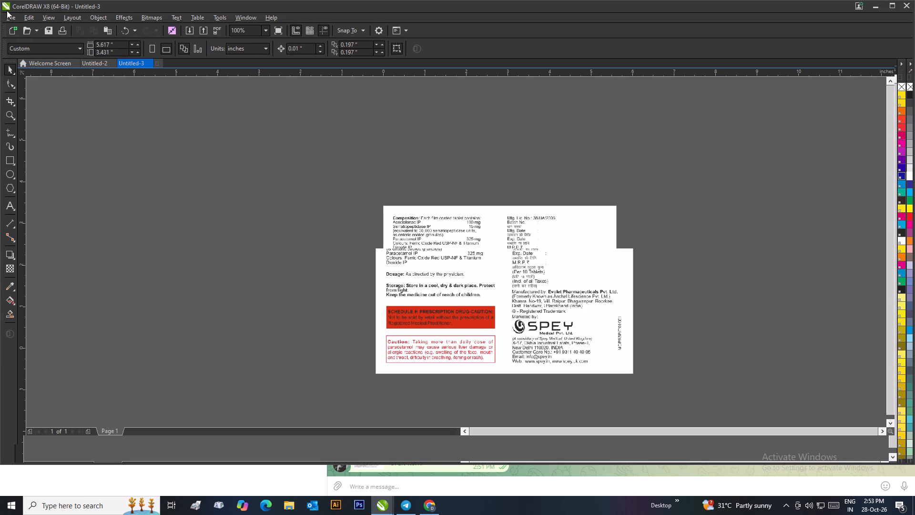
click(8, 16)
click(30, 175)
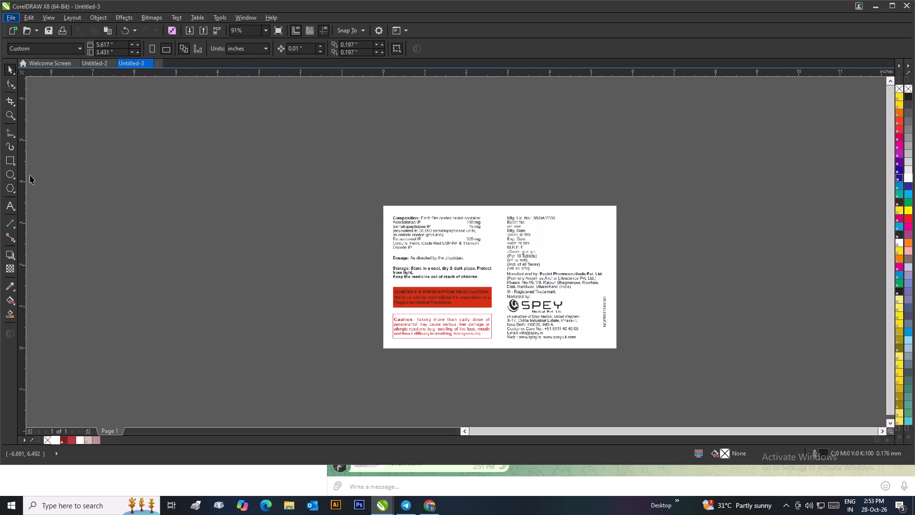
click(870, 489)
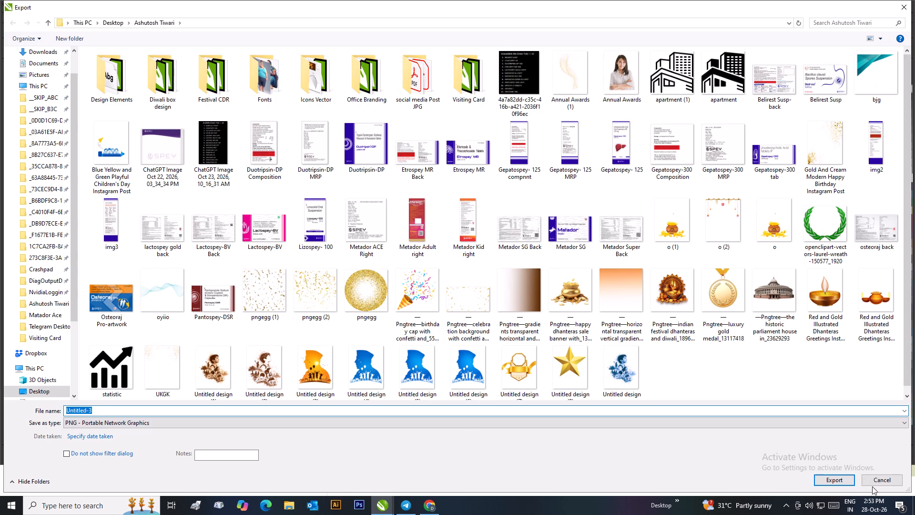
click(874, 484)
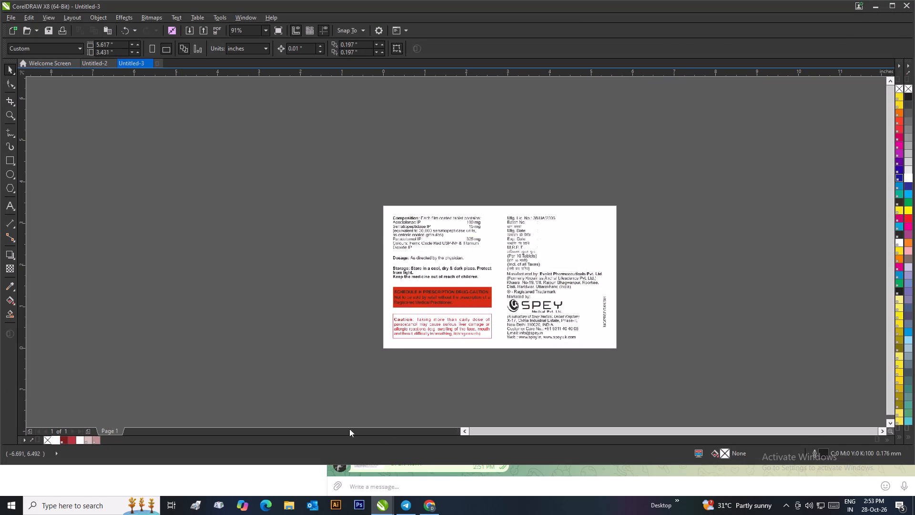
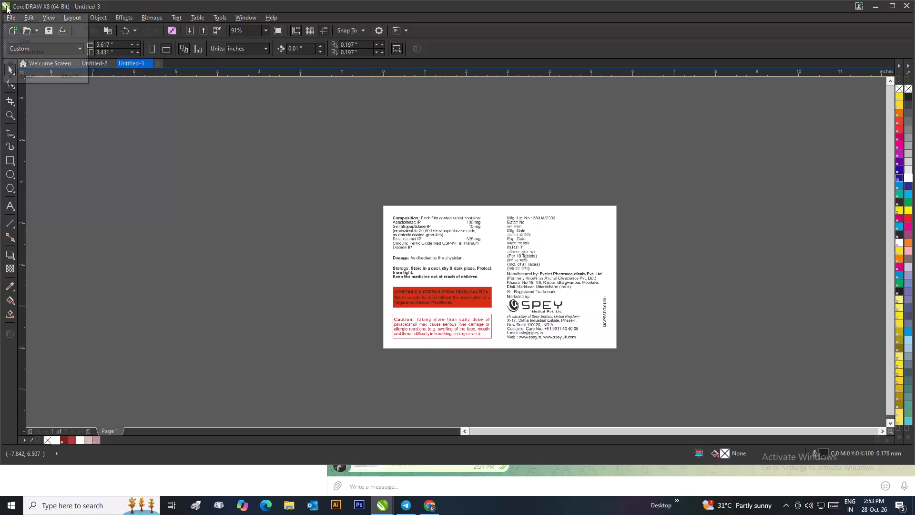
Maximize the drawing application window.
click(5, 7)
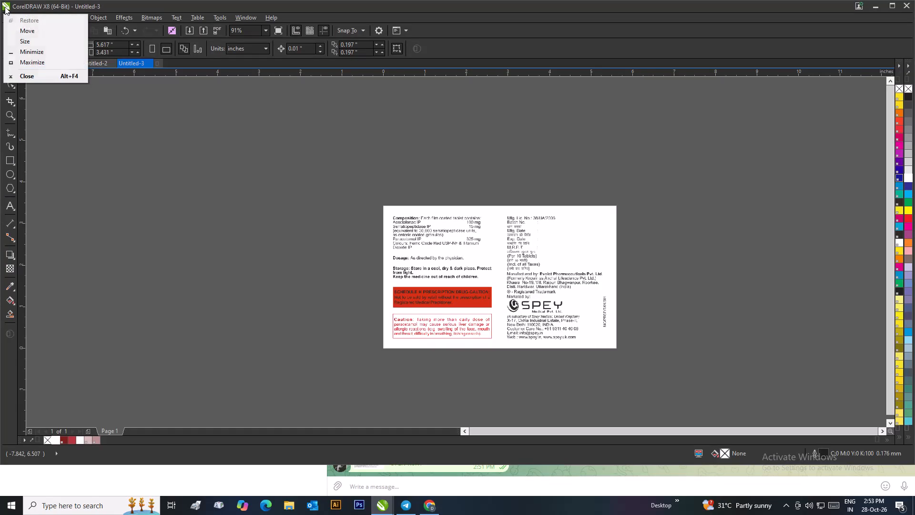
click(27, 64)
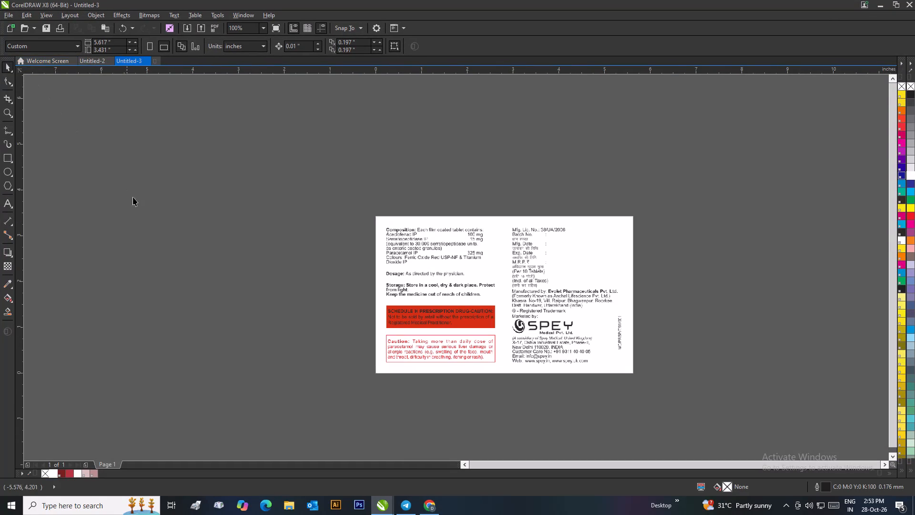
Start an export of the back artwork in PNG format and name the file "Pardifen- SP Back".
click(7, 15)
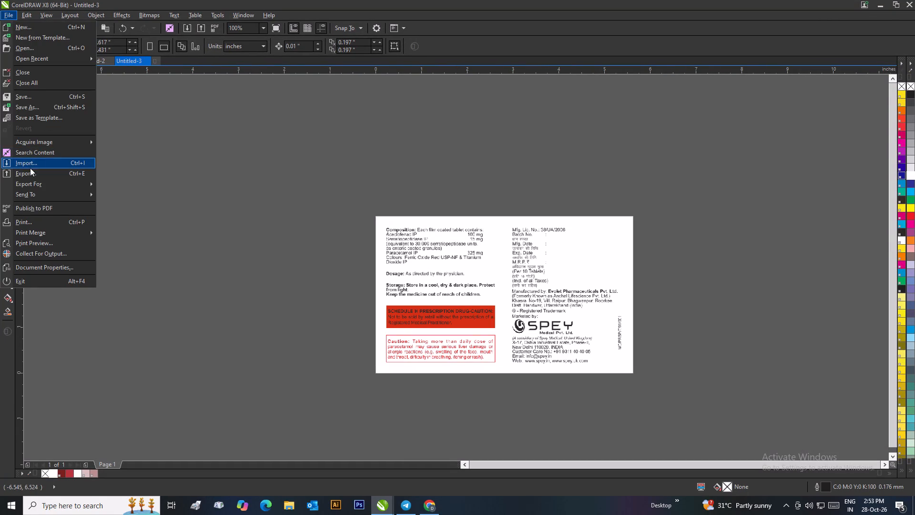
click(29, 172)
key(BackSpace)
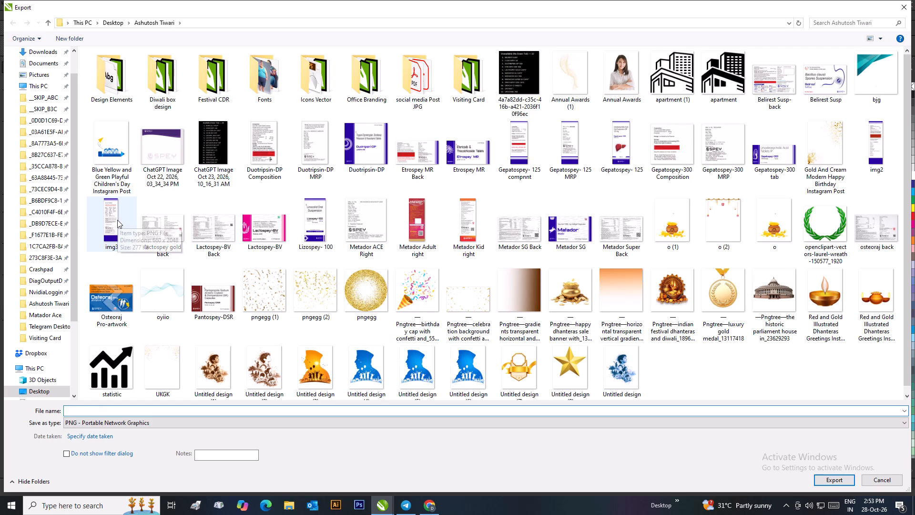
key(shift+p)
text(ard)
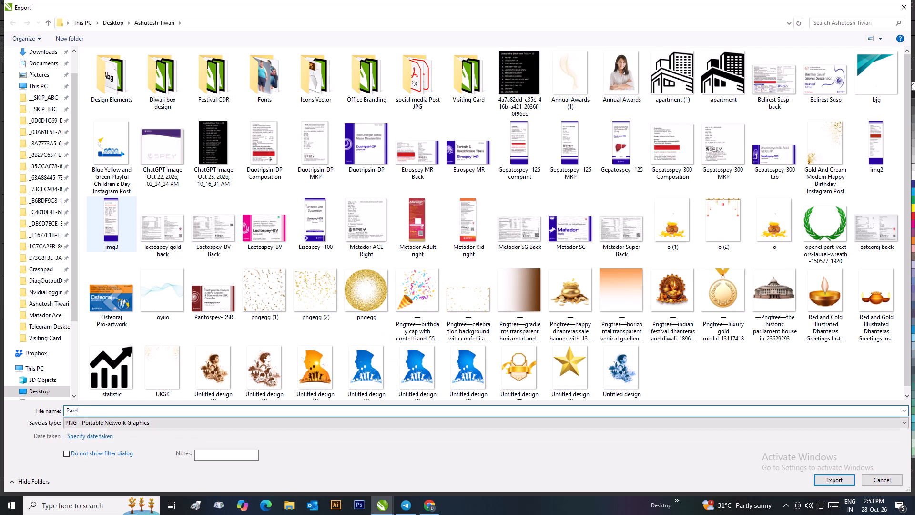
text(ife)
text(n)
key(space)
text(SP)
key(Left)
key(Left)
key(Left)
key(Right)
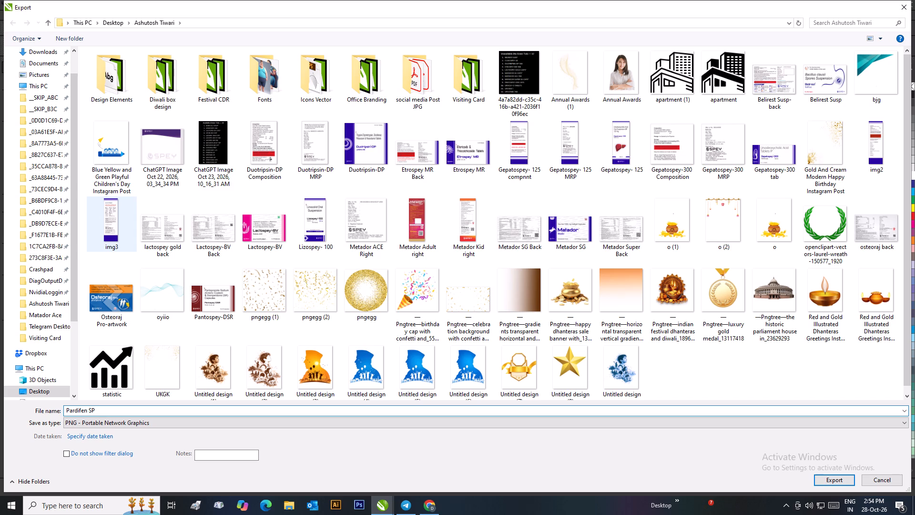
text(-)
key(space)
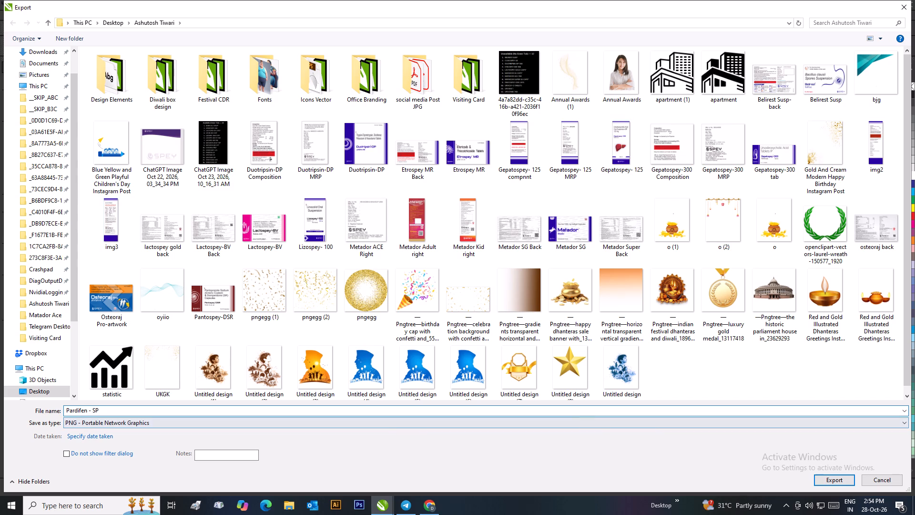
click(98, 411)
key(space)
text(Back)
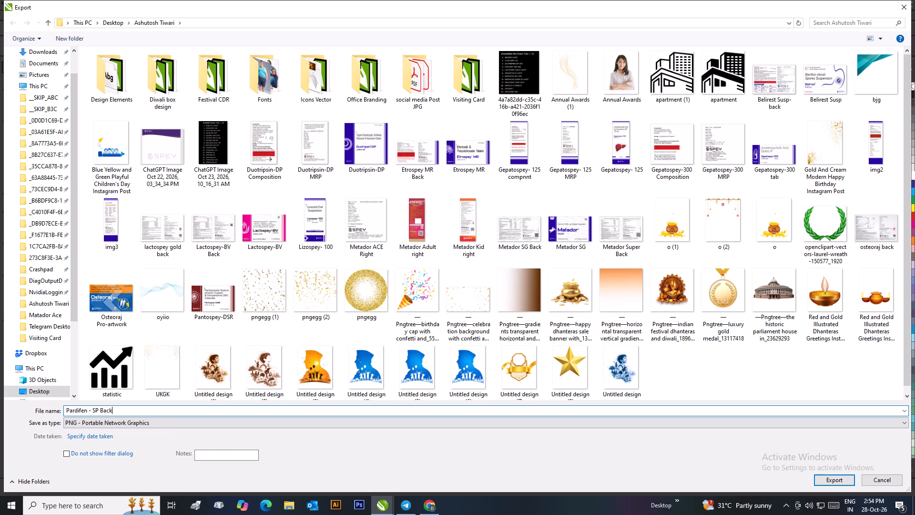
click(93, 411)
key(BackSpace)
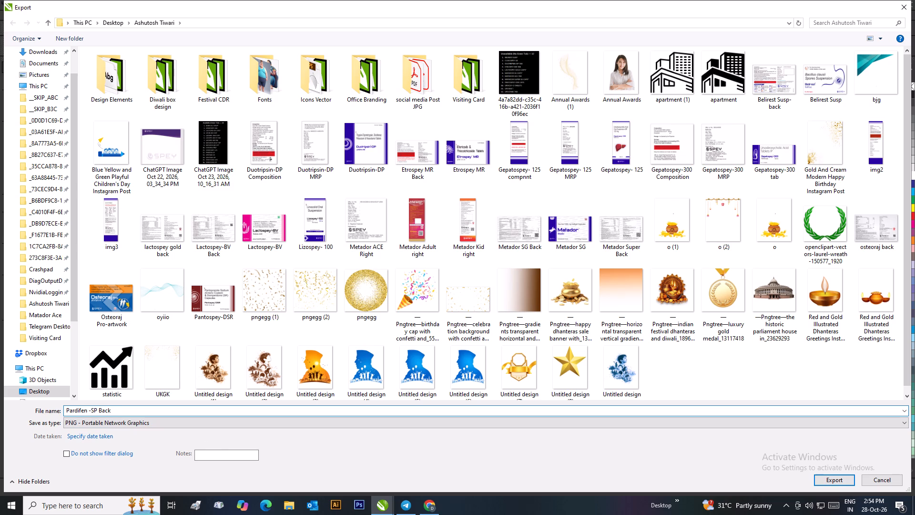
click(87, 412)
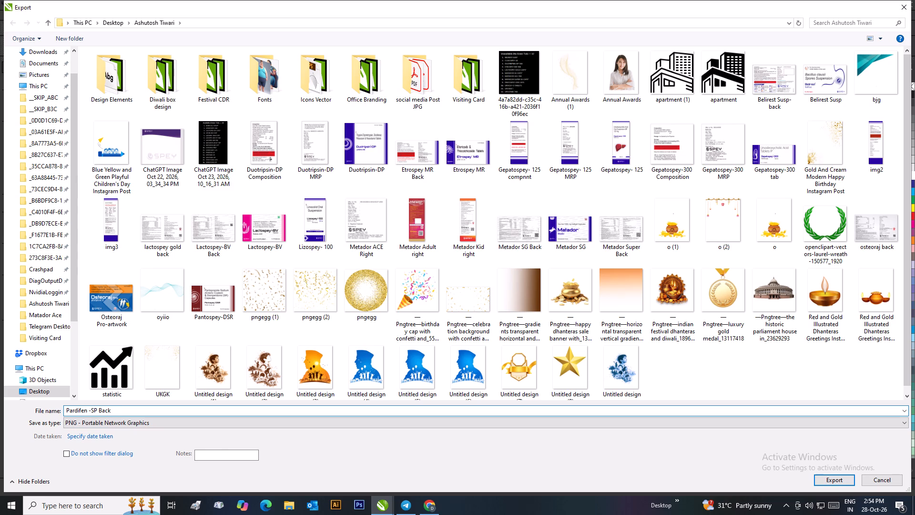
click(87, 412)
click(89, 412)
key(BackSpace)
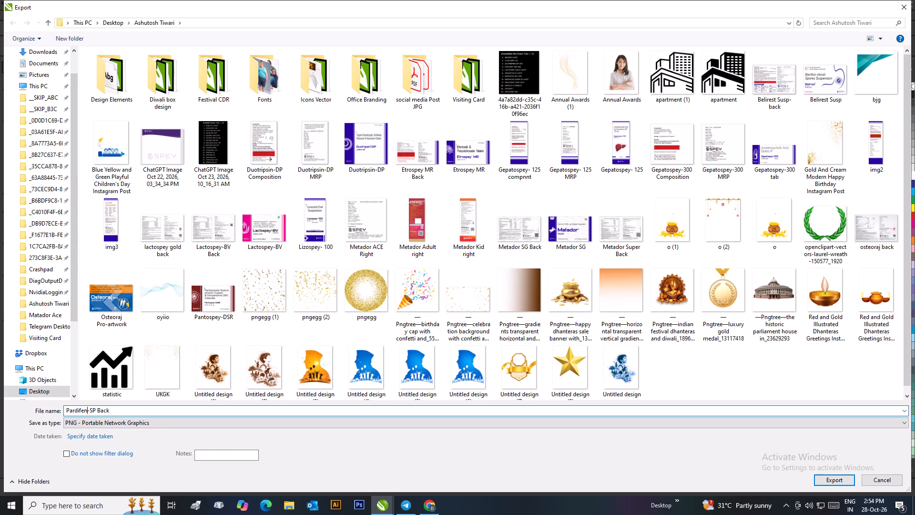
click(91, 409)
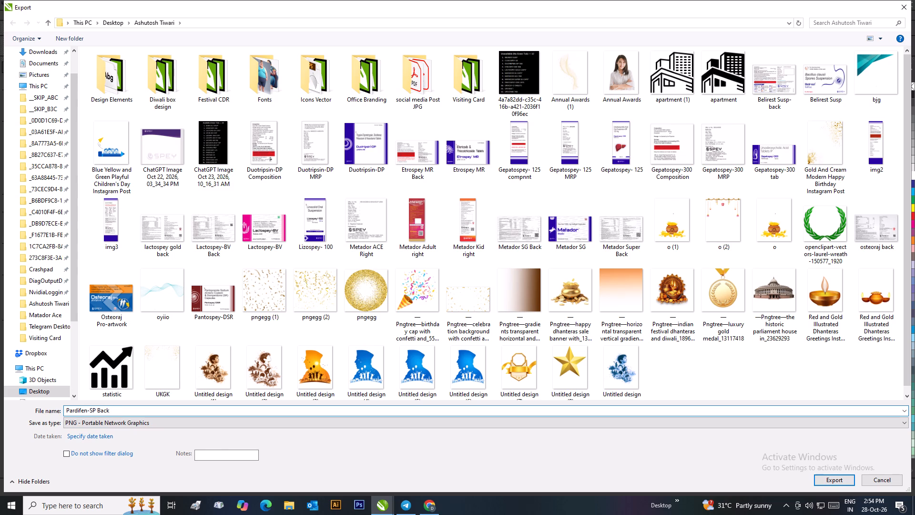
click(89, 414)
key(space)
Export the PNG in 24-bit RGB colour at 300 resolution, with width and height at 100%.
click(827, 484)
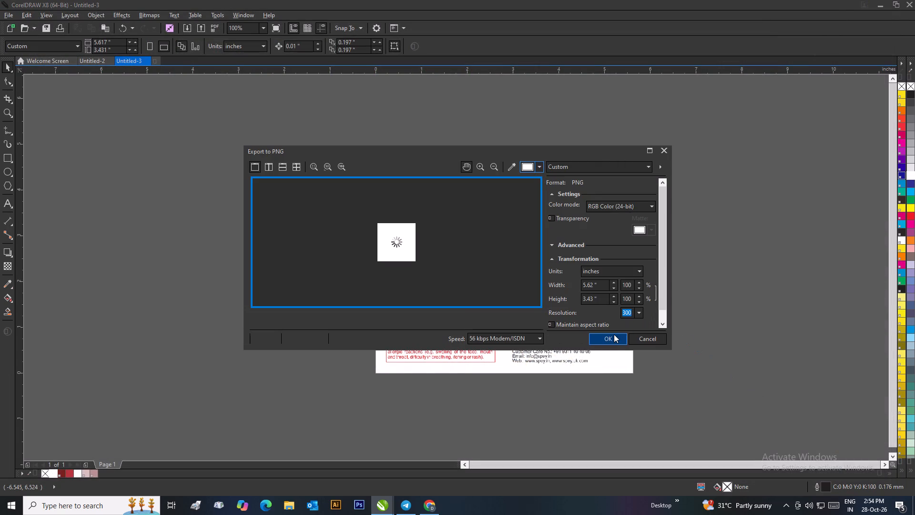
click(612, 335)
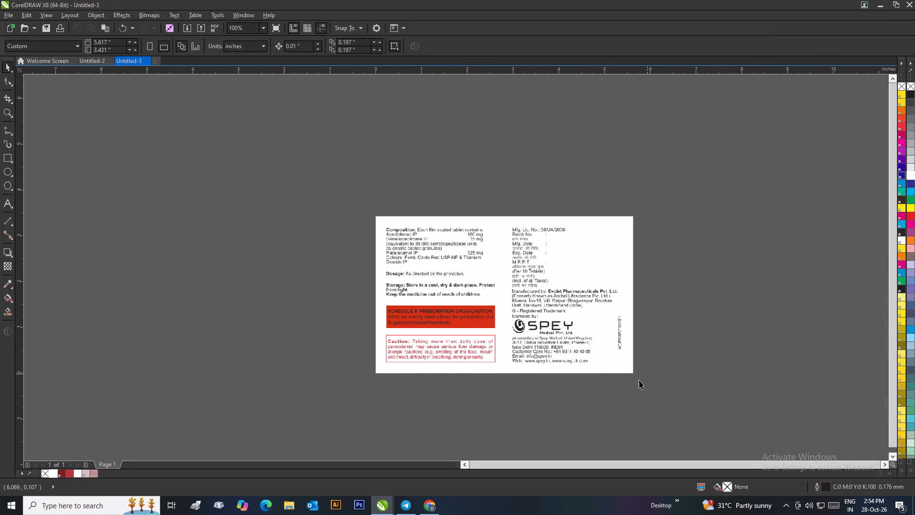
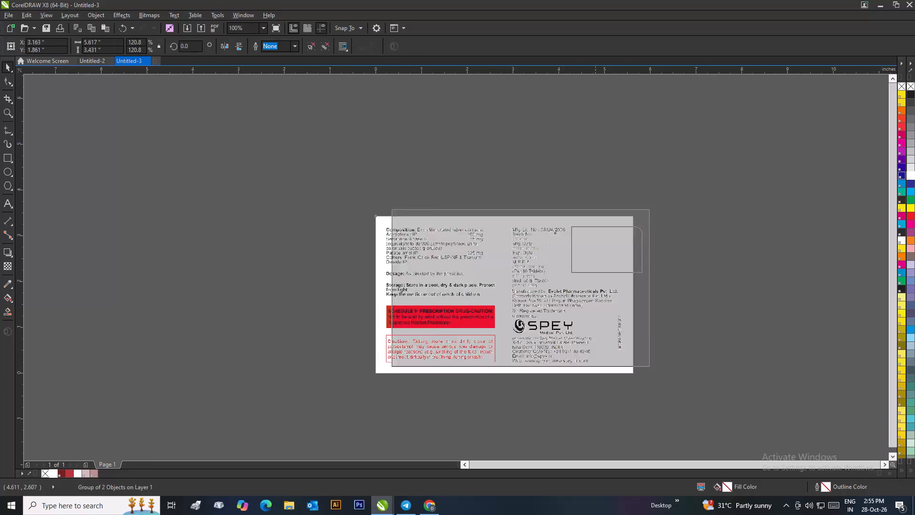
Ungroup all objects of the Pardifen SP back artwork, set its white cover rectangle aside and delete the artwork image.
right_click(693, 219)
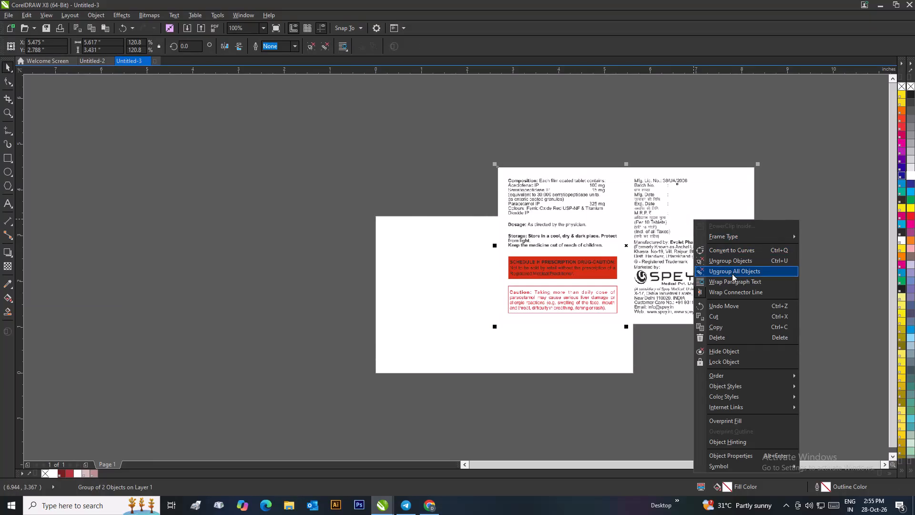
click(732, 274)
click(792, 234)
drag(717, 202, 817, 306)
click(675, 199)
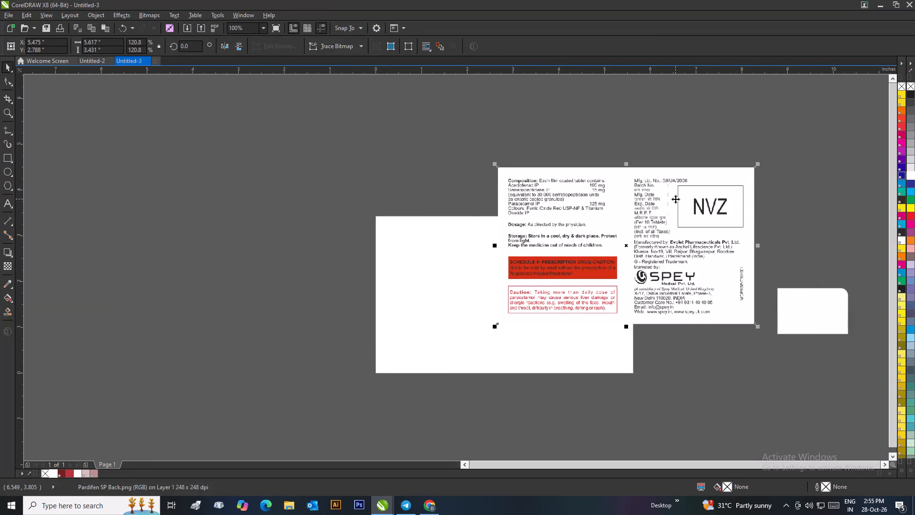
key(Delete)
Import the "Speycef-O Tablet Mascot right" image from the India > Speycef-O > Pack folder and place it overlapping the page's upper-left corner.
click(192, 31)
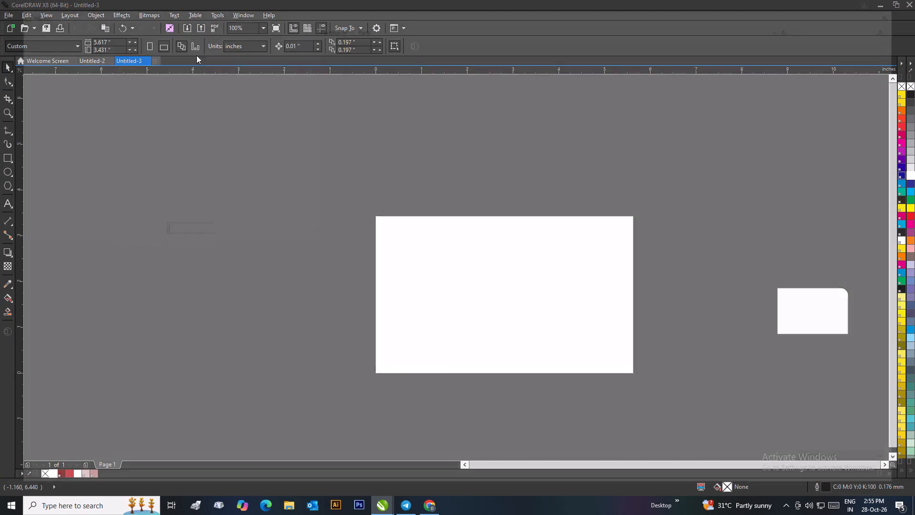
click(48, 27)
click(49, 27)
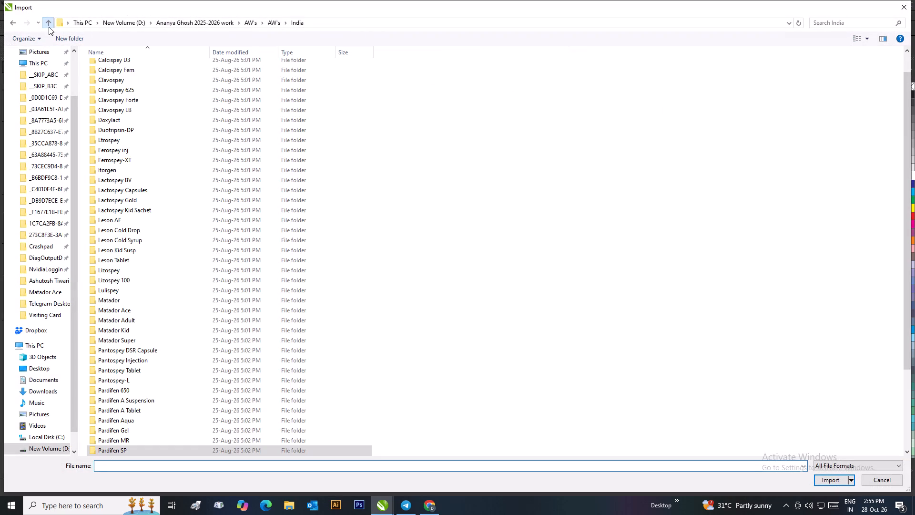
scroll(148, 378, down, 4)
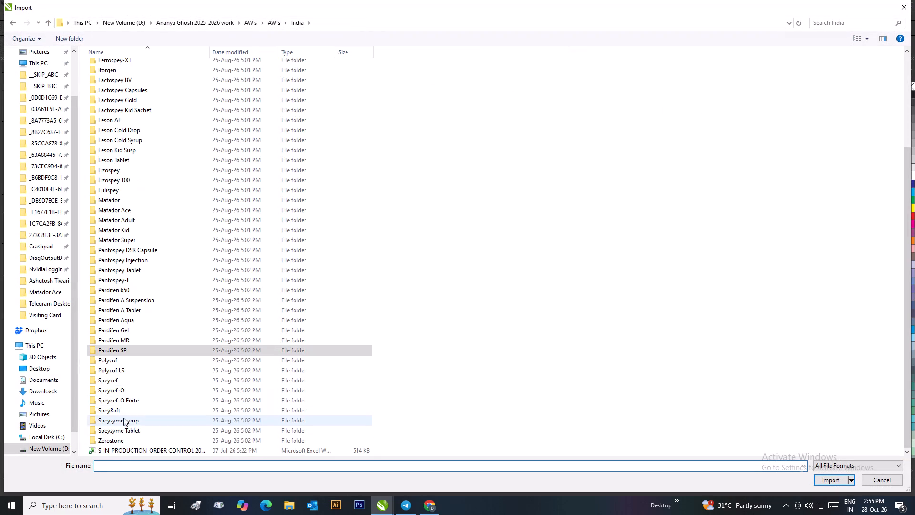
double_click(116, 392)
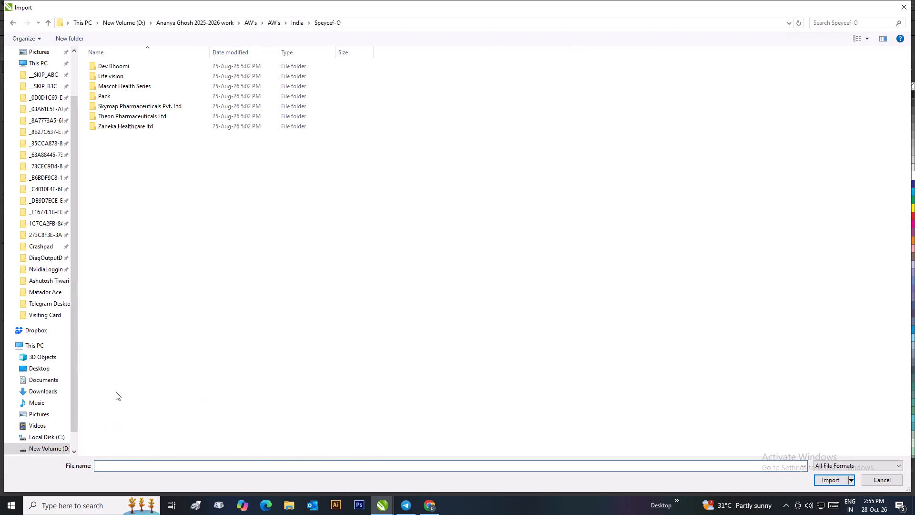
double_click(116, 96)
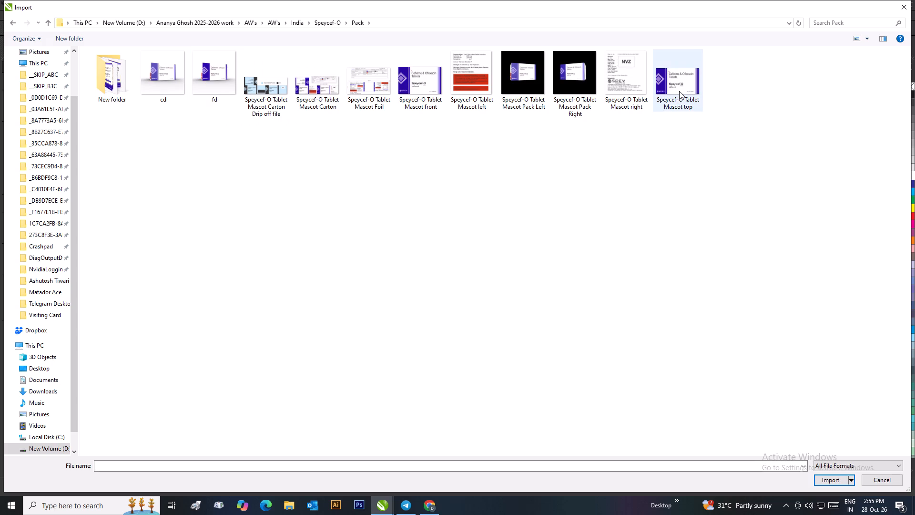
click(418, 82)
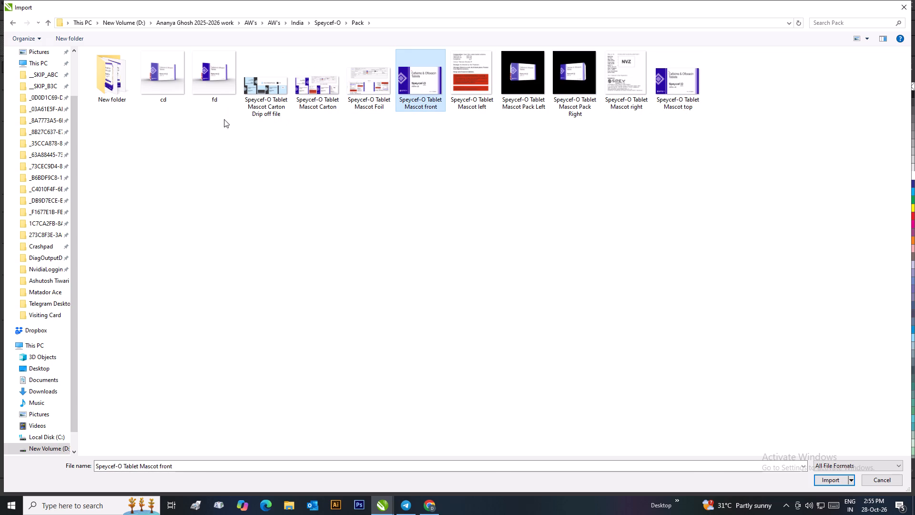
click(481, 82)
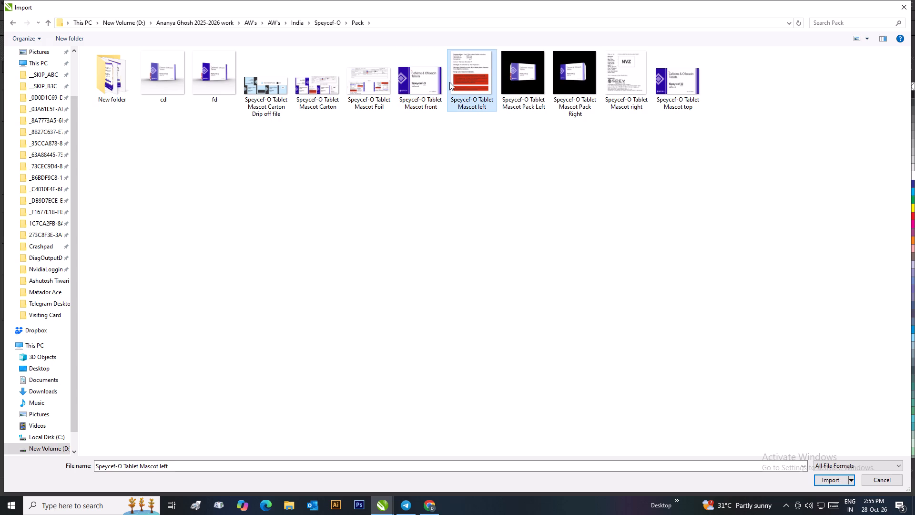
click(439, 83)
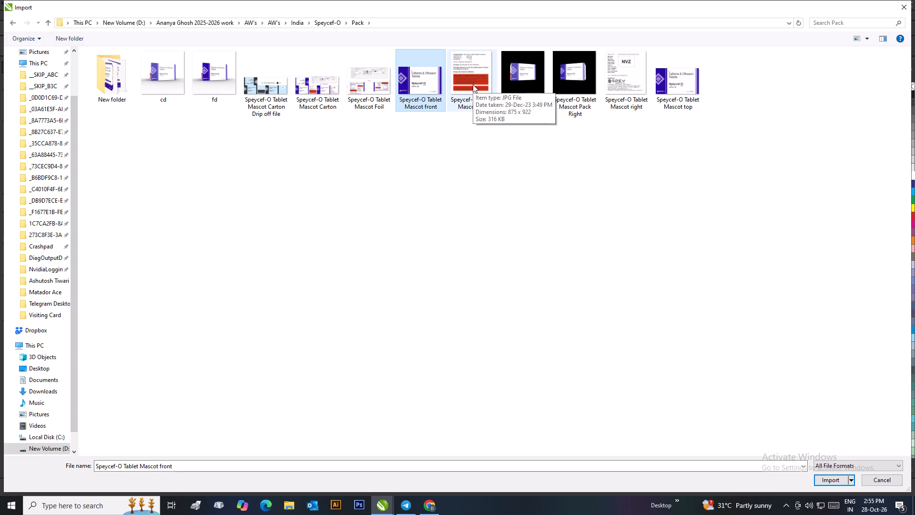
ctrl+click(473, 85)
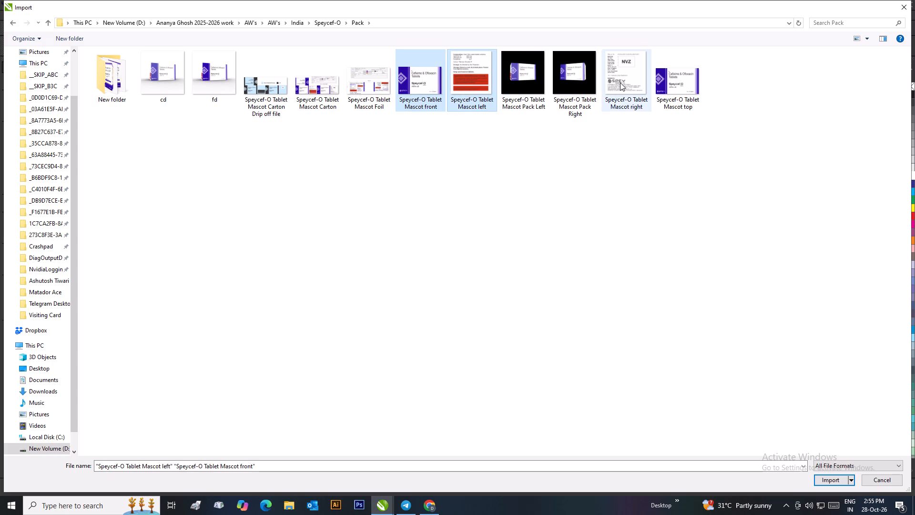
ctrl+click(620, 82)
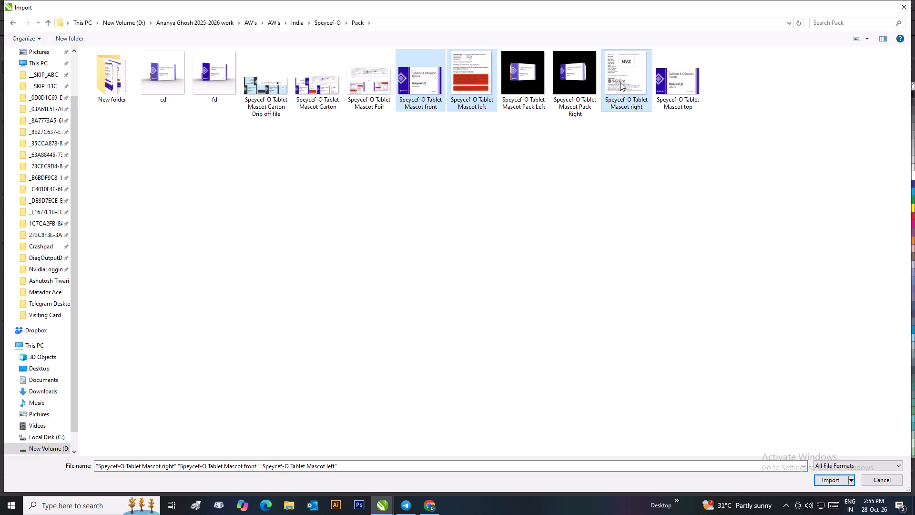
click(594, 162)
click(618, 89)
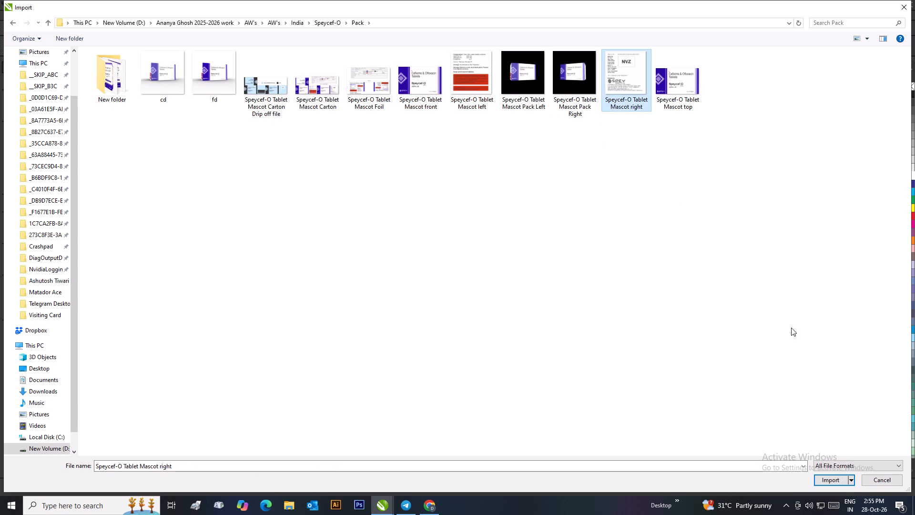
click(843, 481)
click(358, 183)
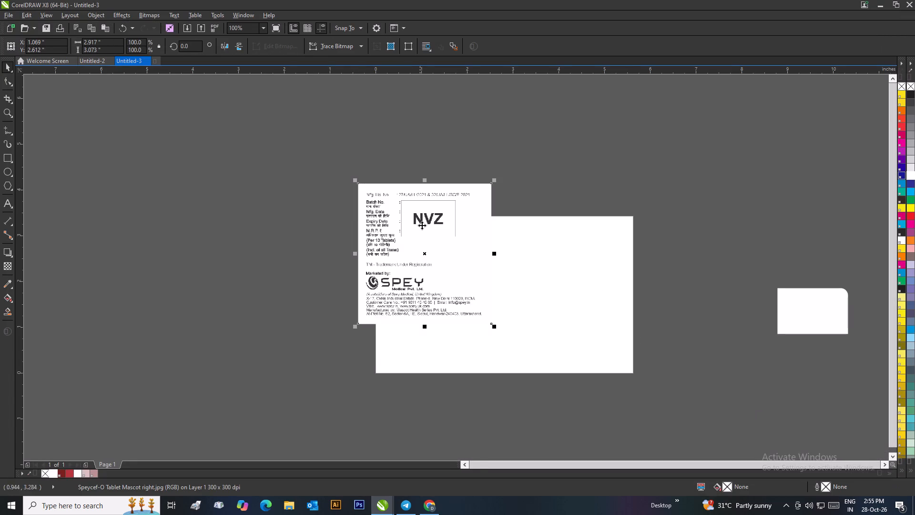
Draw a rectangle about 1.3 × 0.84 inches over the NVZ box on the Speycef-O image.
scroll(438, 246, up, 1)
click(405, 97)
scroll(426, 181, up, 2)
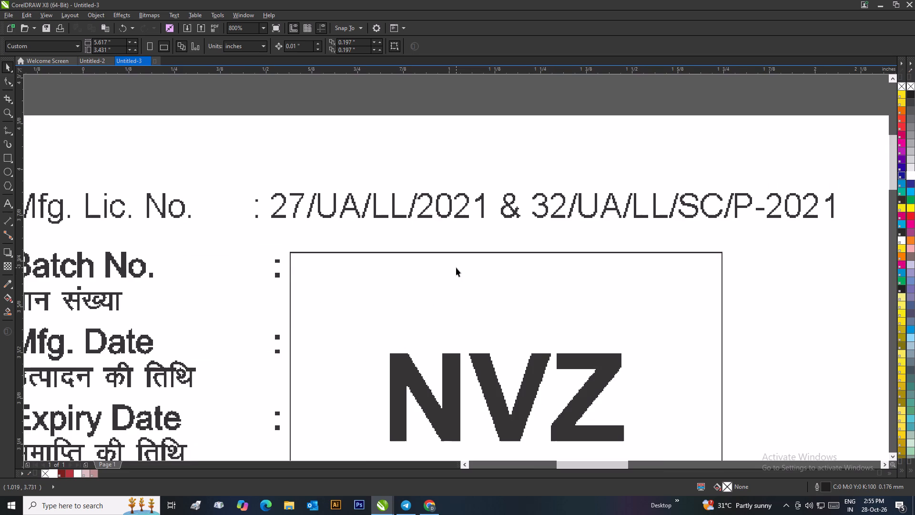
scroll(456, 268, down, 3)
scroll(468, 288, up, 1)
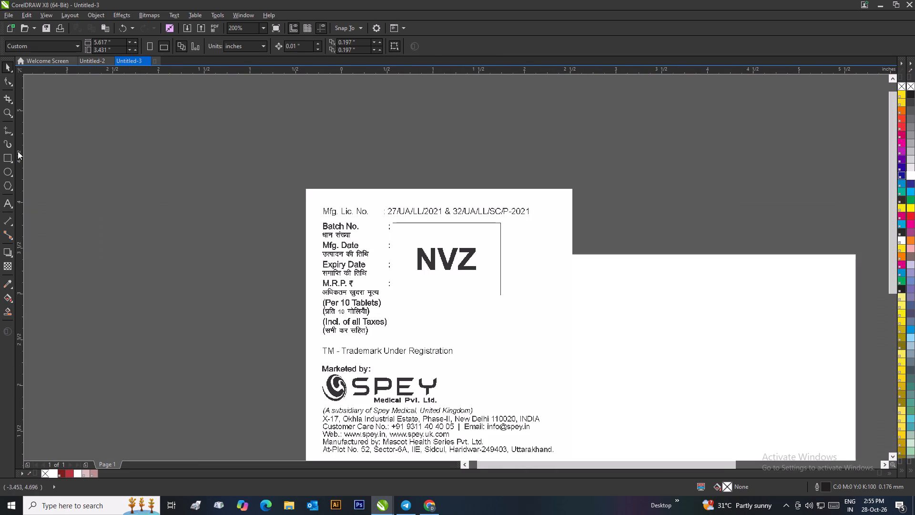
click(10, 155)
scroll(457, 259, up, 1)
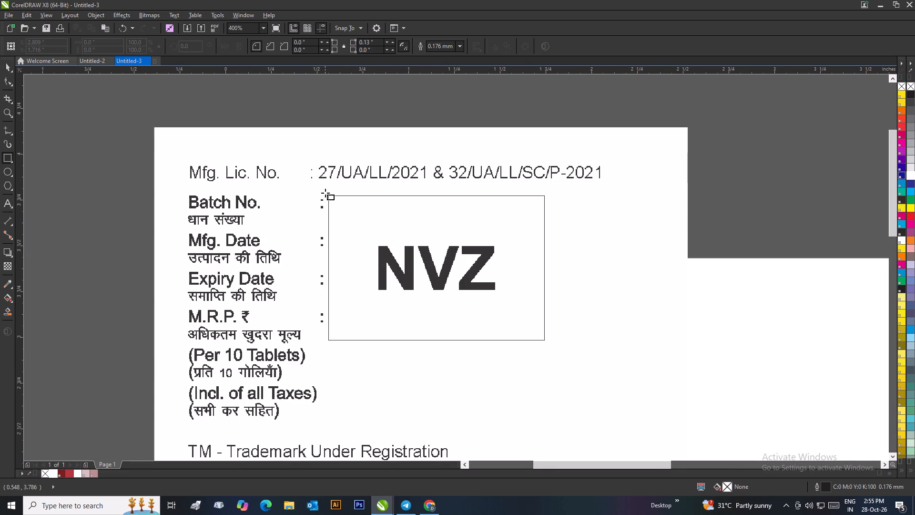
drag(325, 193, 564, 346)
click(6, 67)
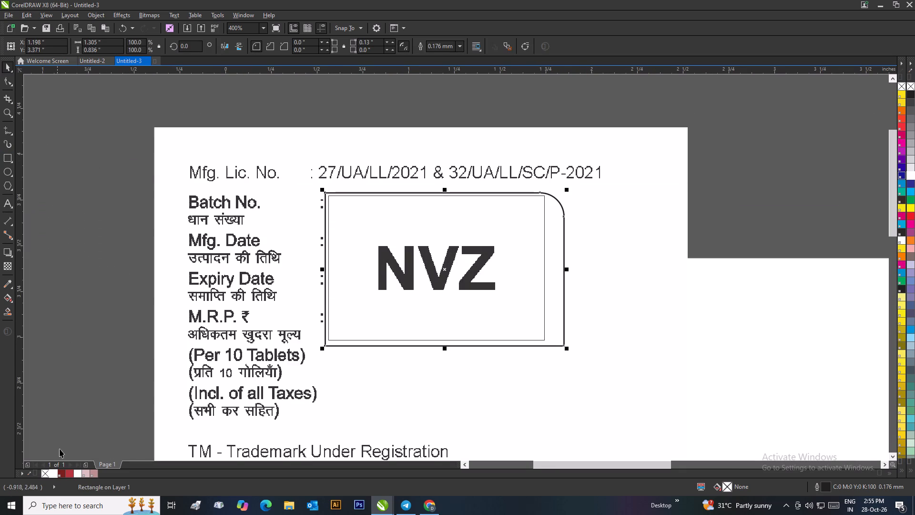
Fill the rectangle over the NVZ box with white and set its outline to None.
click(54, 475)
click(462, 49)
click(454, 57)
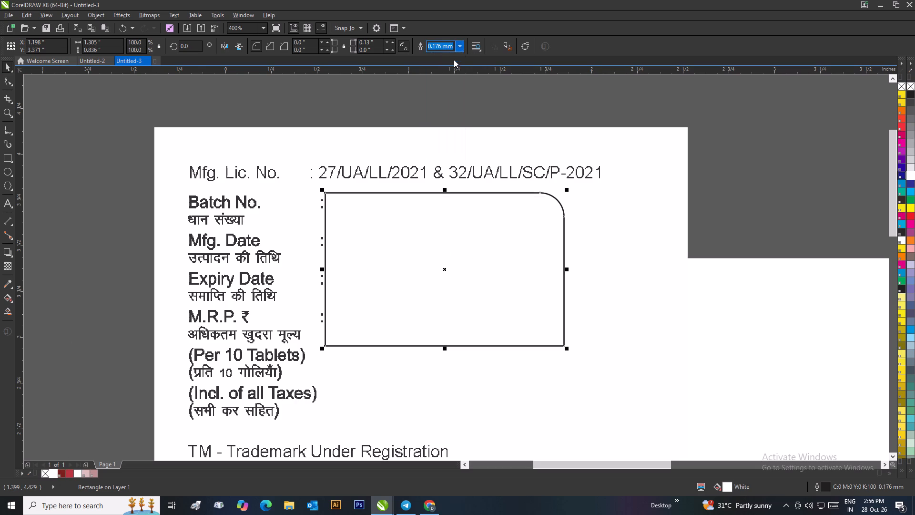
click(450, 99)
Group the Speycef-O image with its cover rectangle and enlarge the group proportionally to about 4.6 × 4.85 inches beside the page.
scroll(396, 124, down, 3)
drag(515, 254, 394, 355)
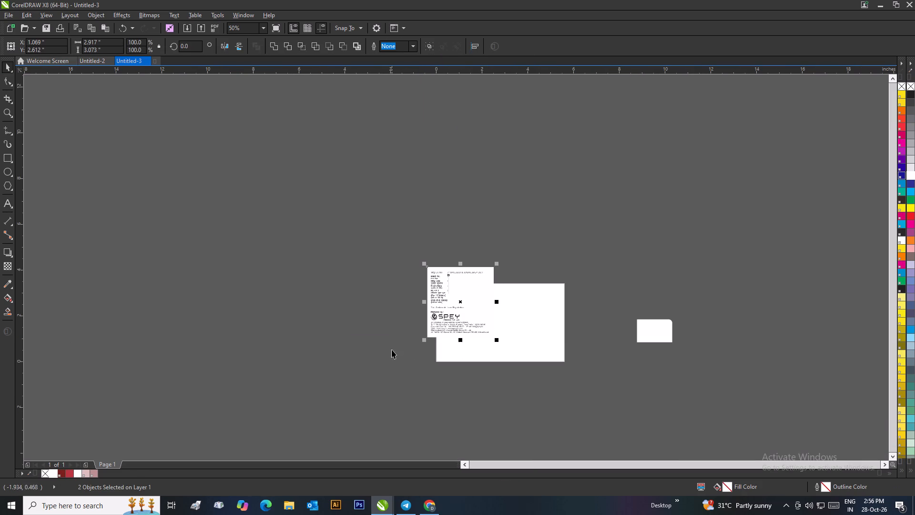
key(ctrl+g)
drag(500, 263, 508, 248)
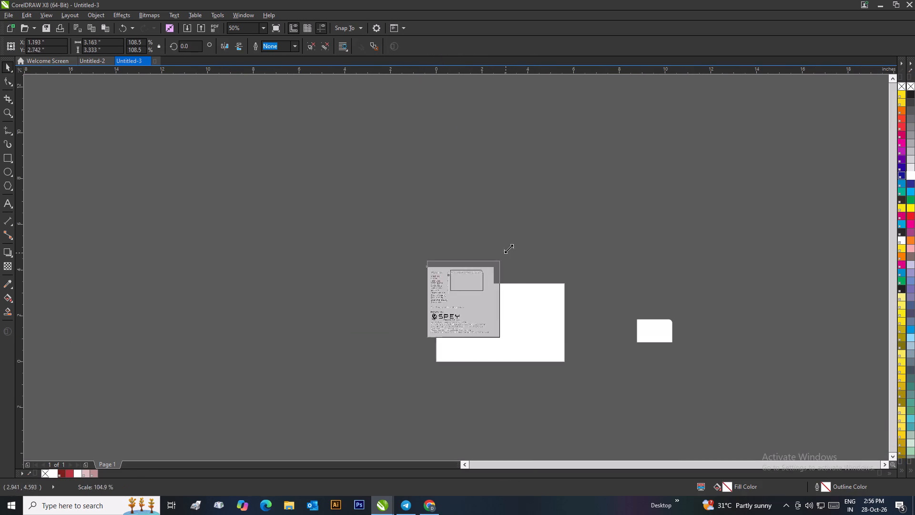
drag(508, 248, 520, 230)
drag(484, 293, 371, 280)
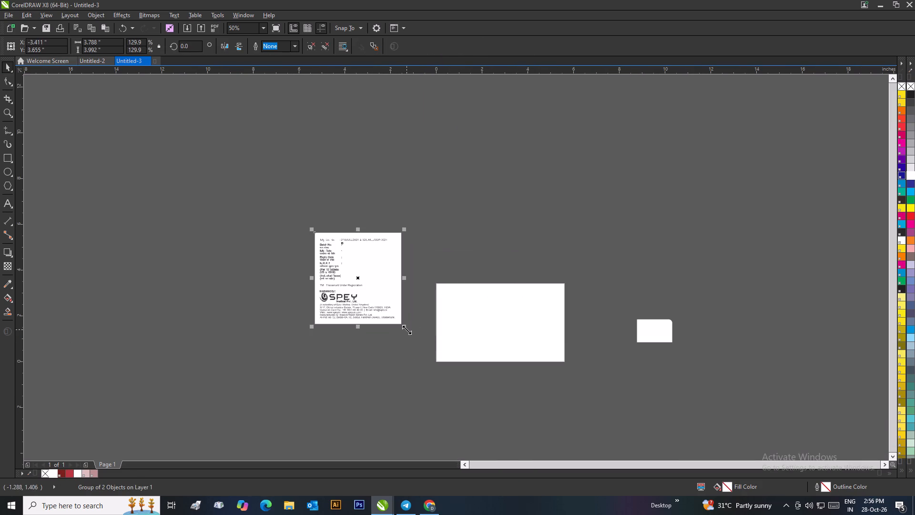
drag(406, 330, 425, 350)
Set the page size to 4.601 × 4.848 inches, reusing the Speycef-O group's width and height.
drag(102, 43, 87, 46)
click(114, 44)
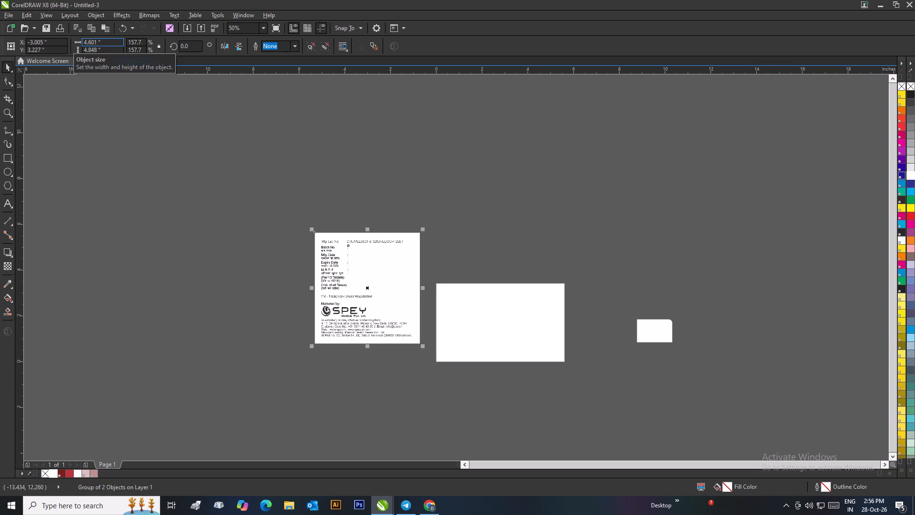
drag(114, 43, 82, 44)
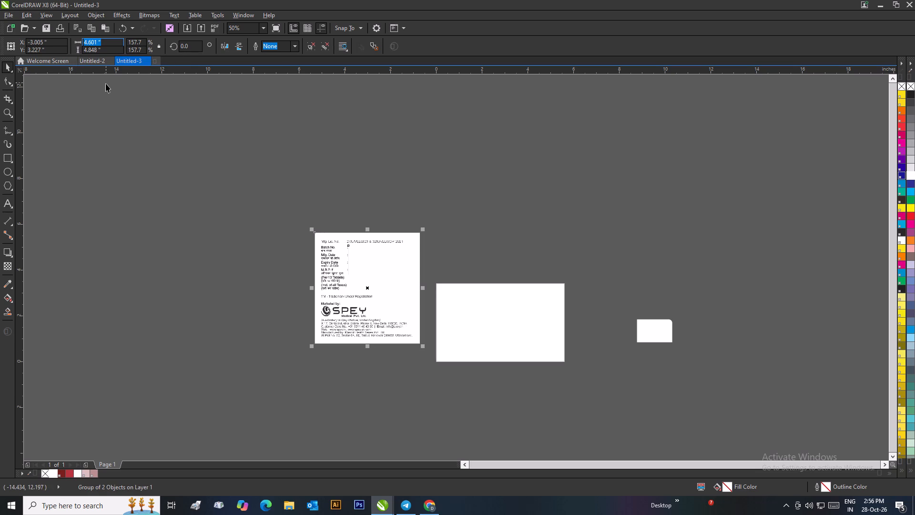
key(ctrl+c)
click(193, 148)
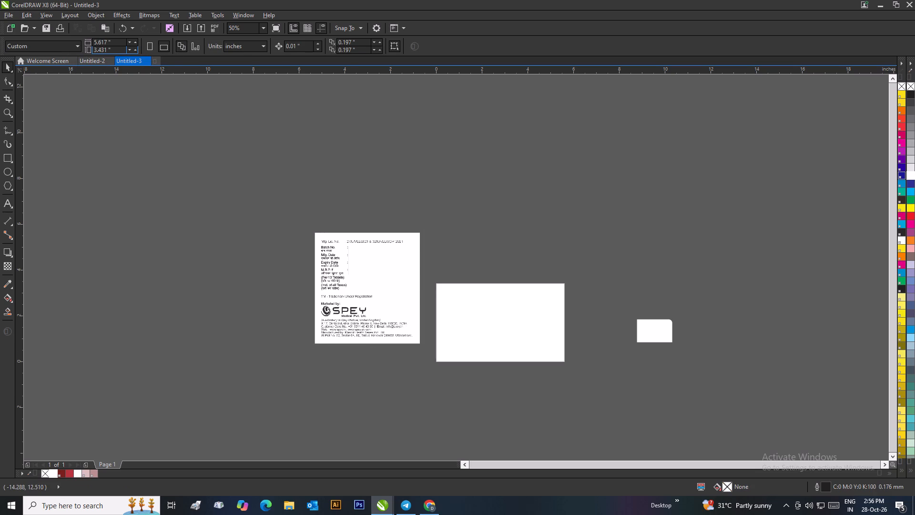
drag(113, 42, 86, 43)
key(BackSpace)
key(ctrl+v)
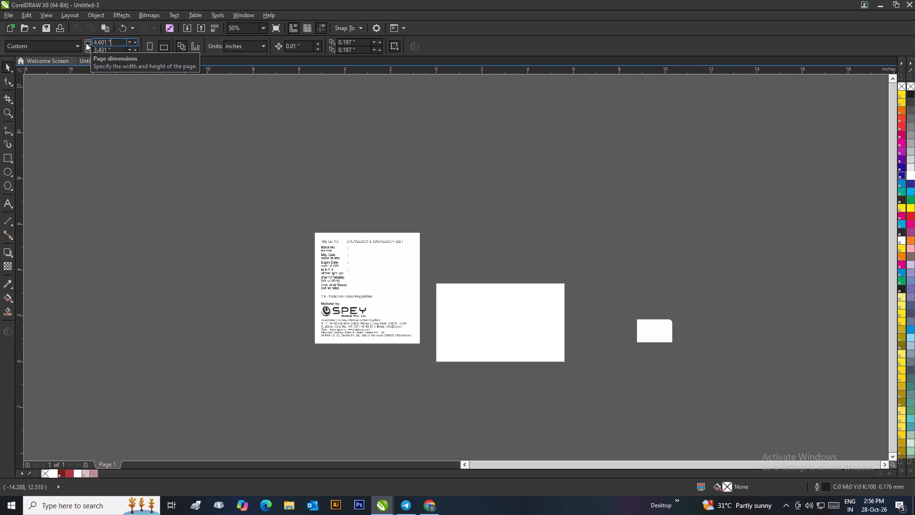
key(Tab)
key(BackSpace)
key(4)
text(.848)
key(Return)
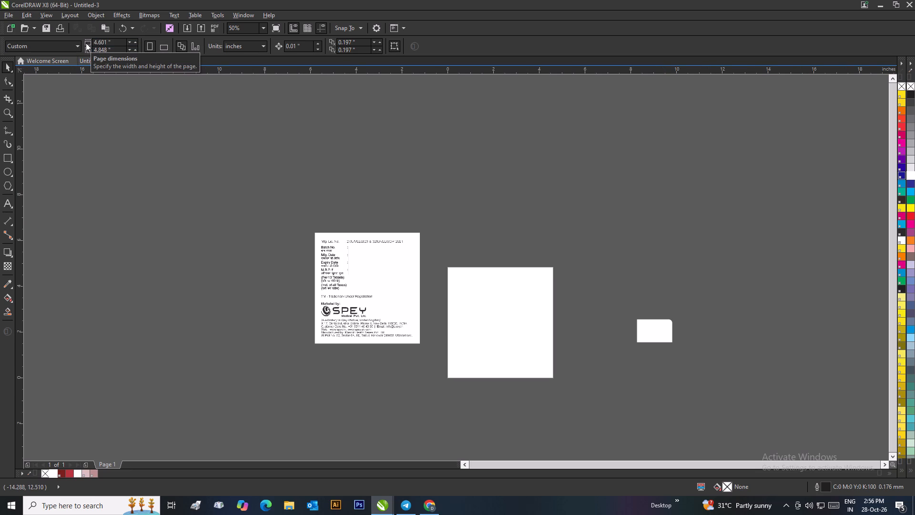
Delete the leftover white cover rectangle beside the page.
drag(686, 315, 620, 372)
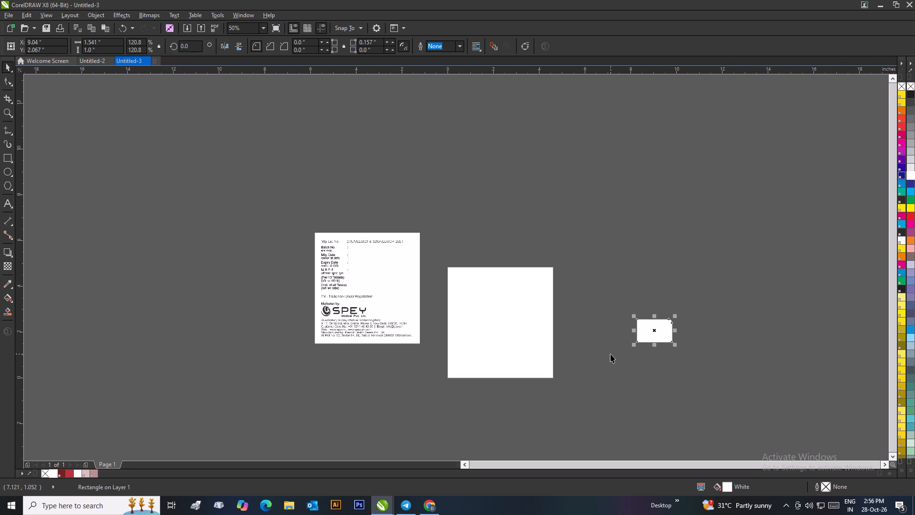
key(Delete)
Centre the grouped Speycef-O artwork on the page and check its fit.
click(354, 289)
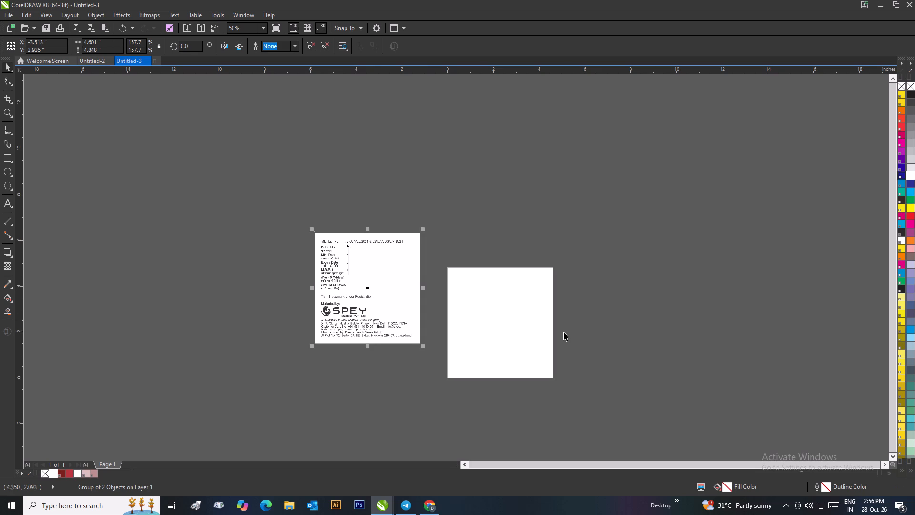
key(p)
click(583, 331)
scroll(512, 333, up, 1)
scroll(450, 240, up, 1)
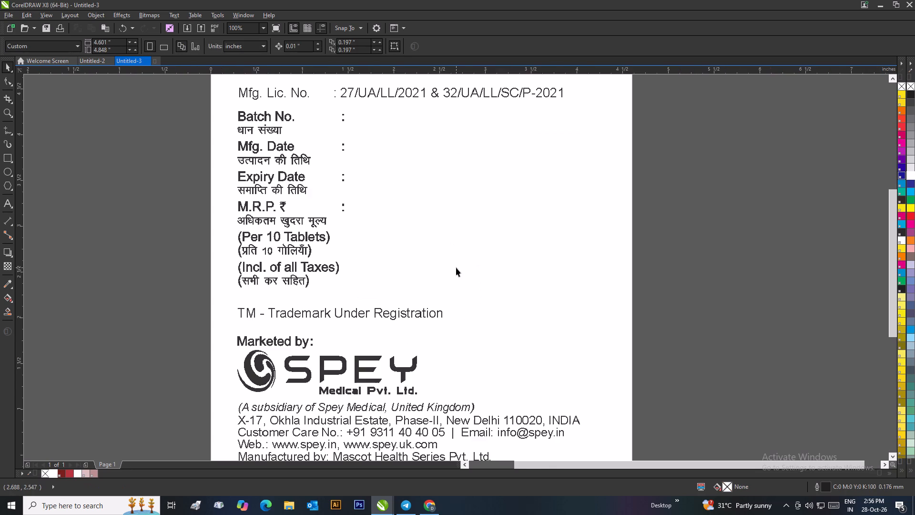
scroll(456, 268, down, 1)
scroll(438, 321, up, 1)
scroll(454, 273, down, 1)
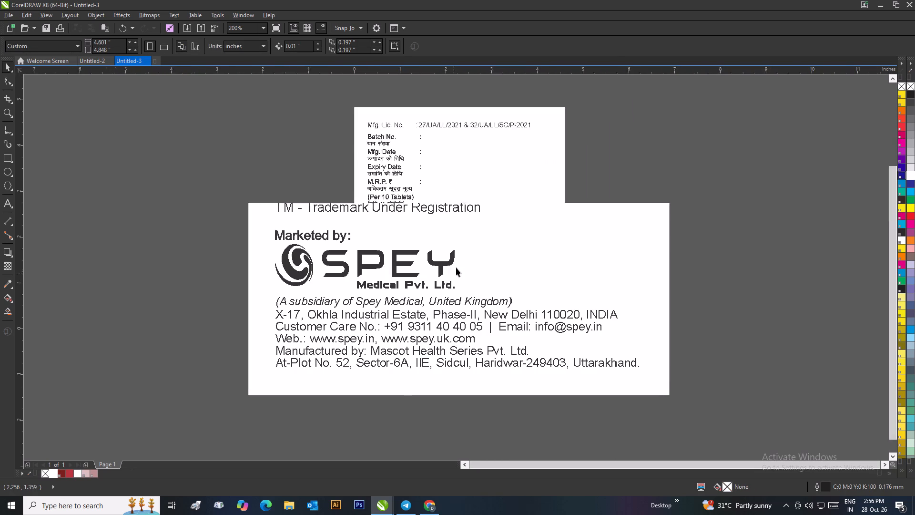
scroll(456, 268, down, 1)
scroll(454, 265, up, 1)
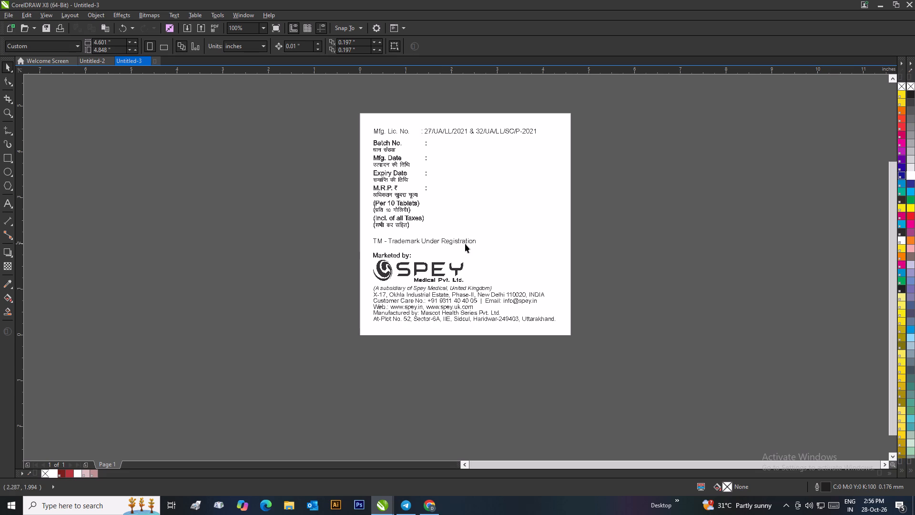
Draft the PNG export file name "Speycef O teblate", copy the name, and leave the export without saving.
click(9, 17)
click(20, 175)
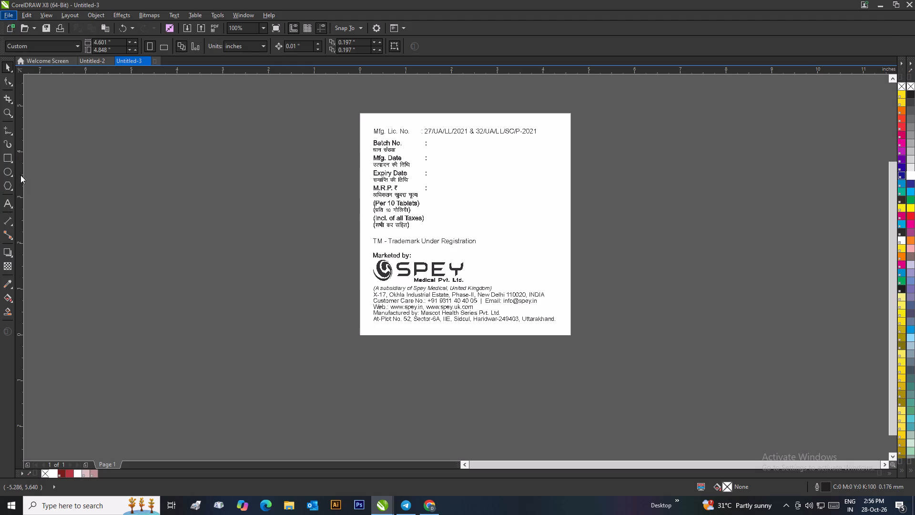
key(BackSpace)
text(SP)
key(BackSpace)
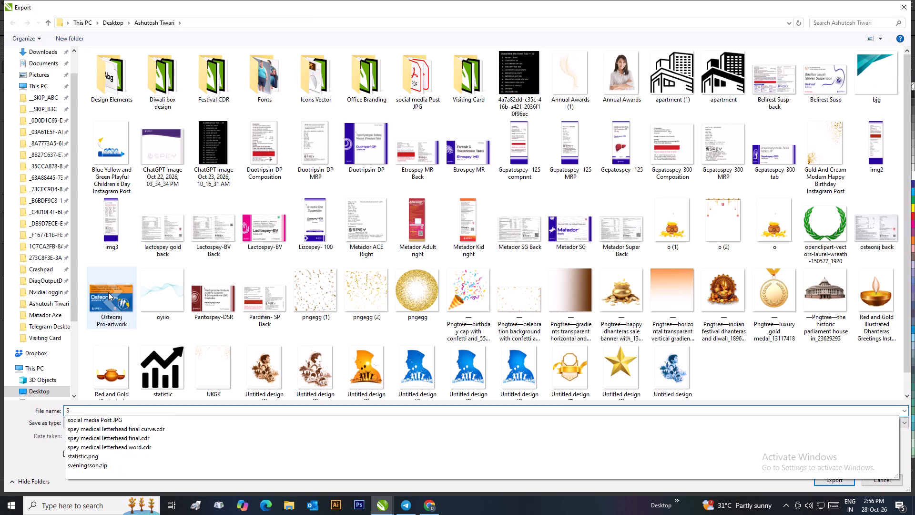
text(peycef)
key(space)
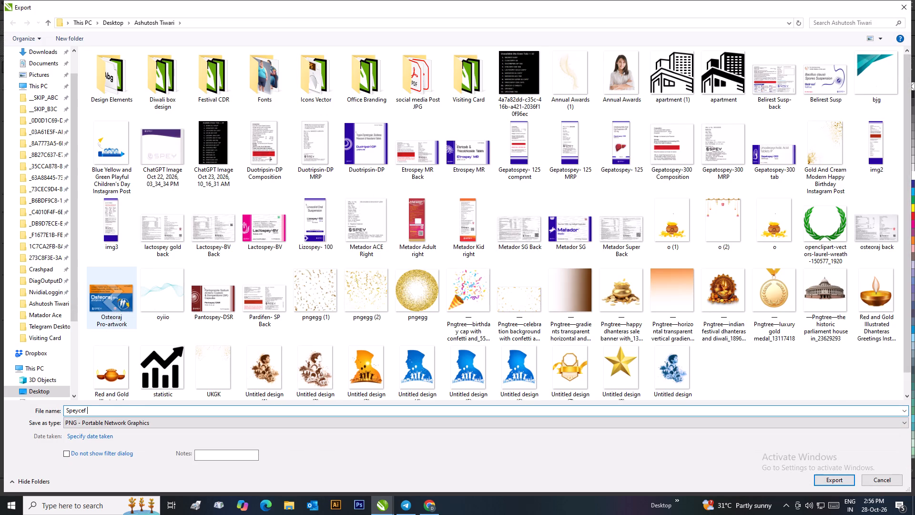
key(o)
key(BackSpace)
text(O tev)
key(BackSpace)
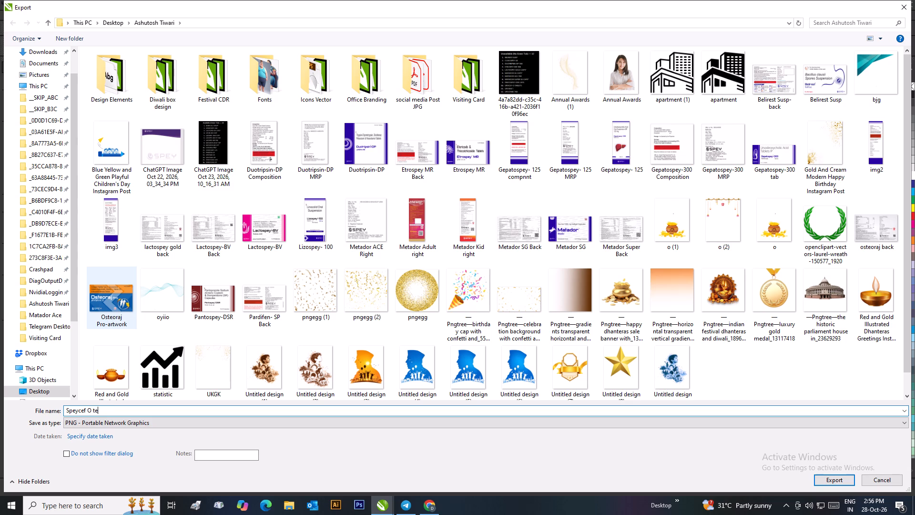
text(blate)
key(space)
key(BackSpace)
key(ctrl+a)
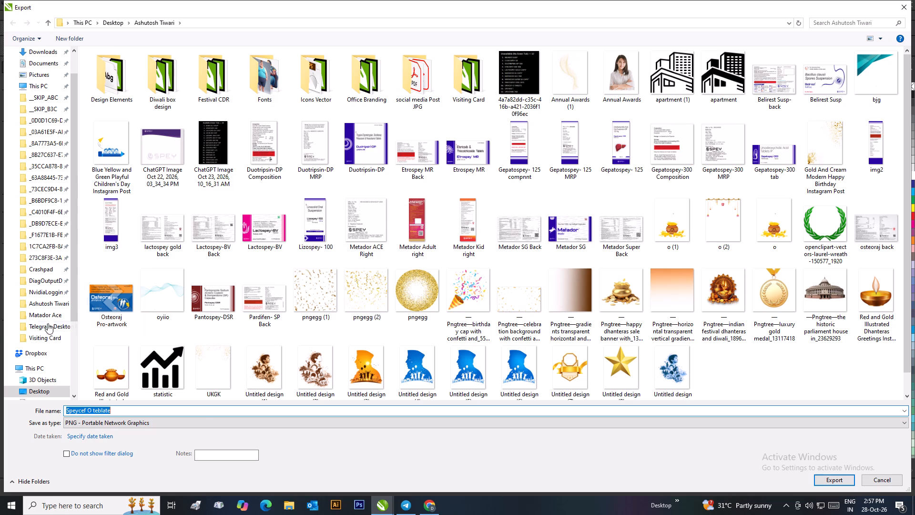
right_click(80, 412)
click(110, 313)
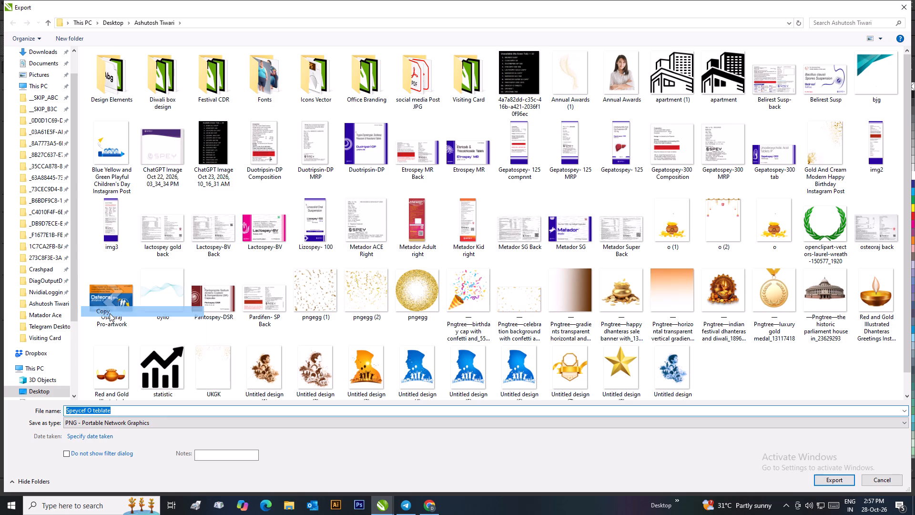
click(868, 476)
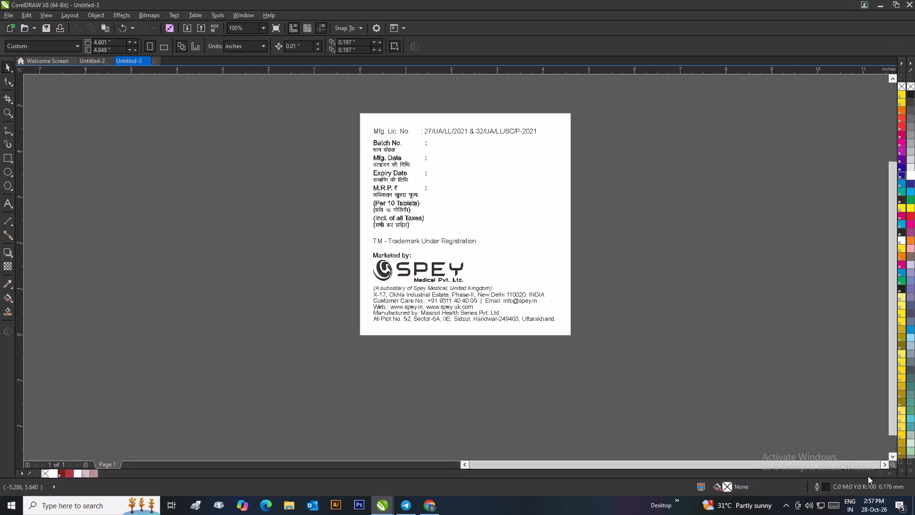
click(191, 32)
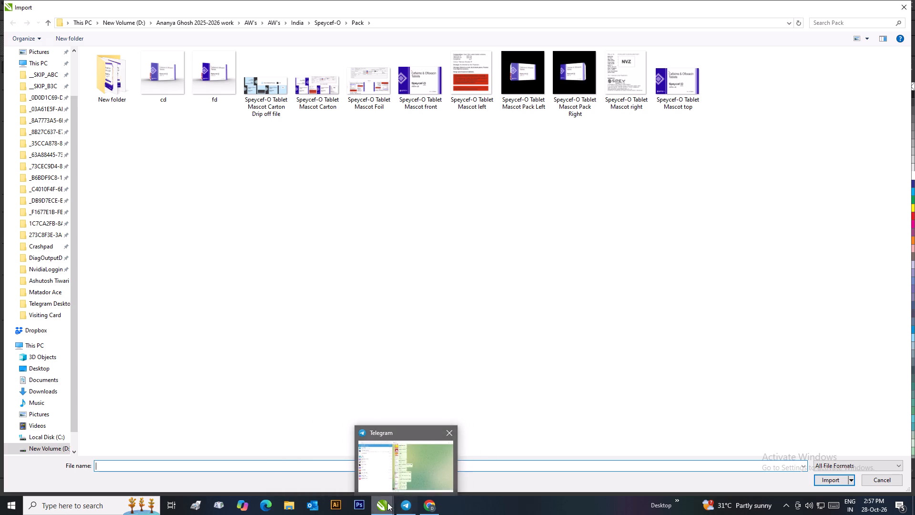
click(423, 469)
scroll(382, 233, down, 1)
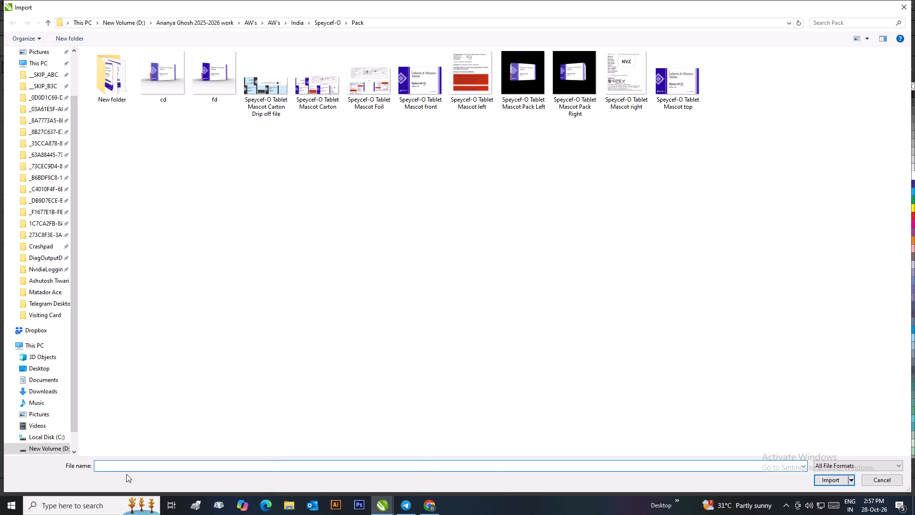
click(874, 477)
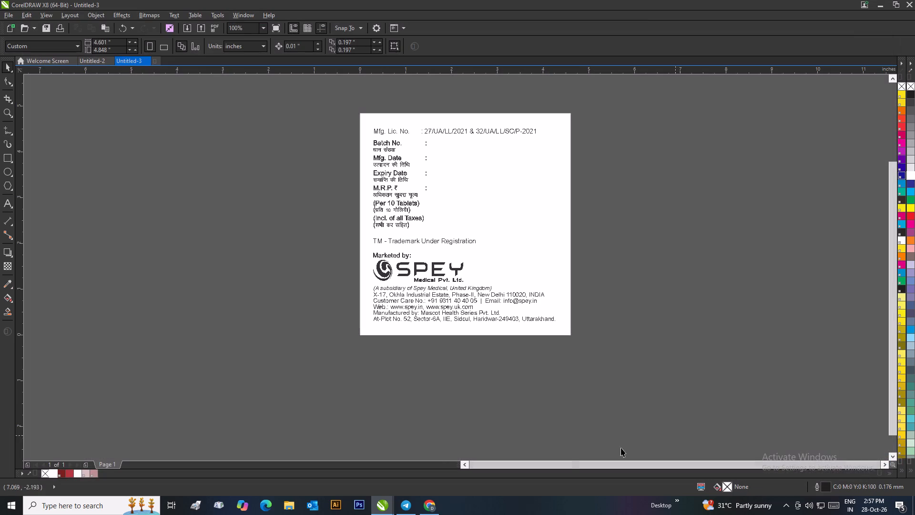
Export the Speycef-O right panel as a PNG named "Speycef O tablet - Right", reusing the copied name with its spelling corrected, at 300 dpi.
click(4, 15)
click(33, 170)
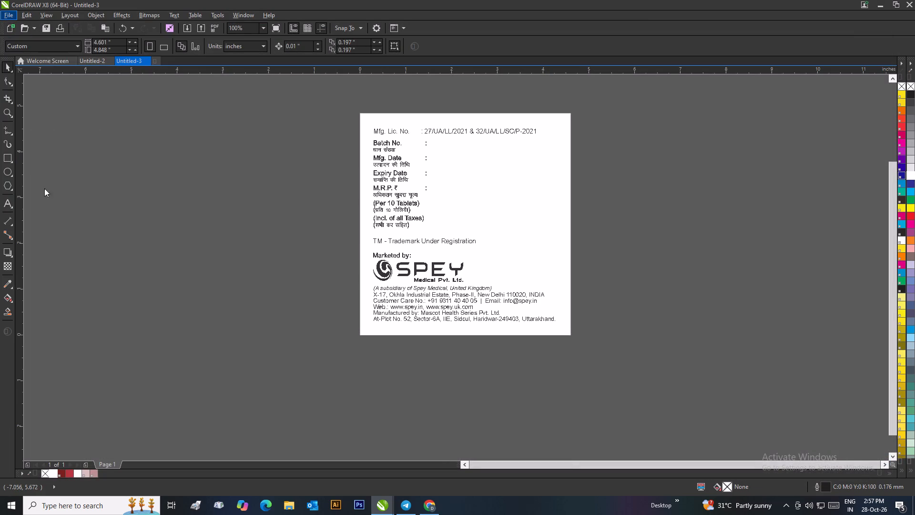
key(BackSpace)
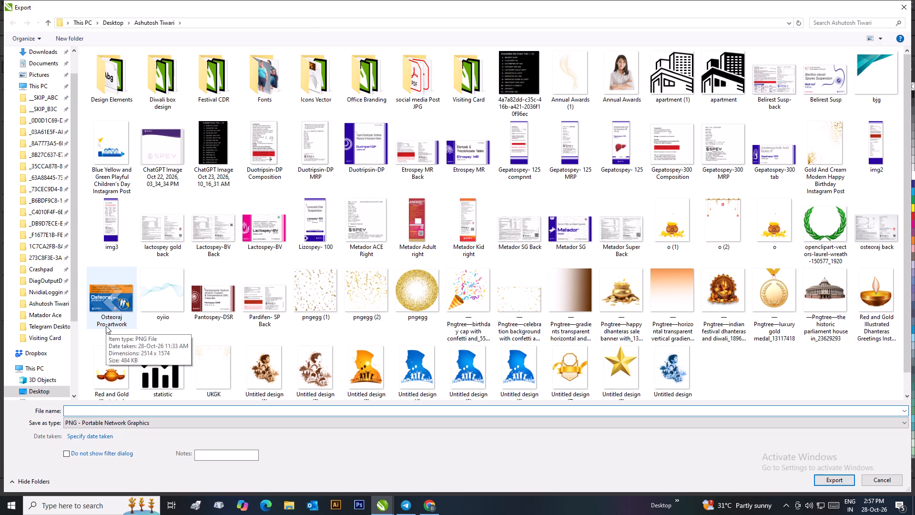
key(ctrl+v)
key(space)
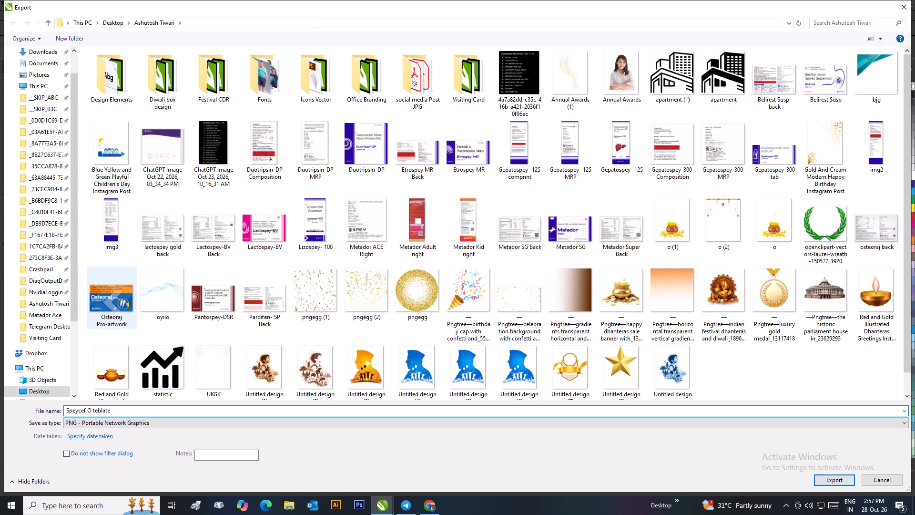
key(BackSpace)
key(BackSpace)
key(BackSpace)
key(BackSpace)
key(BackSpace)
key(BackSpace)
key(BackSpace)
text(ab)
text(let)
key(space)
text(- Ruight)
key(BackSpace)
key(BackSpace)
key(BackSpace)
key(BackSpace)
key(BackSpace)
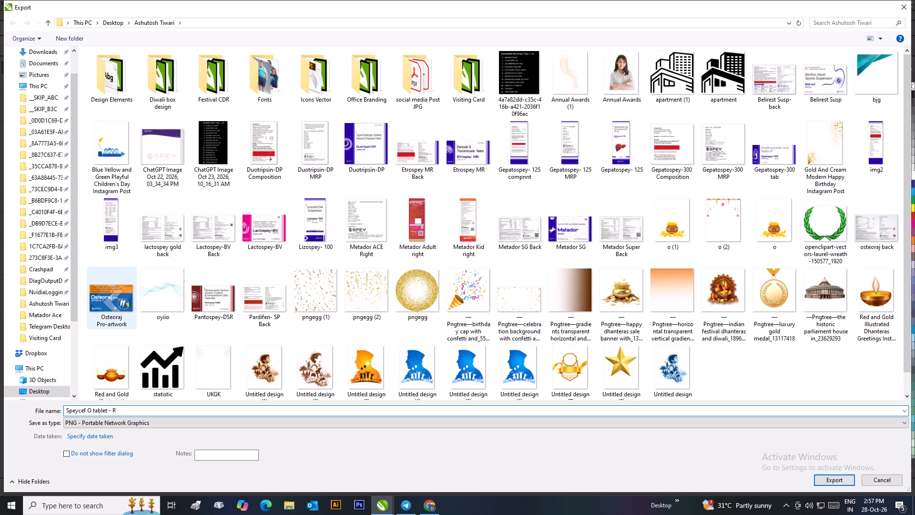
text(ight)
click(833, 478)
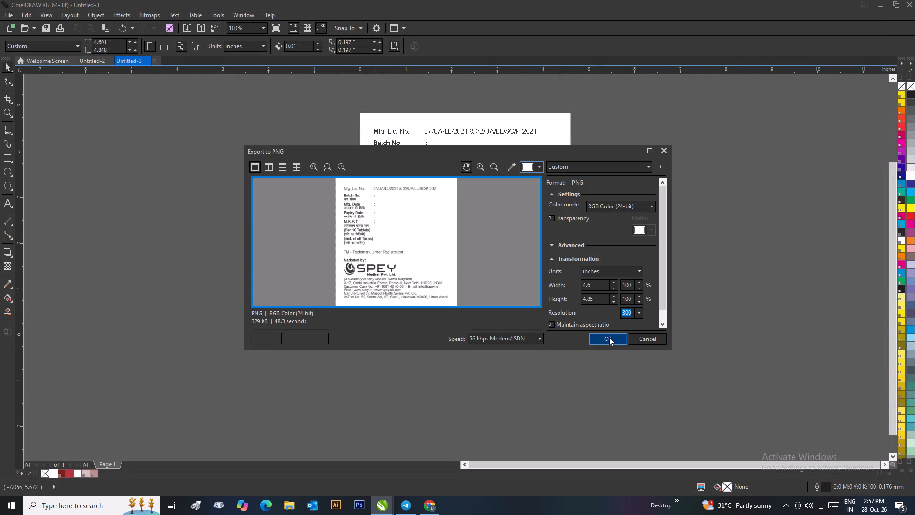
click(609, 336)
click(609, 336)
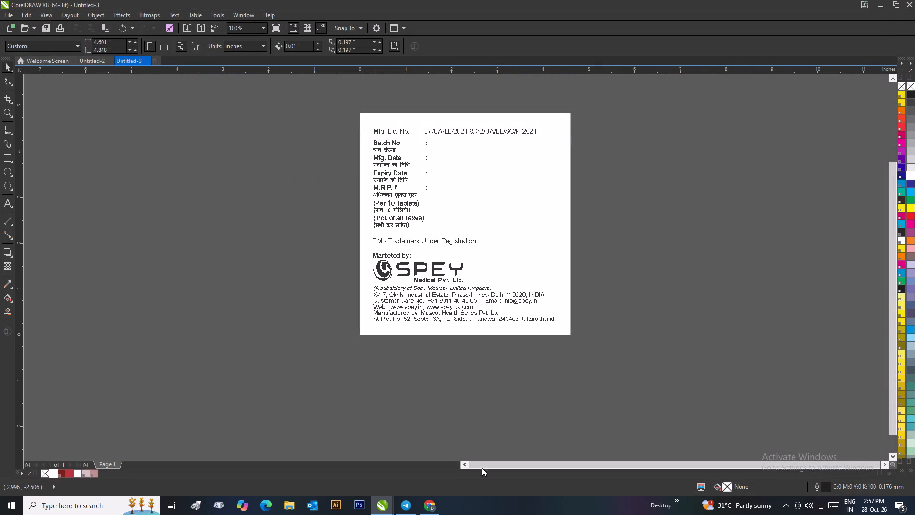
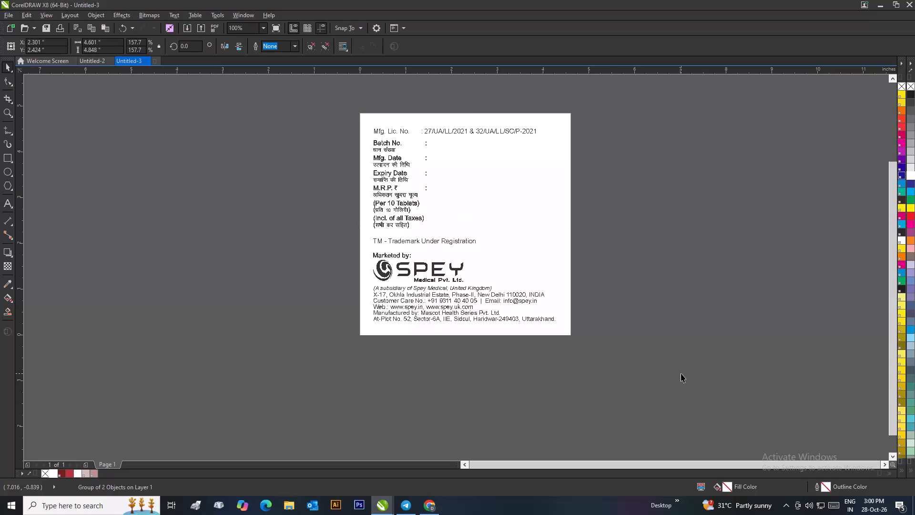
Start an import and browse drive D to the SpeyRaft folder within the AW's India artwork folders.
click(189, 28)
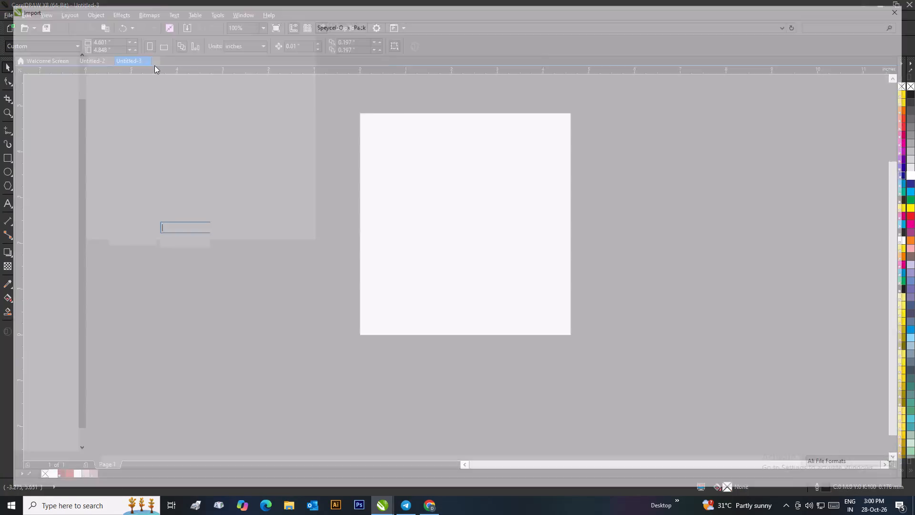
scroll(44, 82, up, 9)
click(40, 61)
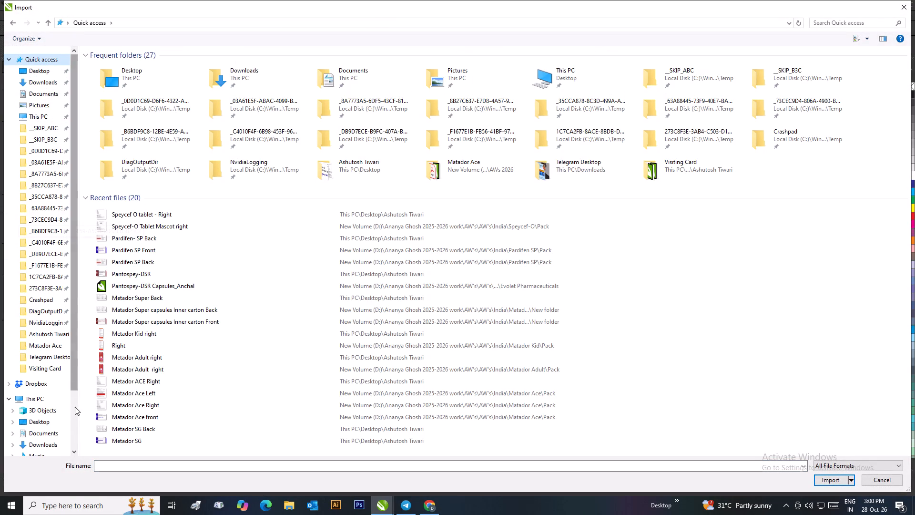
click(46, 24)
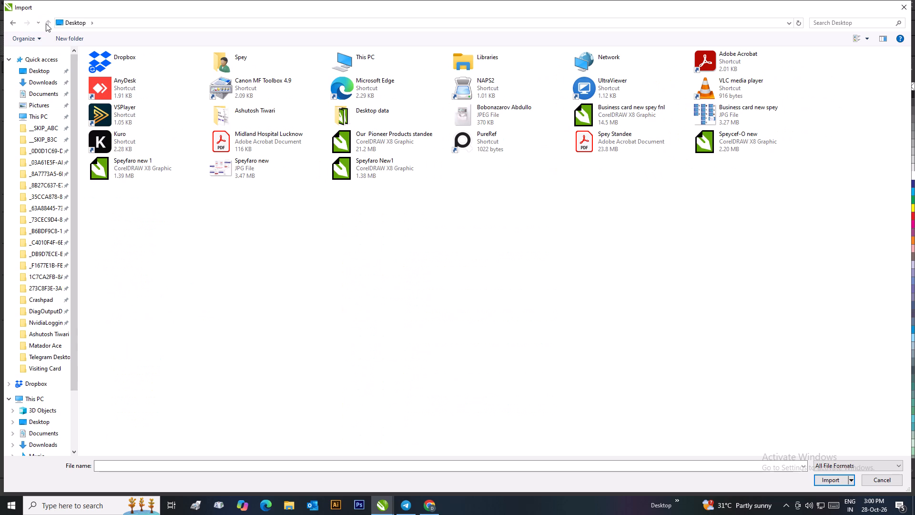
click(46, 23)
scroll(40, 419, down, 5)
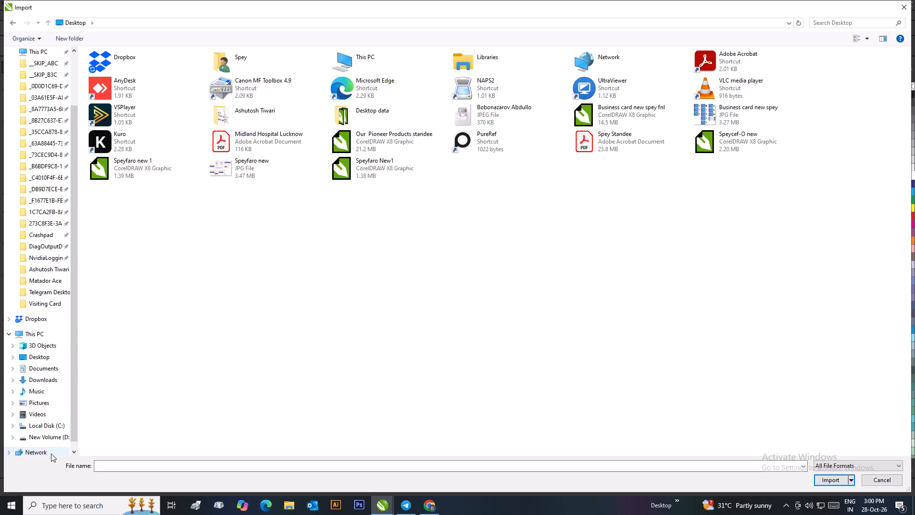
click(55, 442)
scroll(132, 230, down, 3)
scroll(133, 244, up, 2)
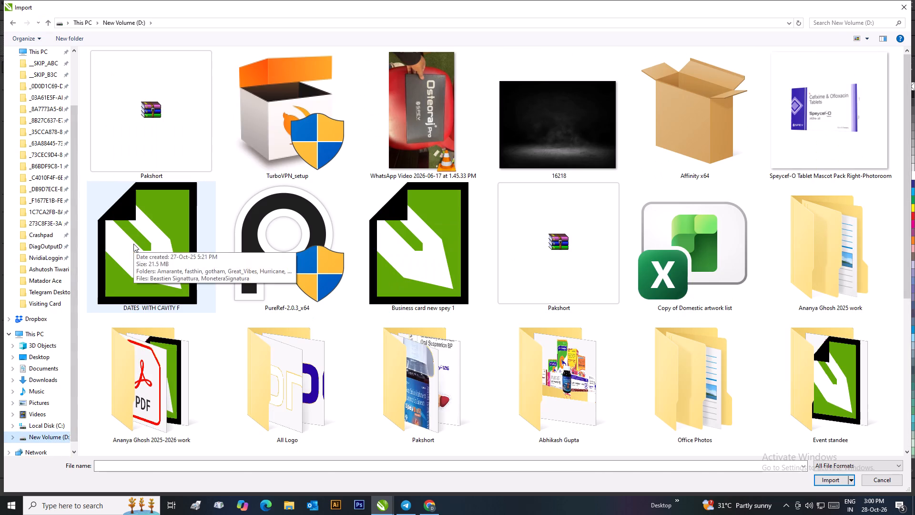
double_click(126, 384)
scroll(121, 324, down, 4)
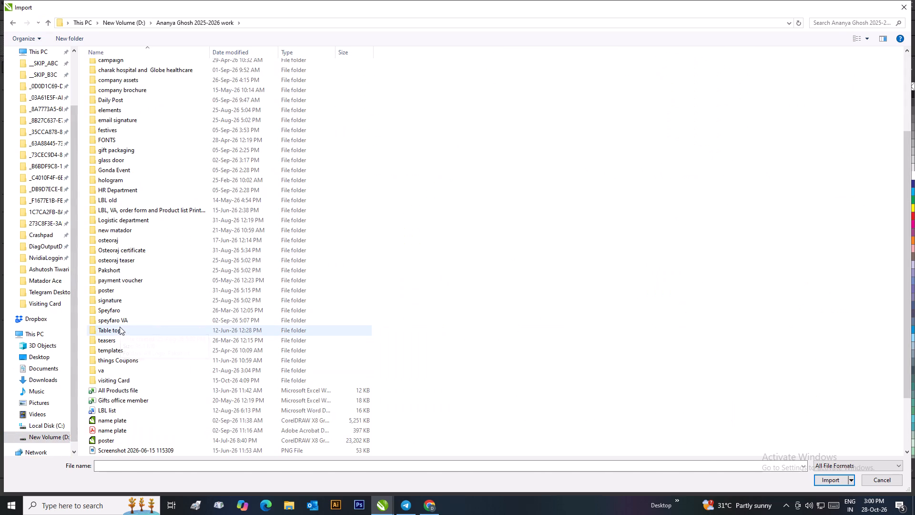
scroll(109, 243, up, 4)
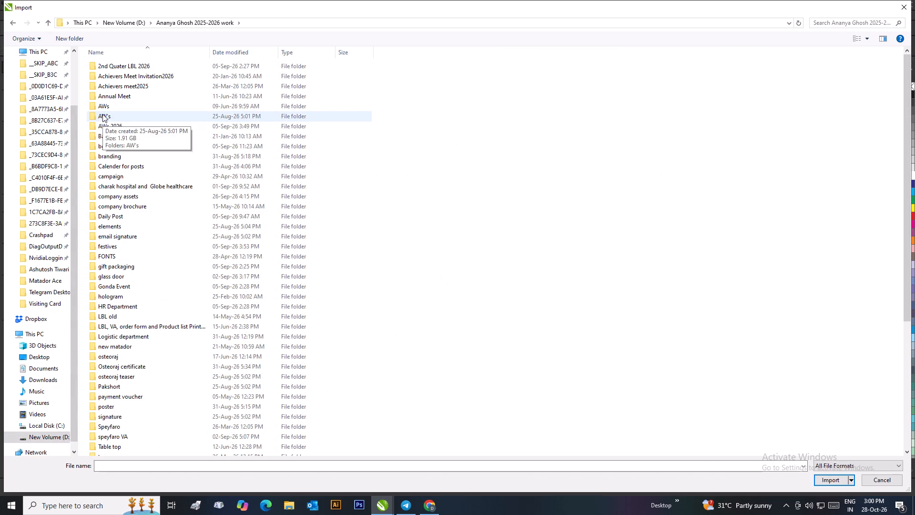
click(102, 114)
click(102, 113)
double_click(116, 70)
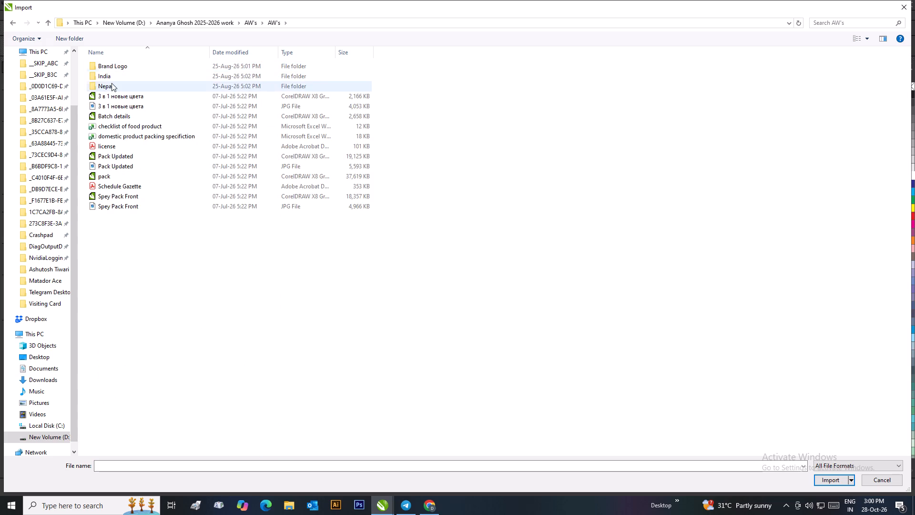
double_click(111, 77)
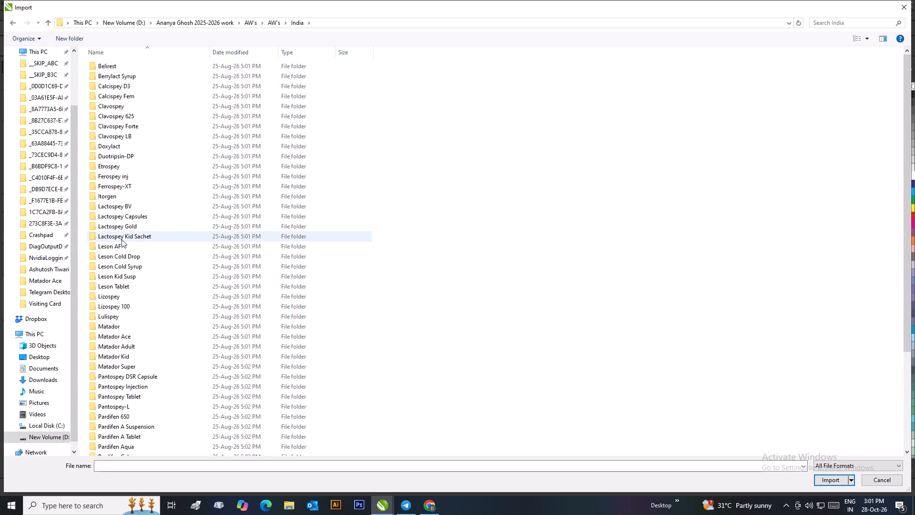
scroll(120, 258, down, 7)
scroll(123, 380, down, 4)
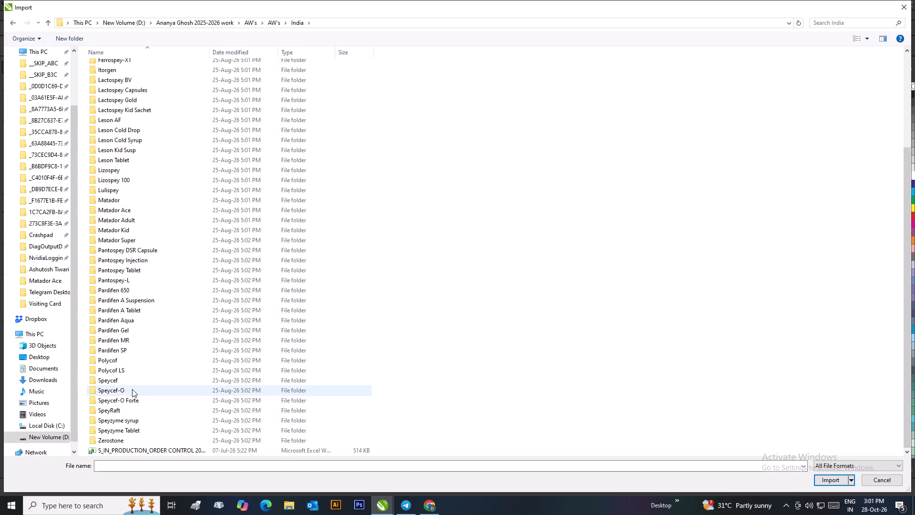
double_click(123, 414)
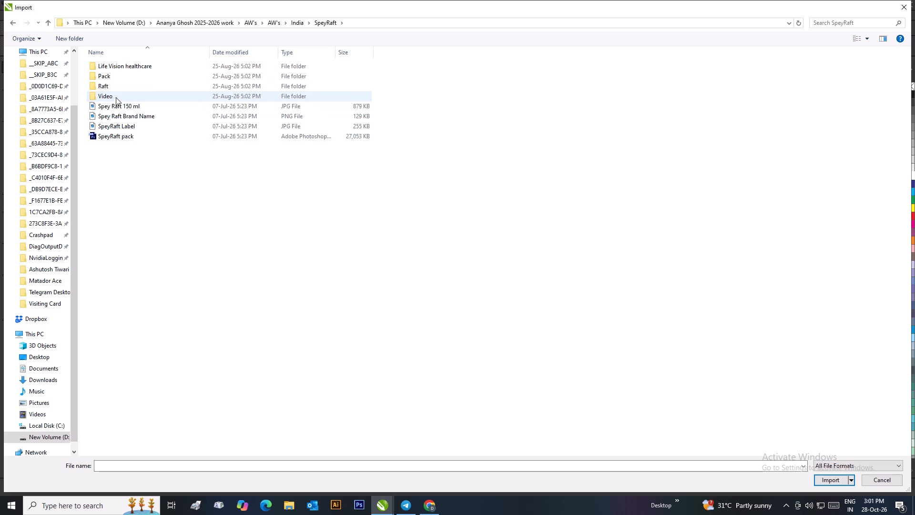
Look through SpeyRaft's Raft folder and its pack subfolder for a suitable bottle image.
double_click(115, 85)
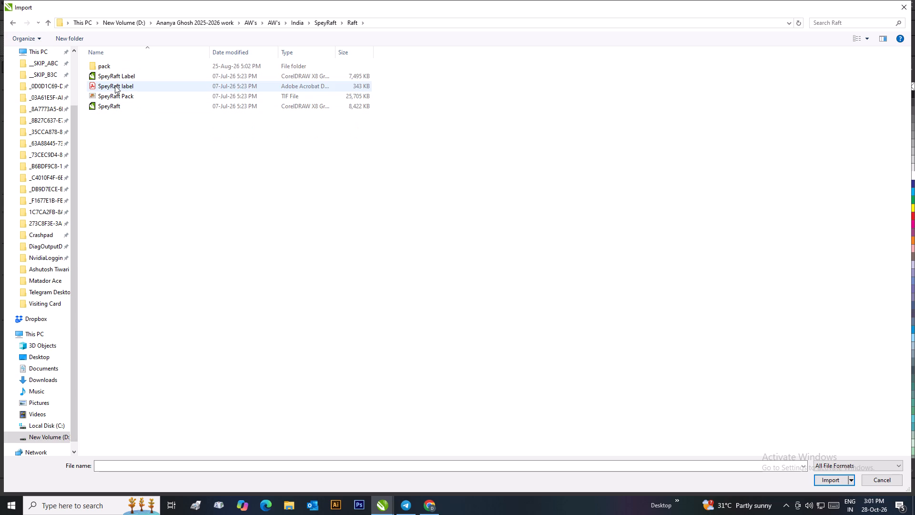
double_click(110, 62)
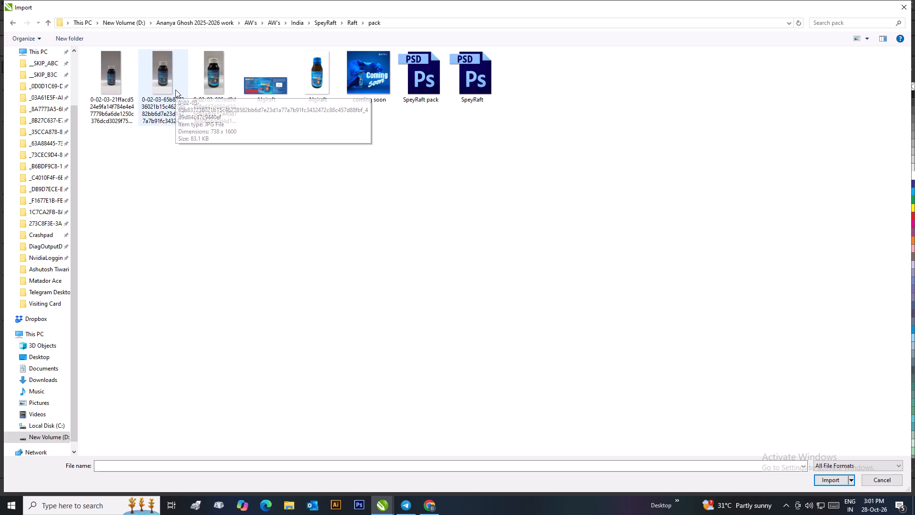
click(48, 21)
click(48, 21)
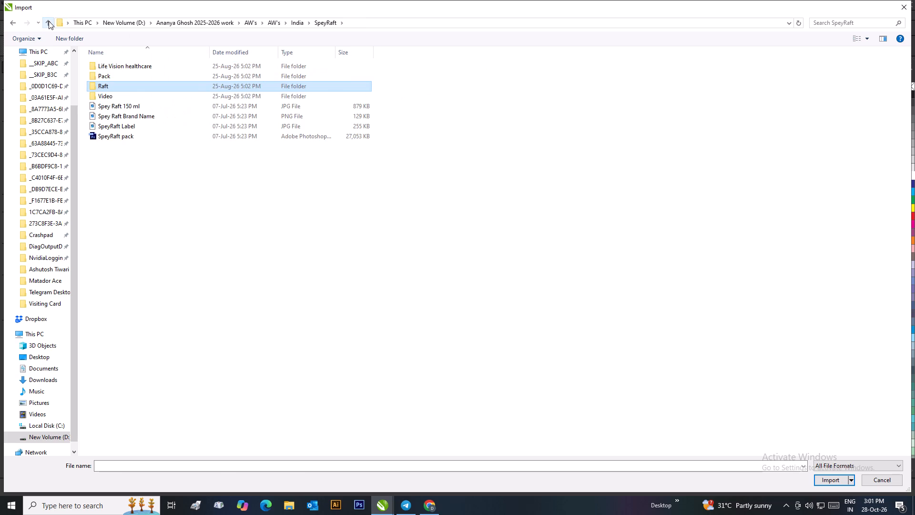
click(49, 21)
double_click(120, 448)
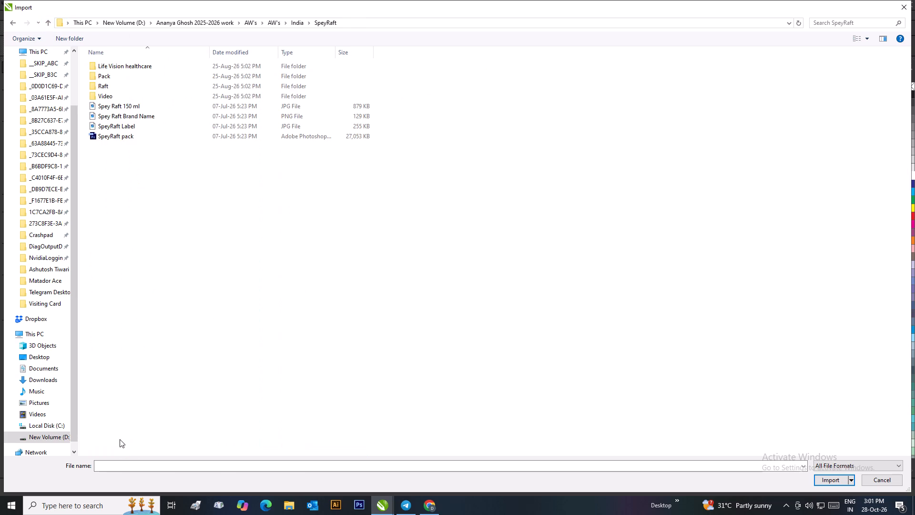
double_click(109, 87)
click(51, 21)
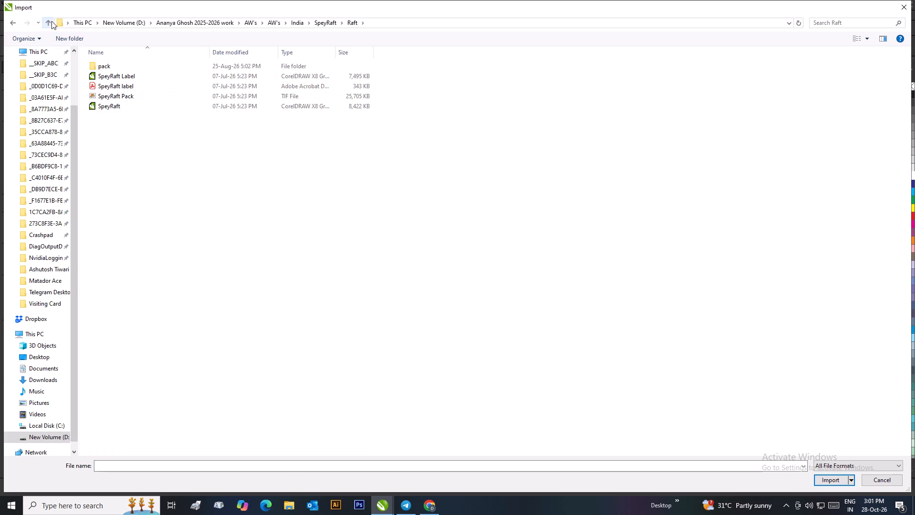
Import the "Bottle Right" image from SpeyRaft's Pack folder and place it on the page.
double_click(102, 74)
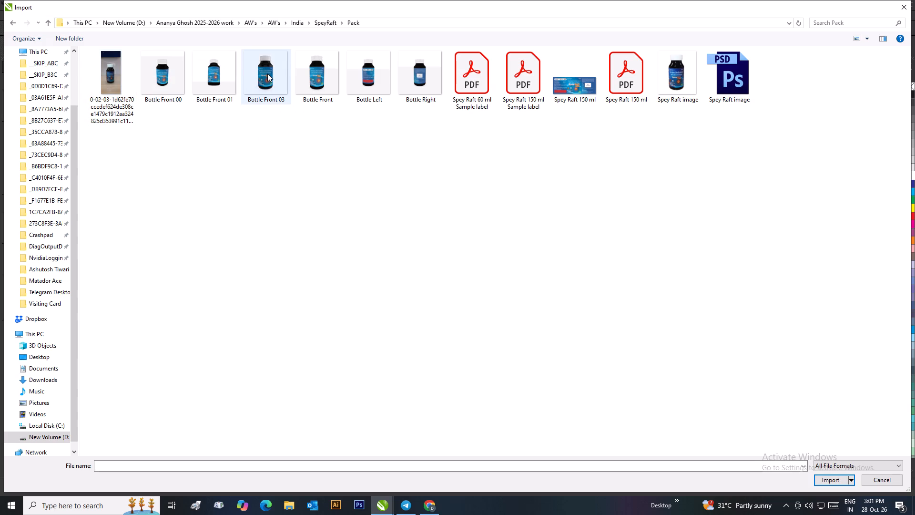
click(423, 80)
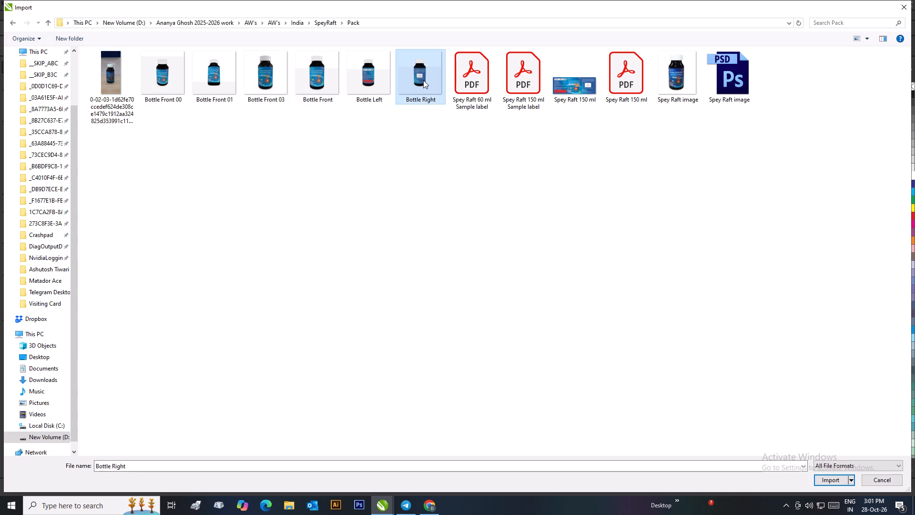
click(823, 475)
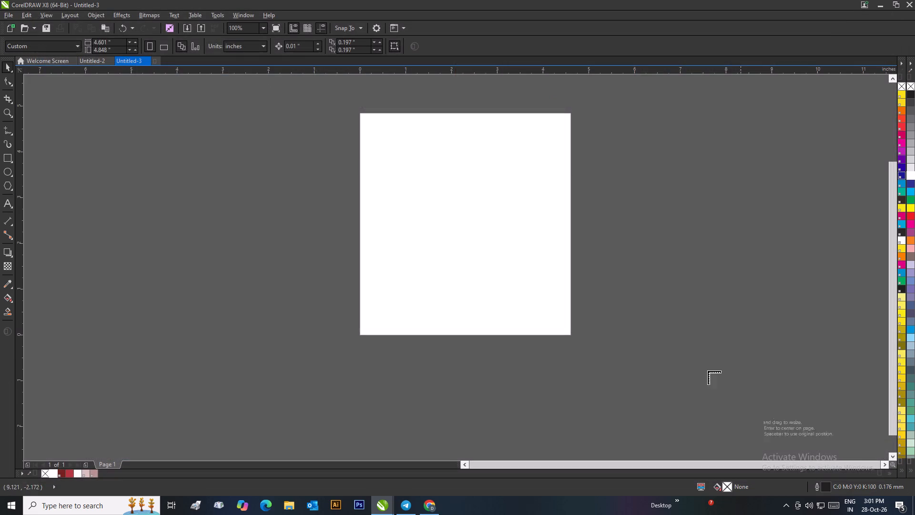
click(371, 178)
Draw a rectangle about 0.36 by 0.22 inches over the "NVZ 23x15 mm" text on the bottle label.
scroll(470, 268, up, 2)
scroll(456, 268, down, 3)
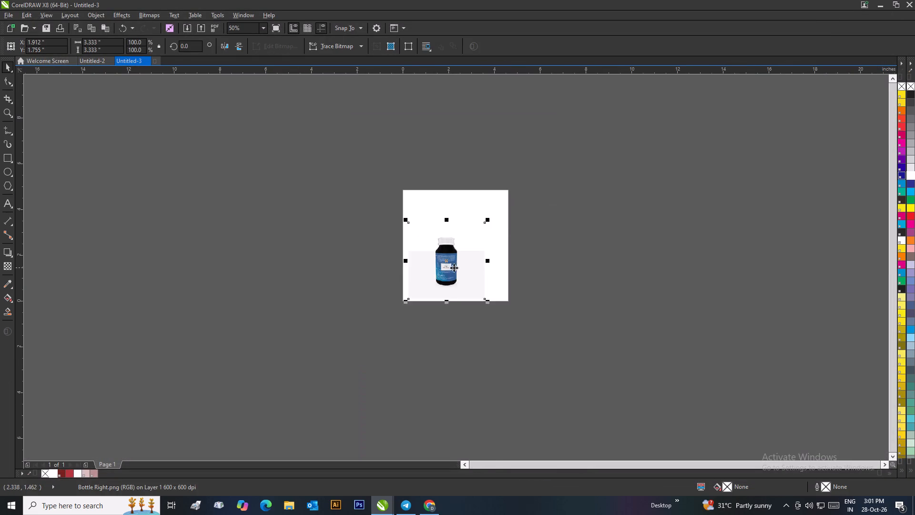
scroll(454, 268, up, 4)
scroll(455, 268, down, 1)
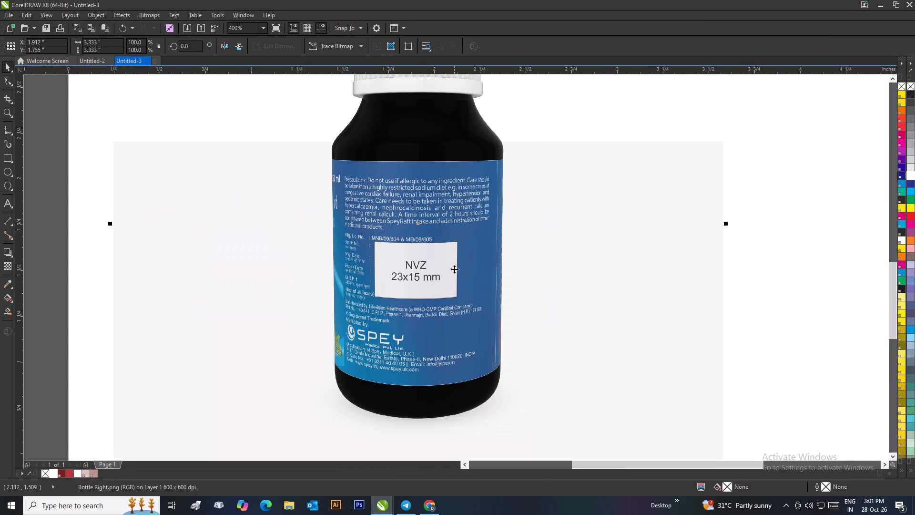
scroll(415, 272, down, 2)
scroll(458, 269, up, 3)
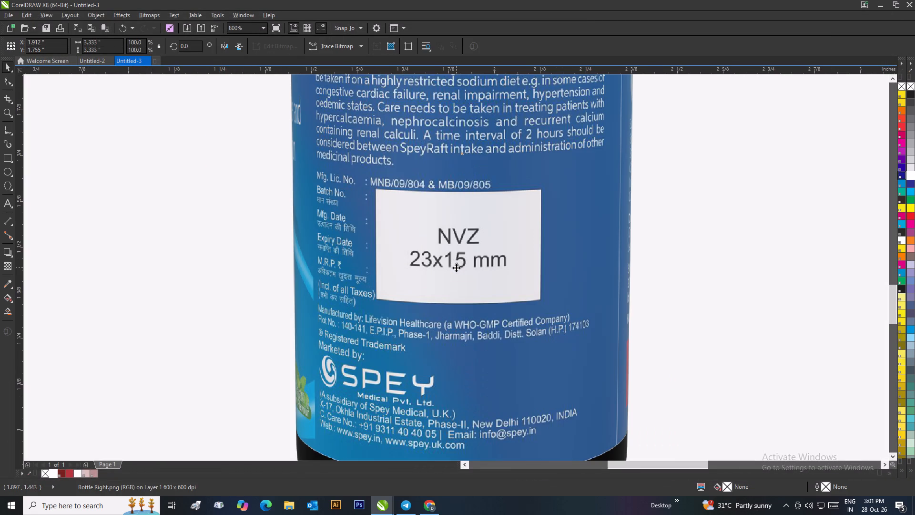
click(6, 158)
drag(391, 204, 448, 247)
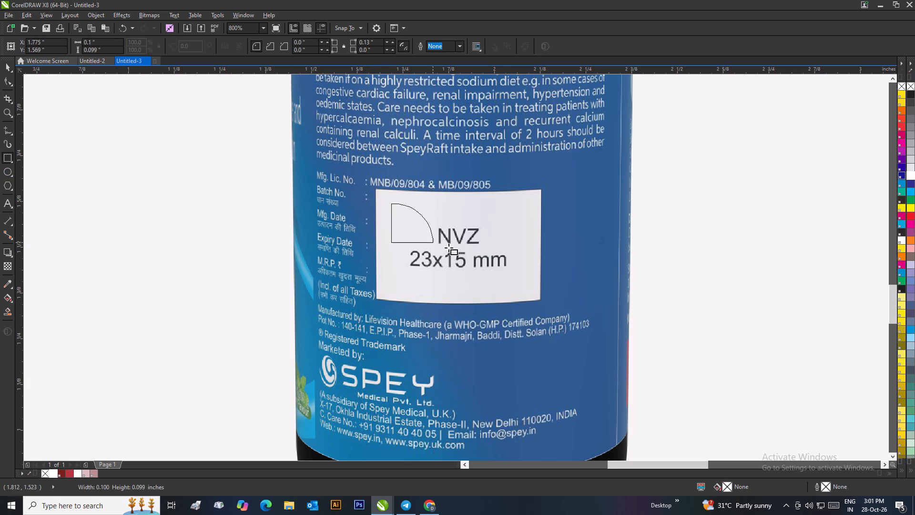
drag(448, 247, 523, 282)
click(7, 66)
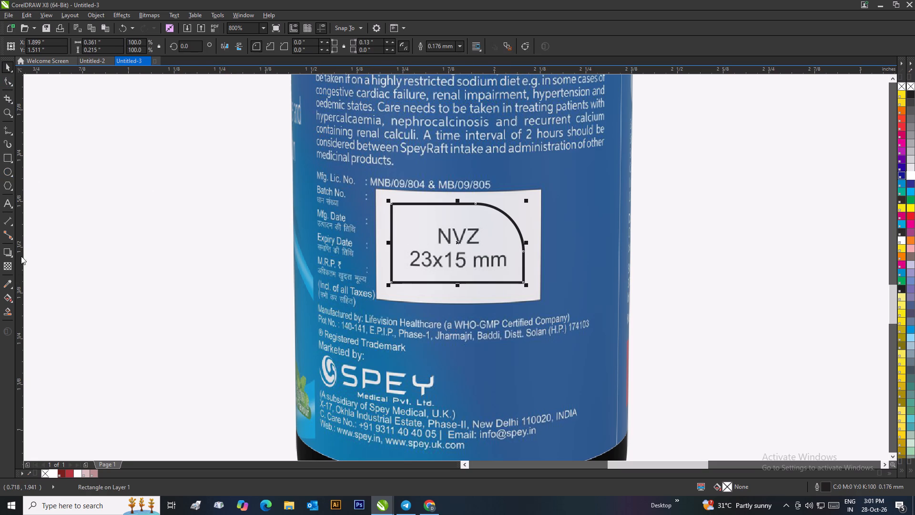
Fill the cover rectangle with the light grey #E8E9E9 sampled from the NVZ box and remove its outline.
click(12, 279)
click(385, 234)
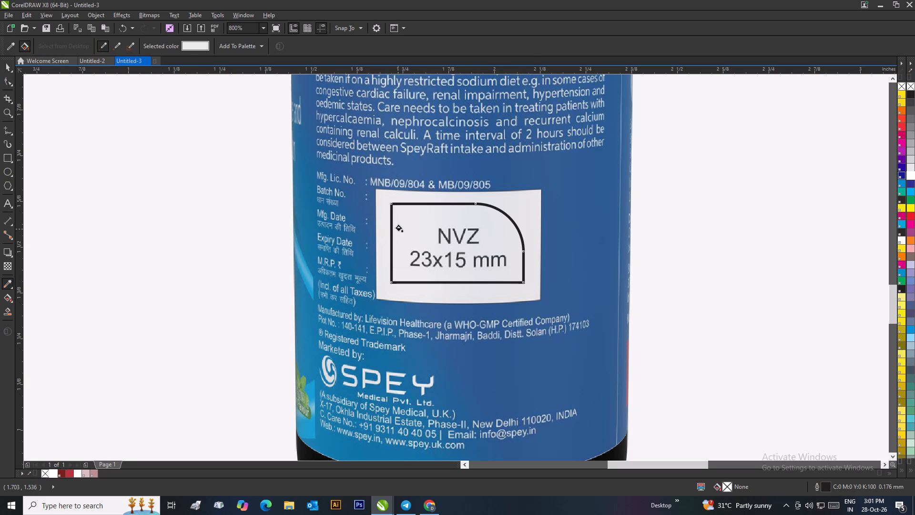
click(405, 228)
click(5, 66)
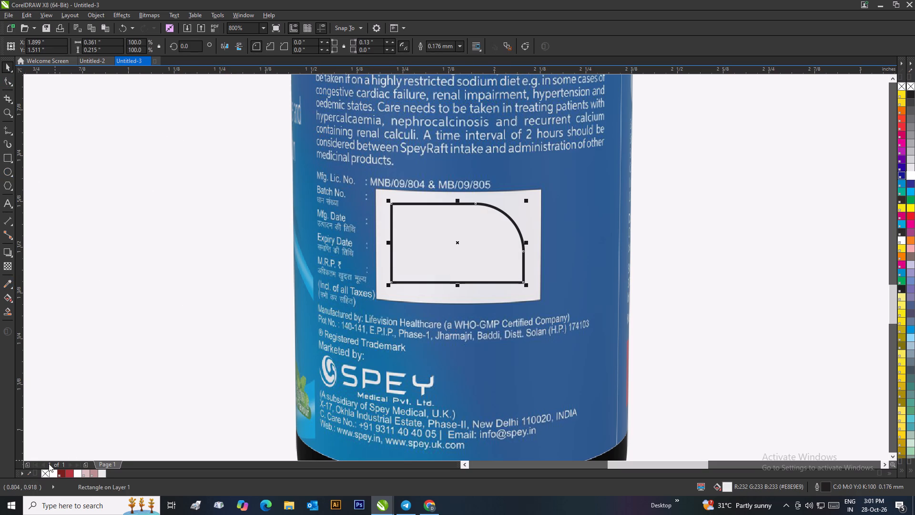
right_click(44, 471)
drag(144, 371, 157, 365)
Apply a horizontal fountain fill to the cover rectangle, with its end colour sampled from the box's right side.
scroll(450, 272, down, 1)
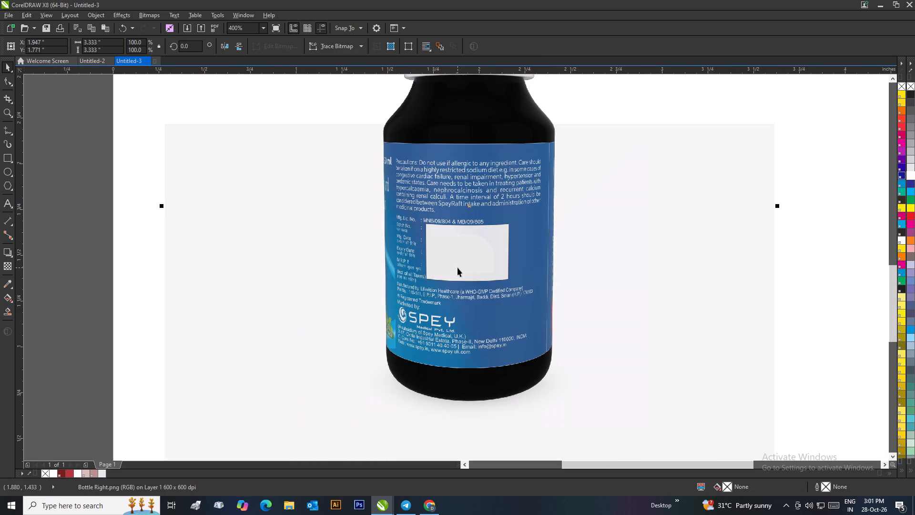
scroll(475, 260, up, 1)
click(458, 260)
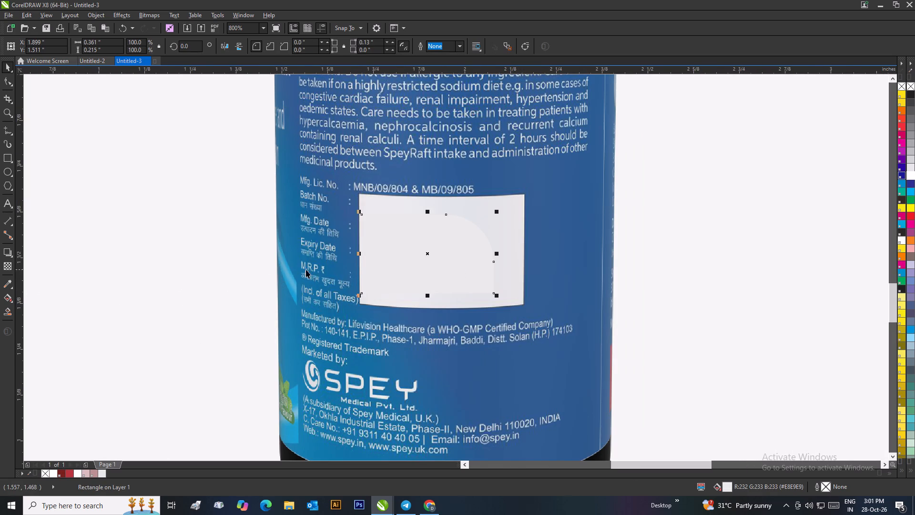
key(g)
drag(415, 256, 481, 257)
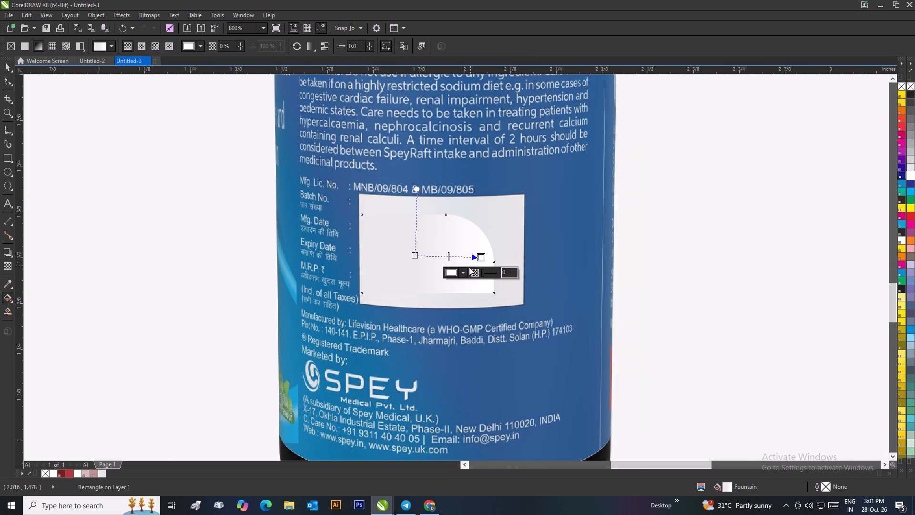
click(465, 271)
click(479, 296)
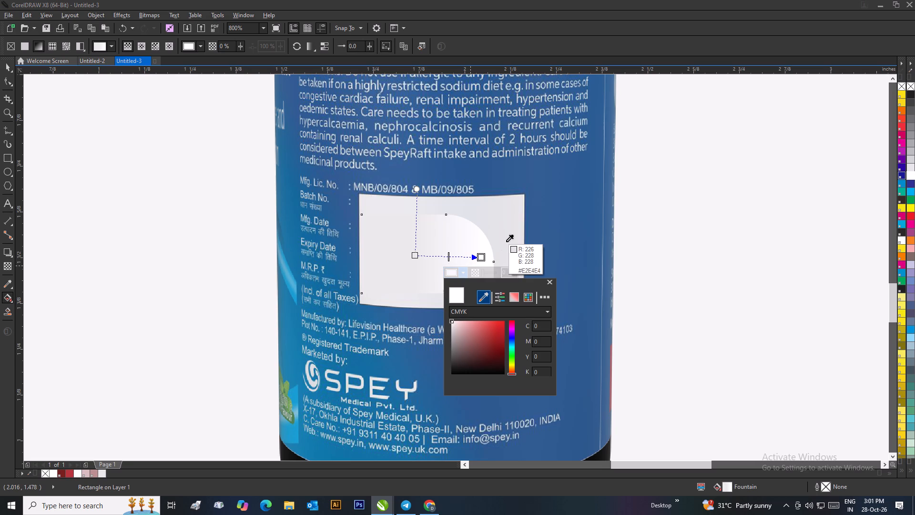
click(506, 242)
click(547, 281)
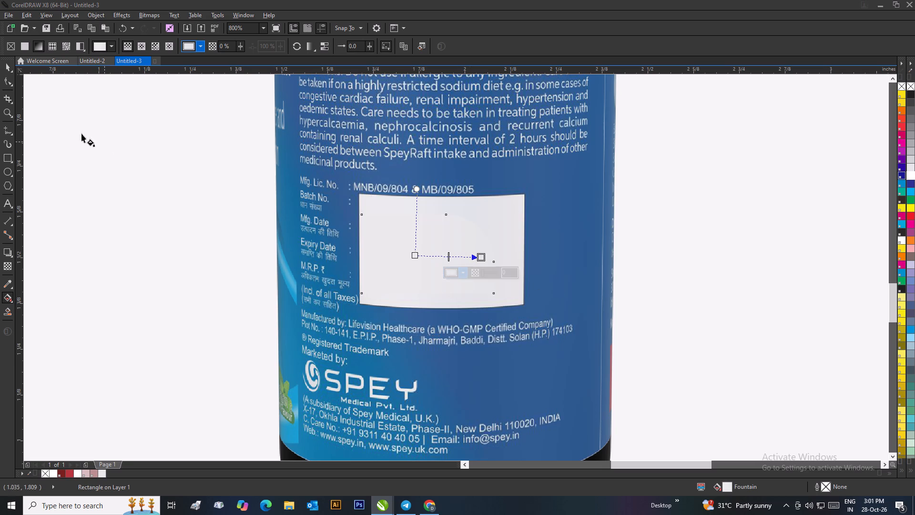
click(8, 67)
click(93, 132)
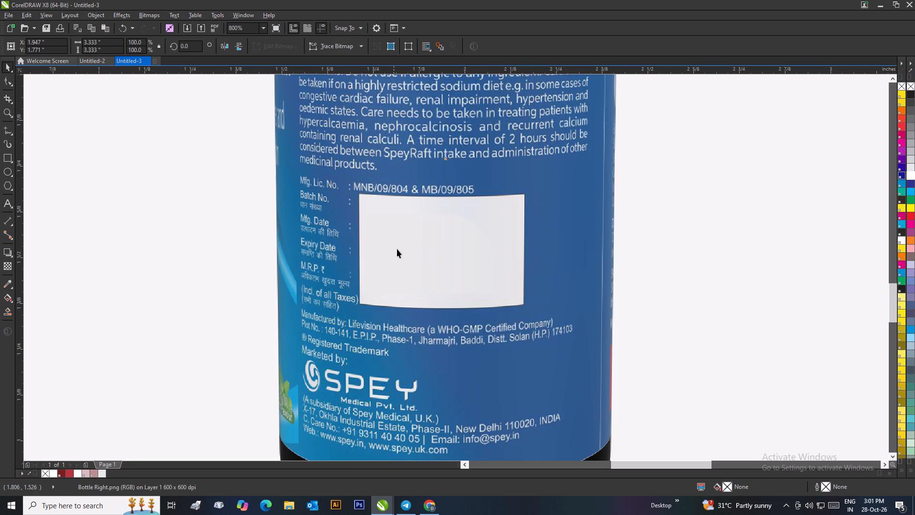
Check how the cover rectangle blends into the NVZ box on the bottle label.
scroll(427, 251, down, 2)
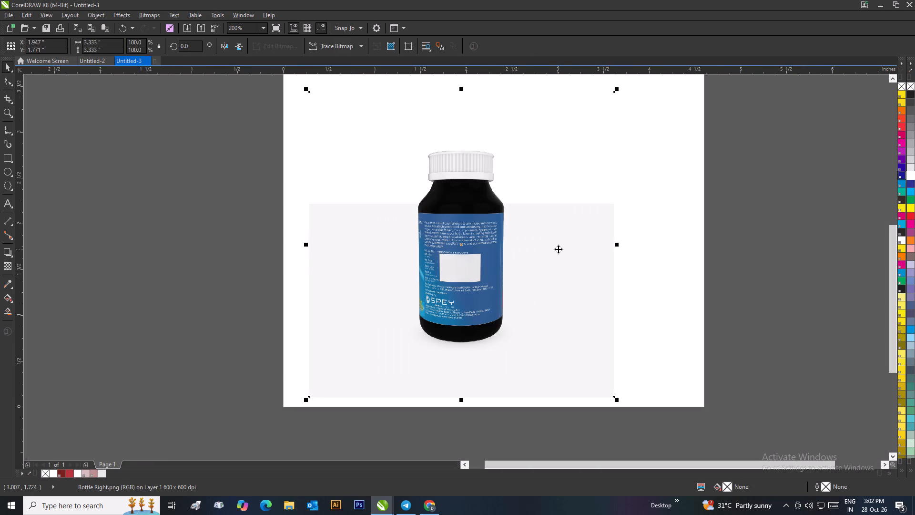
scroll(564, 234, down, 2)
scroll(446, 269, up, 4)
scroll(391, 271, down, 2)
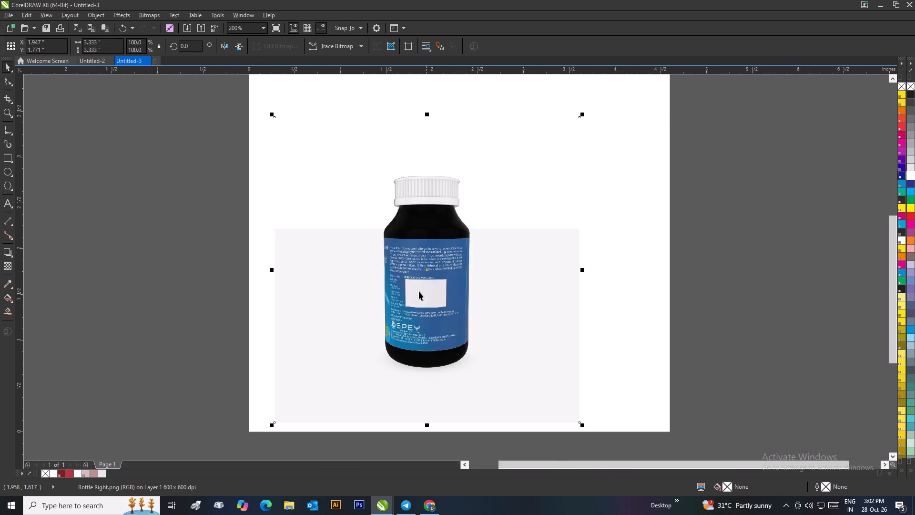
scroll(415, 300, up, 2)
scroll(456, 268, down, 3)
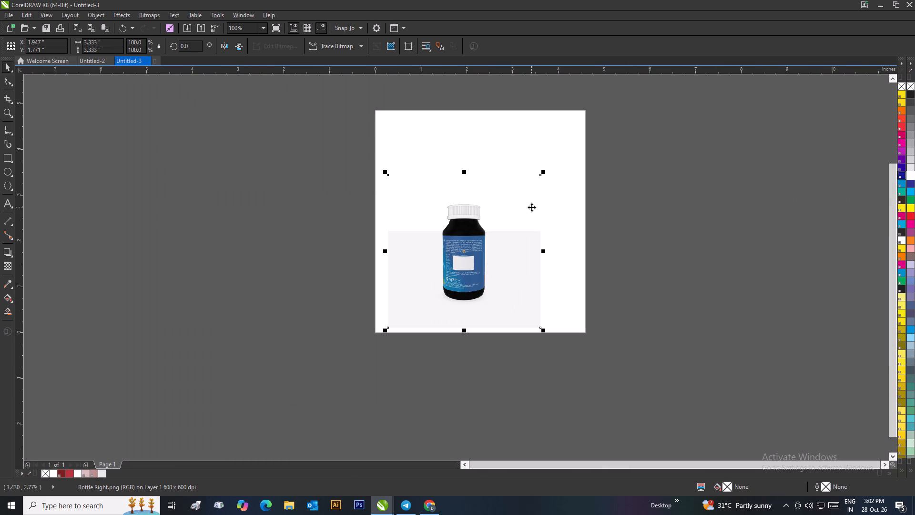
Group the Bottle Right image with its cover rectangle.
drag(602, 164, 351, 356)
key(ctrl+g)
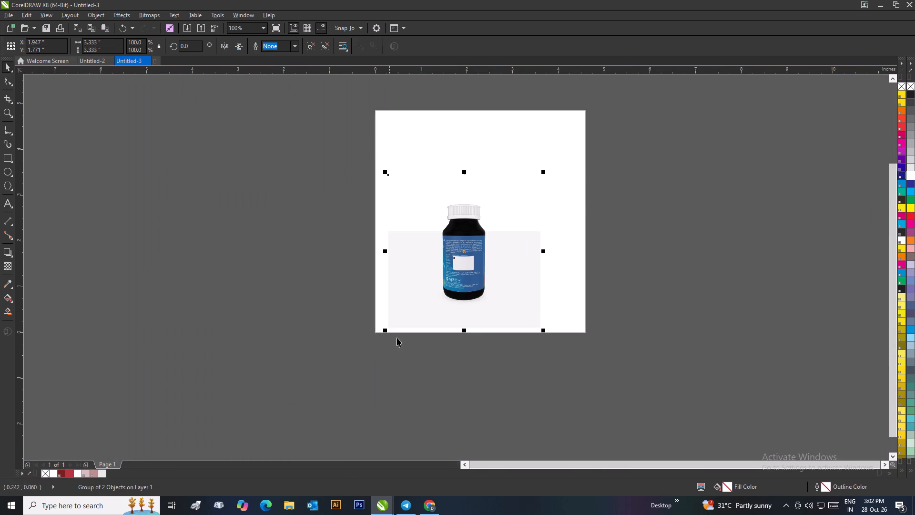
Move the bottle group to the page's upper-left corner and scale it proportionally to about 4.51 inches square, nearly filling the page width.
drag(444, 288, 456, 260)
drag(457, 260, 432, 225)
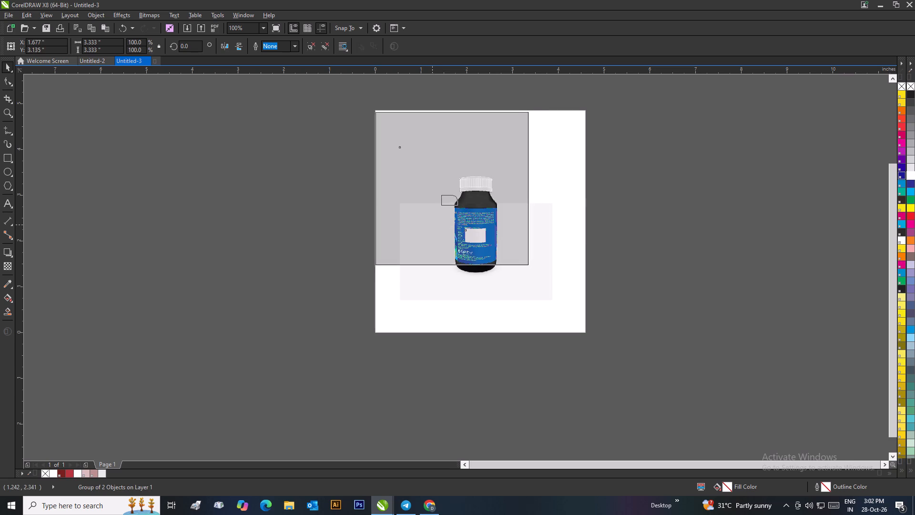
drag(432, 225, 433, 224)
drag(534, 269, 578, 341)
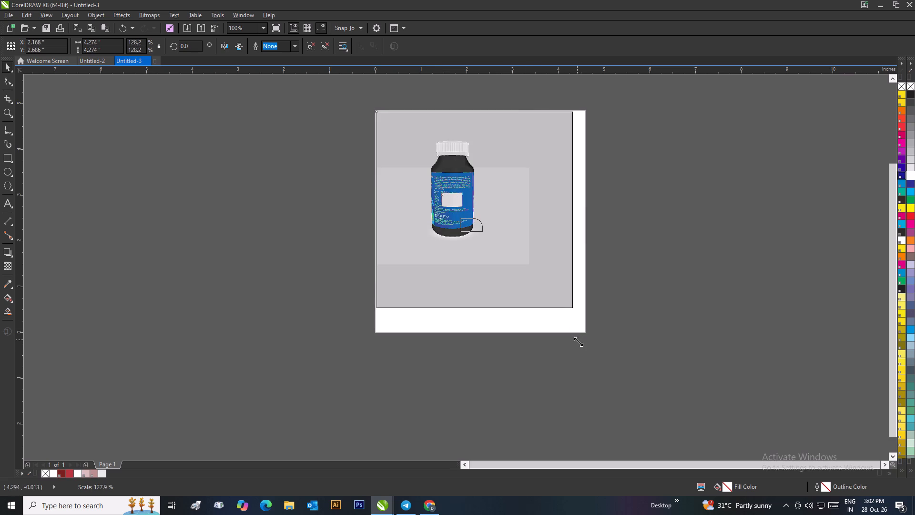
drag(578, 341, 588, 388)
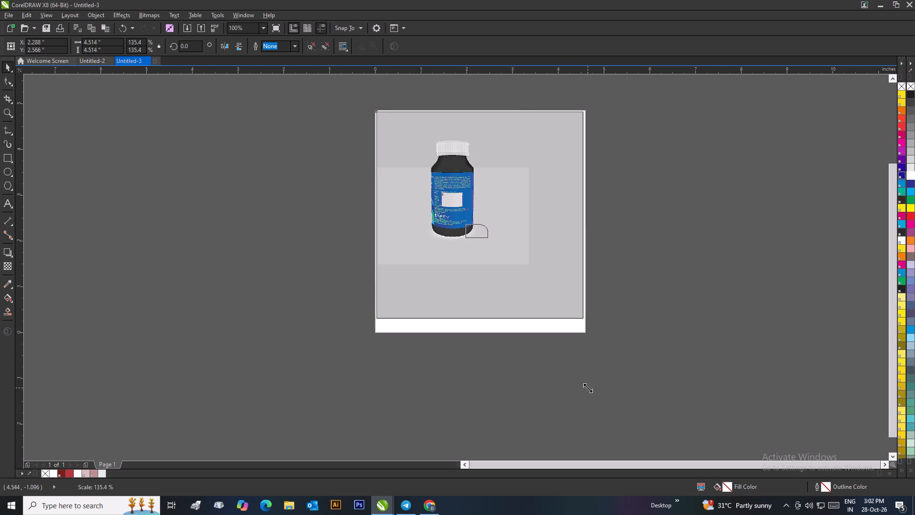
drag(588, 388, 588, 389)
click(588, 389)
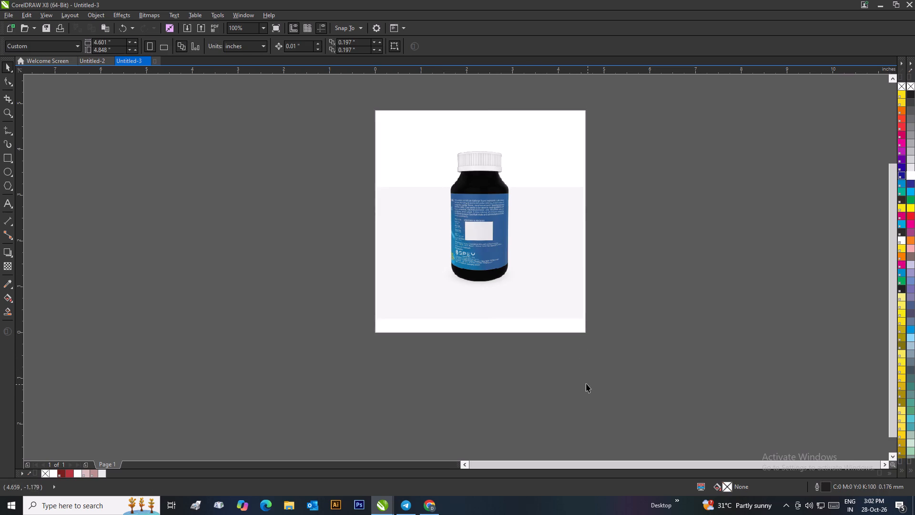
Export the bottle artwork as a PNG named "speyraft right" in 24-bit RGB at 300 dpi.
click(3, 12)
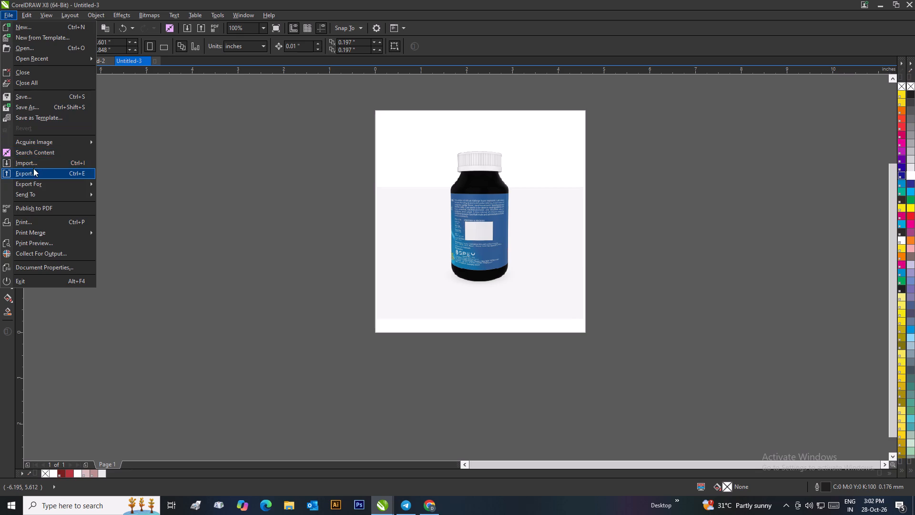
click(31, 173)
key(BackSpace)
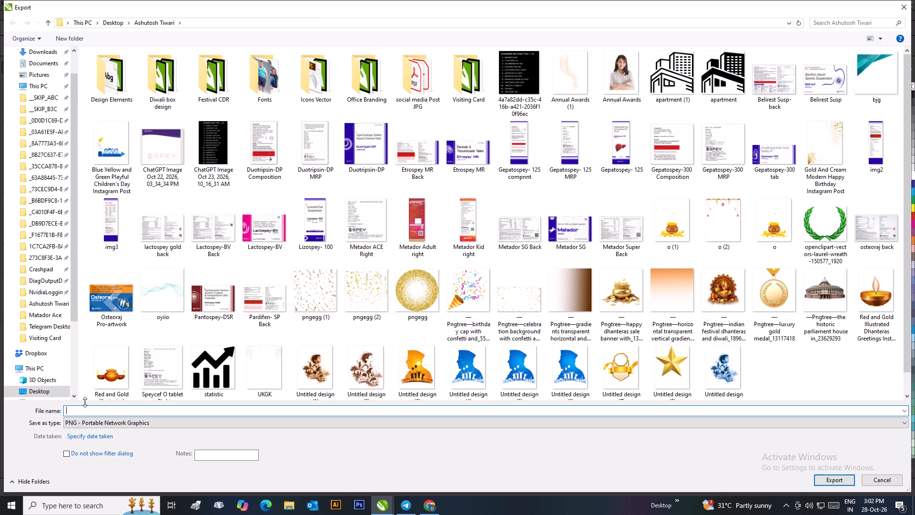
text(spet)
key(BackSpace)
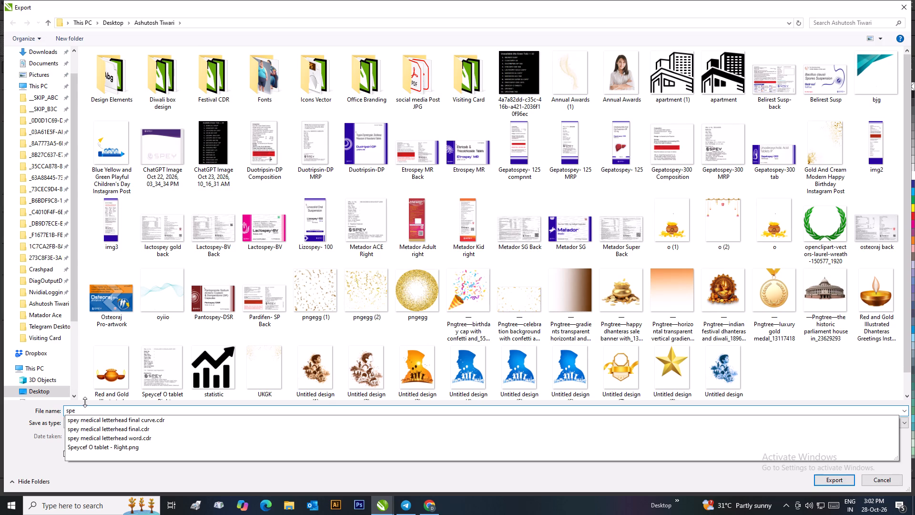
text(yraft)
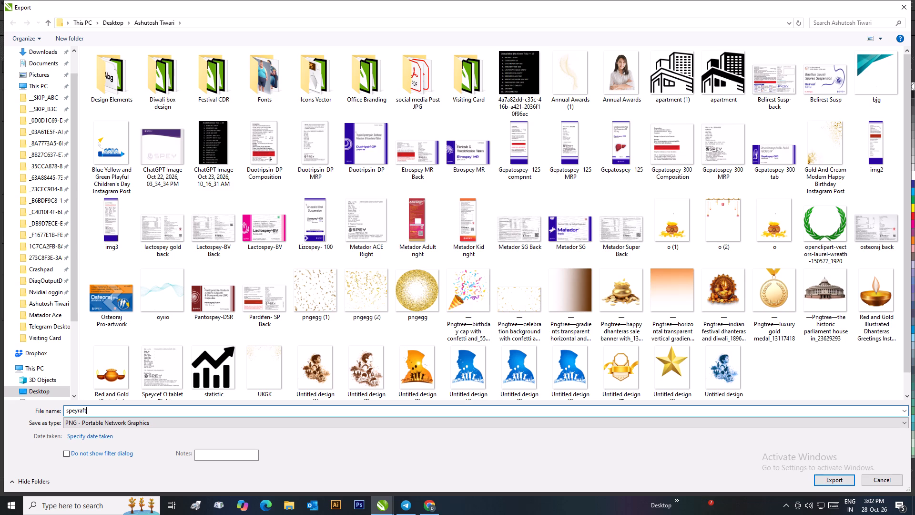
key(space)
text(right)
click(844, 478)
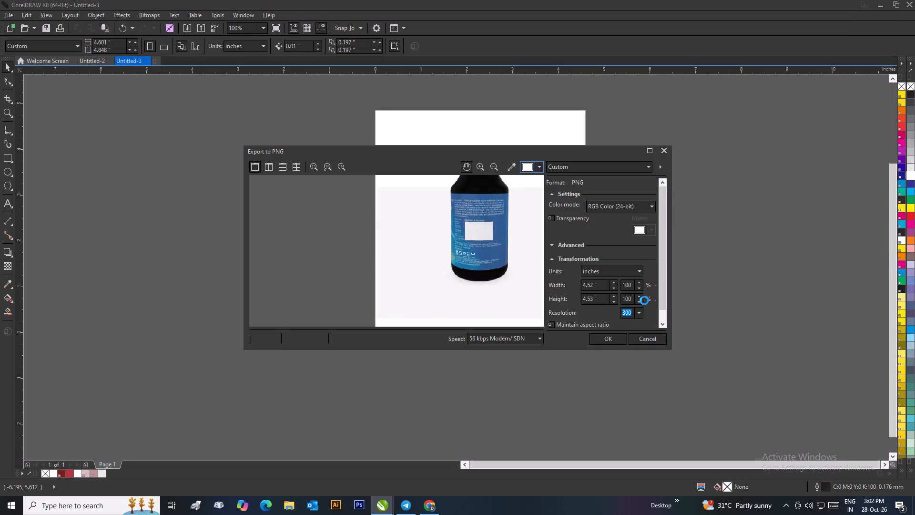
click(601, 335)
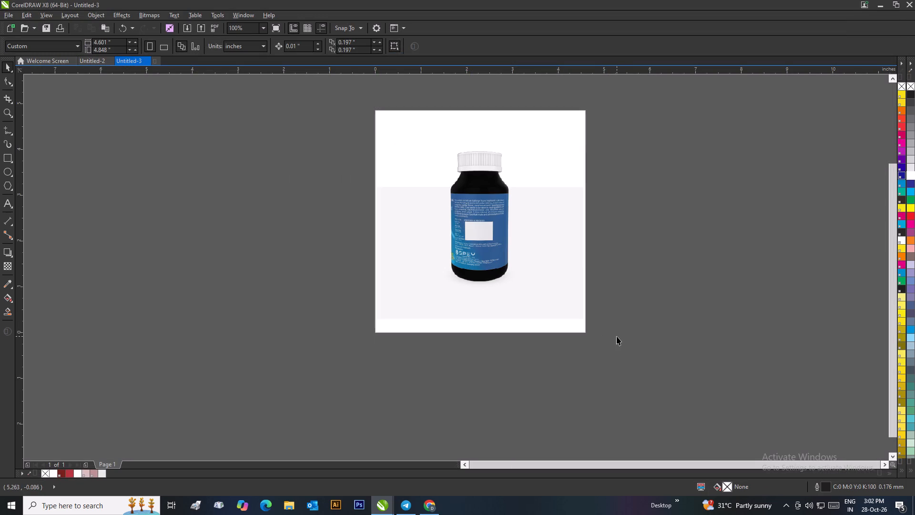
click(617, 336)
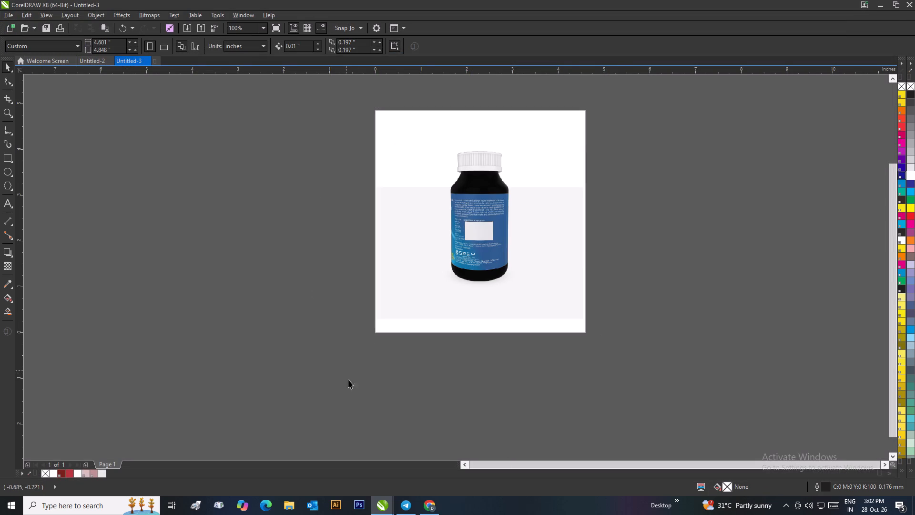
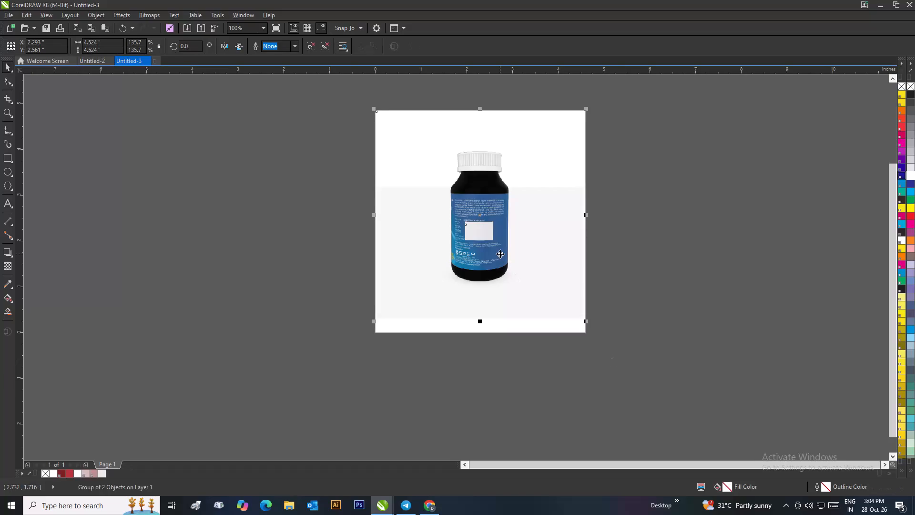
Delete the exported bottle group from the page.
key(Delete)
Import the Speyzyme syrup_Skymap Back and Front images from the Speyzyme syrup Pack folder, placing Back on the page and Front beside it.
click(184, 30)
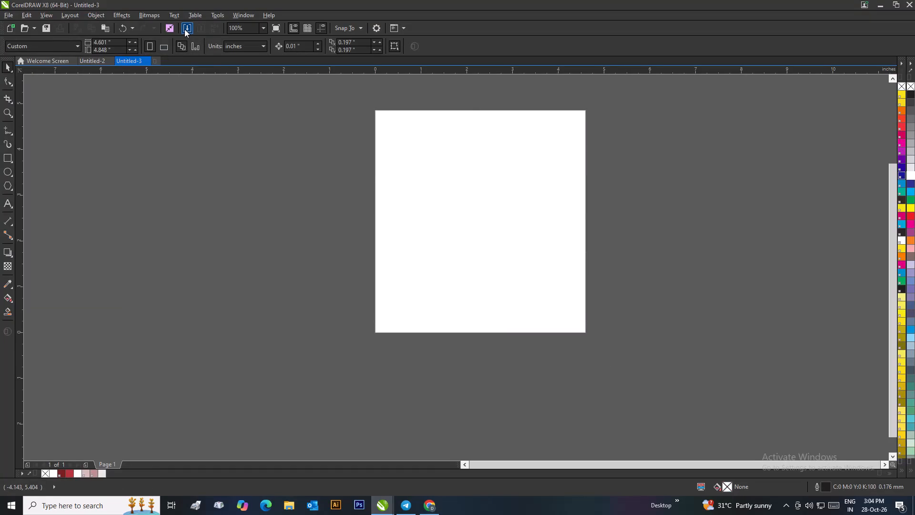
click(46, 23)
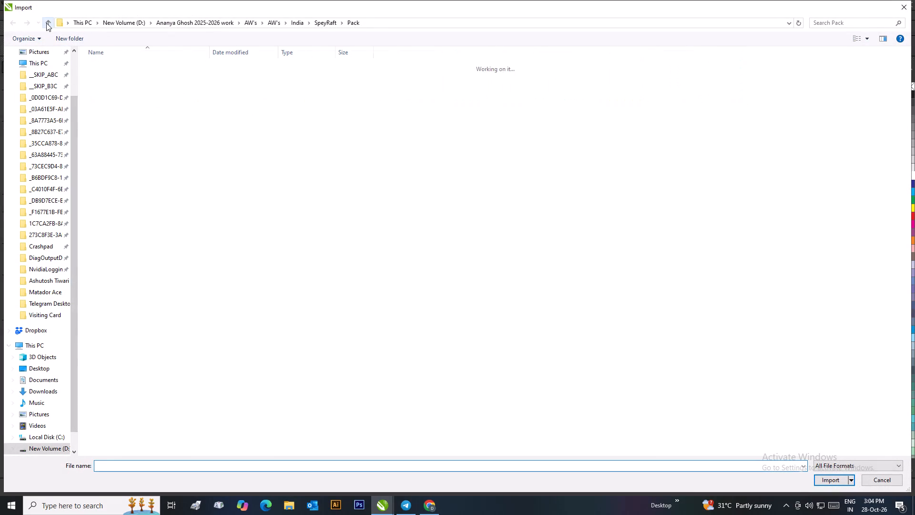
click(46, 23)
scroll(140, 363, down, 4)
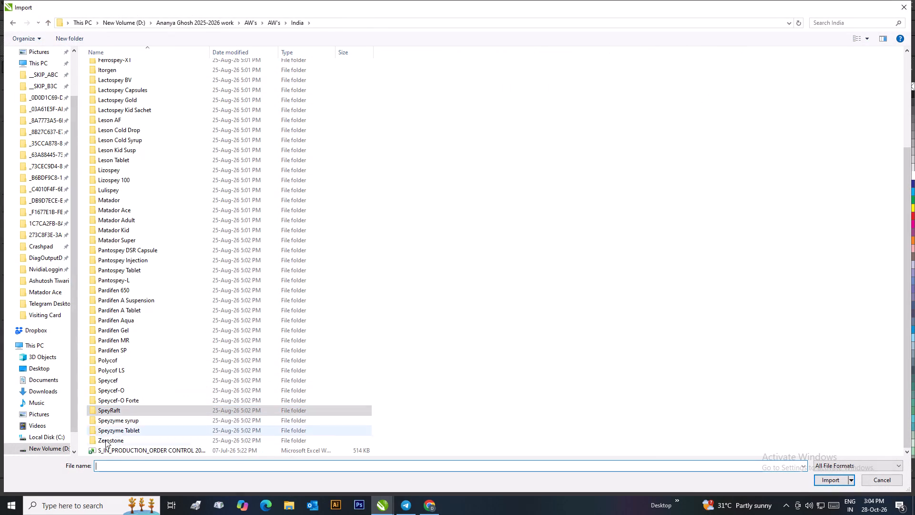
double_click(114, 421)
click(118, 76)
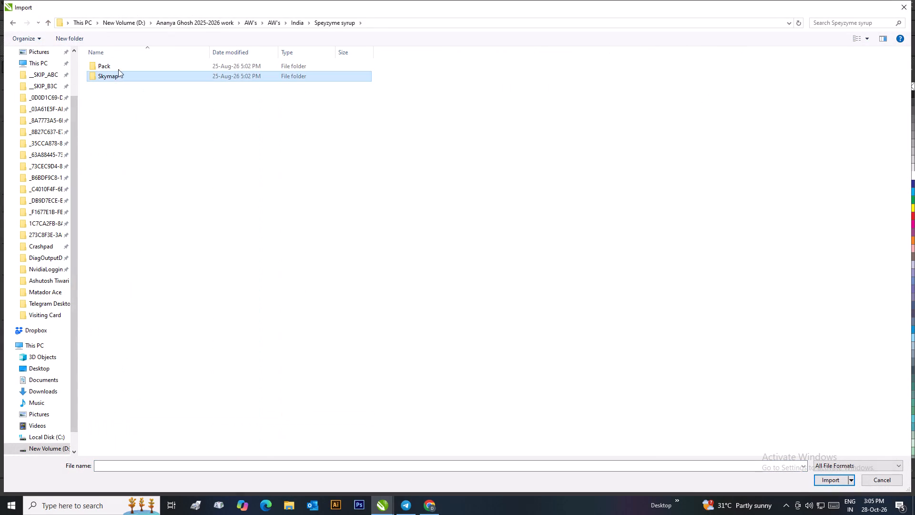
double_click(118, 67)
click(210, 75)
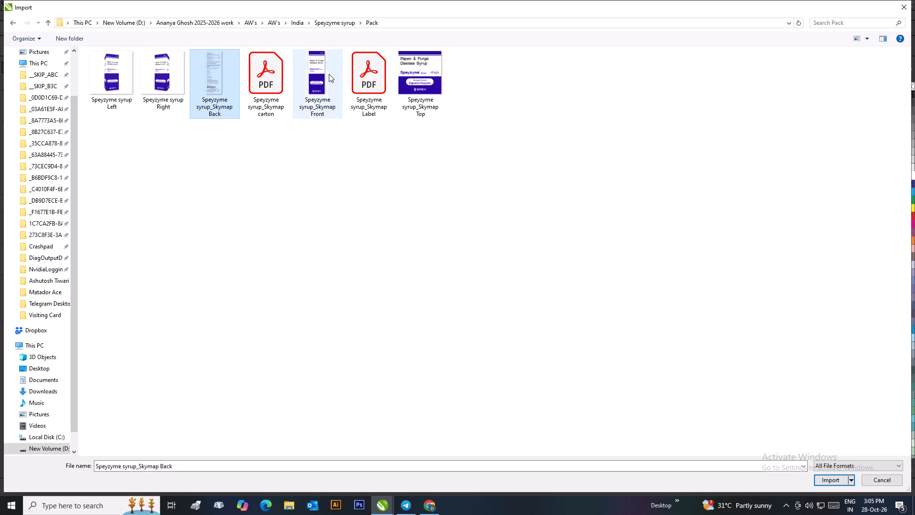
ctrl+click(328, 74)
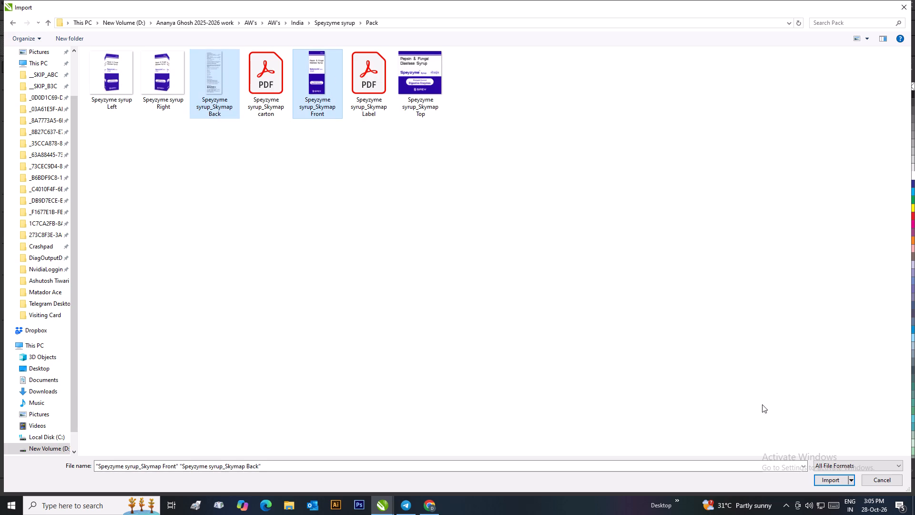
click(825, 482)
click(464, 218)
scroll(486, 217, down, 1)
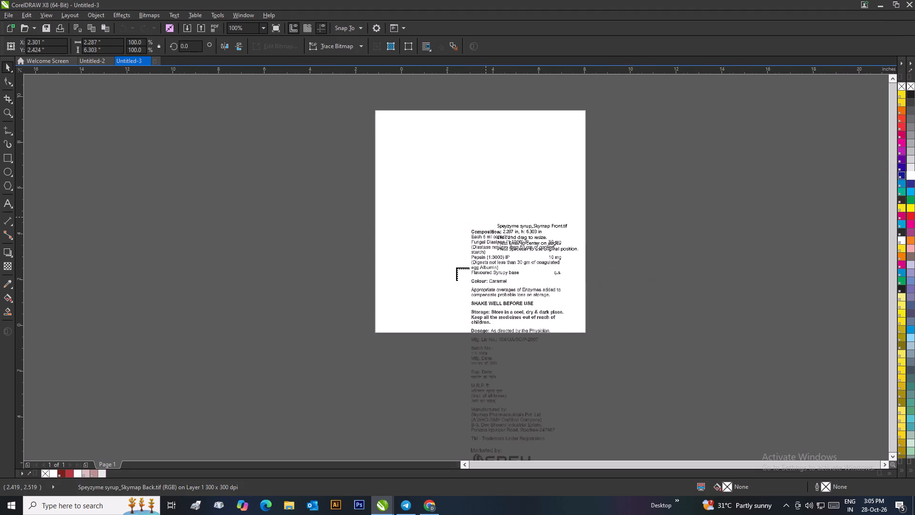
scroll(456, 268, down, 1)
click(497, 269)
Move the Speyzyme syrup Back image off the page to its left side.
scroll(518, 288, up, 1)
drag(387, 218, 387, 235)
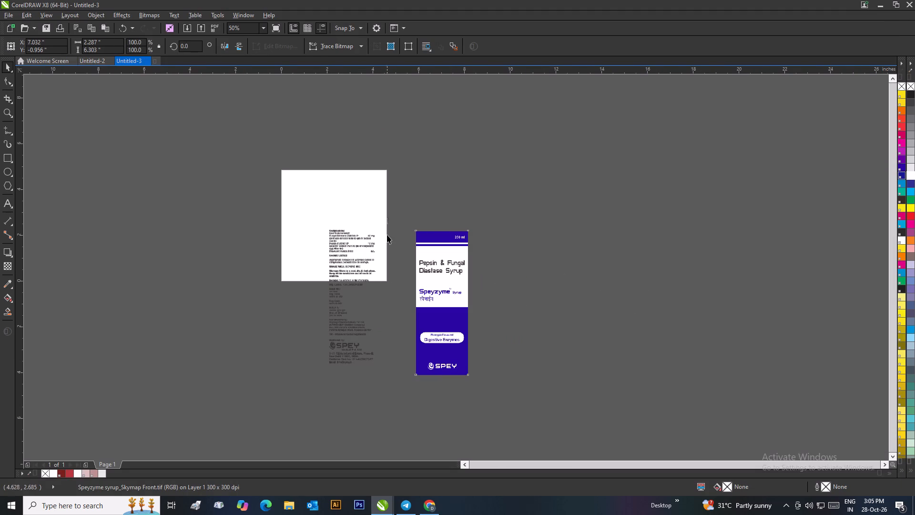
drag(387, 235, 269, 384)
drag(333, 278, 180, 273)
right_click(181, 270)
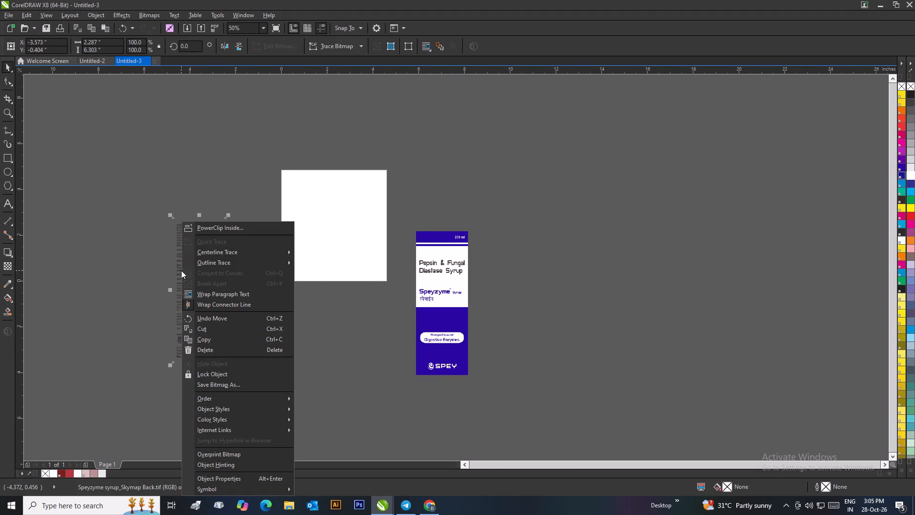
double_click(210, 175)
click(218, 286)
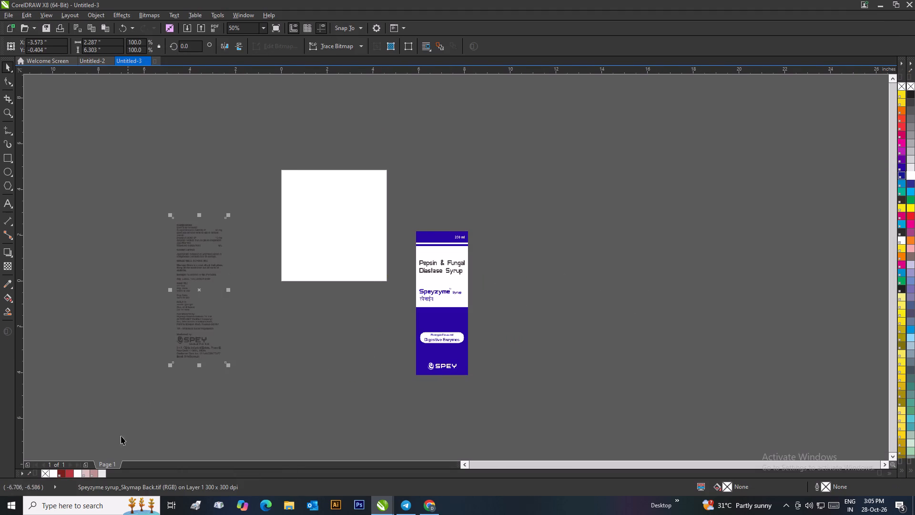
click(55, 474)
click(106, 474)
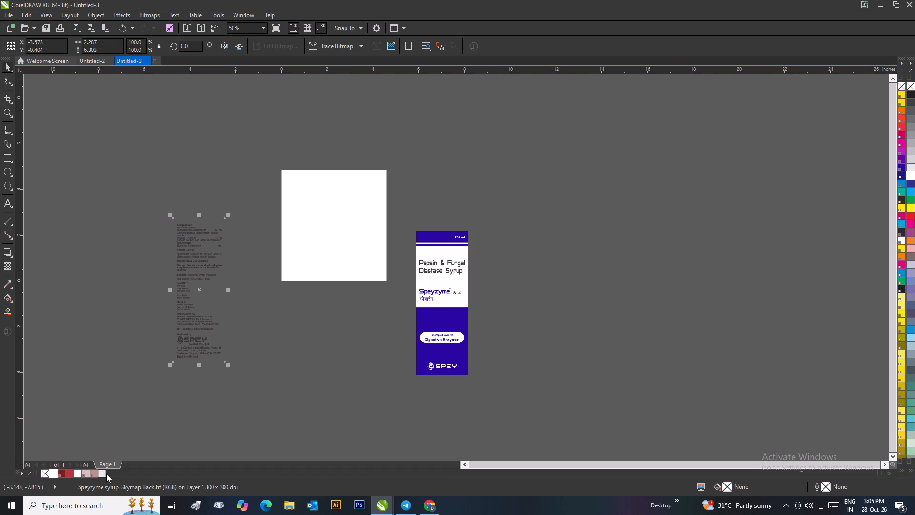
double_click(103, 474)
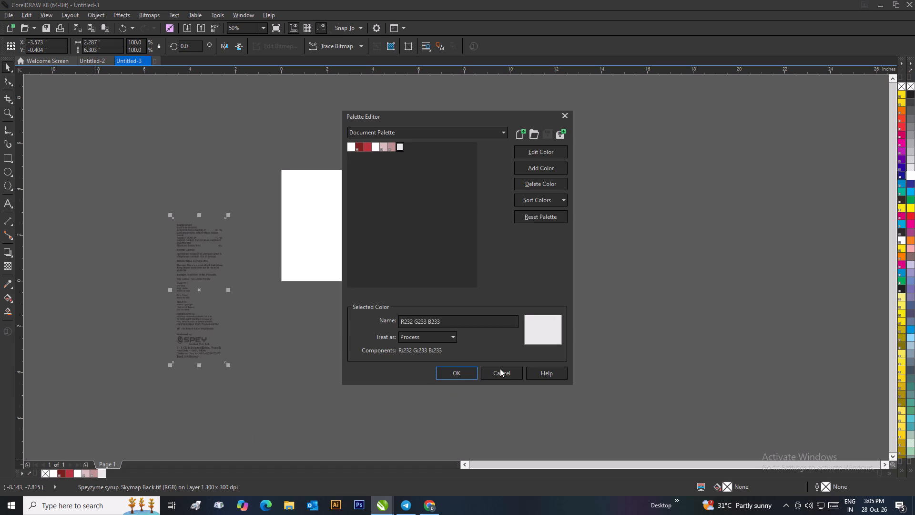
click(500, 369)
Move the Back image farther left, with its centre at about X -8.15 in and Y -0.40 in.
drag(356, 350, 347, 350)
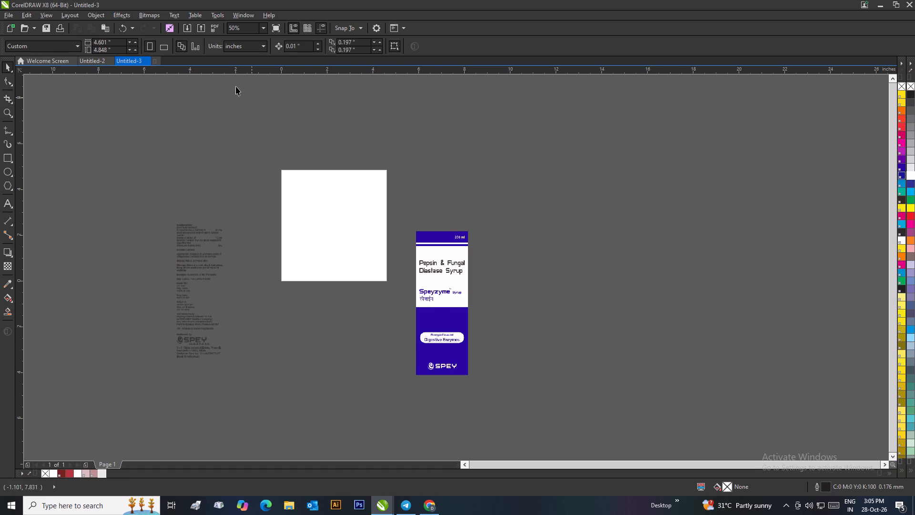
scroll(209, 294, up, 3)
scroll(276, 242, up, 5)
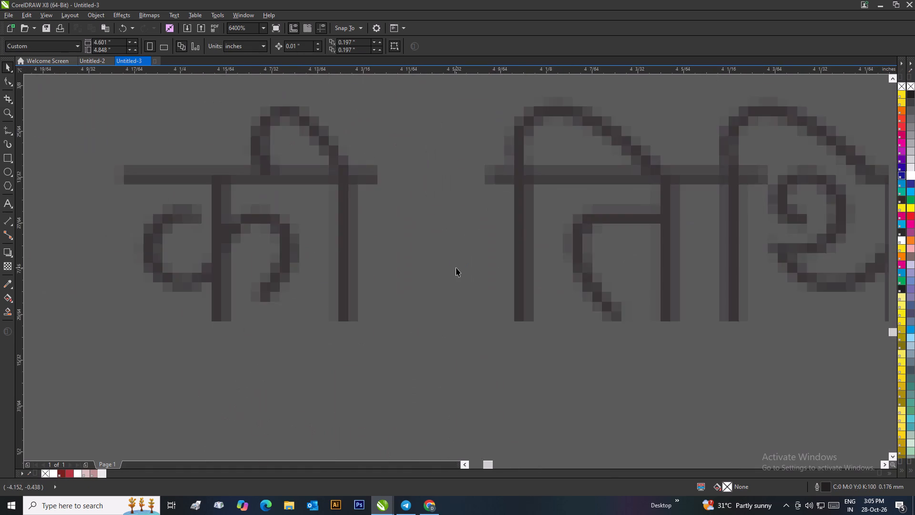
scroll(456, 268, down, 10)
drag(465, 235, 417, 261)
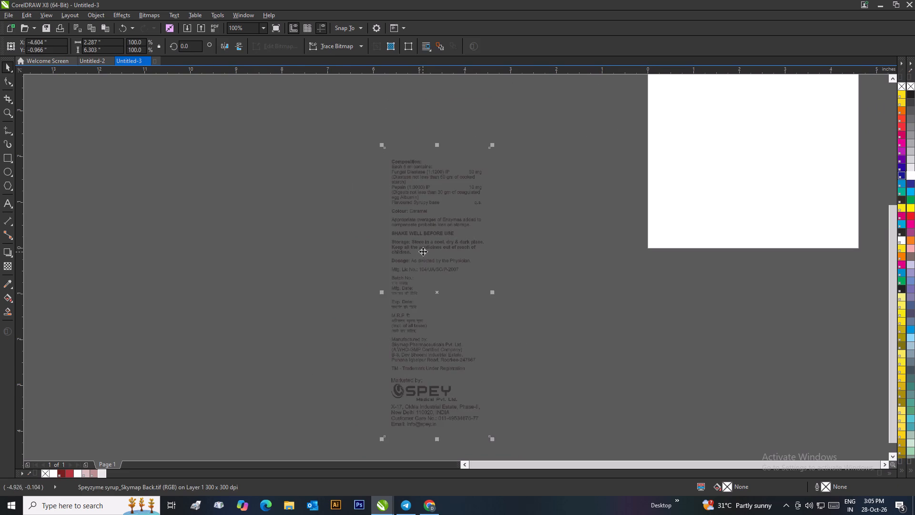
scroll(423, 251, down, 1)
drag(459, 260, 378, 247)
Copy the width value of the Back image.
scroll(383, 243, up, 3)
scroll(456, 266, down, 1)
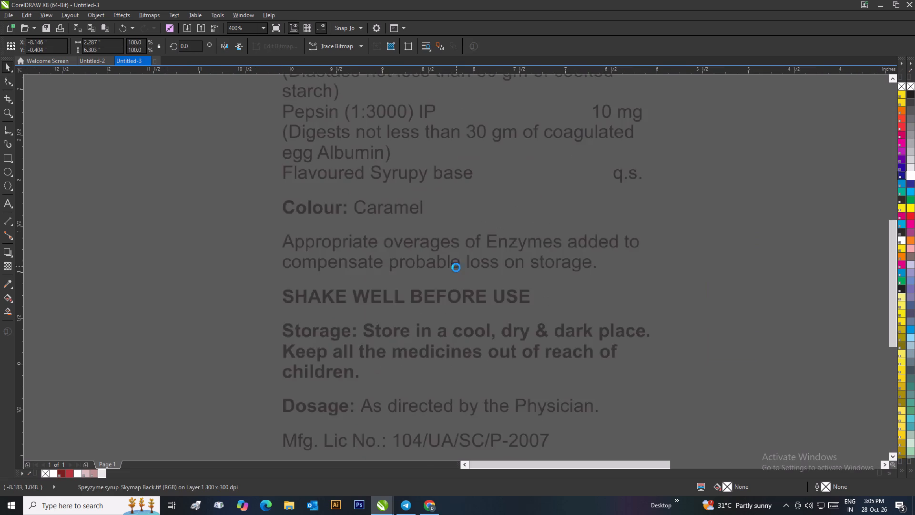
scroll(460, 266, down, 1)
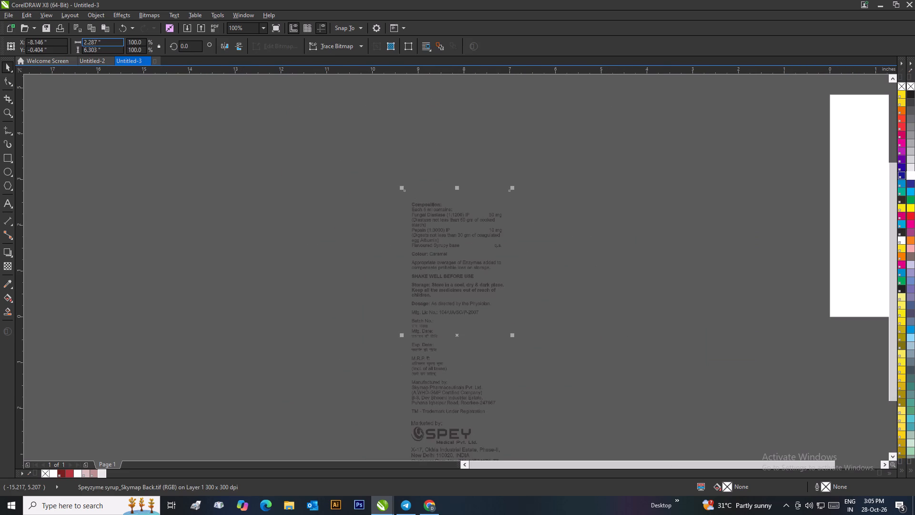
scroll(320, 144, down, 1)
scroll(549, 300, up, 1)
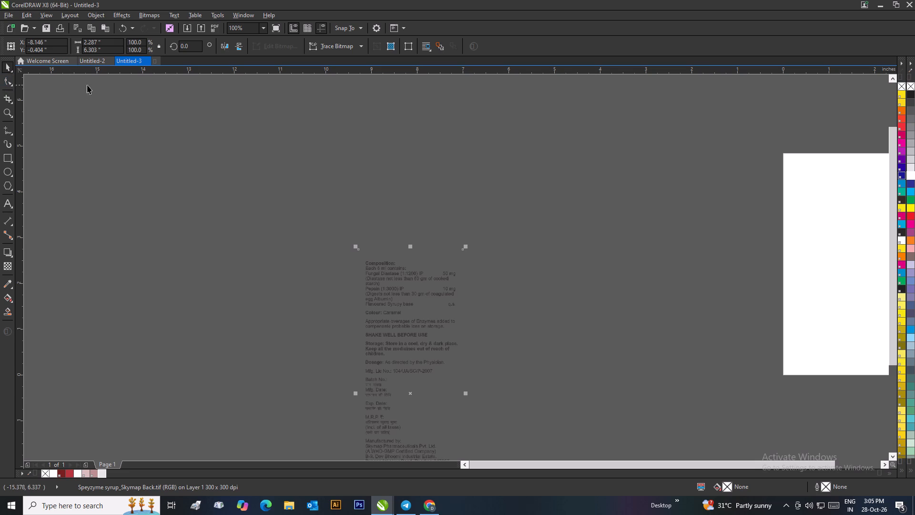
drag(106, 45, 80, 46)
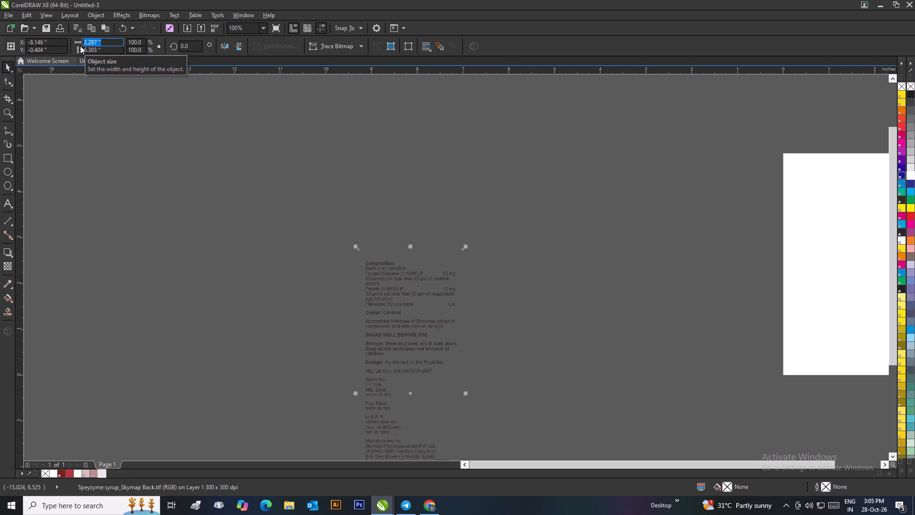
key(ctrl+c)
scroll(485, 13, up, 1)
click(207, 159)
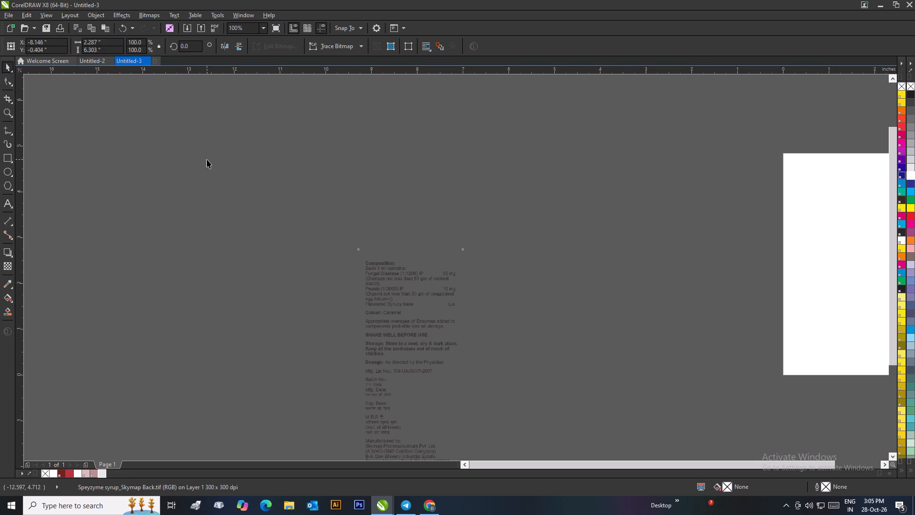
drag(116, 41, 77, 42)
key(BackSpace)
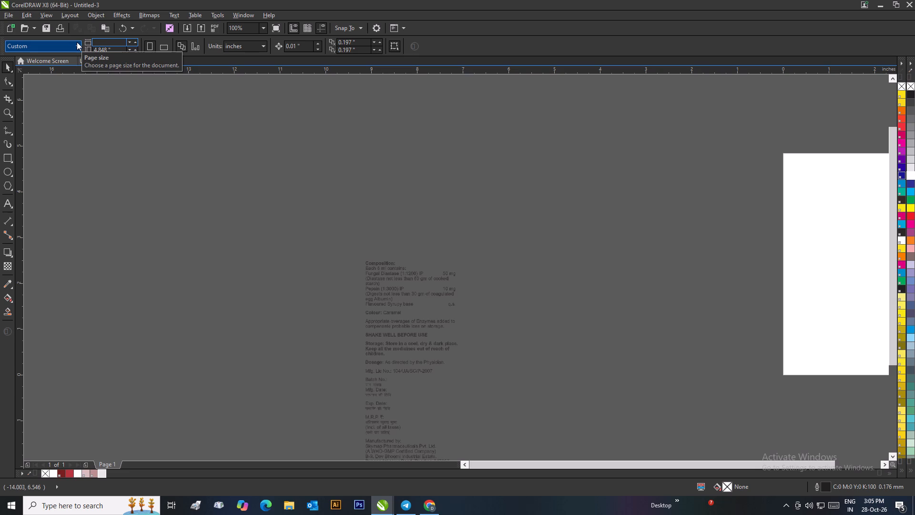
Draw a rectangle about 4.96 × 5.48 in to the left of the Back image and set its upper-right corner radius to 0.
scroll(0, 74, down, 2)
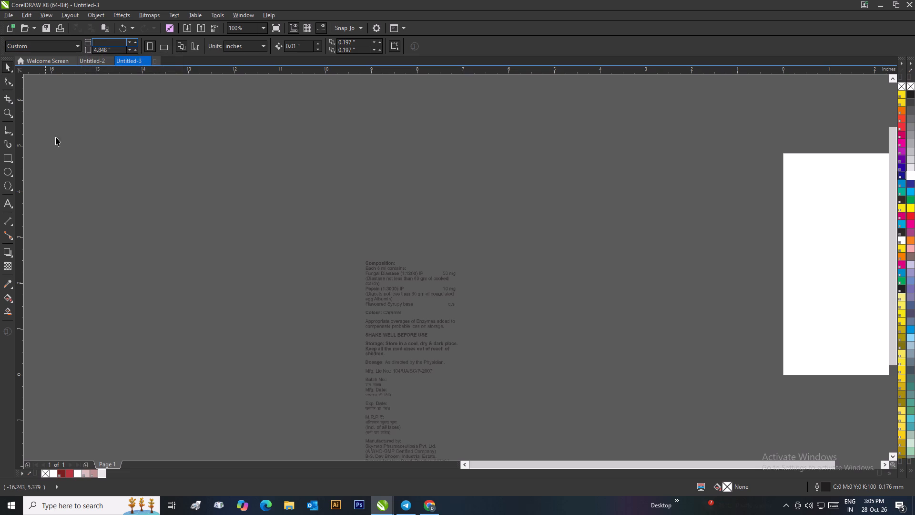
scroll(255, 210, down, 2)
scroll(518, 308, up, 1)
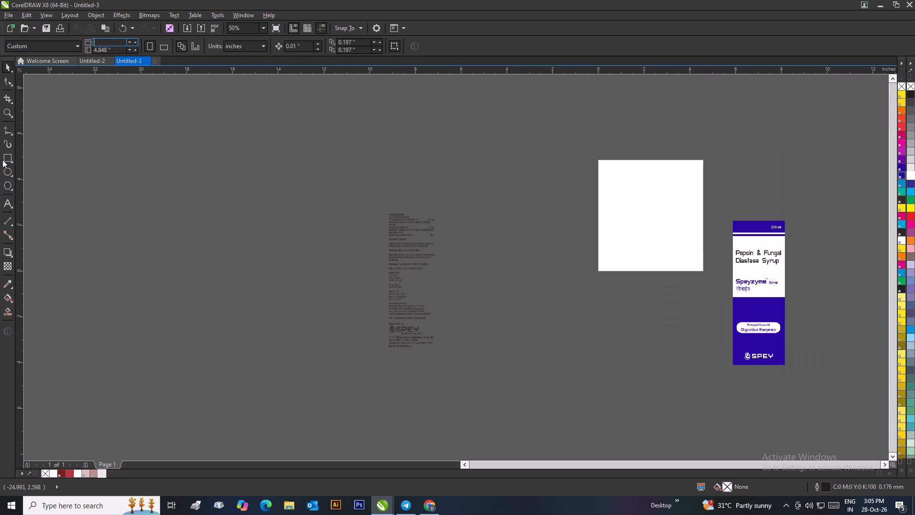
click(2, 160)
drag(148, 168, 261, 294)
click(6, 67)
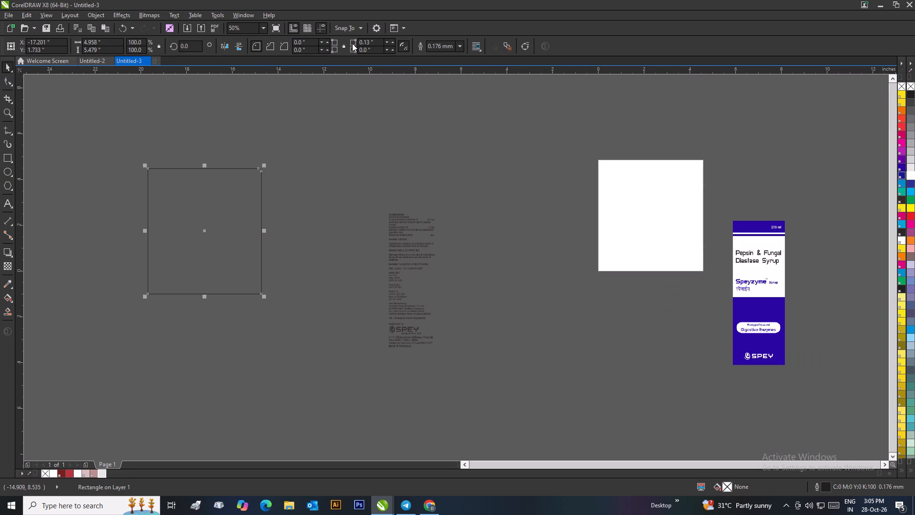
drag(375, 41, 358, 44)
key(BackSpace)
key(0)
key(Return)
Resize the rectangle to 2.287 in wide, using the copied value, and 6.303 in high.
drag(108, 45, 90, 47)
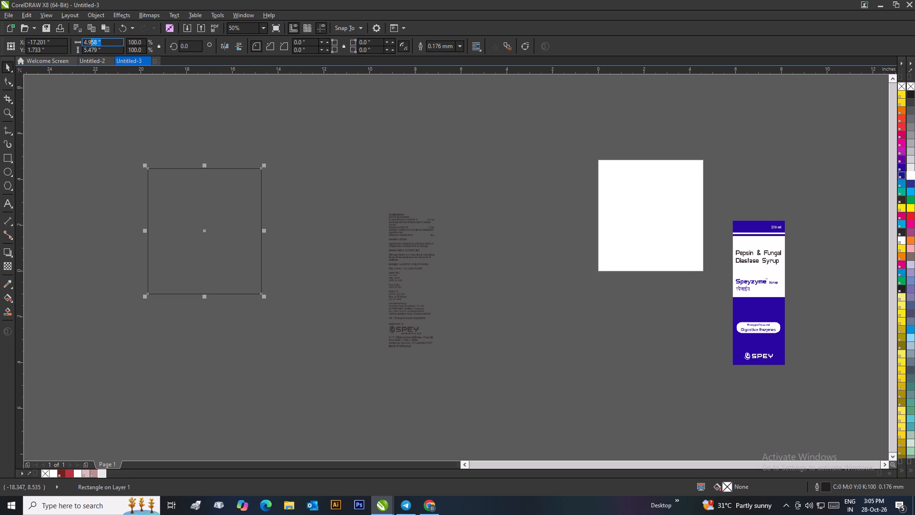
drag(90, 47, 61, 48)
key(BackSpace)
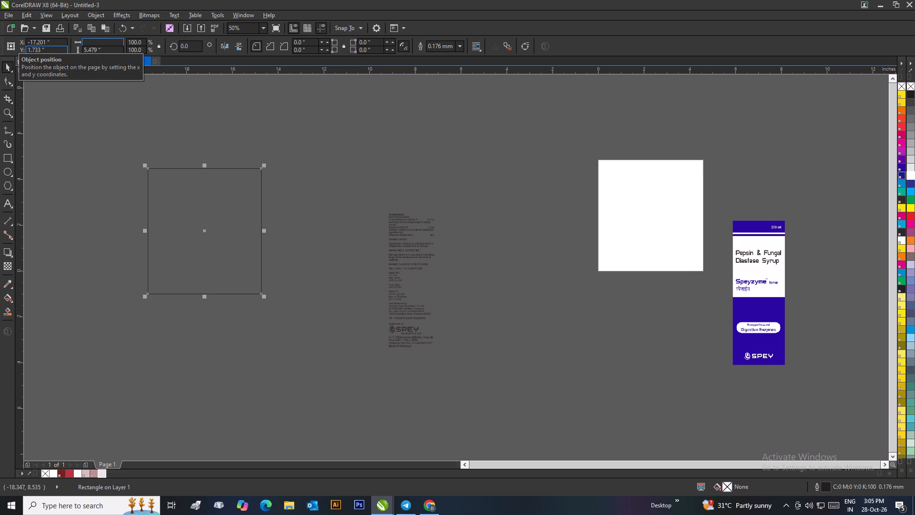
key(ctrl+v)
key(Tab)
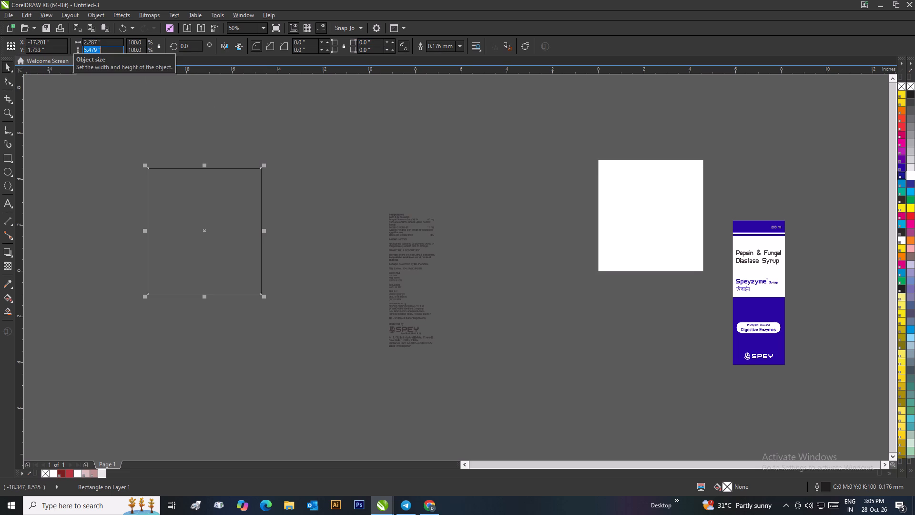
key(BackSpace)
text(6.)
text(303)
key(Return)
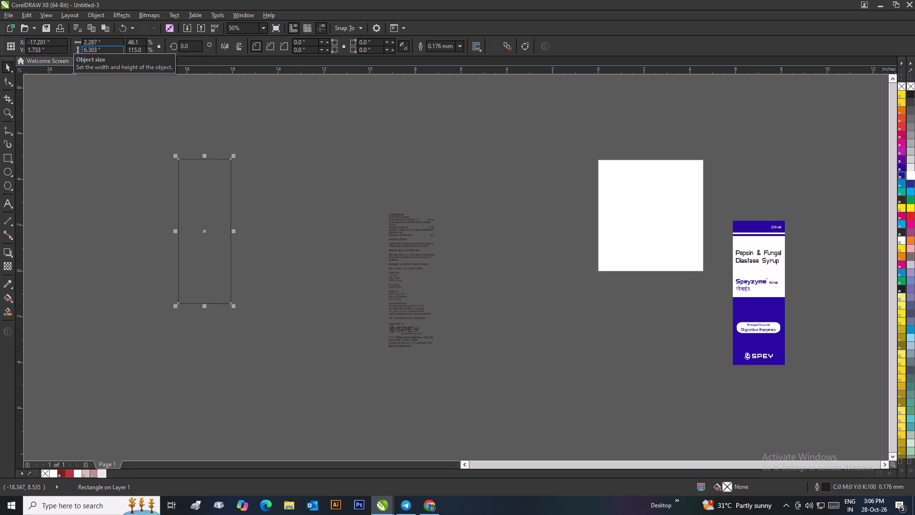
Move the rectangle closer to the Back image and fill it with the near-white R254 G254 B254 (#FEFEFE).
drag(226, 223, 298, 251)
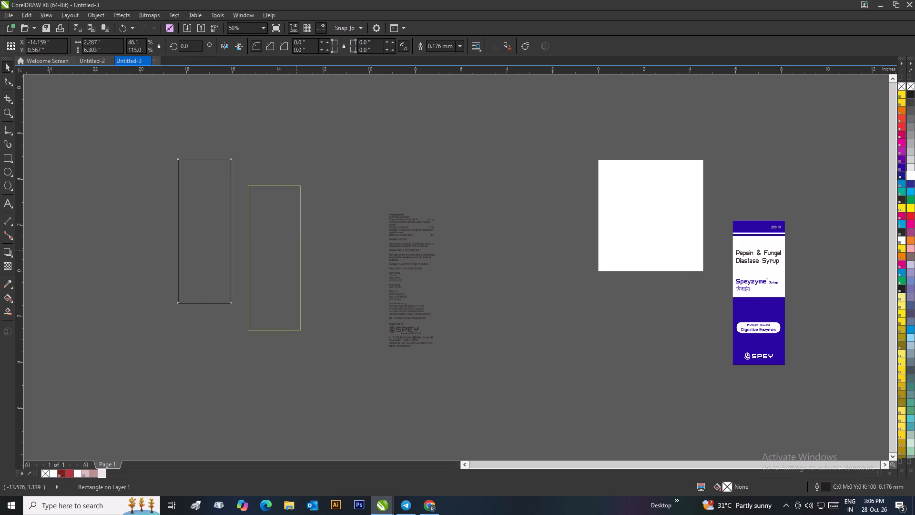
drag(298, 251, 315, 262)
click(76, 473)
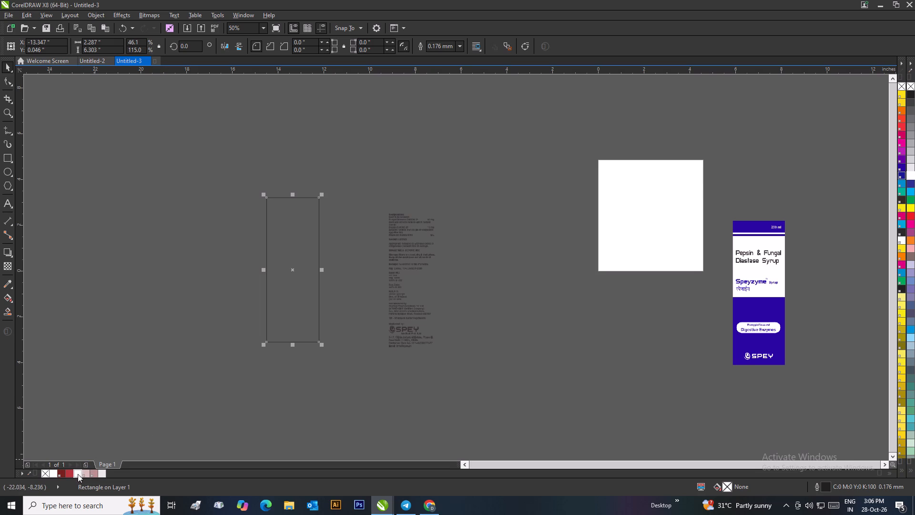
click(78, 474)
drag(153, 424, 161, 419)
Remove the outline from the near-white rectangle by setting its outline width to None.
click(279, 314)
click(462, 49)
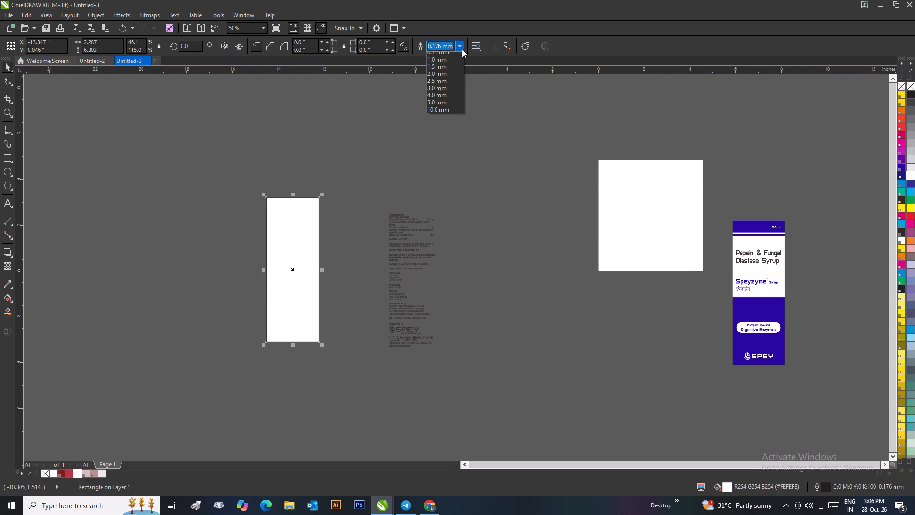
click(453, 54)
drag(462, 102, 461, 111)
Place a duplicate of the Back image slightly lower and closer to the rectangle, and delete the original image.
click(408, 220)
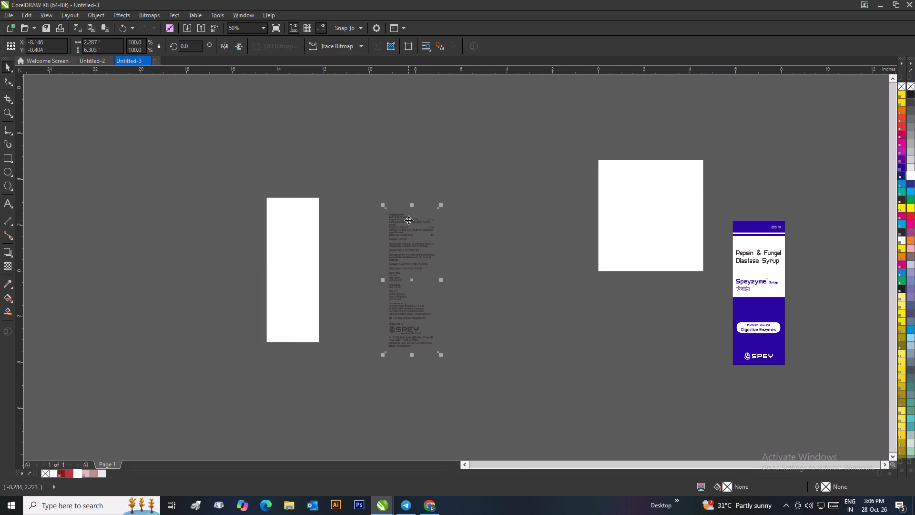
right_click(408, 220)
click(395, 149)
click(411, 227)
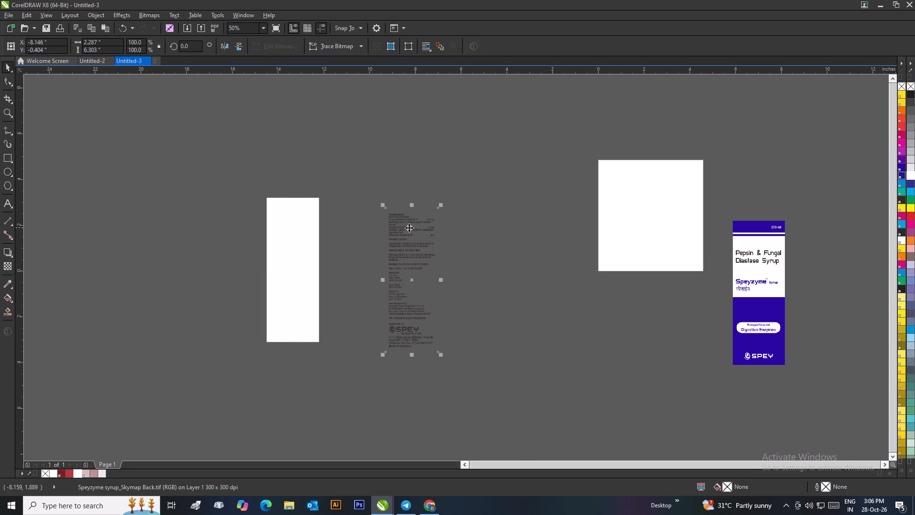
drag(404, 231, 369, 257)
right_click(369, 257)
click(407, 219)
key(Delete)
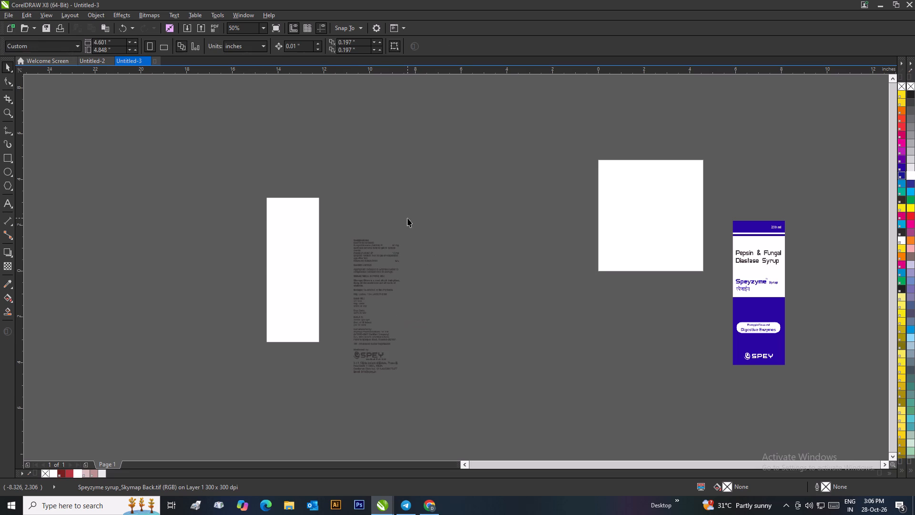
Centre the duplicated Back image horizontally and vertically on the near-white rectangle.
click(352, 277)
drag(360, 276, 299, 256)
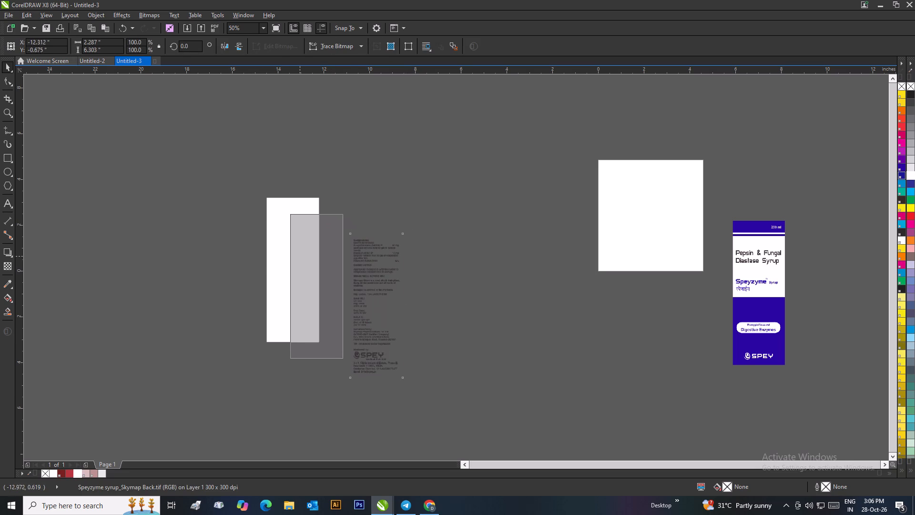
drag(299, 256, 276, 243)
drag(276, 242, 359, 237)
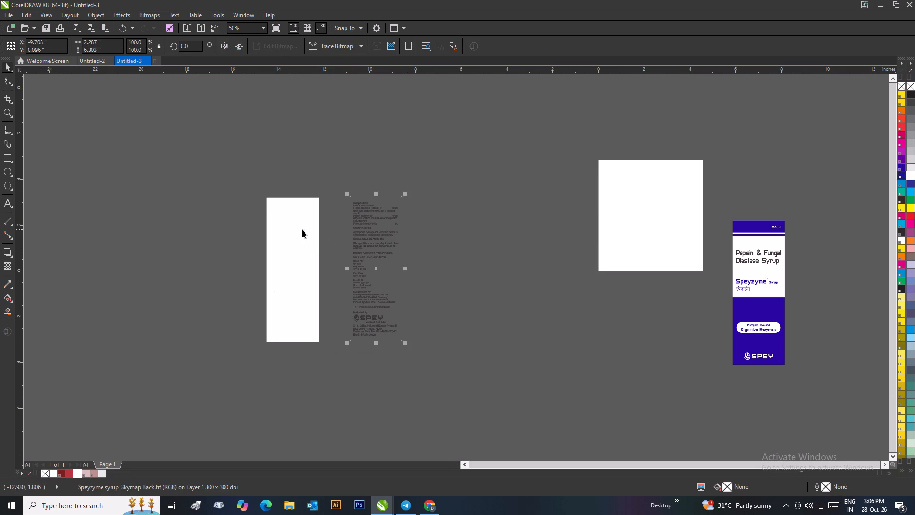
shift+click(302, 229)
key(c)
key(e)
click(377, 235)
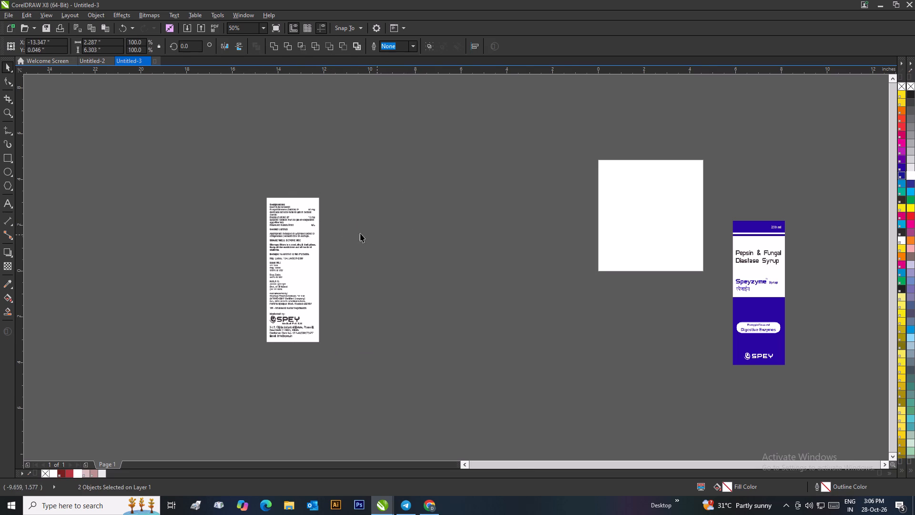
scroll(290, 225, up, 3)
scroll(434, 257, down, 2)
scroll(483, 268, down, 2)
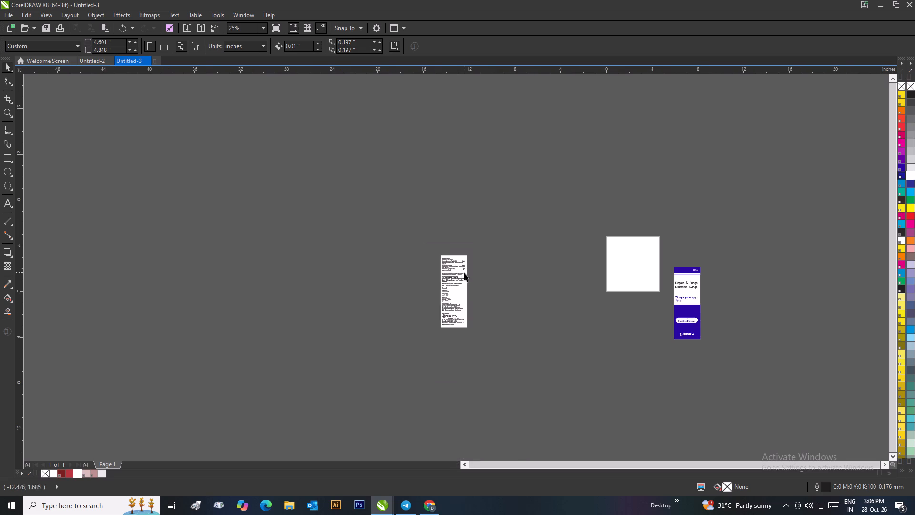
Group the Back image with its near-white background rectangle.
drag(492, 231, 401, 345)
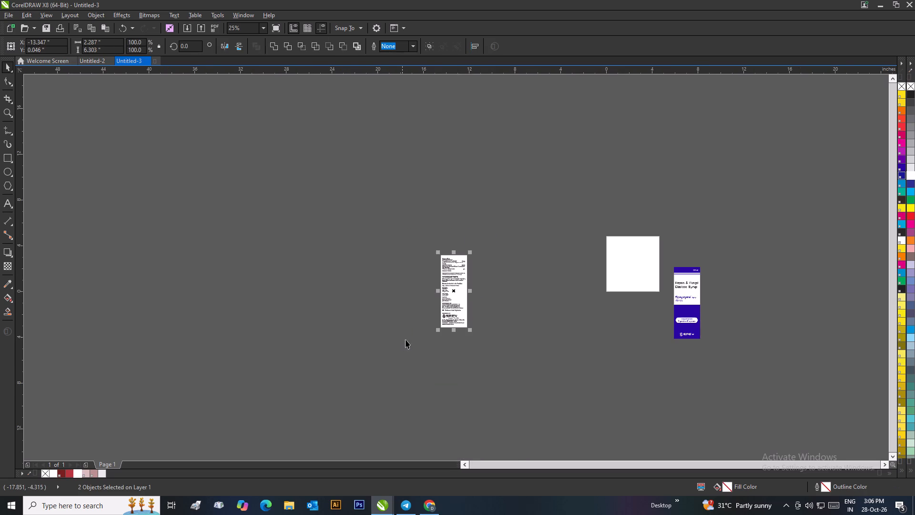
key(ctrl+g)
click(512, 326)
drag(440, 239, 488, 347)
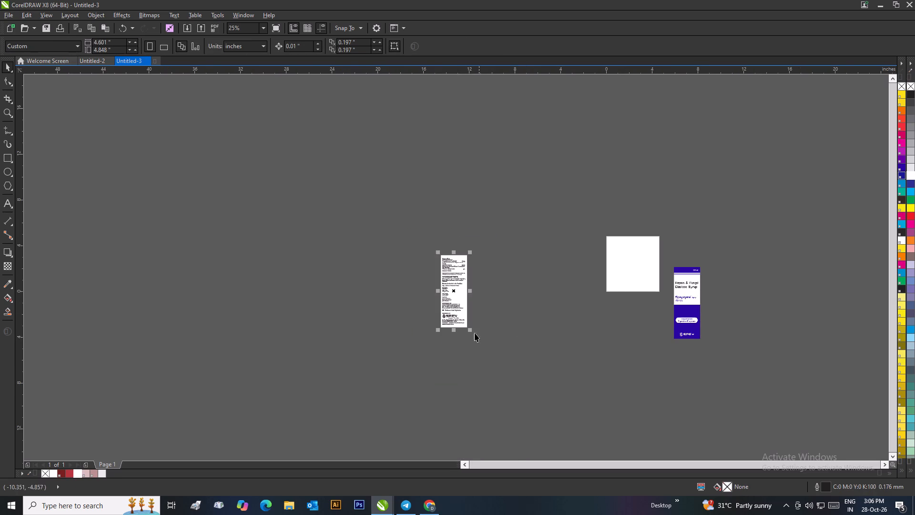
Overlay the Back group on the Front image, and move it away to about 24 in left of the page.
drag(445, 284, 678, 319)
scroll(683, 304, up, 3)
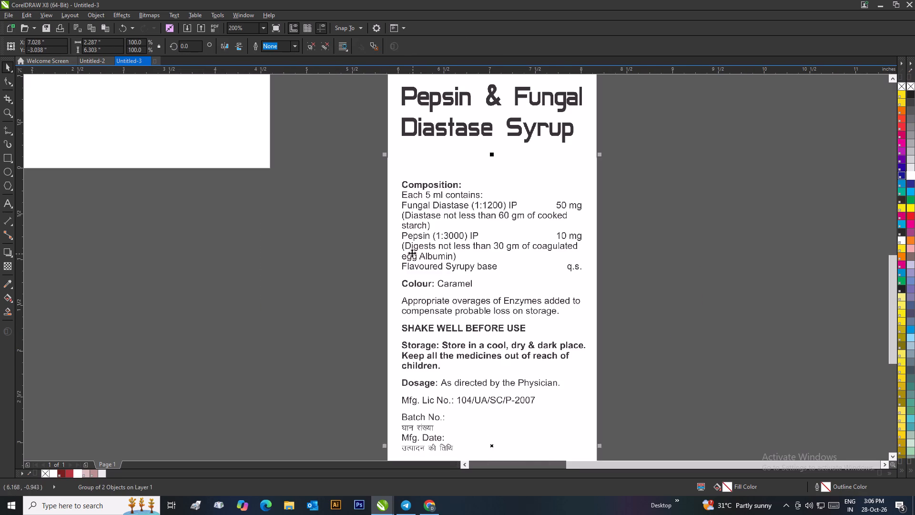
drag(413, 250, 413, 269)
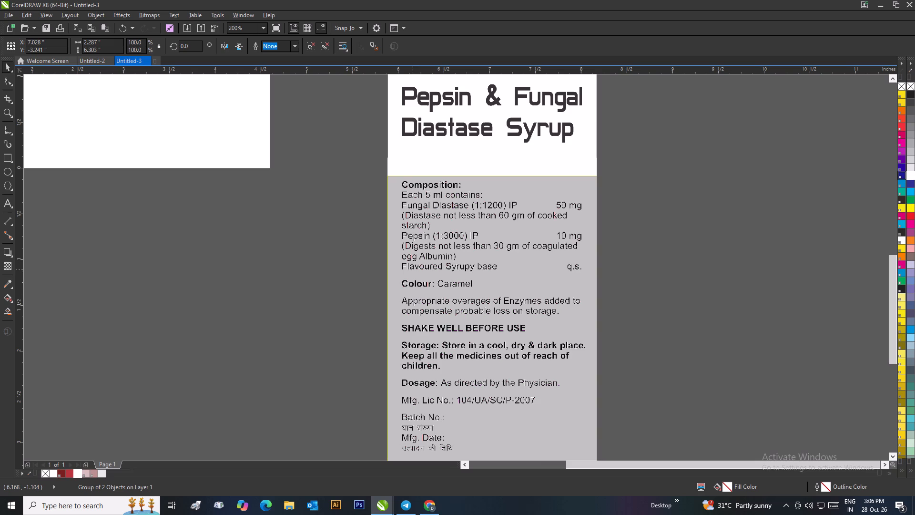
drag(413, 269, 207, 265)
scroll(221, 239, down, 4)
drag(461, 282, 295, 246)
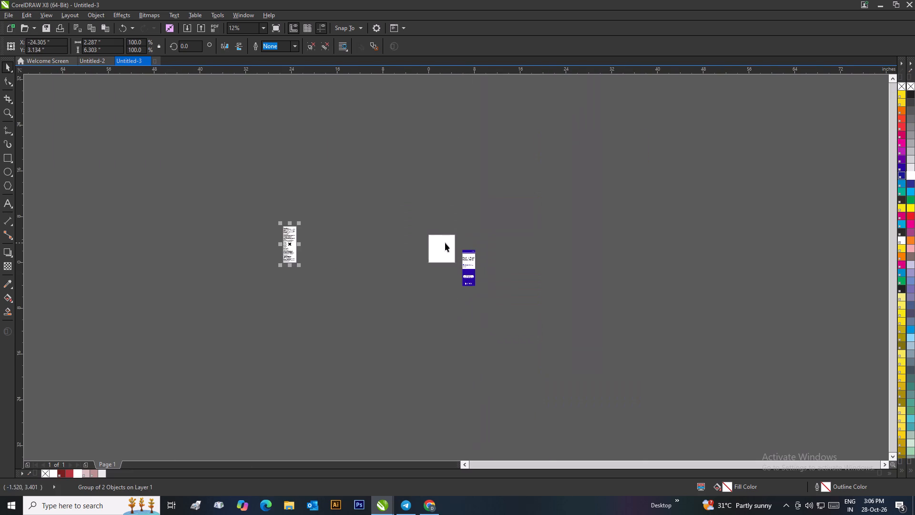
Move the Front image next to the Back group, on its right side with a small gap.
scroll(450, 243, up, 1)
click(502, 308)
scroll(500, 314, up, 2)
drag(439, 257, 469, 233)
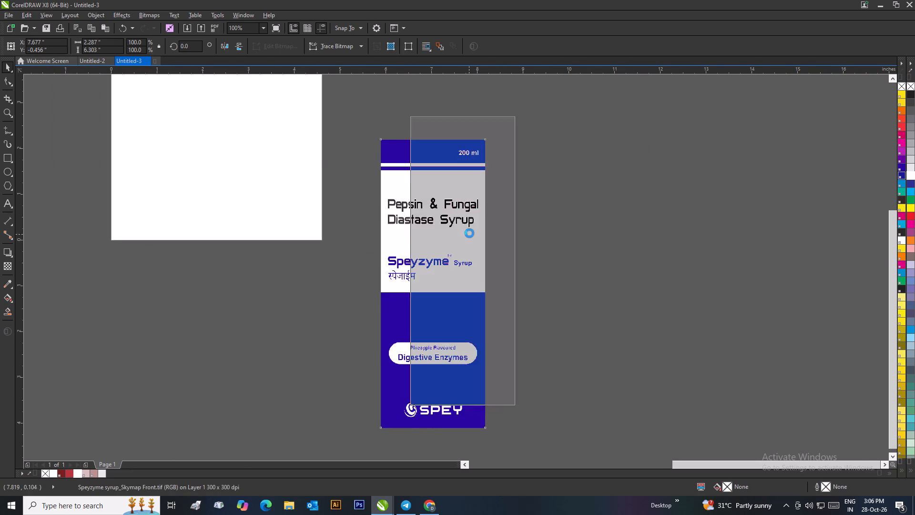
drag(469, 233, 469, 234)
scroll(469, 233, down, 1)
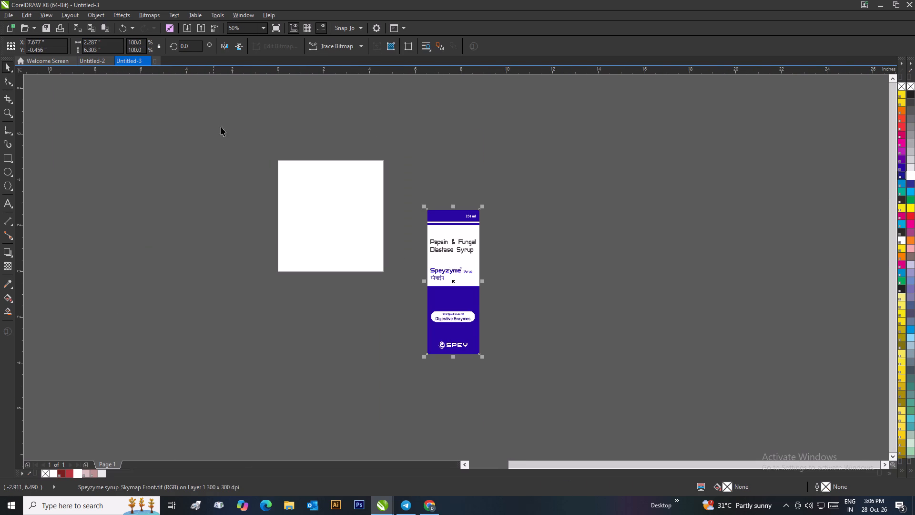
scroll(390, 201, down, 1)
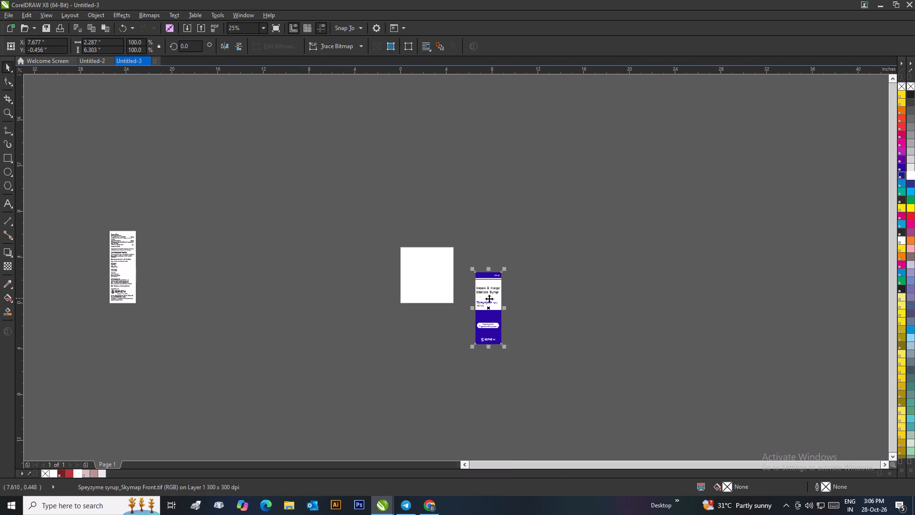
drag(489, 299, 152, 257)
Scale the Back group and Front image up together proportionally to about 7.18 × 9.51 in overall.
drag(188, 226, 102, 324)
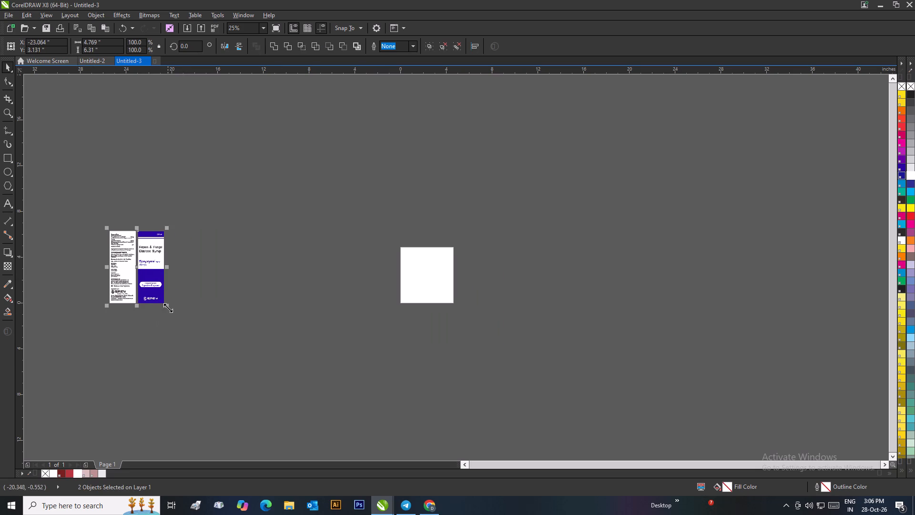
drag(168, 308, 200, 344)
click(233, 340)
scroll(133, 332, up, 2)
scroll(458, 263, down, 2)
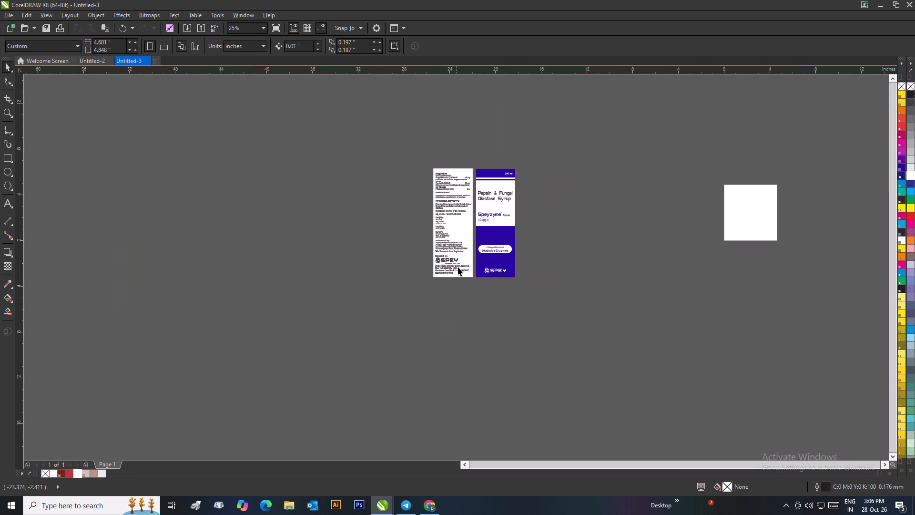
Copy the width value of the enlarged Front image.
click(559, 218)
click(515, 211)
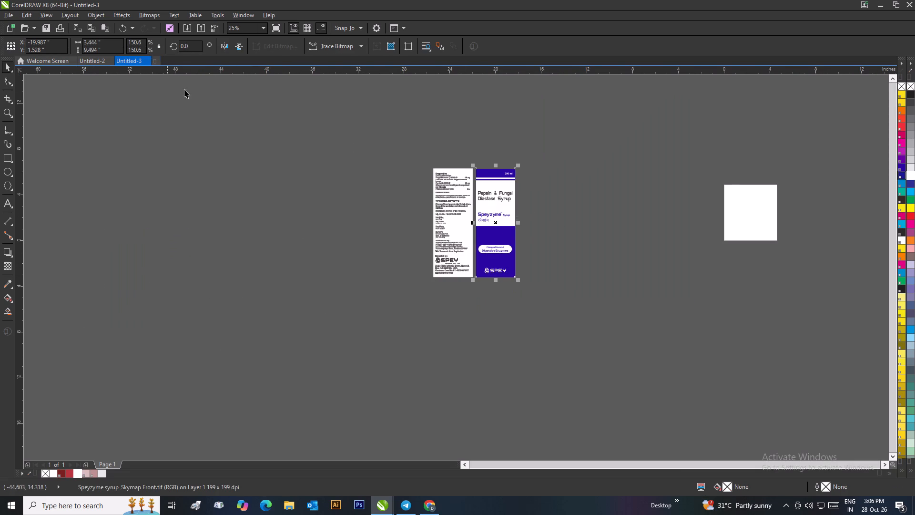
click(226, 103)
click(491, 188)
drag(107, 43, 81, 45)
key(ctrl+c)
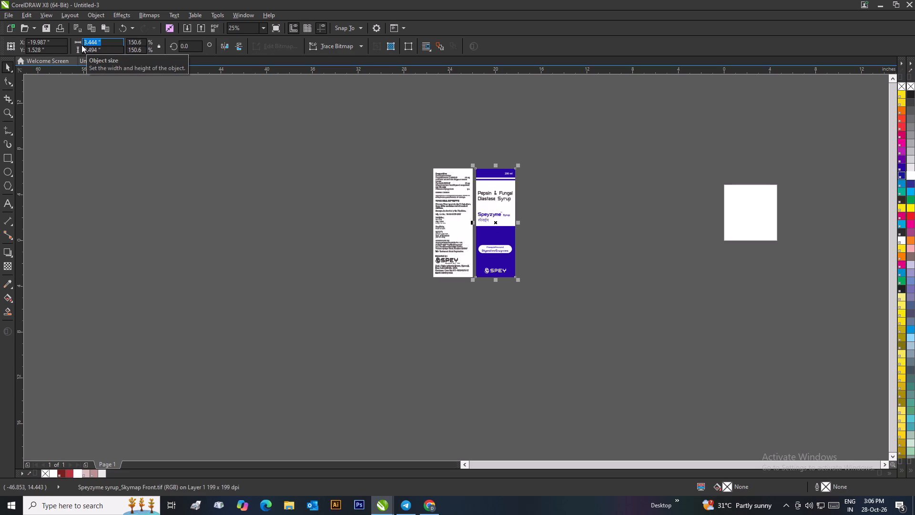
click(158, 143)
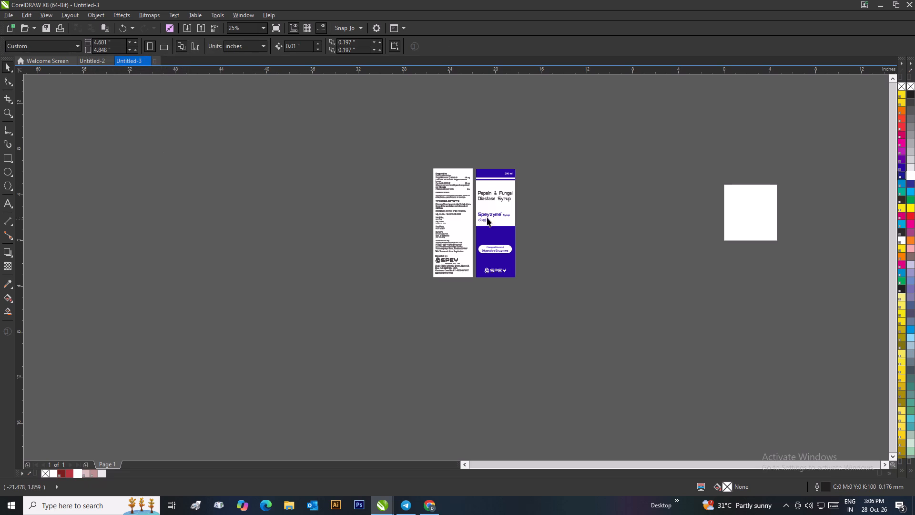
Scale the Back group and Front image together proportionally to about 5.10 × 6.74 in overall.
drag(409, 149, 528, 301)
drag(521, 282, 519, 283)
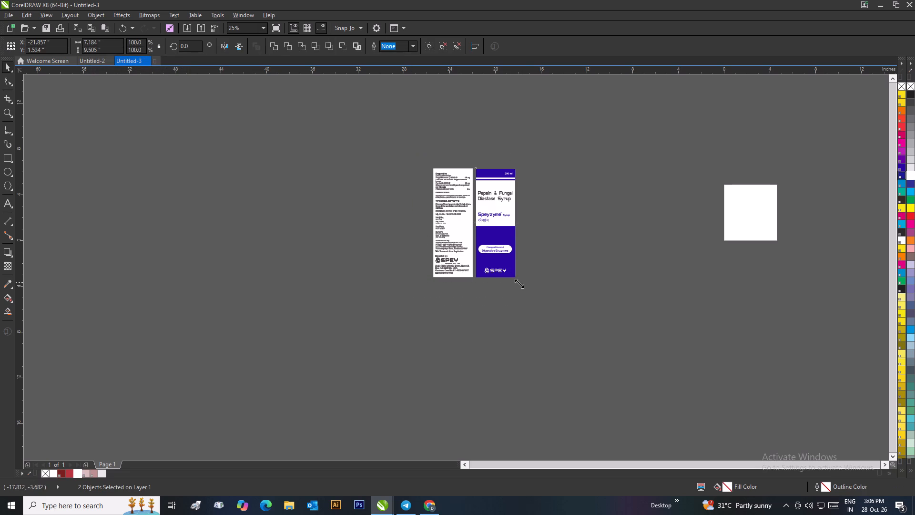
drag(519, 283, 498, 299)
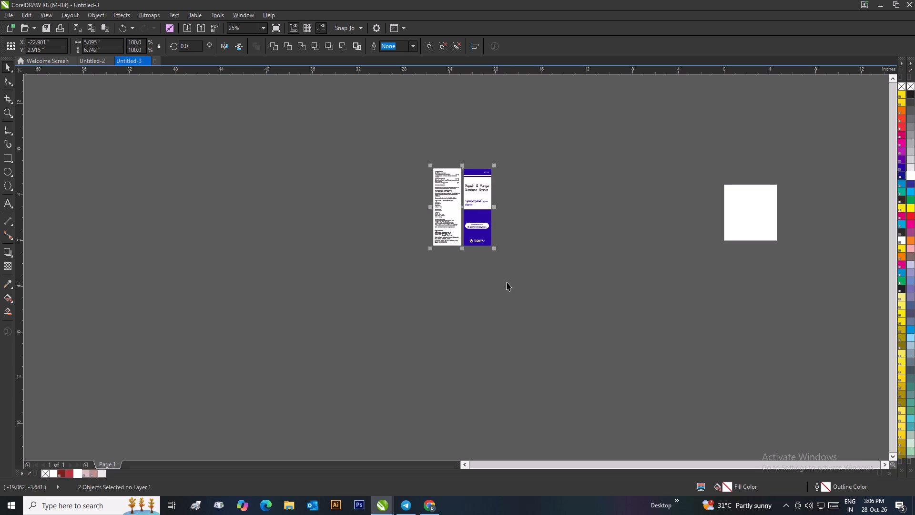
click(507, 282)
Set the page width to 2.443 in, using the width value copied from the Front image.
click(488, 207)
drag(104, 42, 91, 45)
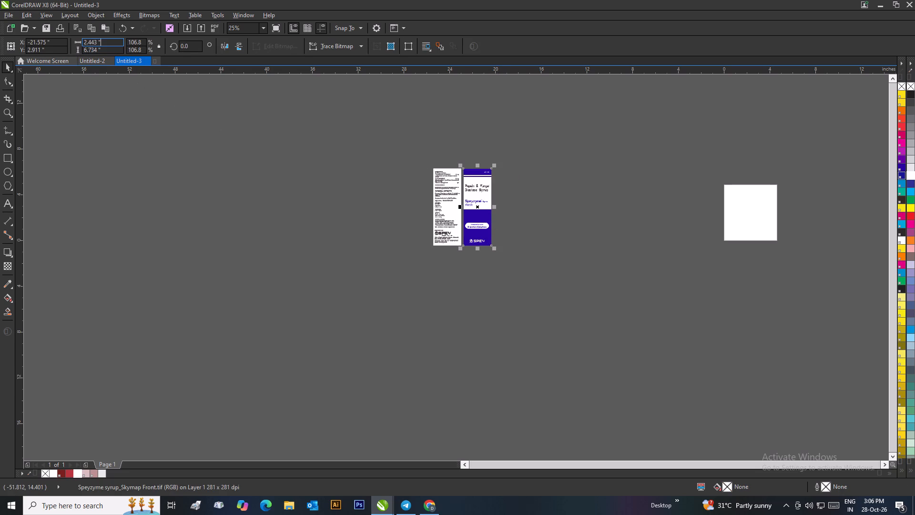
drag(91, 45, 84, 46)
right_click(92, 45)
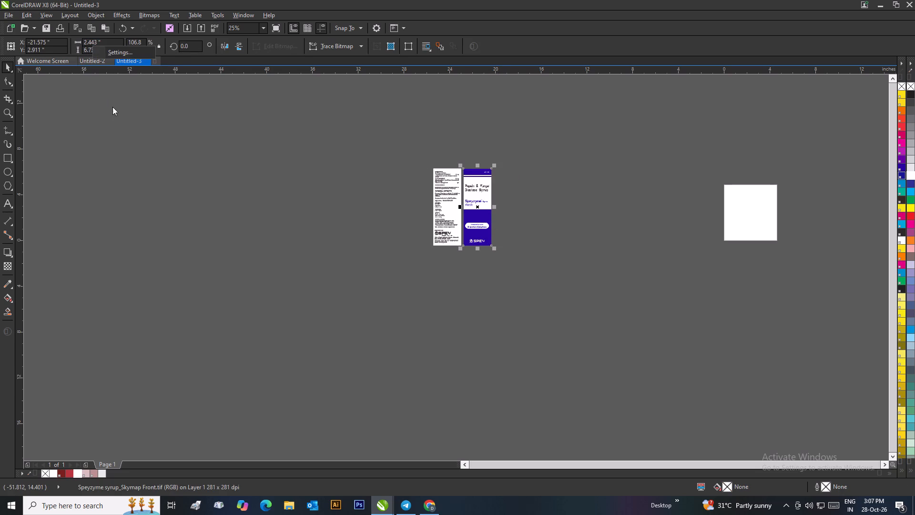
click(113, 108)
drag(103, 41, 74, 42)
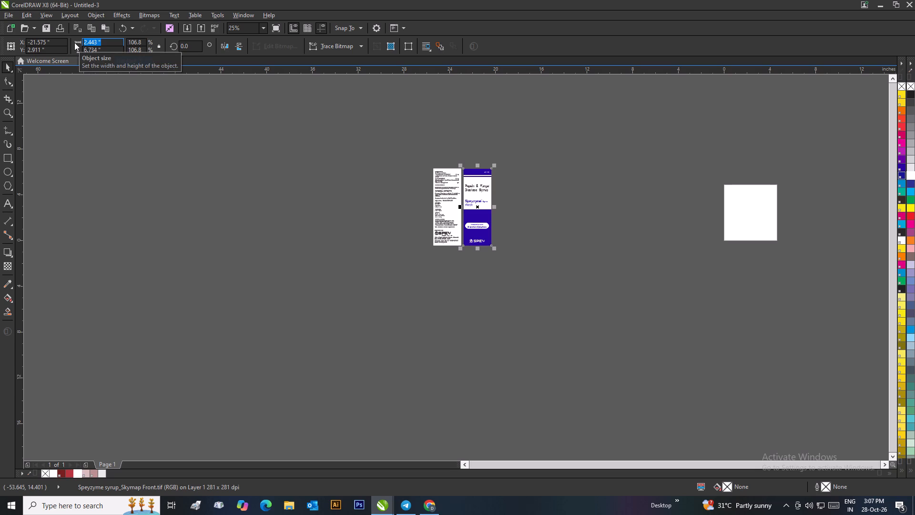
key(ctrl+c)
click(161, 115)
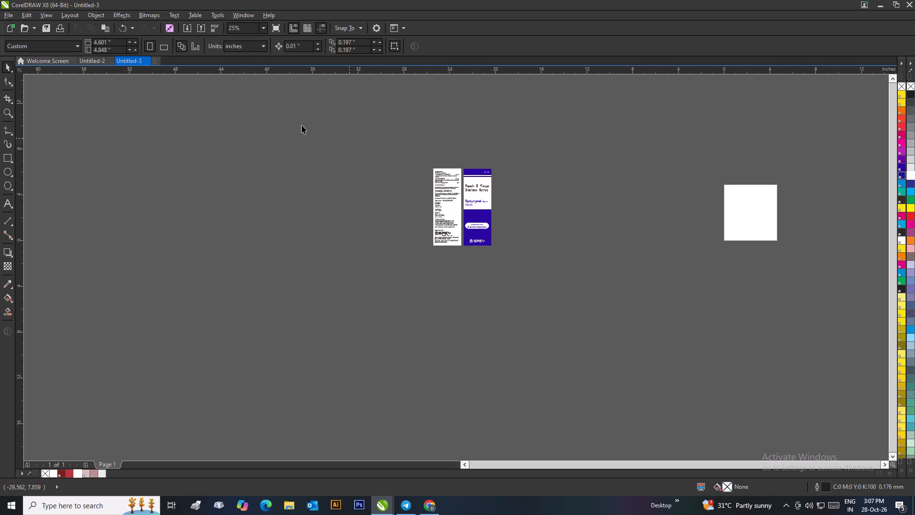
drag(113, 42, 89, 42)
key(BackSpace)
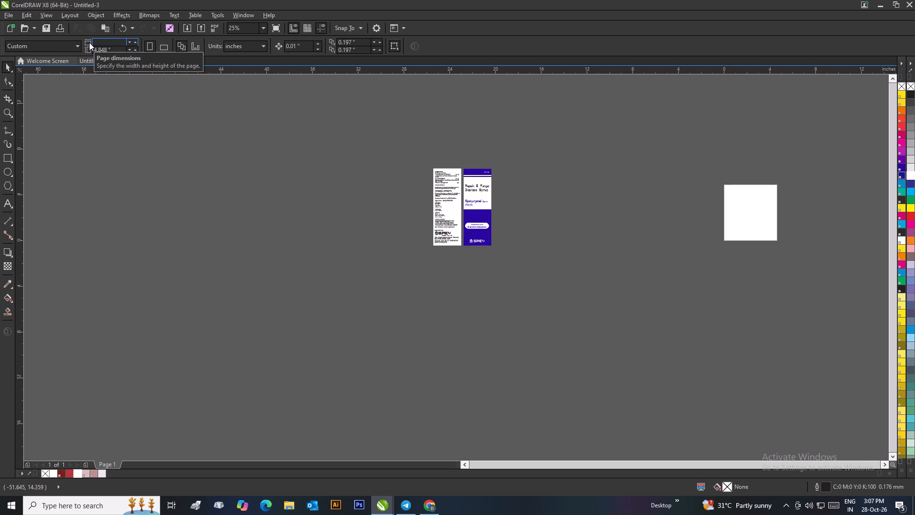
key(ctrl+v)
key(Tab)
Set the page height to 6.734 in to match the Front image.
key(BackSpace)
text(6/734)
key(Return)
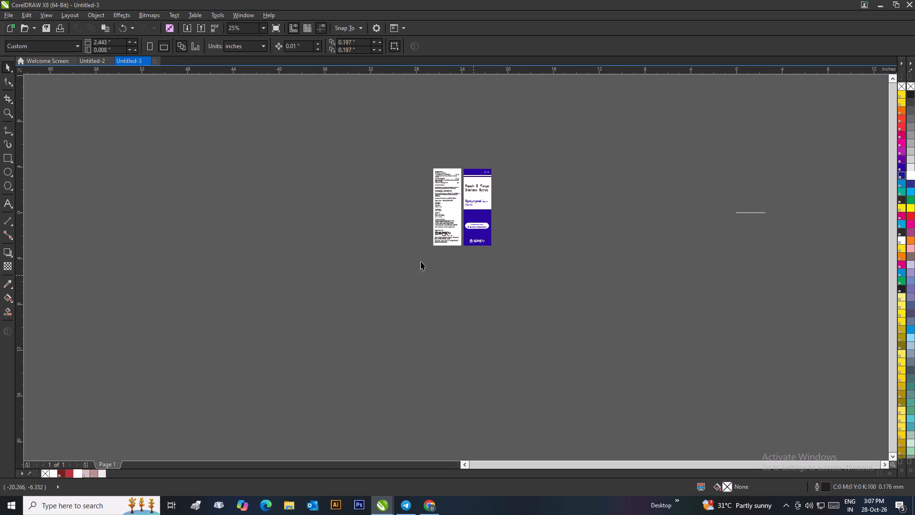
click(117, 50)
key(BackSpace)
key(BackSpace)
key(BackSpace)
key(BackSpace)
key(BackSpace)
key(BackSpace)
key(BackSpace)
key(BackSpace)
key(BackSpace)
key(BackSpace)
key(BackSpace)
key(BackSpace)
key(BackSpace)
key(BackSpace)
key(6)
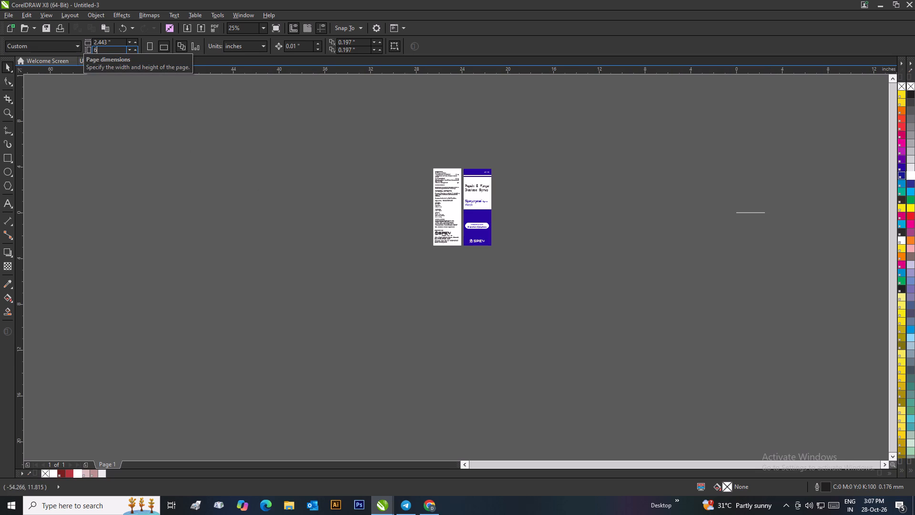
key(period)
text(734)
key(Return)
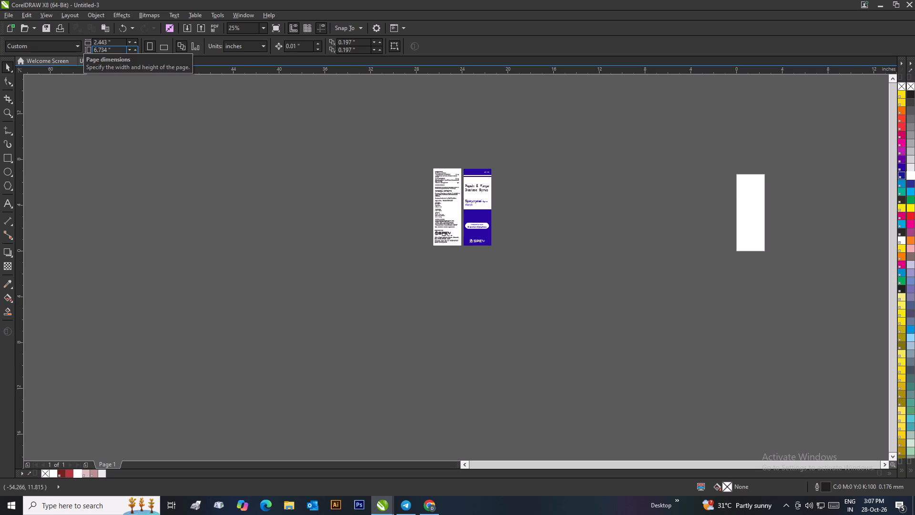
Centre the Speyzyme syrup Front image on the page.
click(472, 210)
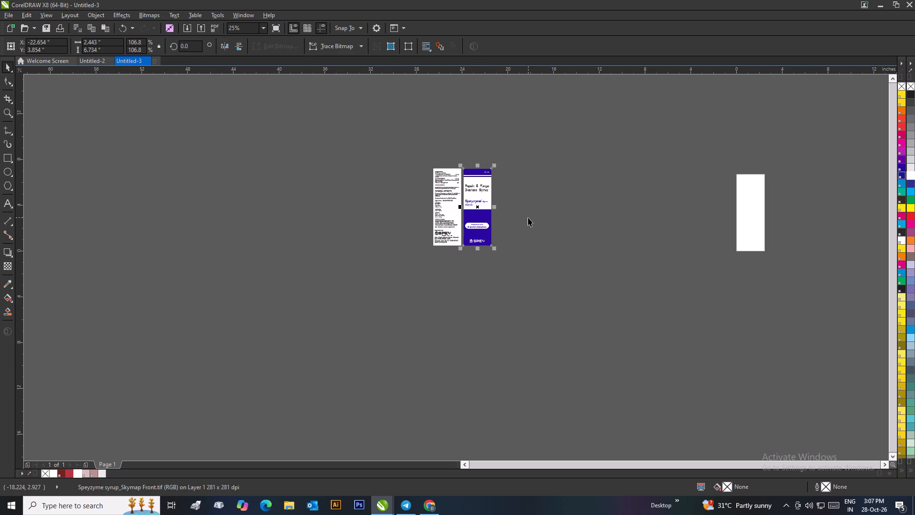
key(p)
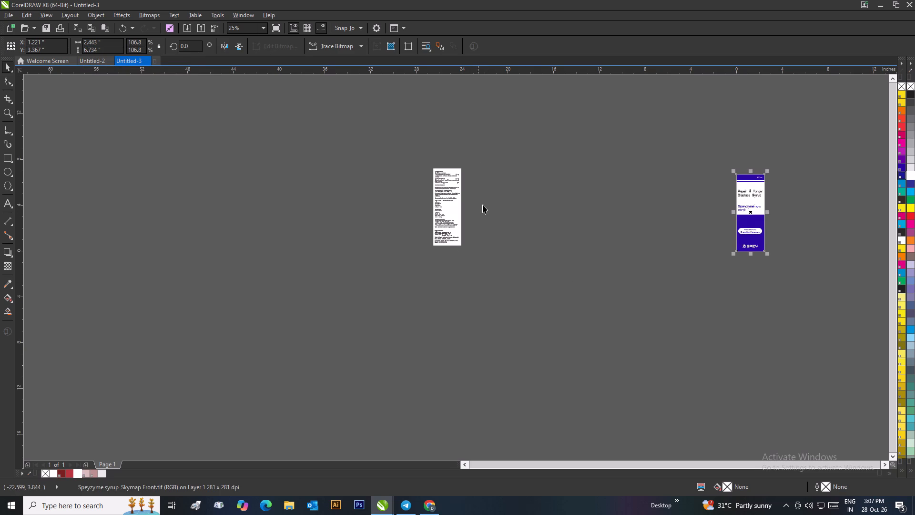
scroll(773, 217, up, 1)
scroll(440, 268, down, 1)
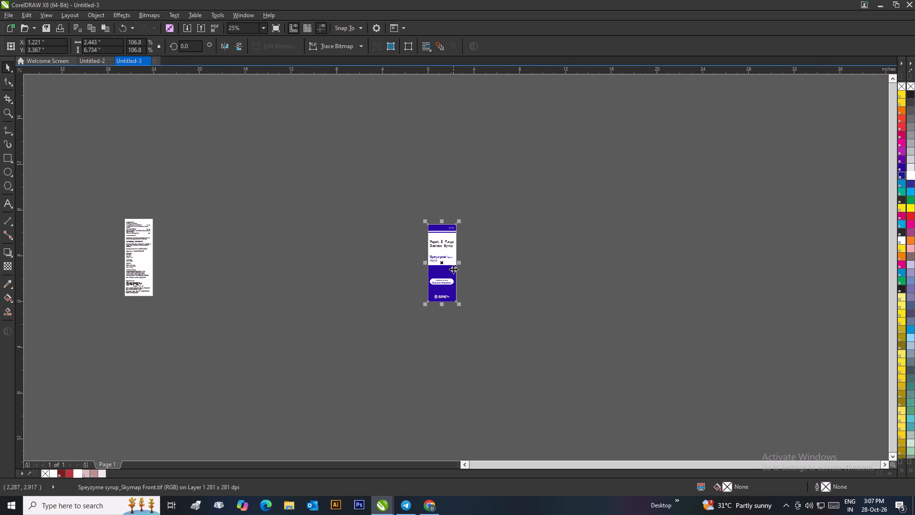
scroll(452, 270, up, 1)
scroll(456, 268, down, 1)
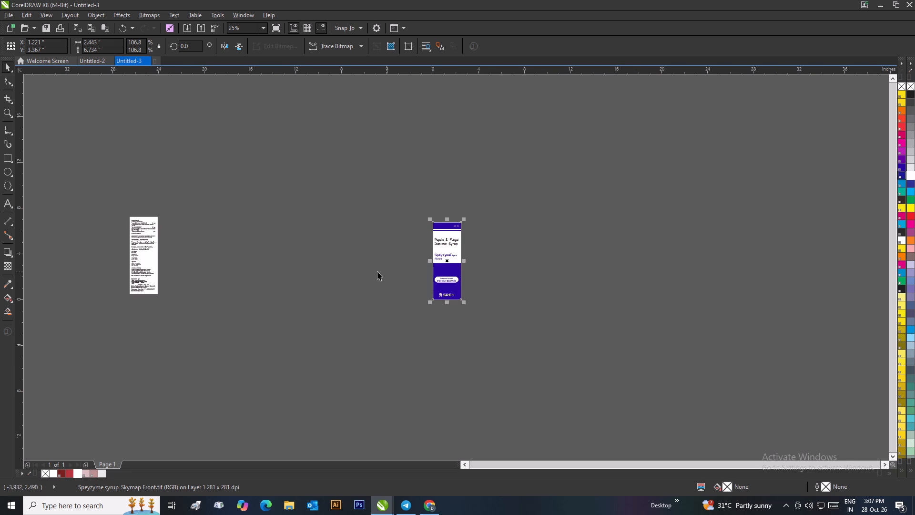
Delete the Back group lying outside the page, leaving only the Front image.
drag(168, 201, 116, 312)
key(Delete)
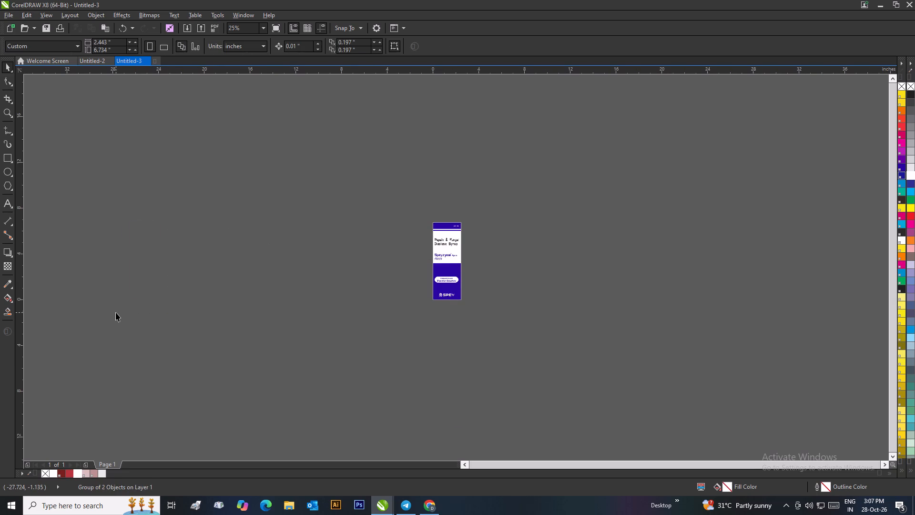
Export the Front artwork as a PNG named "Speyzyme front" at a resolution of 300.
scroll(425, 261, up, 2)
scroll(529, 249, up, 1)
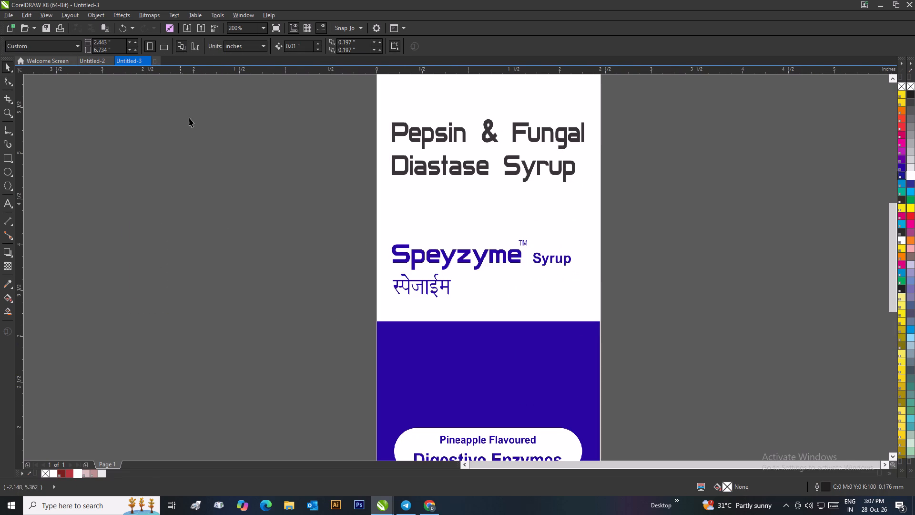
scroll(215, 121, down, 2)
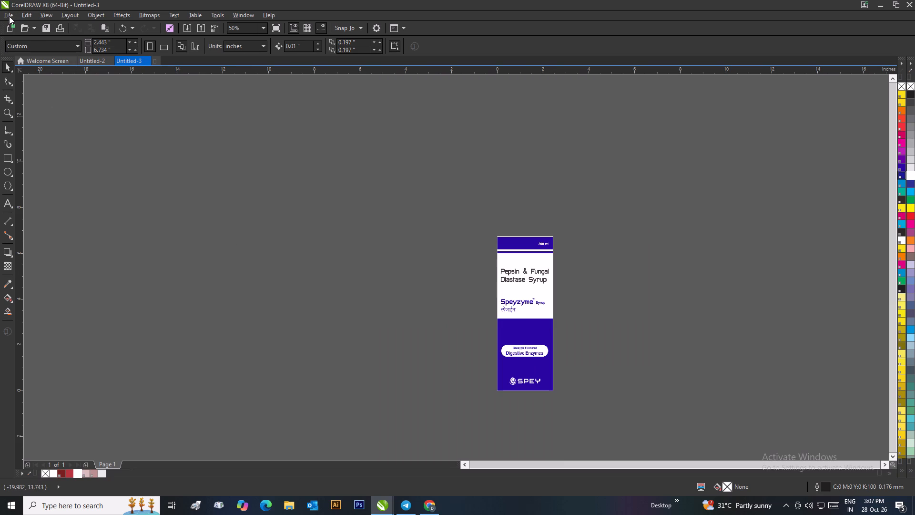
click(9, 16)
click(31, 172)
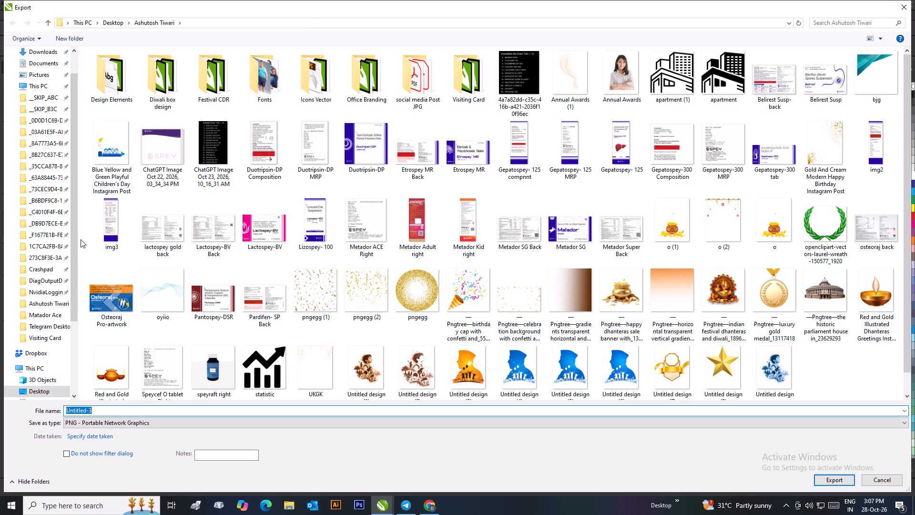
key(BackSpace)
text(Spe)
key(y)
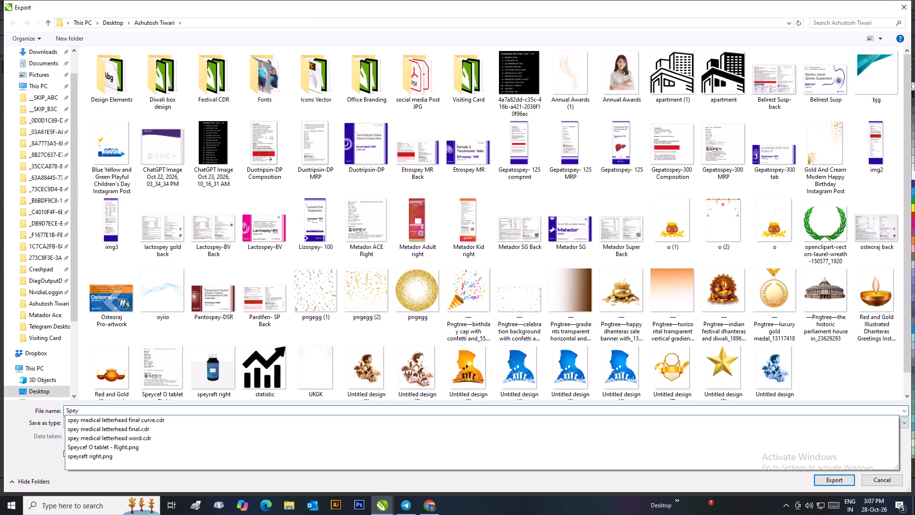
text(zyme)
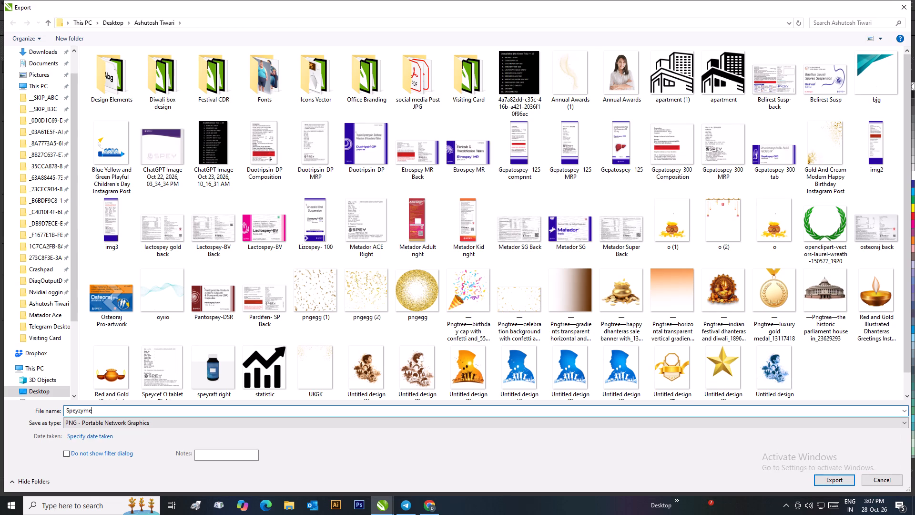
key(space)
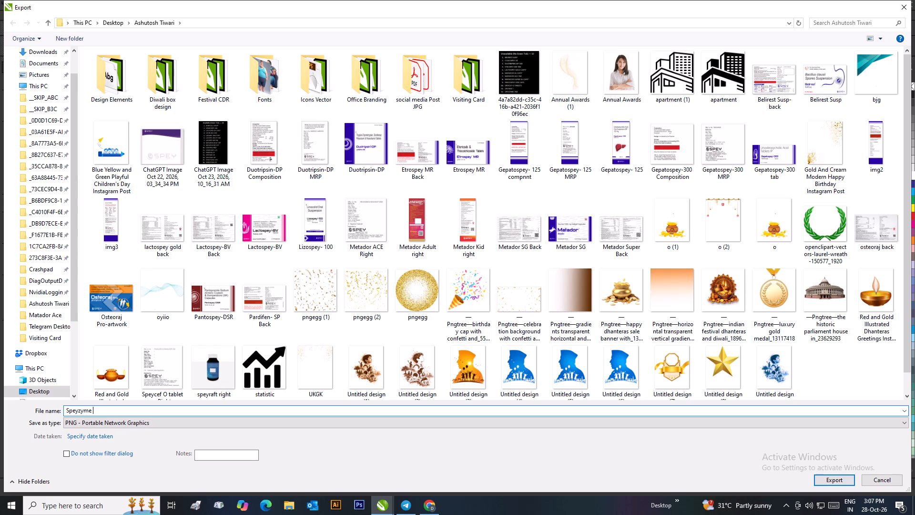
text(front)
click(840, 478)
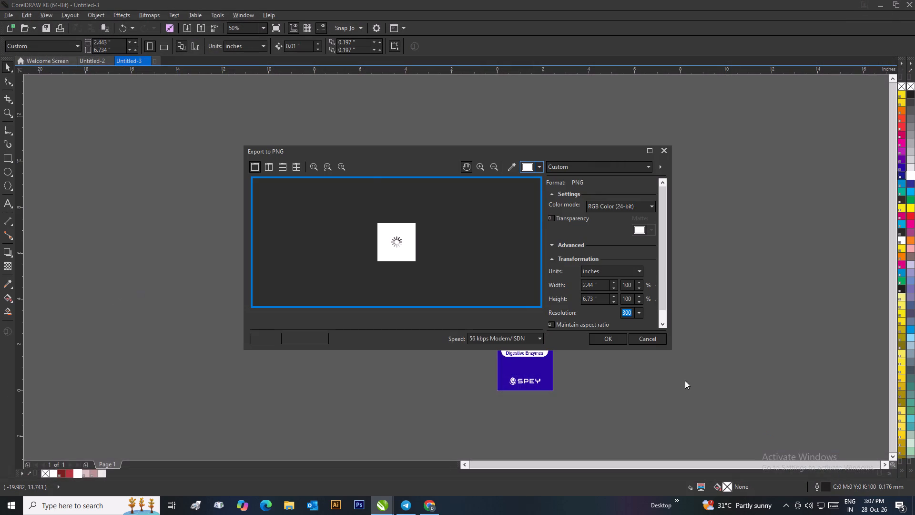
click(599, 336)
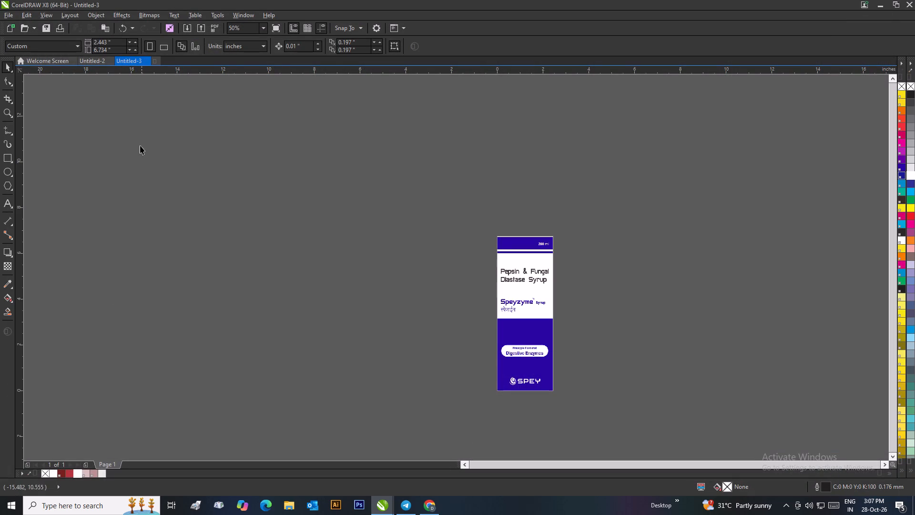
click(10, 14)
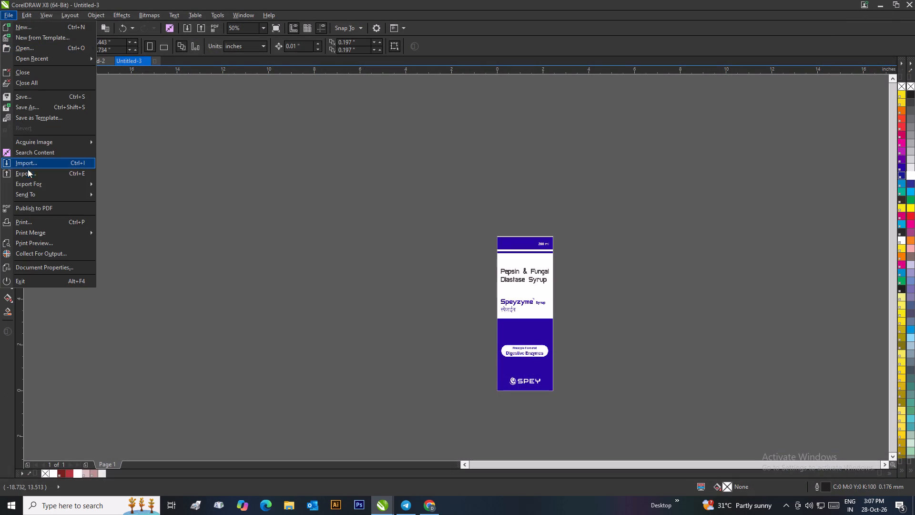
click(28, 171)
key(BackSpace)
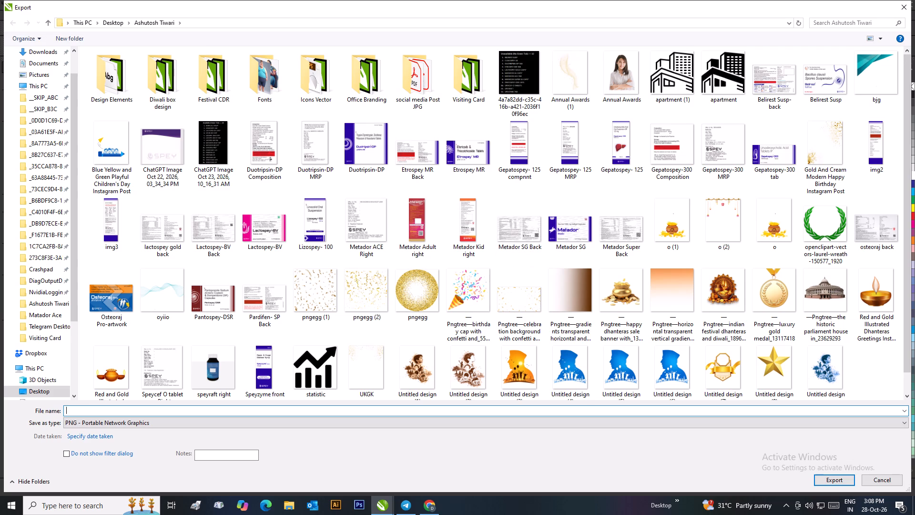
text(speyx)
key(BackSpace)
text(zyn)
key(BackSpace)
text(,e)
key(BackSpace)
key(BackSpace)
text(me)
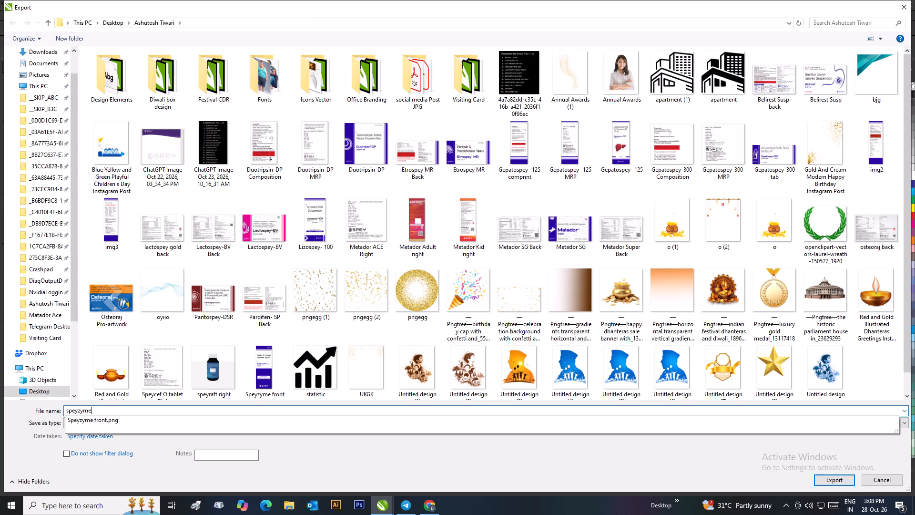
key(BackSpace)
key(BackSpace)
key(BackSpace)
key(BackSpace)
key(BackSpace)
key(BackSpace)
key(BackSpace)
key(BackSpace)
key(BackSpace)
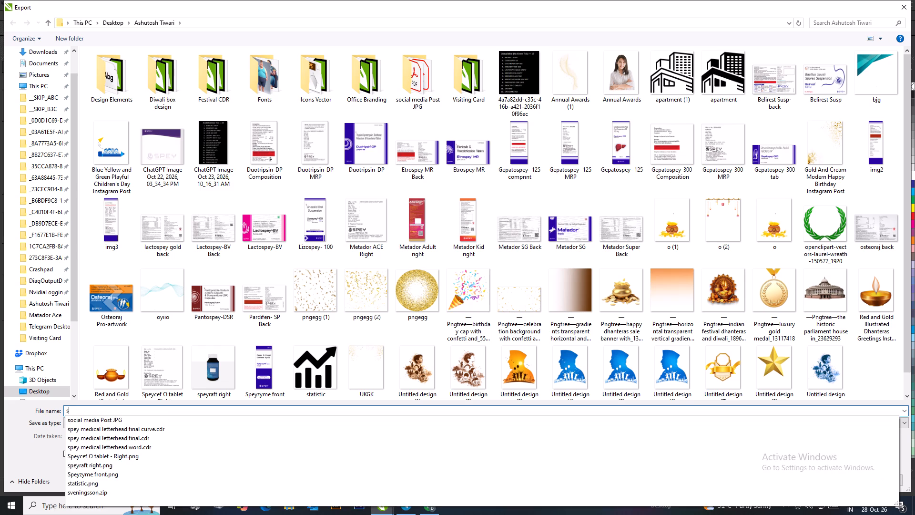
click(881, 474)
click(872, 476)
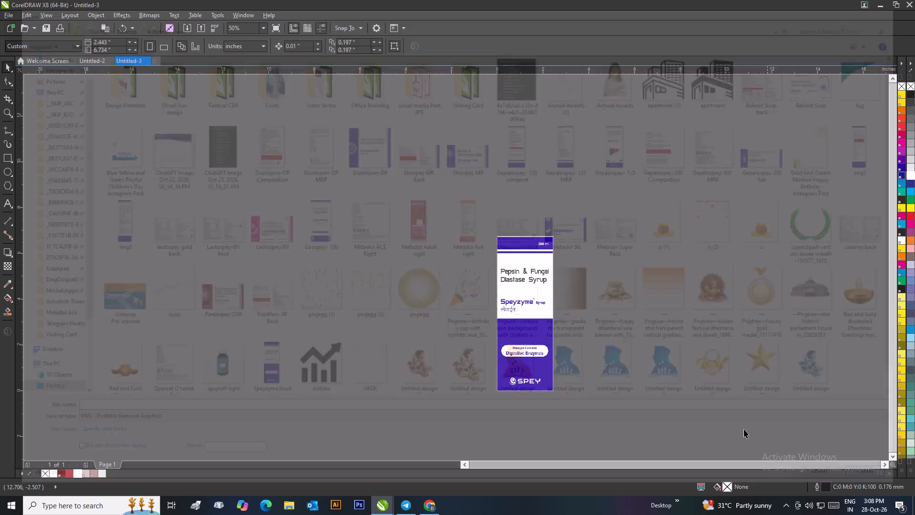
Undo the deletion of the Back group, keeping the Front image centred on the resized page.
key(ctrl+z)
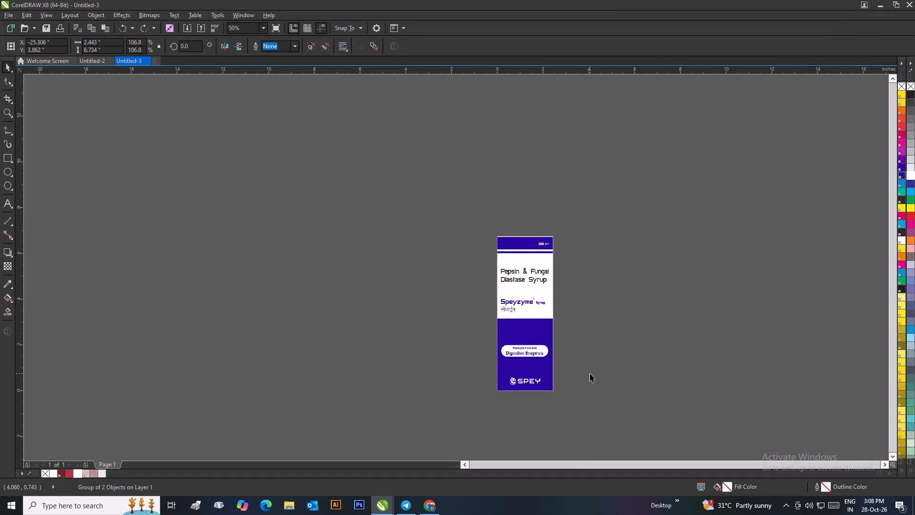
key(ctrl+z)
key(ctrl+z)
scroll(551, 355, down, 2)
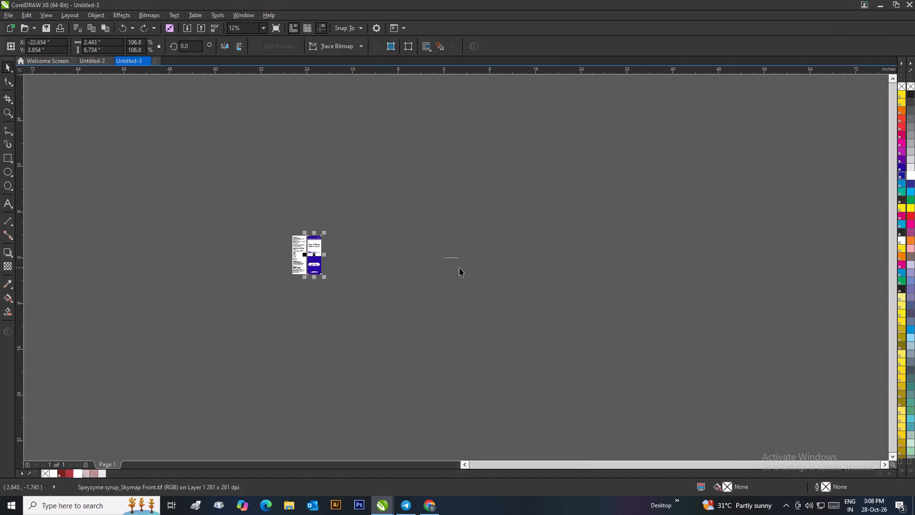
key(ctrl+shift+z)
key(ctrl+shift+z)
key(ctrl+shift+z)
key(ctrl+z)
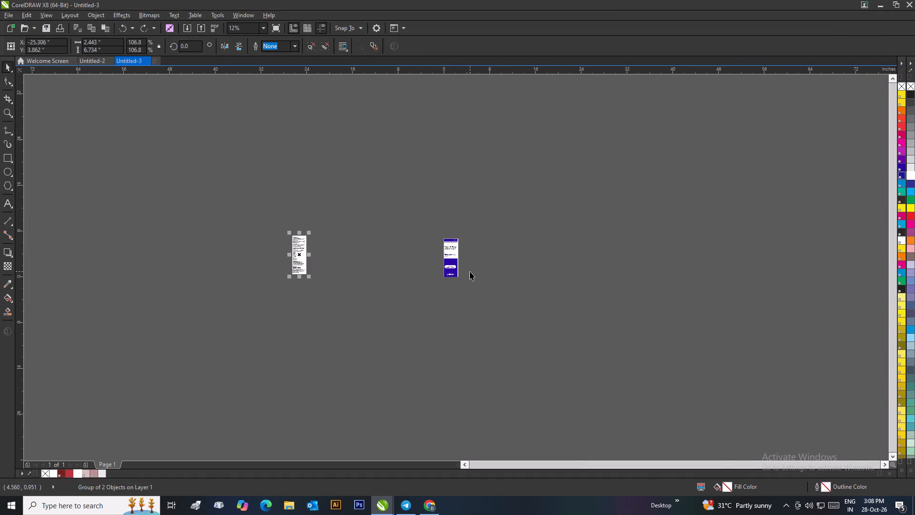
Delete the Front image from the page.
drag(485, 236, 409, 318)
key(Delete)
Centre the Back group on the now empty page.
drag(325, 228, 311, 256)
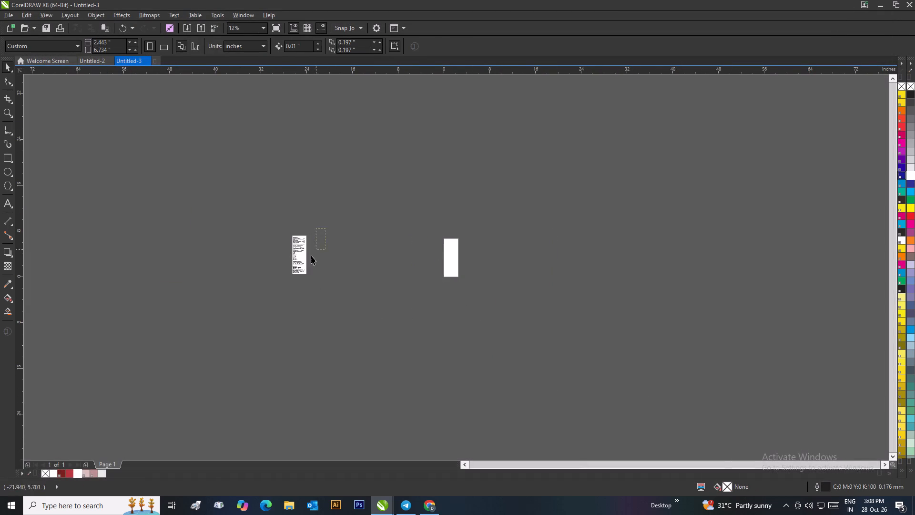
drag(311, 256, 282, 288)
click(362, 215)
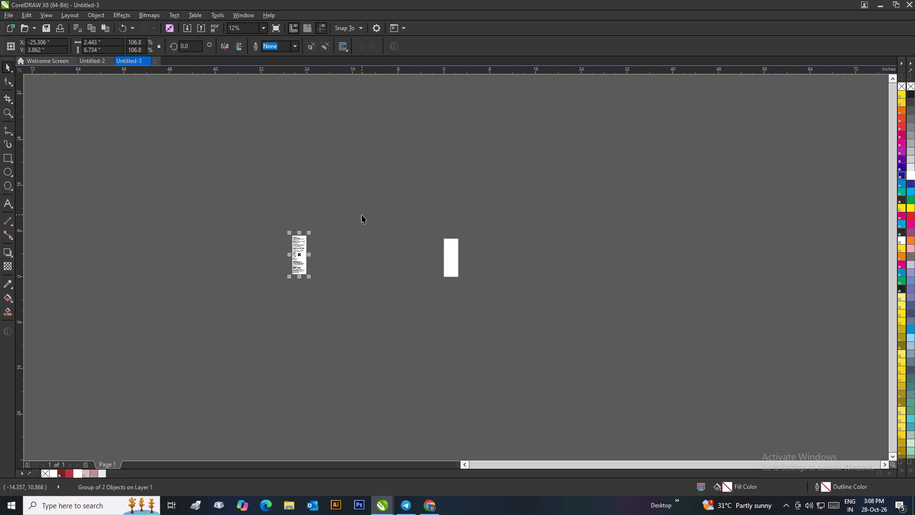
drag(349, 212, 283, 317)
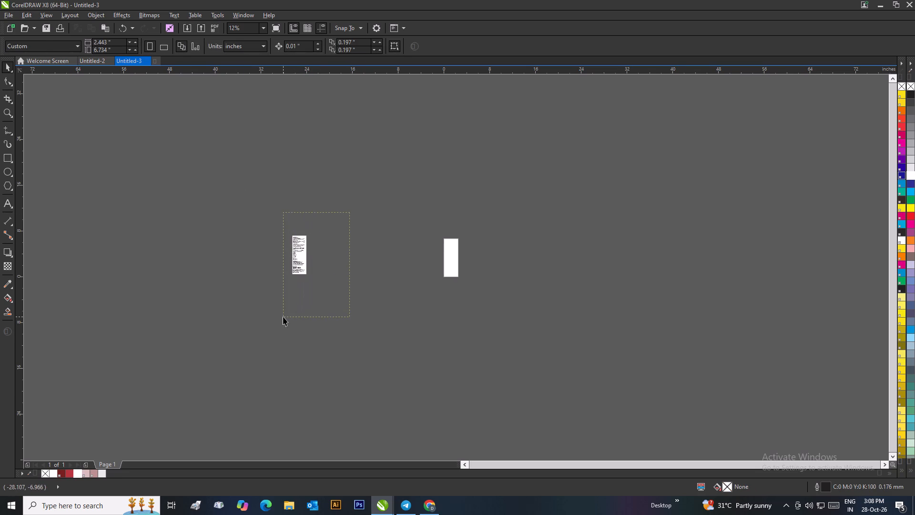
drag(283, 317, 280, 317)
click(331, 307)
click(289, 257)
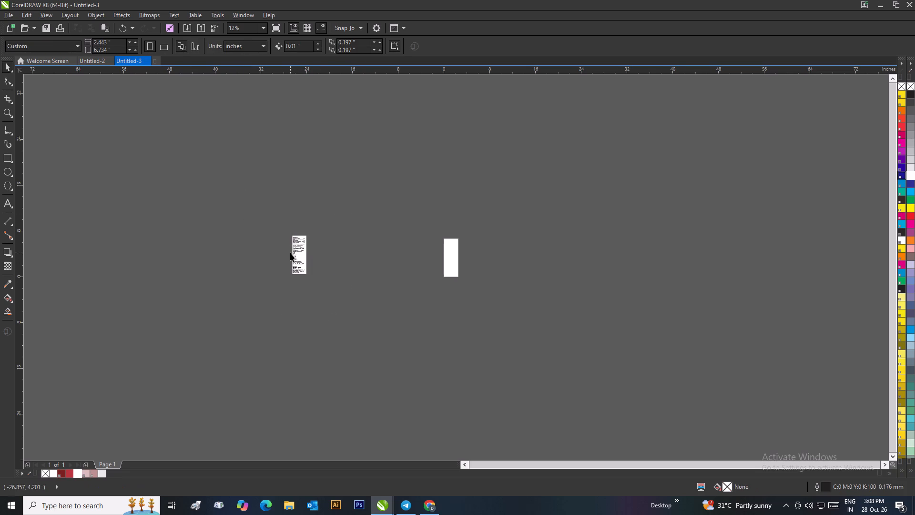
click(290, 253)
click(295, 249)
key(p)
click(506, 258)
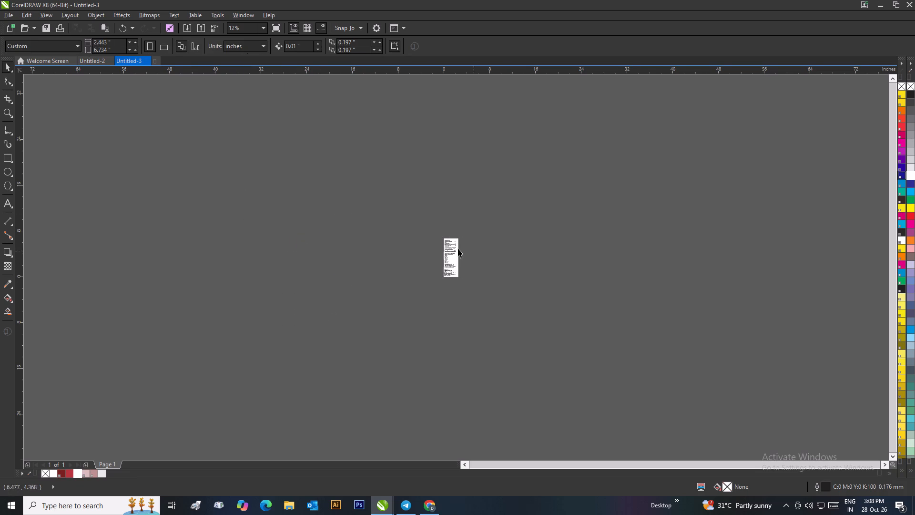
Export the Back artwork as a PNG named "Speyzyme Back" at a resolution of 300.
scroll(458, 248, up, 4)
scroll(452, 265, down, 3)
scroll(453, 280, up, 2)
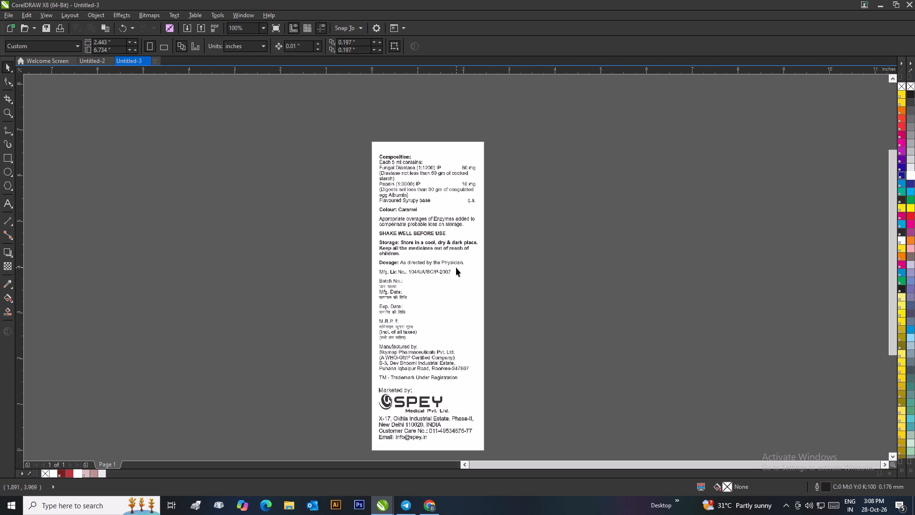
click(6, 15)
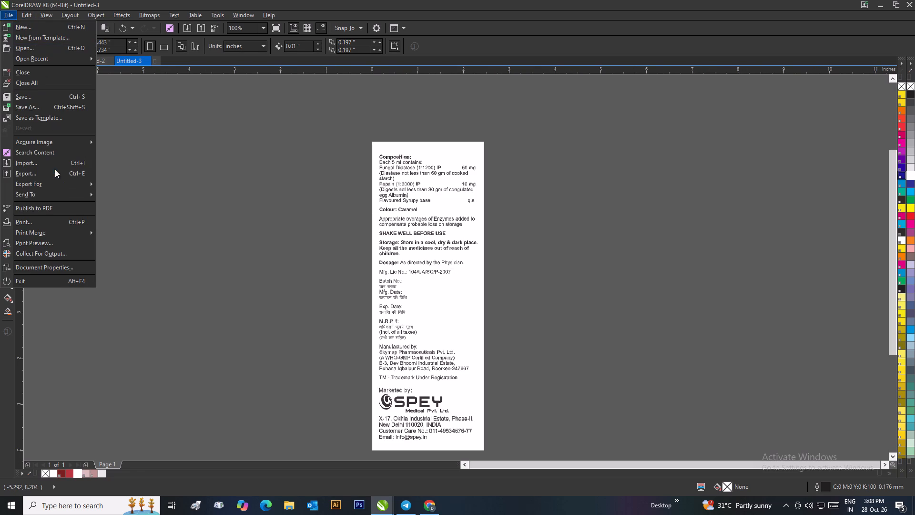
click(43, 176)
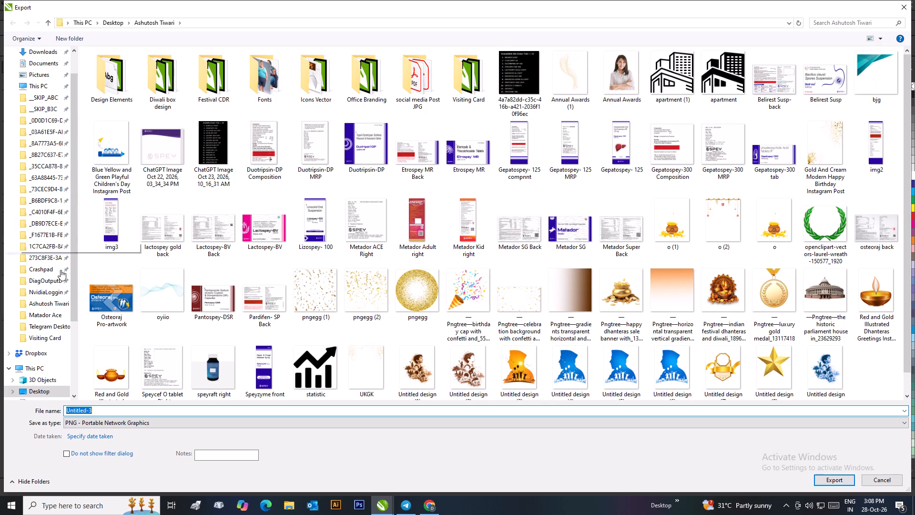
key(BackSpace)
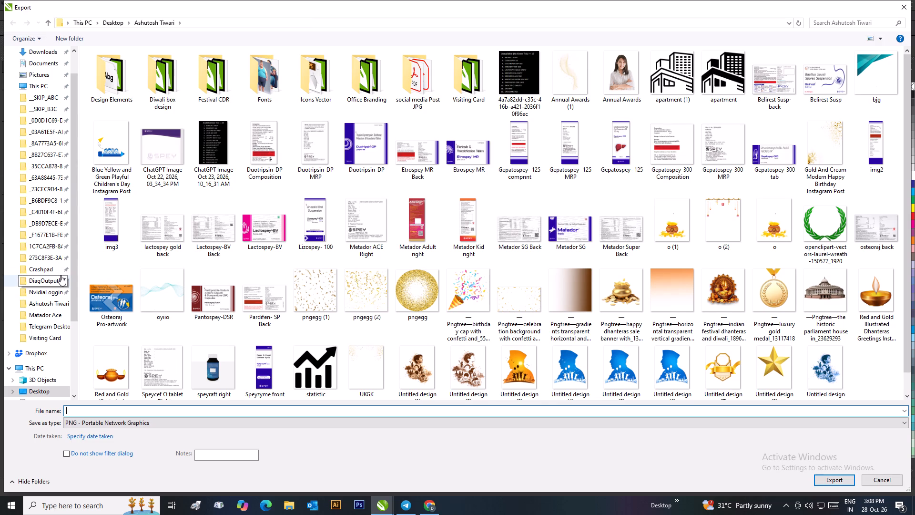
key(shift+s)
text(peyz)
click(97, 422)
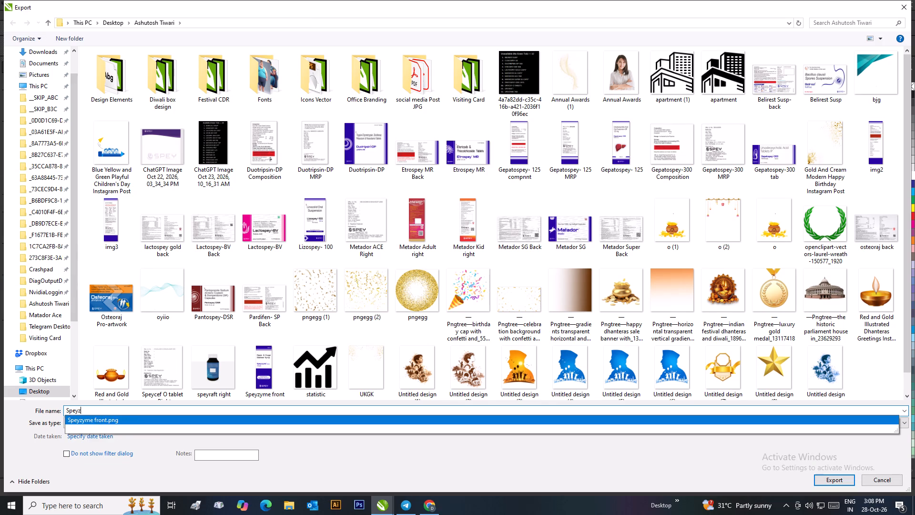
click(126, 410)
key(BackSpace)
key(BackSpace)
key(BackSpace)
key(BackSpace)
key(BackSpace)
key(BackSpace)
key(BackSpace)
key(BackSpace)
key(BackSpace)
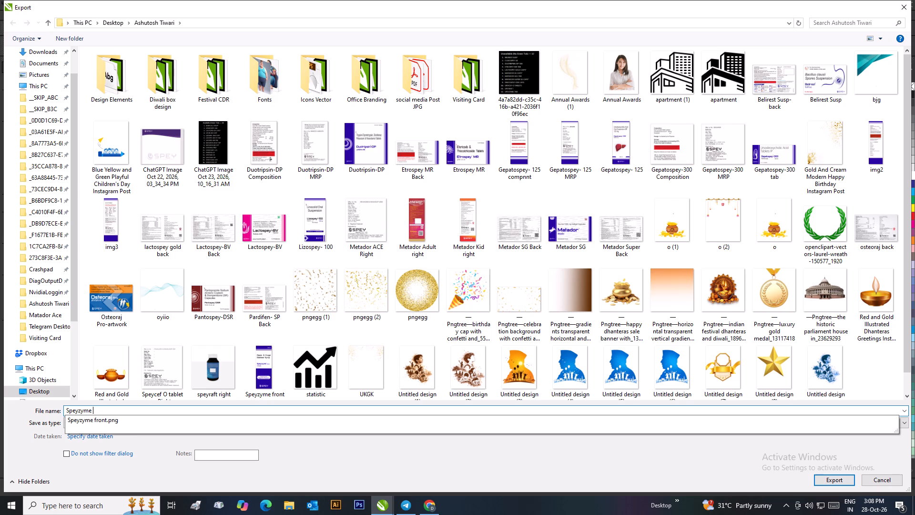
text(Back)
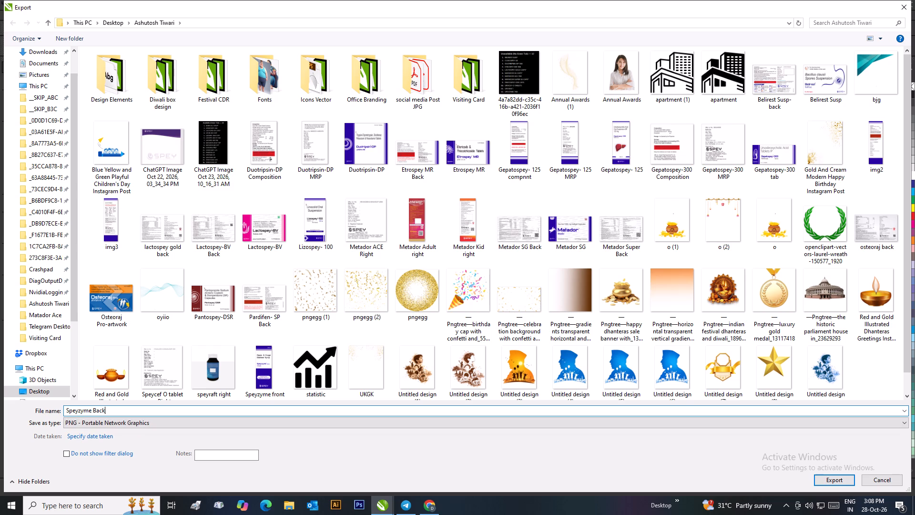
click(838, 482)
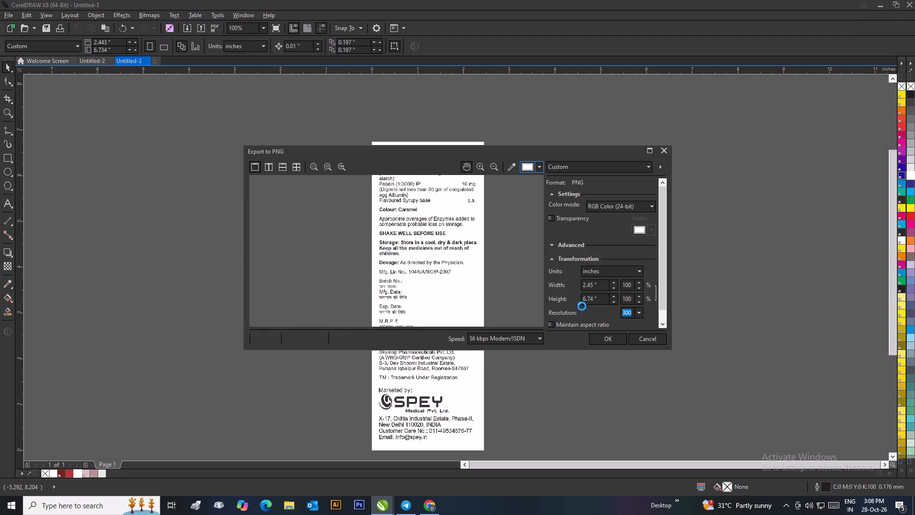
click(608, 339)
click(607, 340)
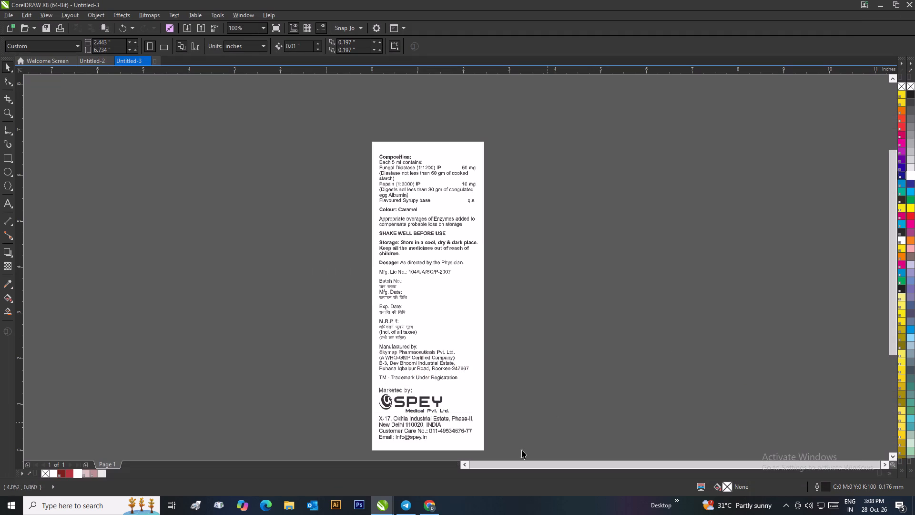
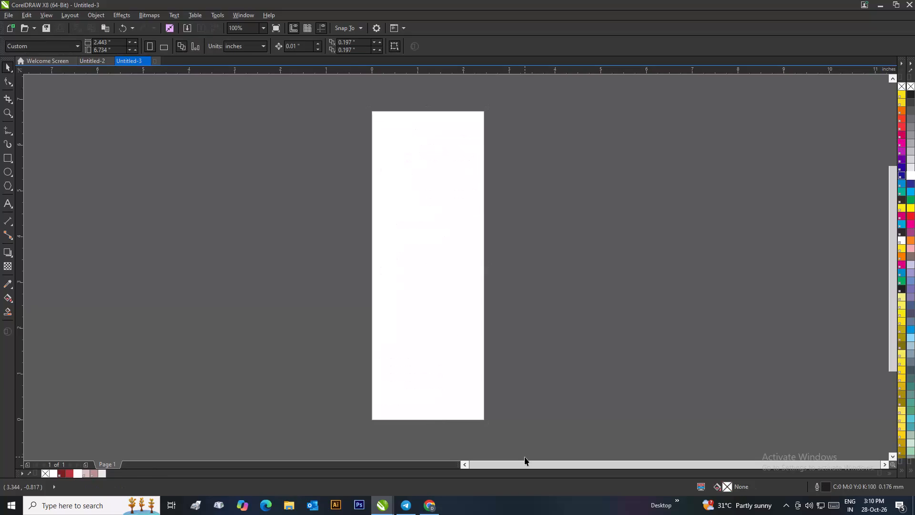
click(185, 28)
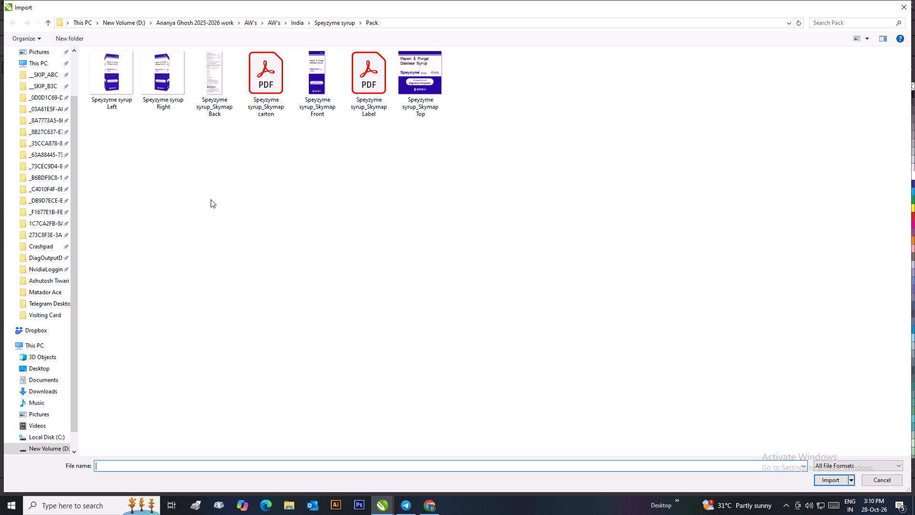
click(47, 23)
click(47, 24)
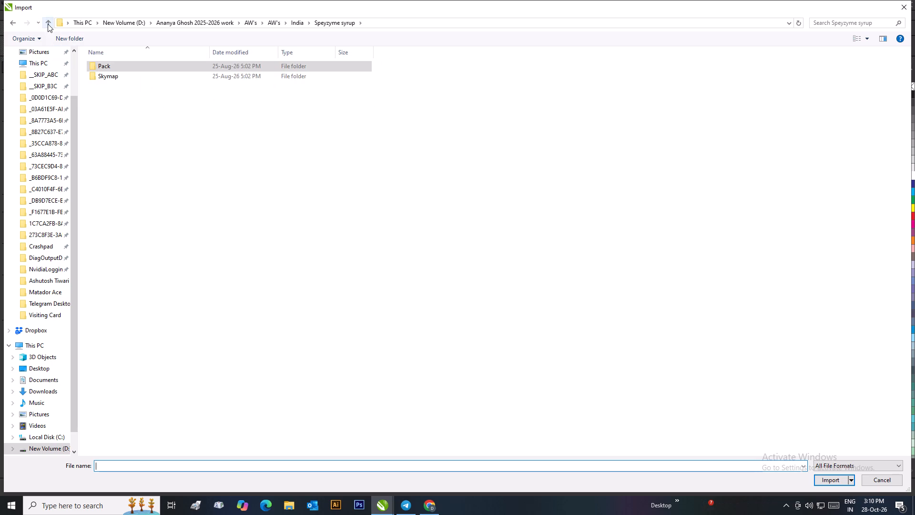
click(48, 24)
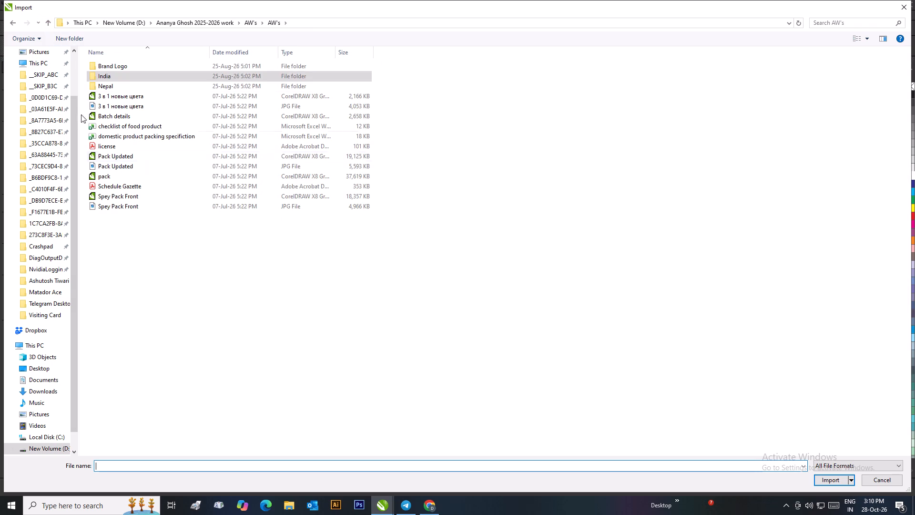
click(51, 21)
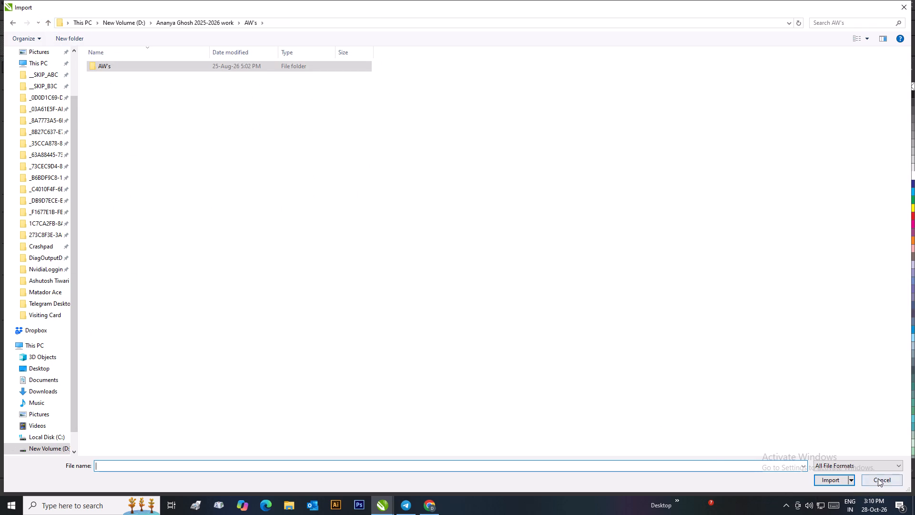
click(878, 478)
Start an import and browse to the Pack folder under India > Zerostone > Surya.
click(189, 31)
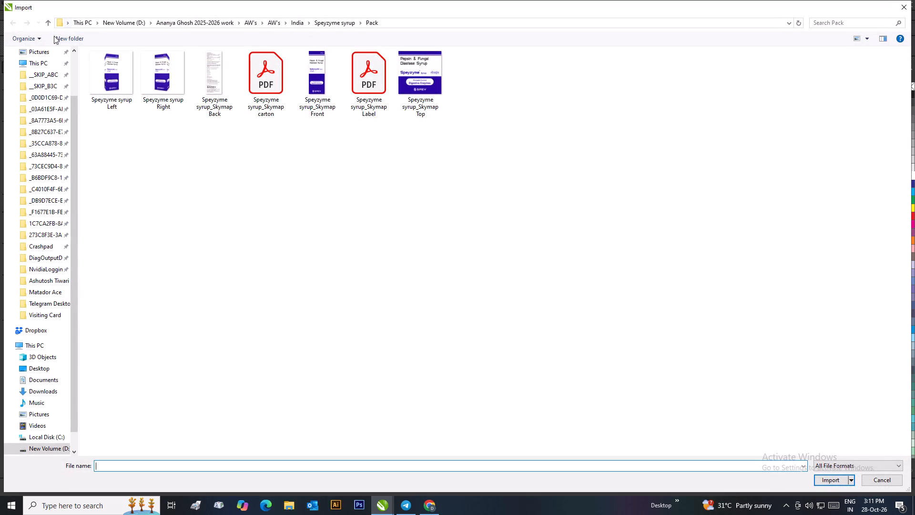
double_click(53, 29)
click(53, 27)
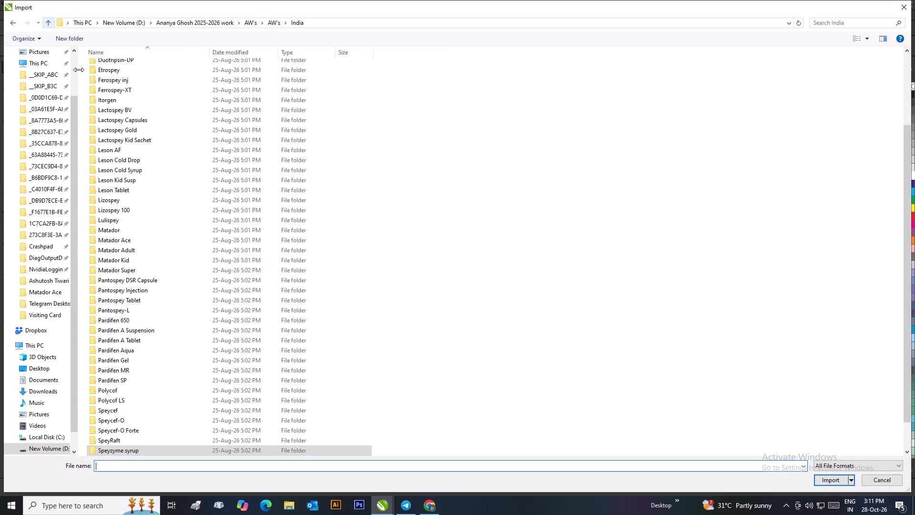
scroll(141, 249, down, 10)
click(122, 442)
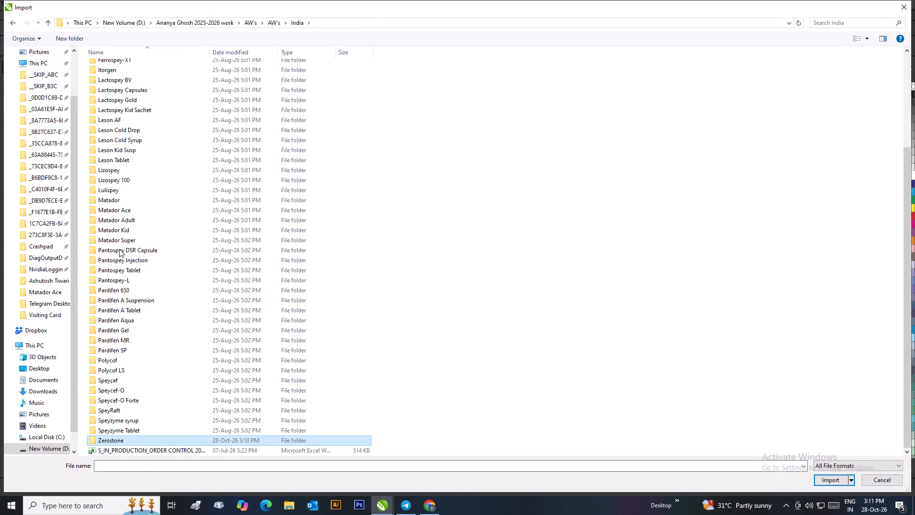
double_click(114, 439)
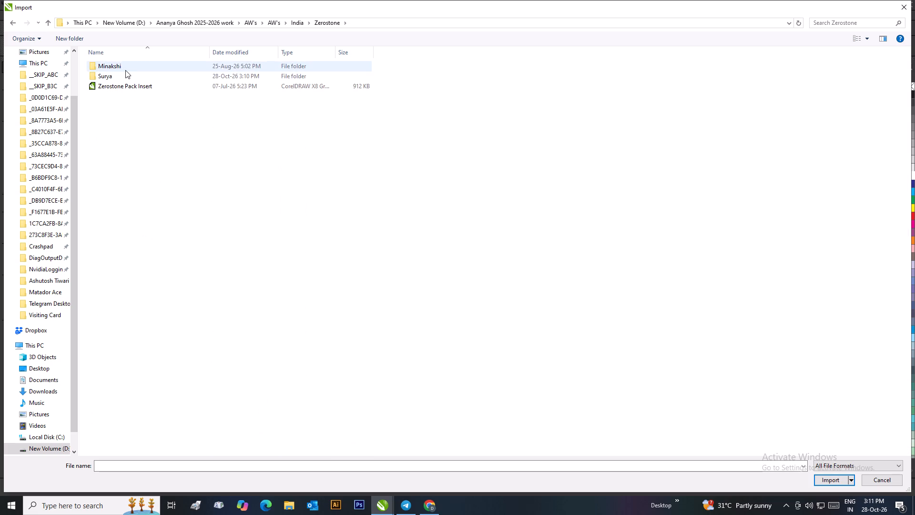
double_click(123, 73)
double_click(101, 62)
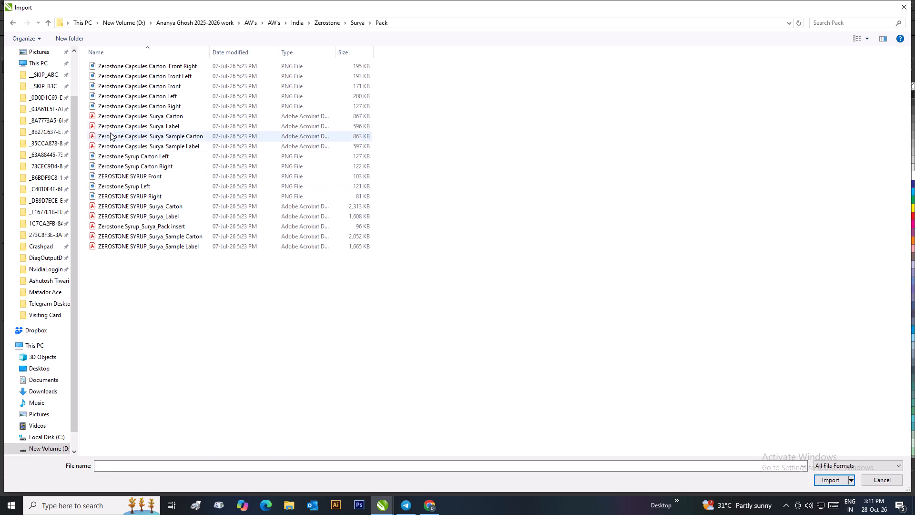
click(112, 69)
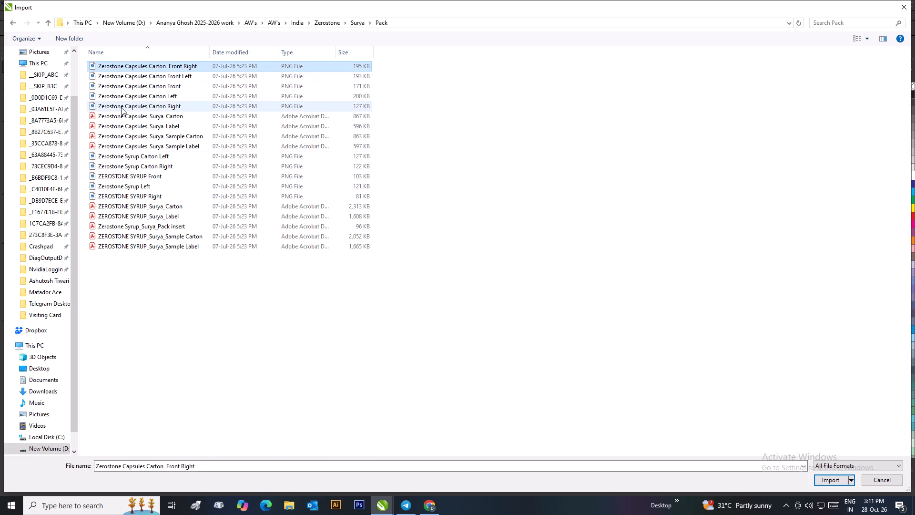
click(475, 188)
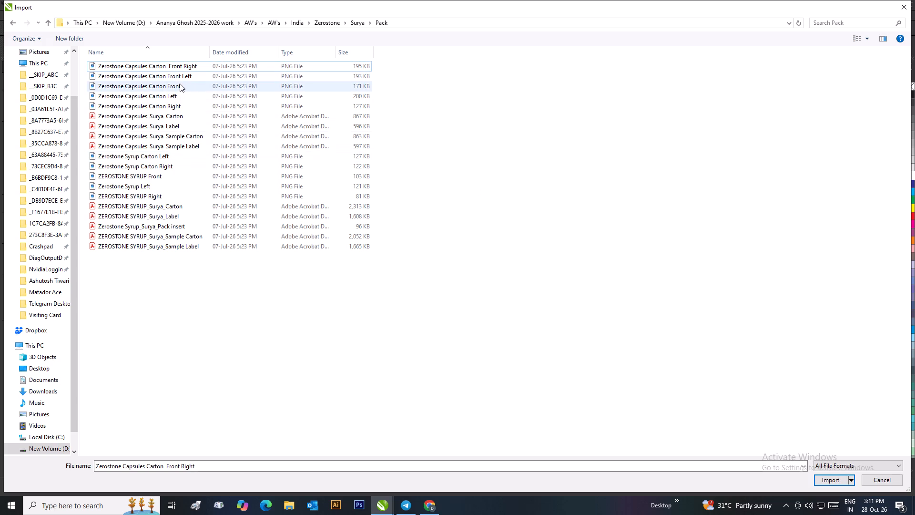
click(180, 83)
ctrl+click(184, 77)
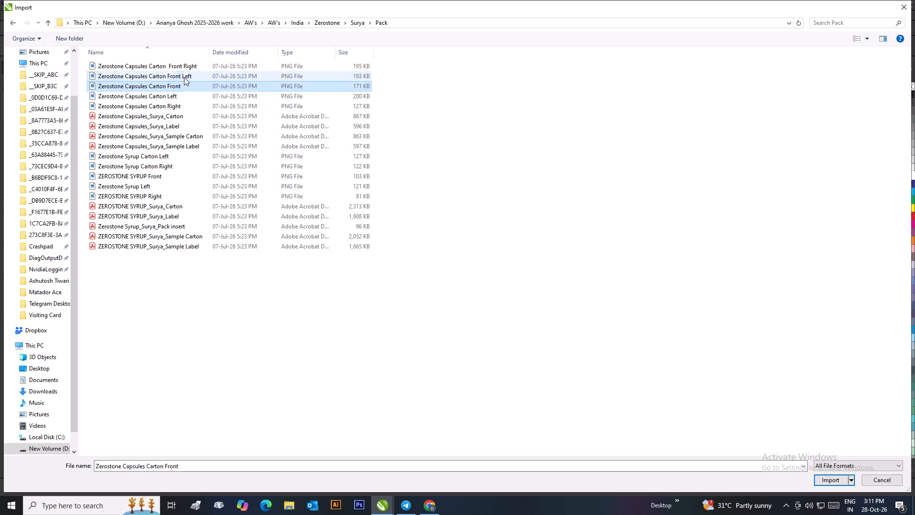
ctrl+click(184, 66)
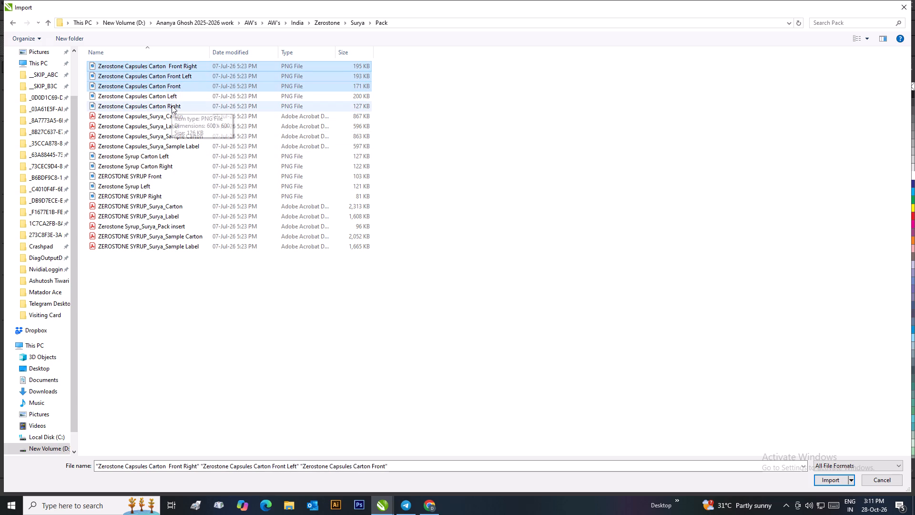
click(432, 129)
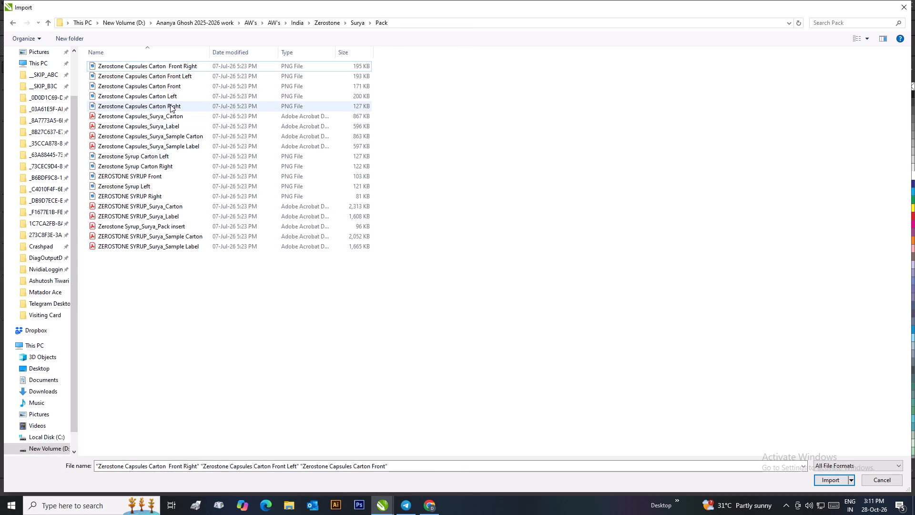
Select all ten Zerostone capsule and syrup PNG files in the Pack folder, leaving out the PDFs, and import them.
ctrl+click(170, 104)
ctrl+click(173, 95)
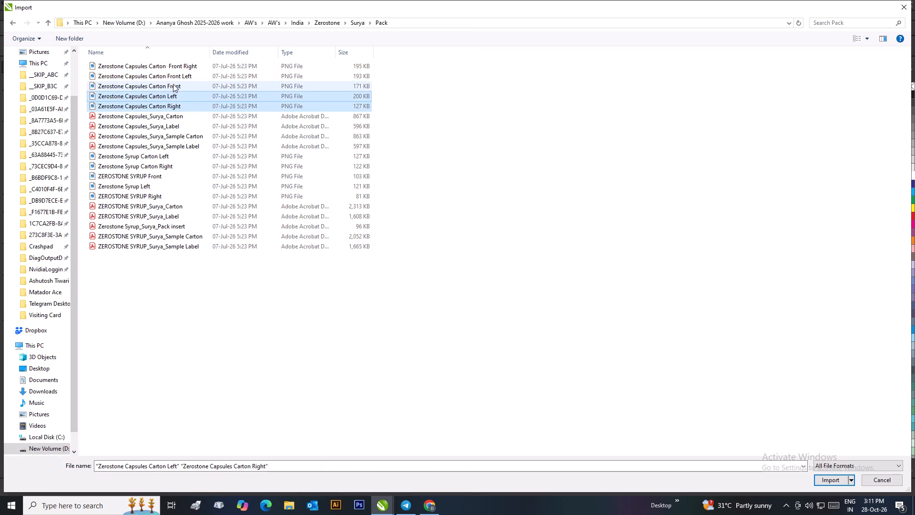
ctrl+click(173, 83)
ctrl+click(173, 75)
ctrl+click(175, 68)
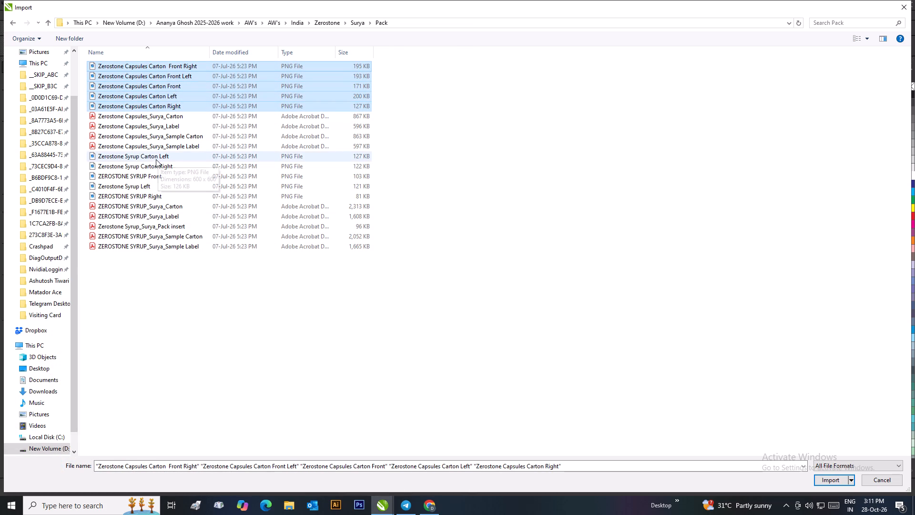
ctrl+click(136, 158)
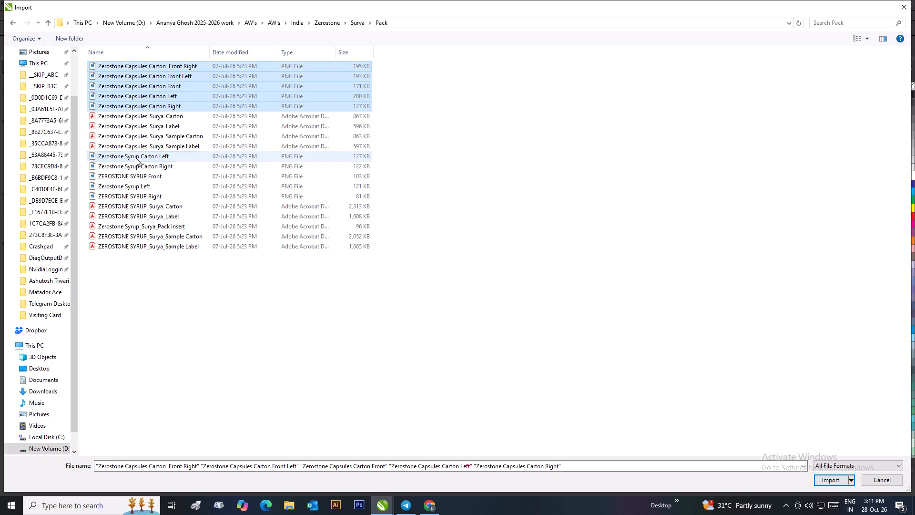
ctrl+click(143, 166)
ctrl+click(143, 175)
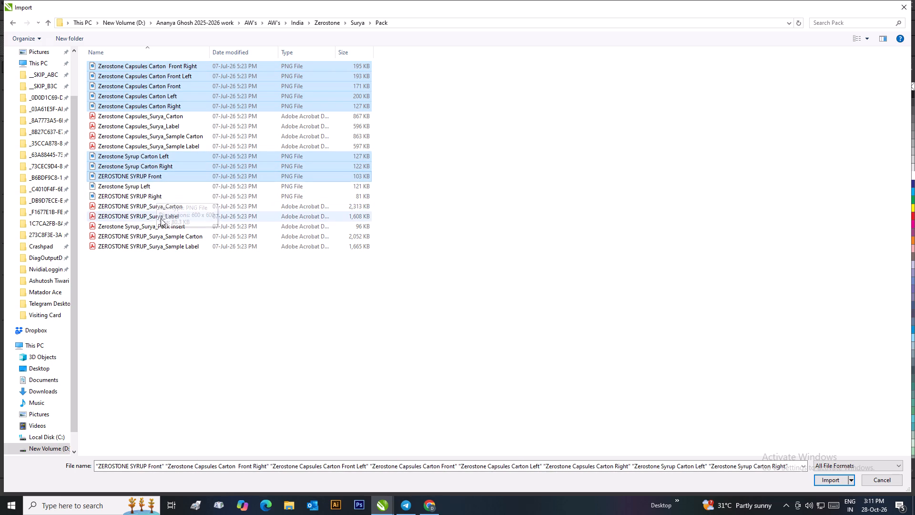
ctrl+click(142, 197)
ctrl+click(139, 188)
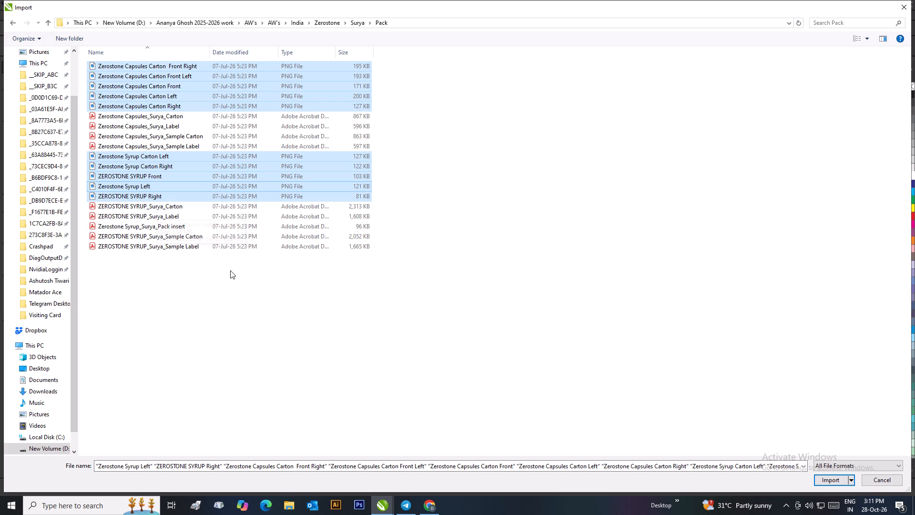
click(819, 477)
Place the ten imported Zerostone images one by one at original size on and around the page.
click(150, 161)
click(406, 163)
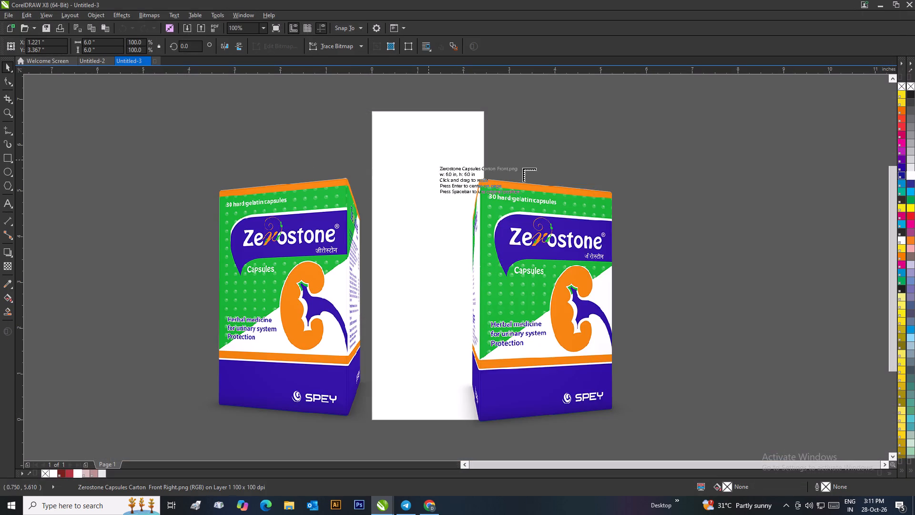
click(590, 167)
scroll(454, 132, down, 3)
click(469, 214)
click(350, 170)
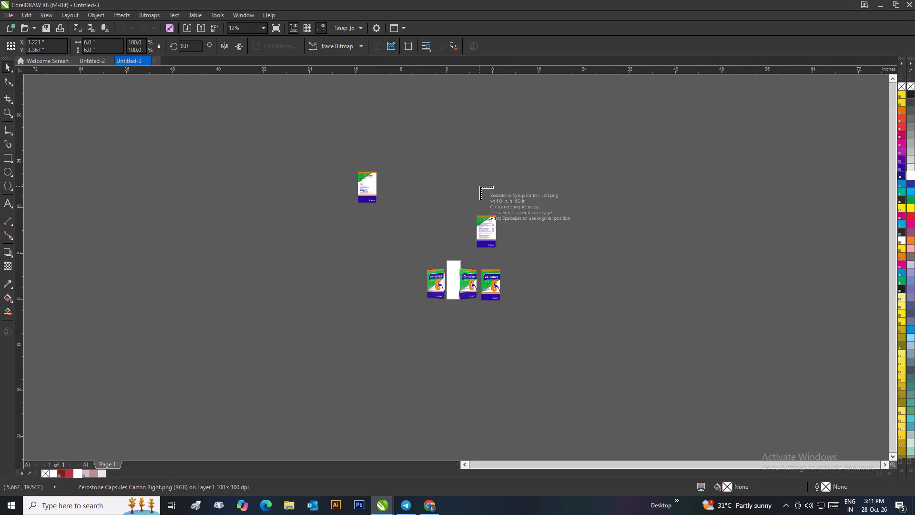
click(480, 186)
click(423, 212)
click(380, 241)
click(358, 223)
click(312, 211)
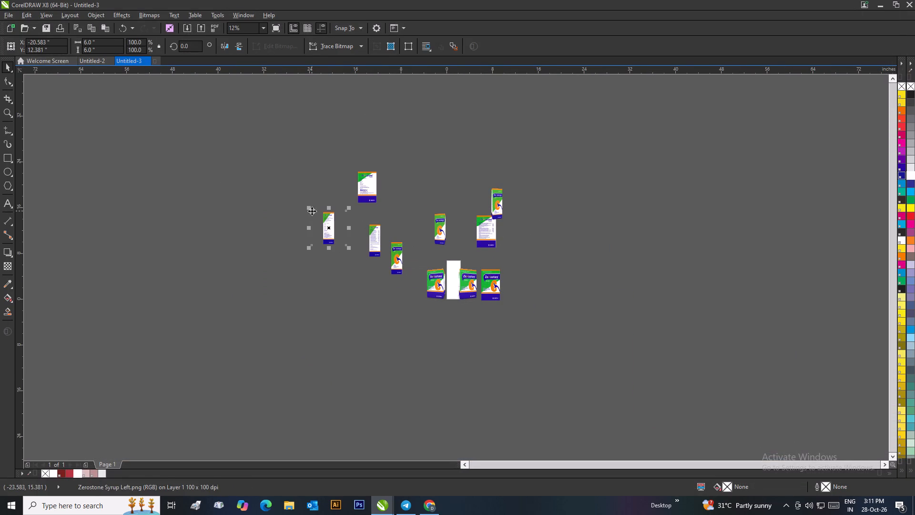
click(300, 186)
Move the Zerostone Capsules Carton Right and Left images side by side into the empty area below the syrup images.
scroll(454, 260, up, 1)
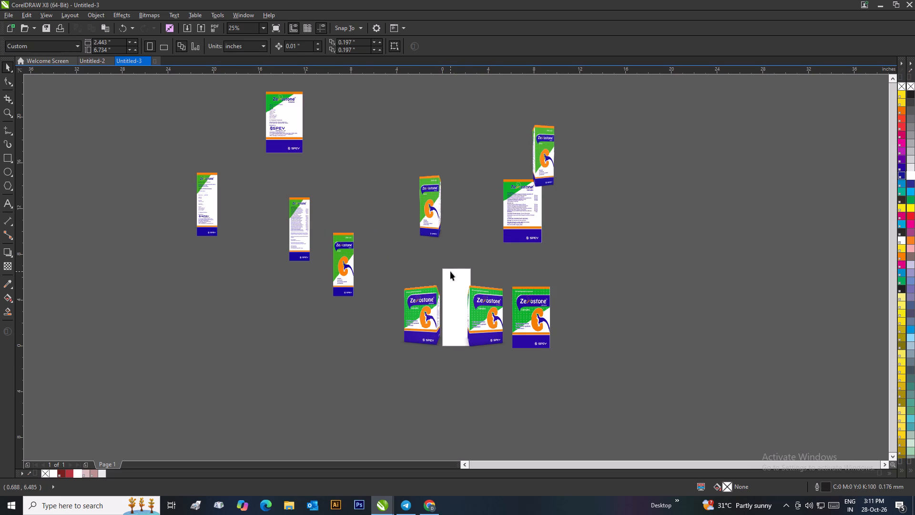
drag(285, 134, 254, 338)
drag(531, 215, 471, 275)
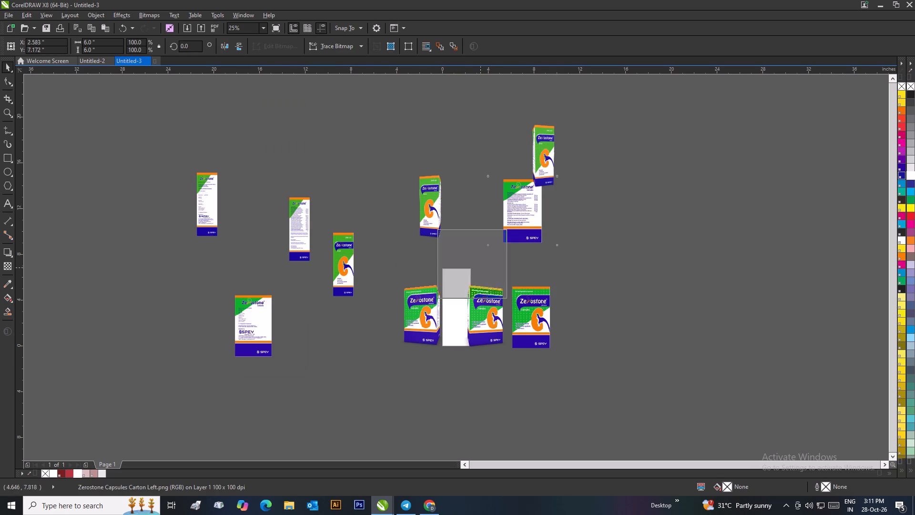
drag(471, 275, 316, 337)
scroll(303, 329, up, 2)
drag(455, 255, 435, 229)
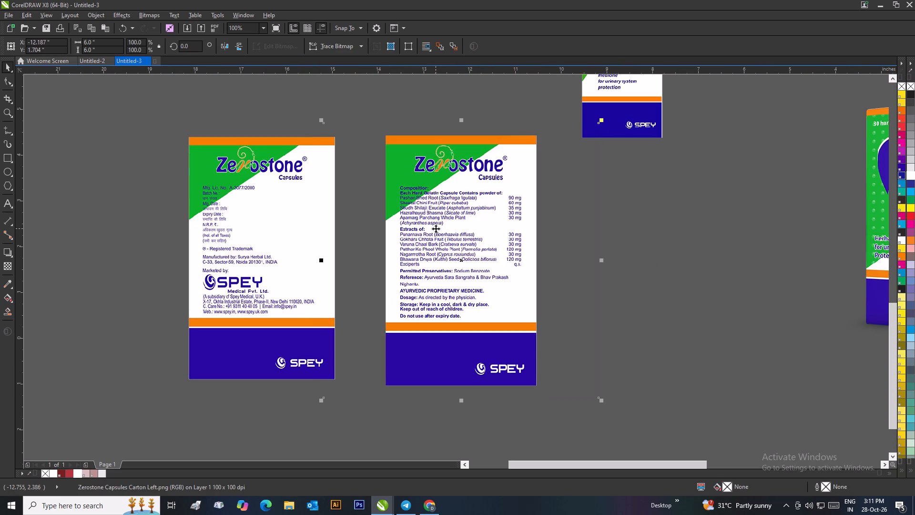
Examine the composition and manufacturer text on the Zerostone capsule carton side panels and compare the surrounding pack images.
scroll(436, 230, down, 2)
scroll(453, 270, up, 2)
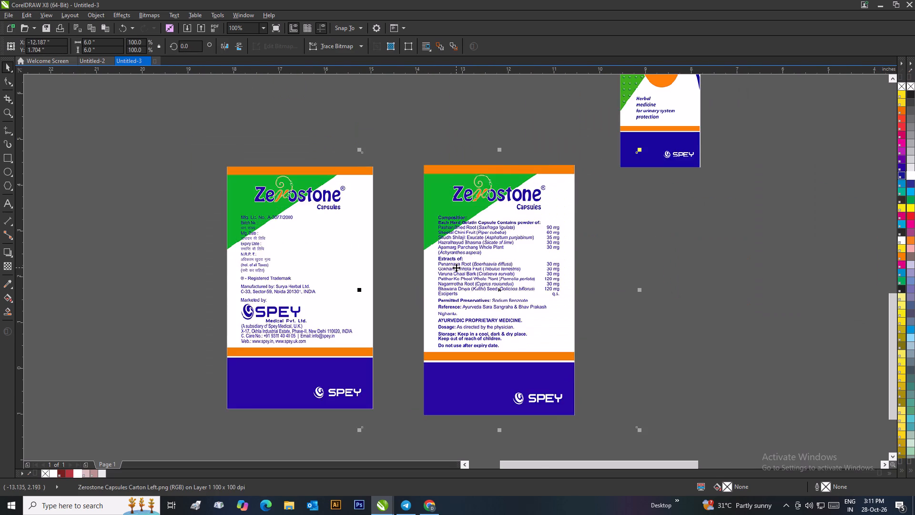
scroll(456, 268, up, 3)
scroll(456, 268, down, 4)
scroll(456, 268, up, 2)
scroll(456, 268, down, 2)
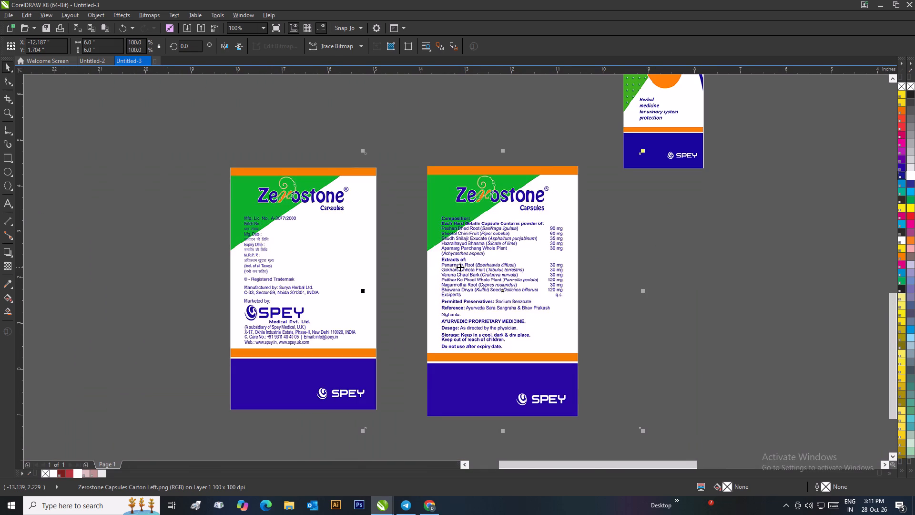
scroll(460, 267, down, 2)
scroll(422, 222, down, 2)
scroll(467, 272, up, 2)
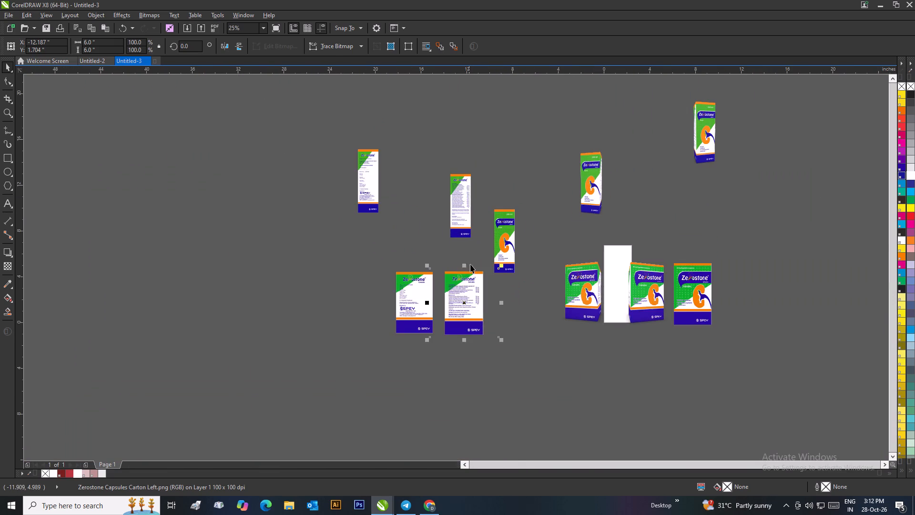
scroll(476, 262, up, 2)
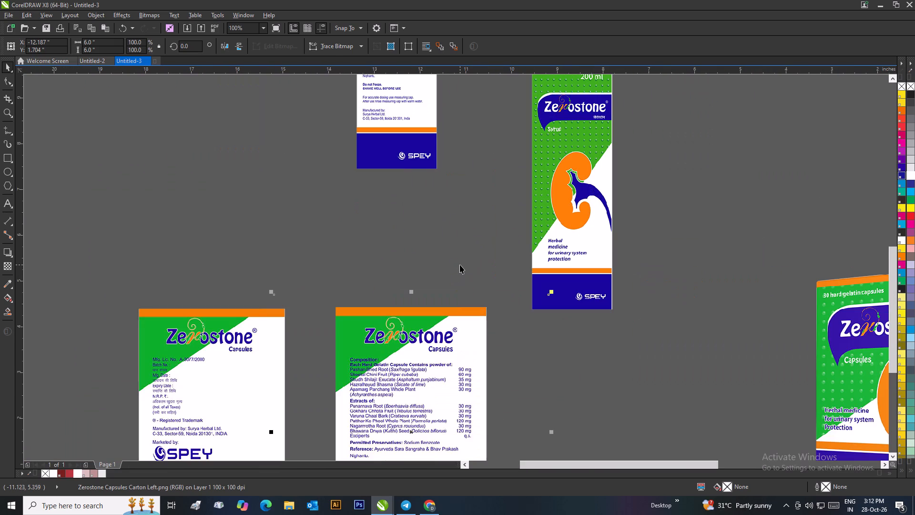
scroll(460, 265, down, 4)
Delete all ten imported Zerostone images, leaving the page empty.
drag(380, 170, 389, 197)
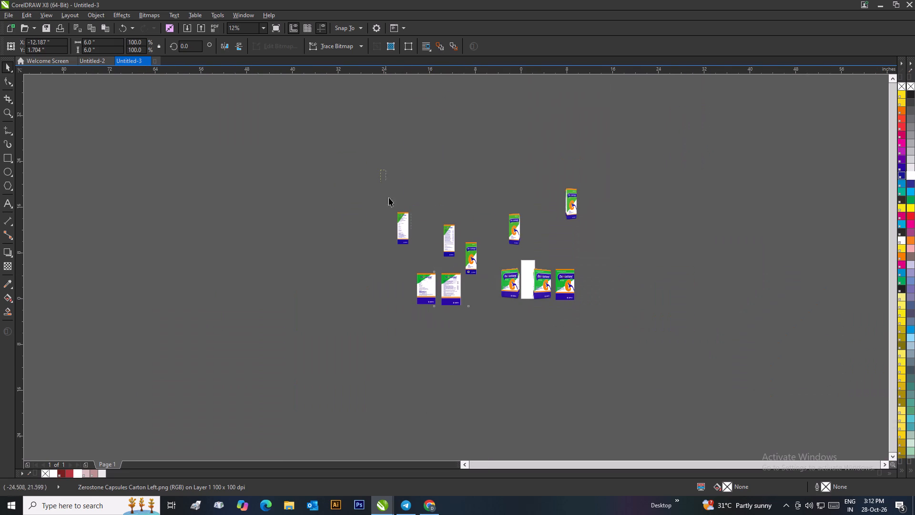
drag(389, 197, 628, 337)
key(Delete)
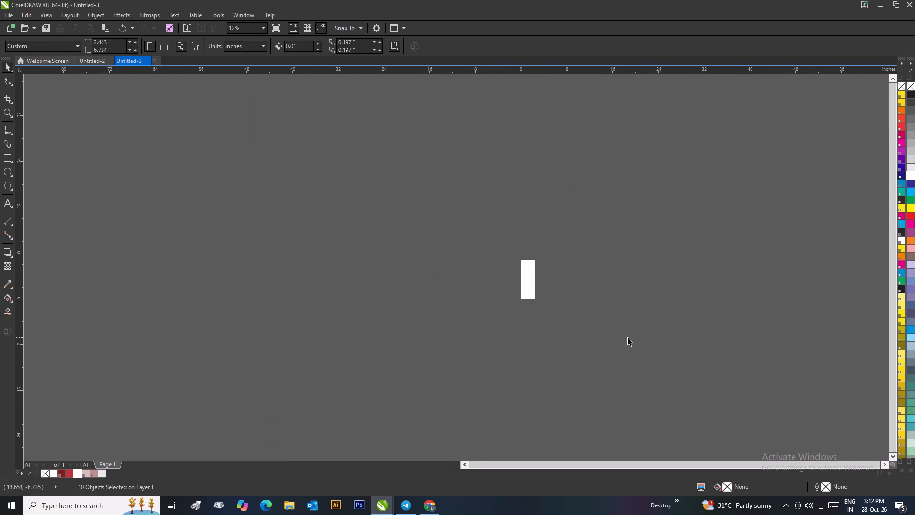
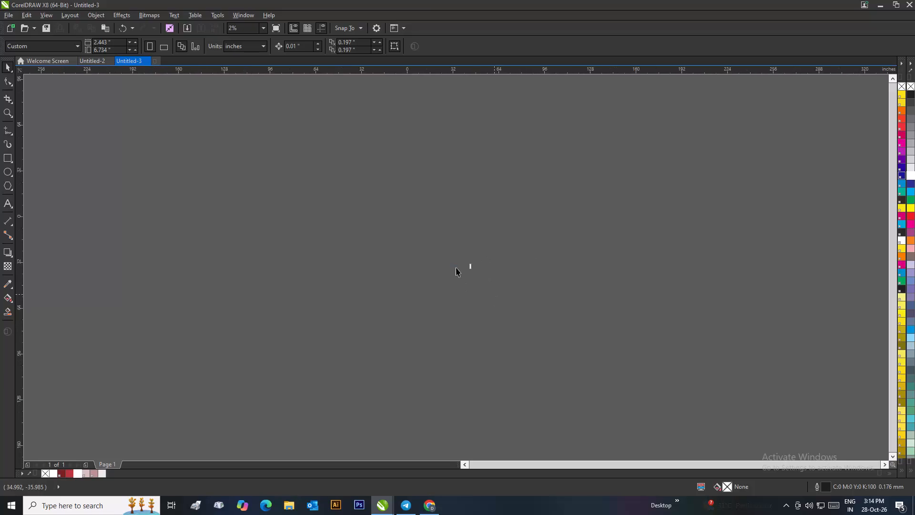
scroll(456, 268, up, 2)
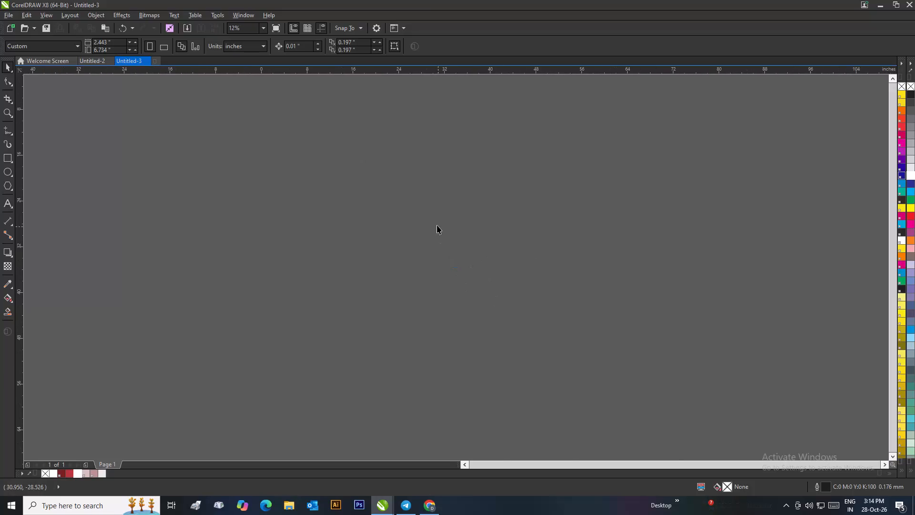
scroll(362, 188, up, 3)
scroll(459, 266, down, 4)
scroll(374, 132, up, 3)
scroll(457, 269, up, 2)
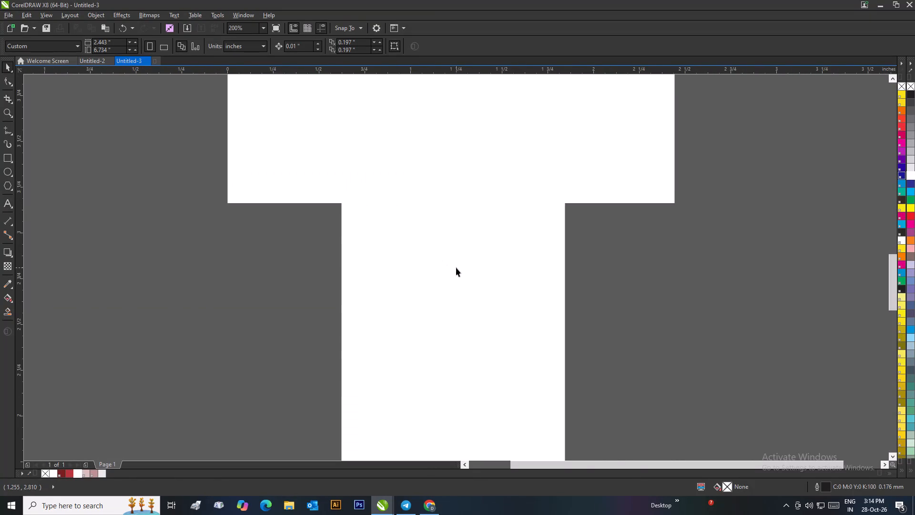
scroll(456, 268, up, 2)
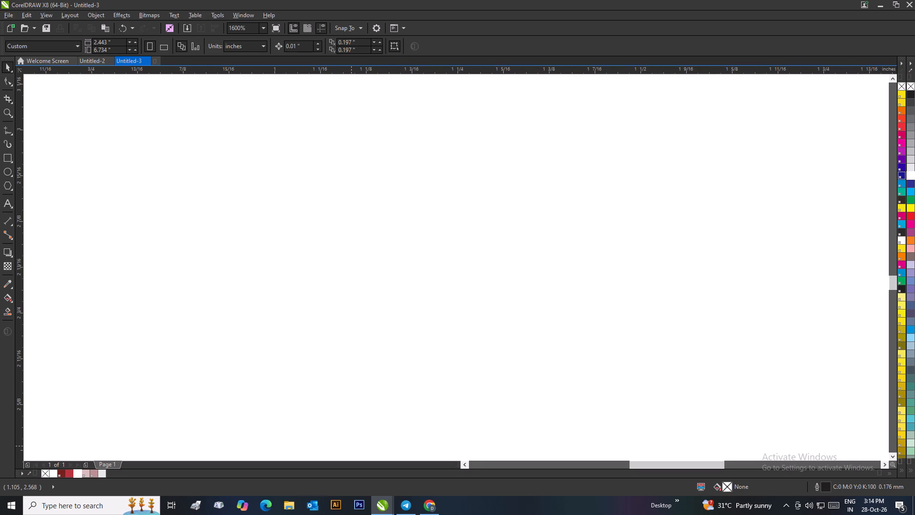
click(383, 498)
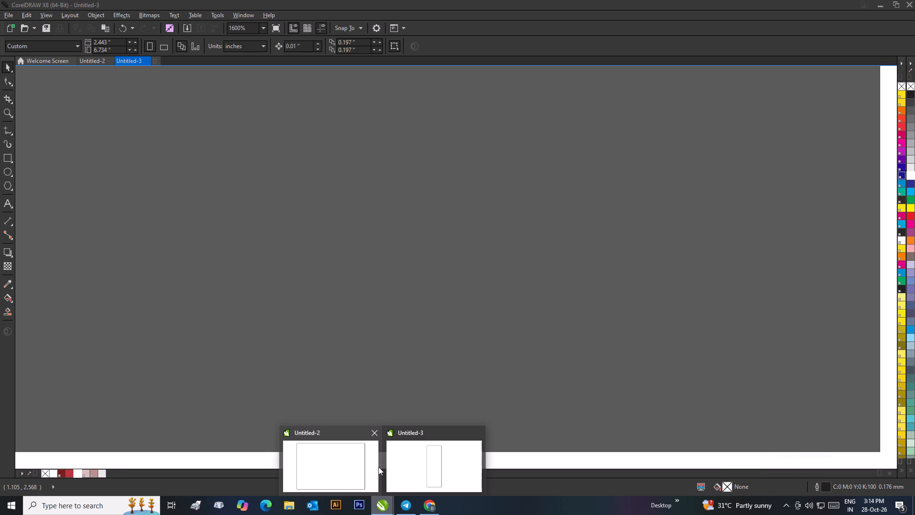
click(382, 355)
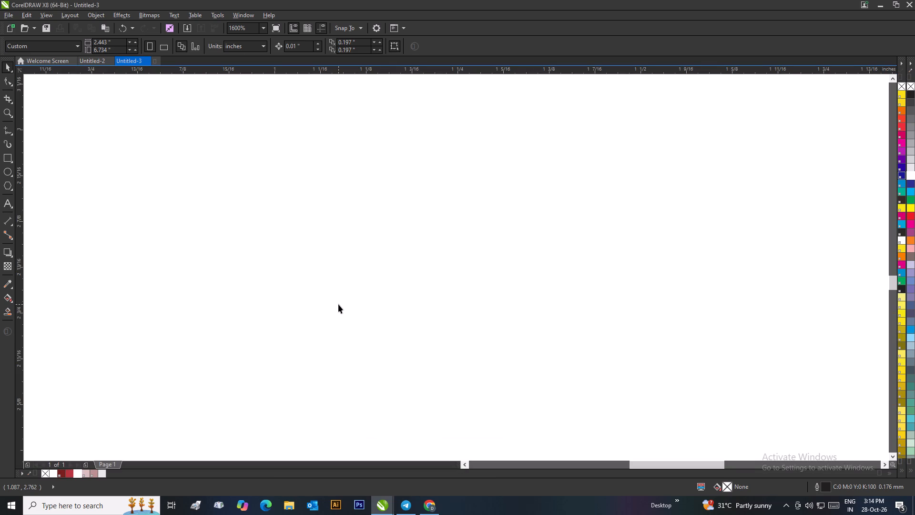
Open the Zerostone Pack Insert drawing from the India > Zerostone artwork folder and view its second page.
key(ctrl+o)
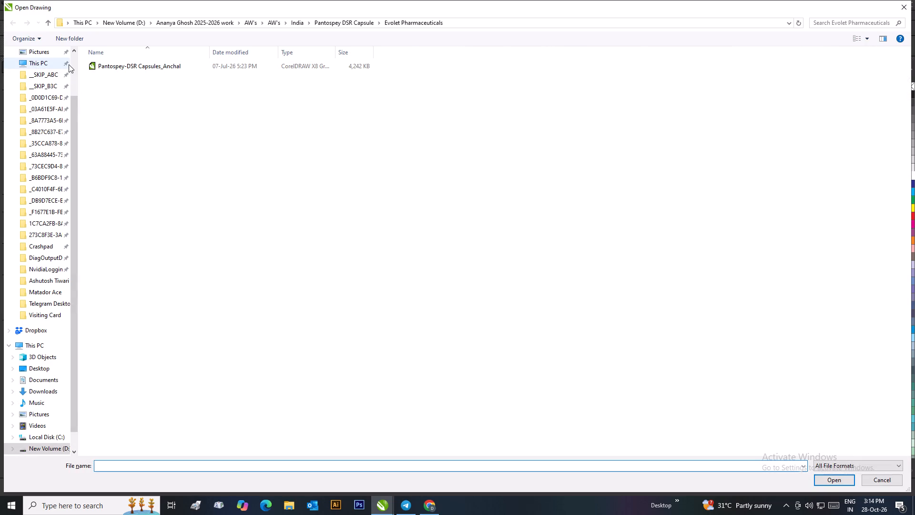
click(47, 21)
click(47, 21)
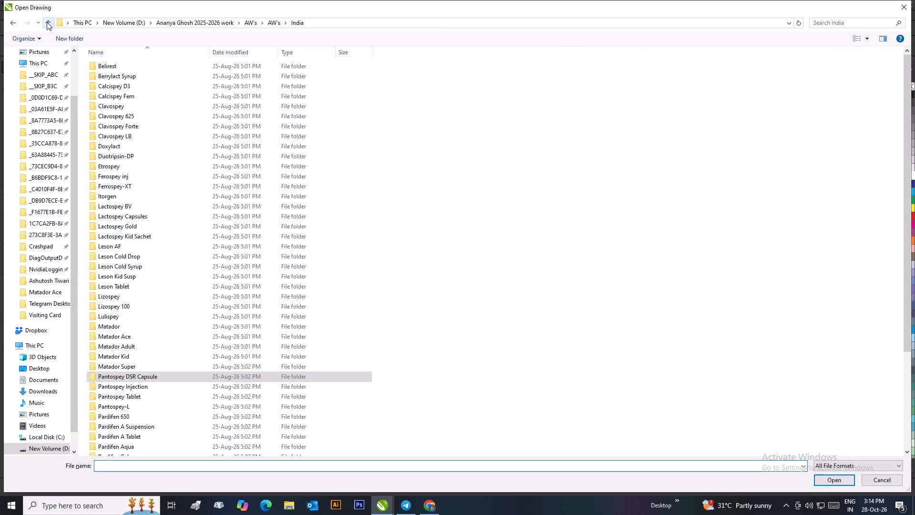
scroll(142, 325, down, 3)
scroll(140, 367, down, 5)
double_click(134, 437)
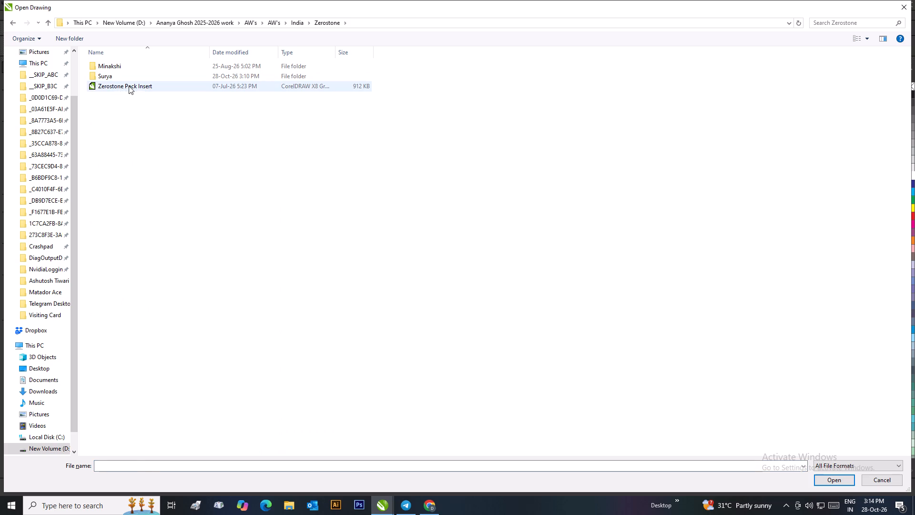
double_click(129, 86)
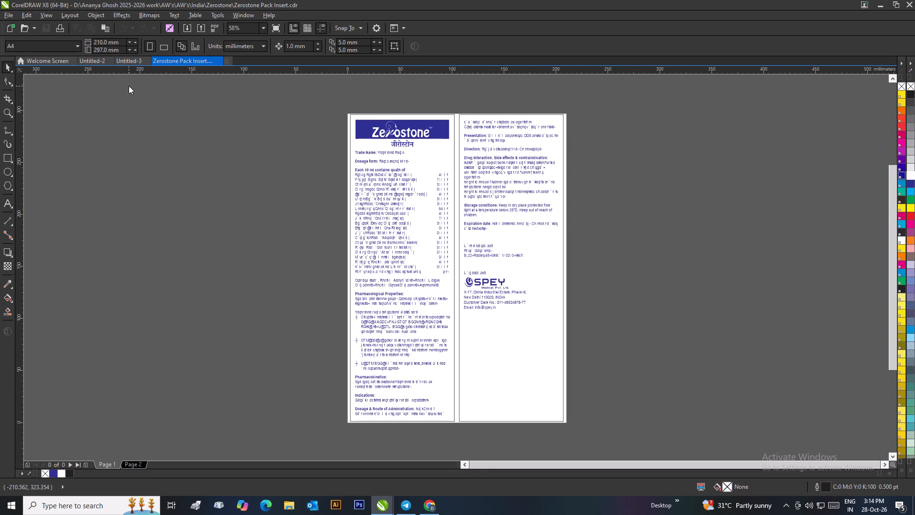
click(133, 463)
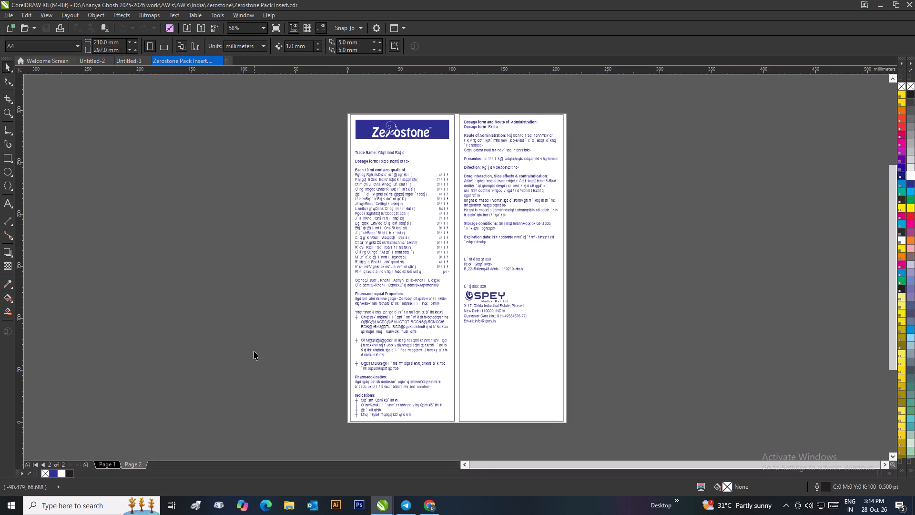
Open the Zerostone Capsules_Surya drawing from the Surya subfolder of Zerostone.
key(ctrl+o)
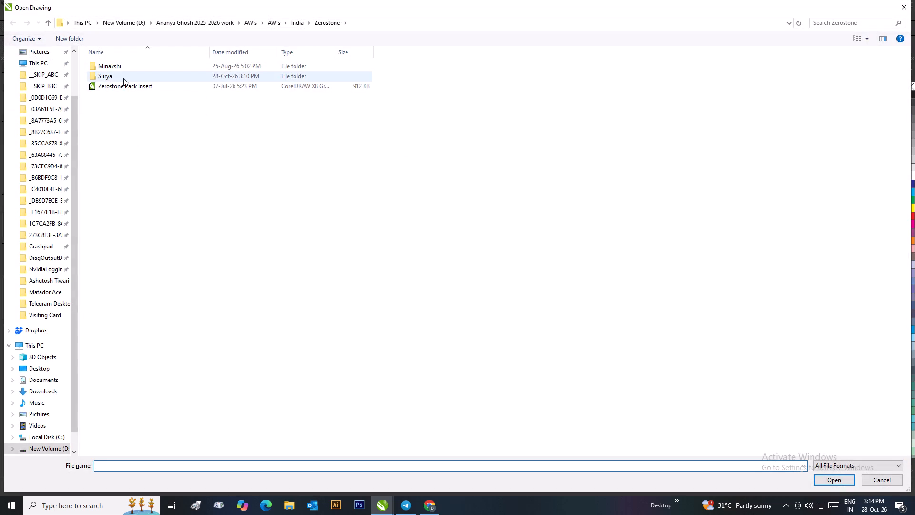
double_click(122, 78)
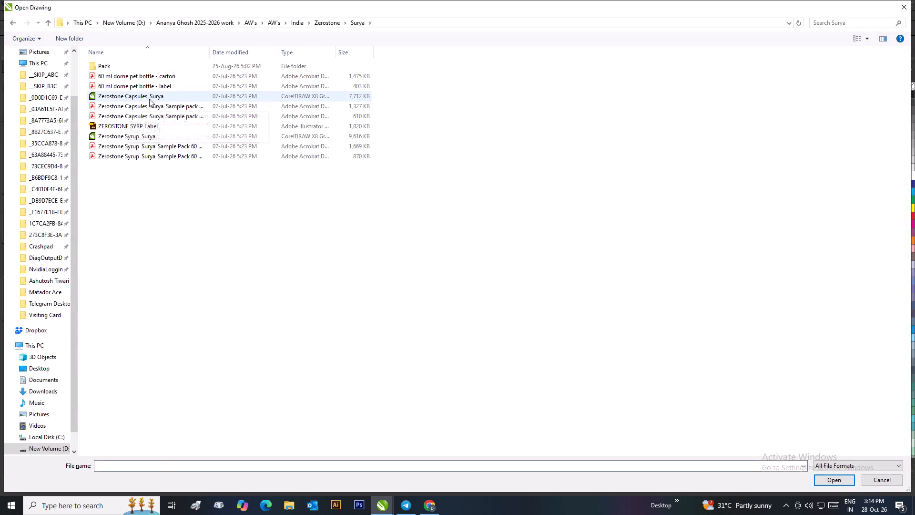
click(151, 97)
click(151, 97)
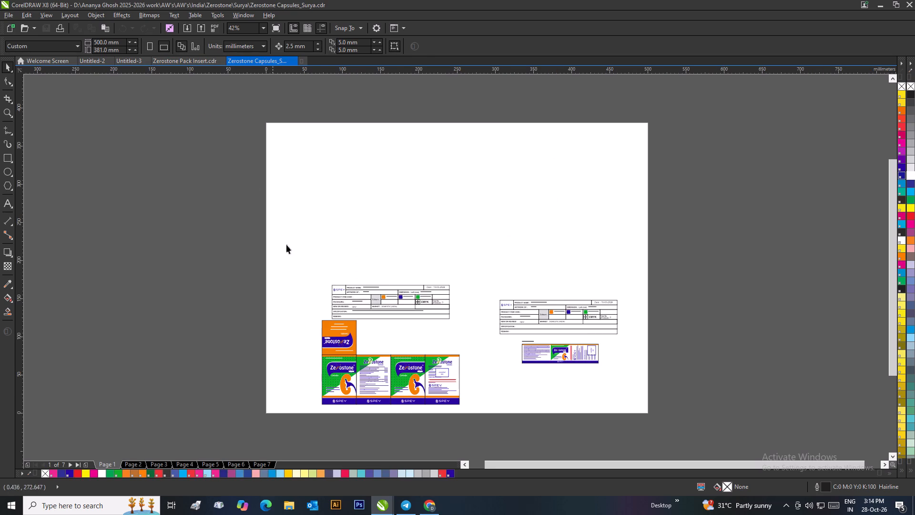
Look over the Zerostone capsule carton and label artworks on pages 1, 6 and 3.
scroll(402, 414, up, 2)
scroll(477, 183, down, 1)
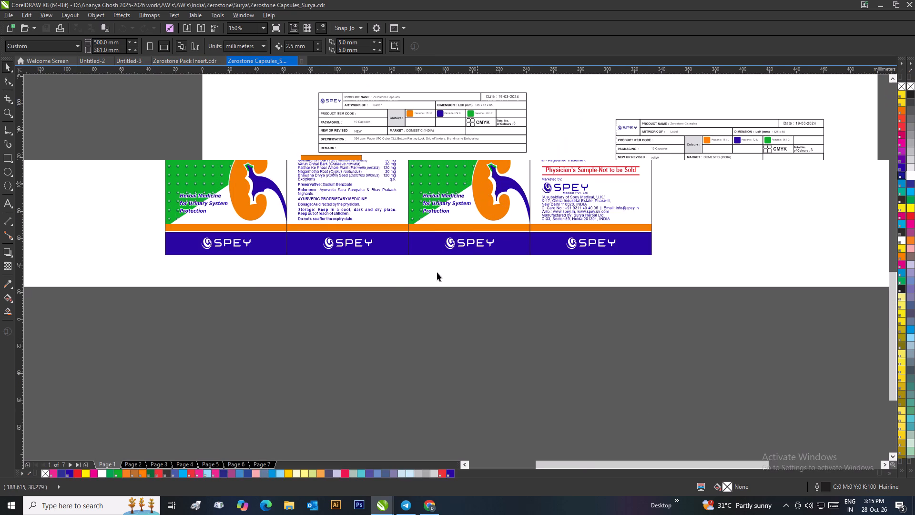
scroll(398, 262, up, 1)
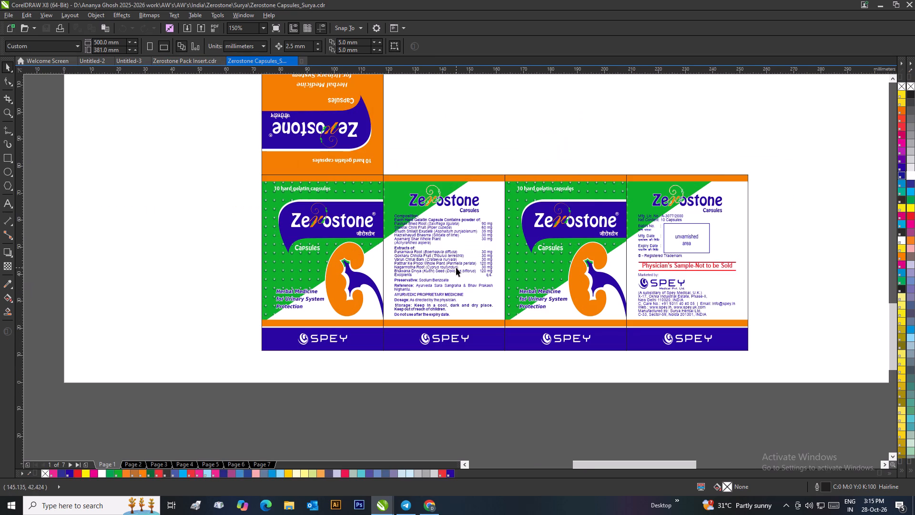
click(233, 463)
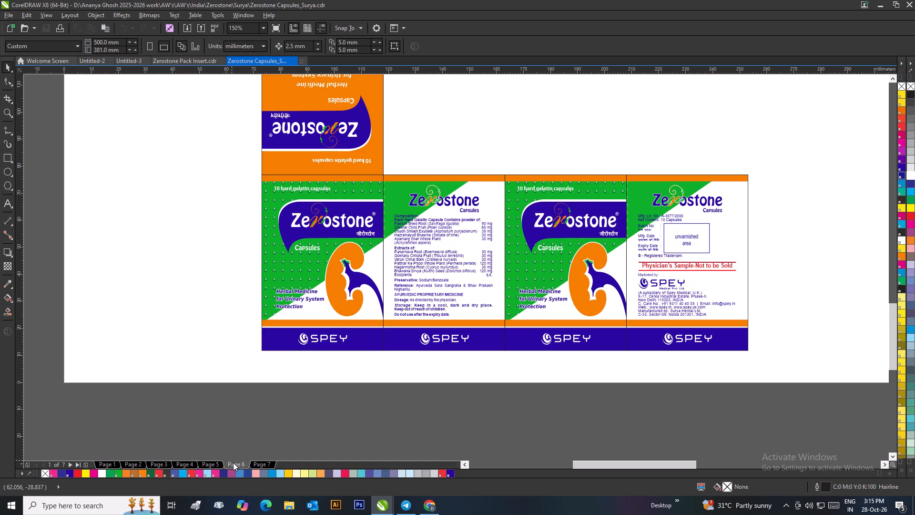
scroll(274, 417, down, 2)
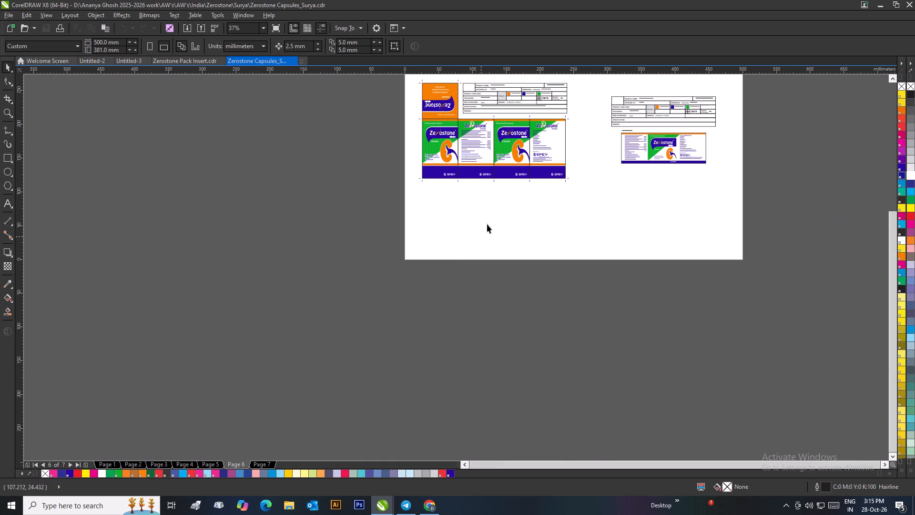
scroll(529, 139, up, 1)
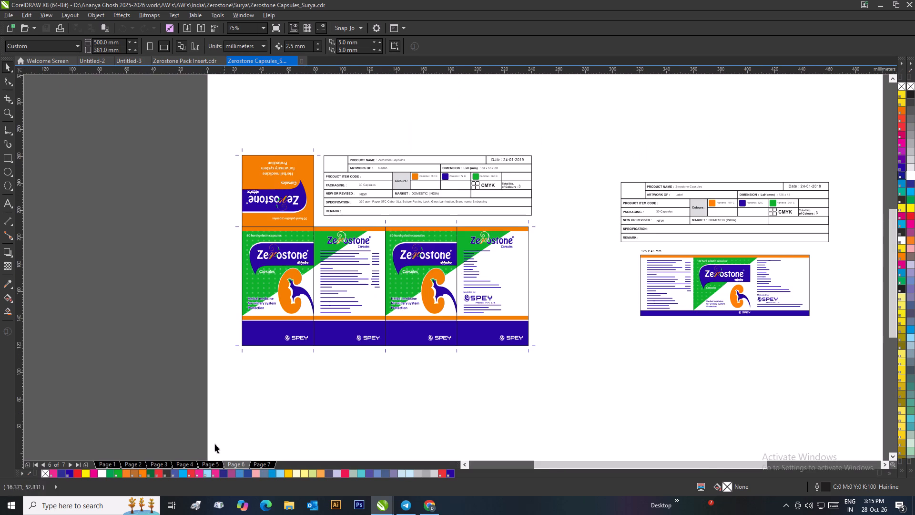
click(161, 462)
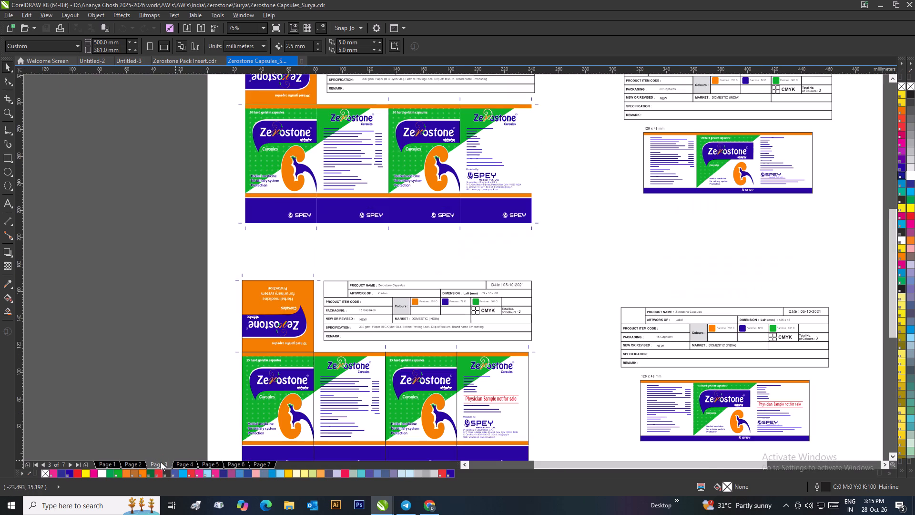
scroll(266, 371, down, 1)
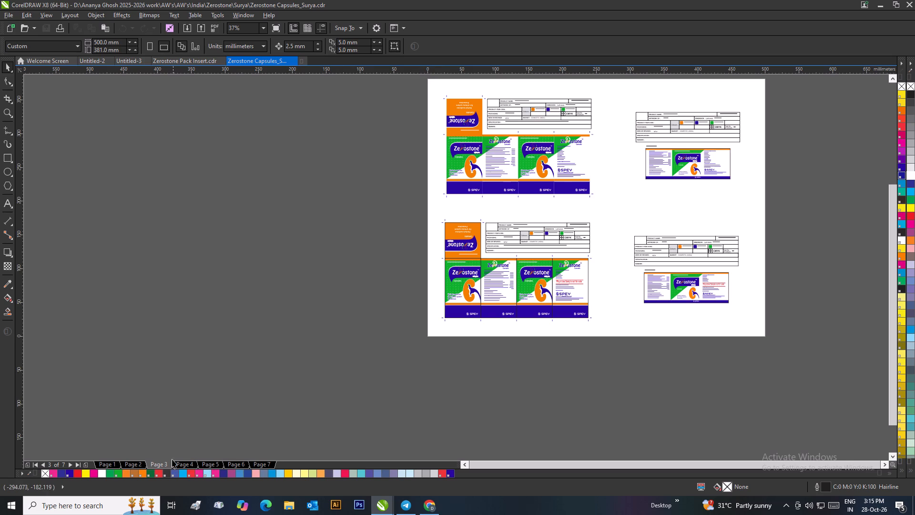
Examine the composition and manufacturer panels of the 15- and 30-capsule Zerostone cartons on page 2.
click(136, 465)
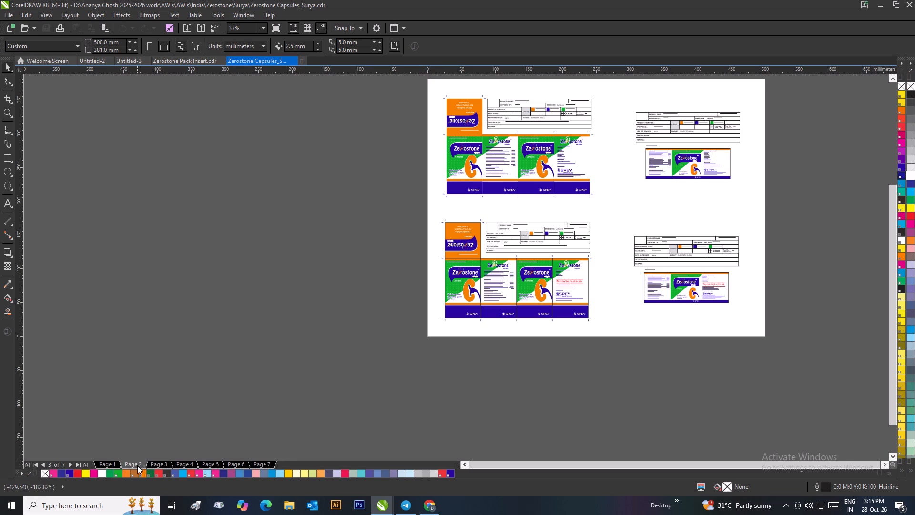
scroll(530, 293, up, 2)
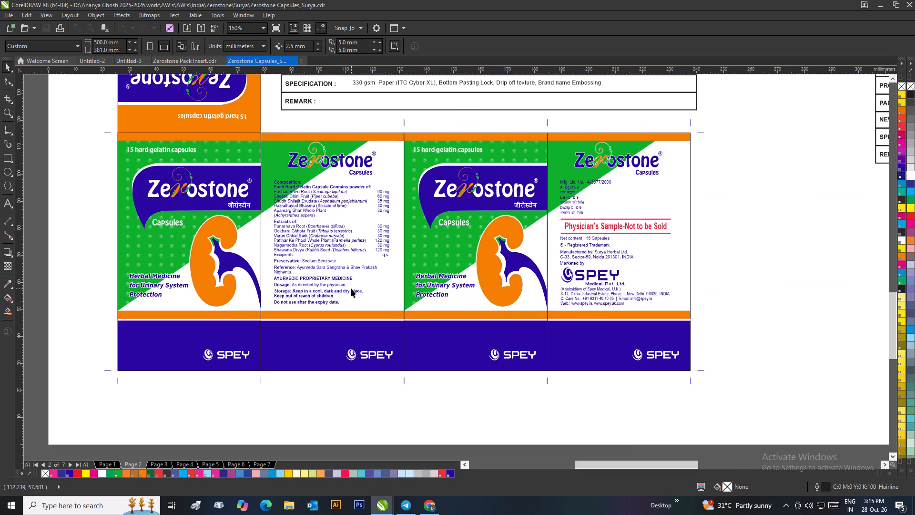
scroll(351, 288, down, 1)
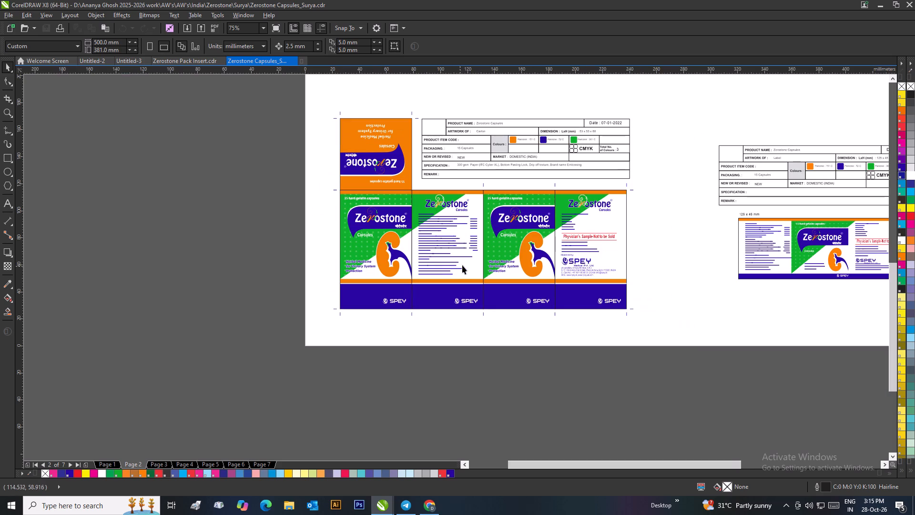
scroll(410, 258, up, 1)
scroll(456, 268, up, 1)
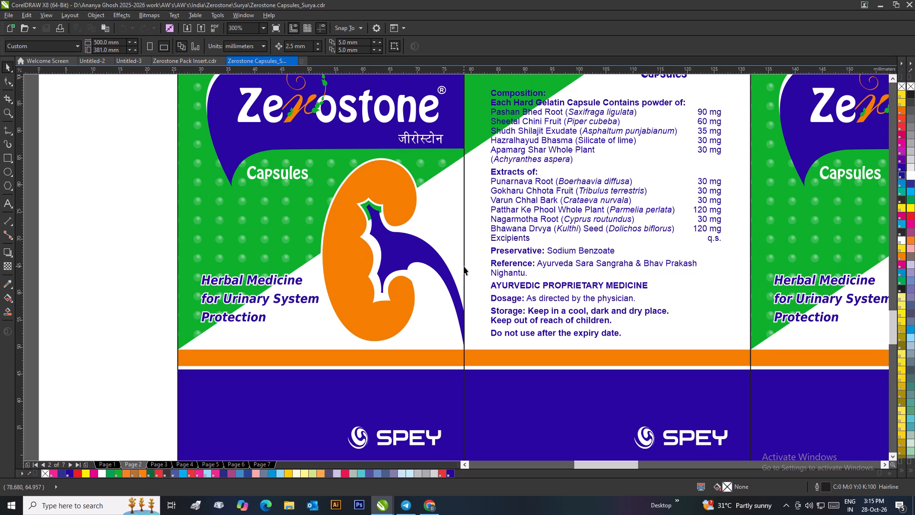
scroll(463, 266, down, 4)
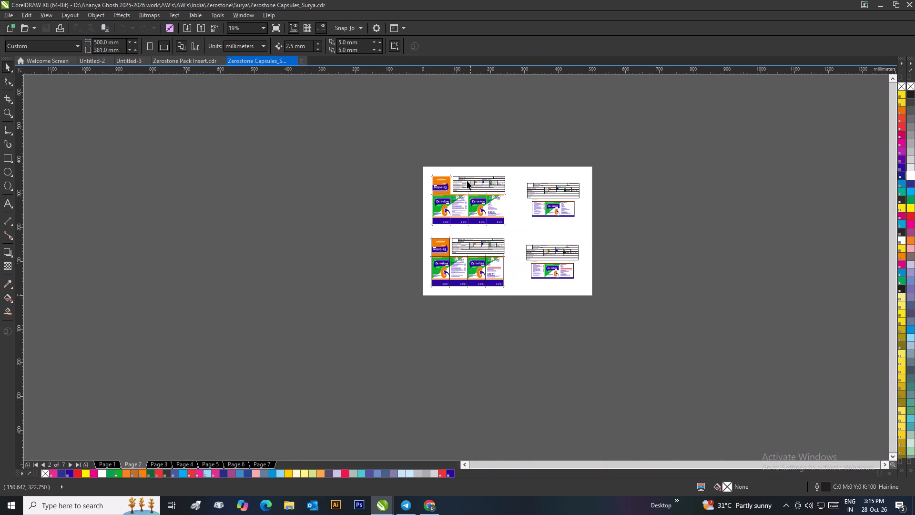
scroll(459, 175, up, 3)
scroll(489, 419, up, 1)
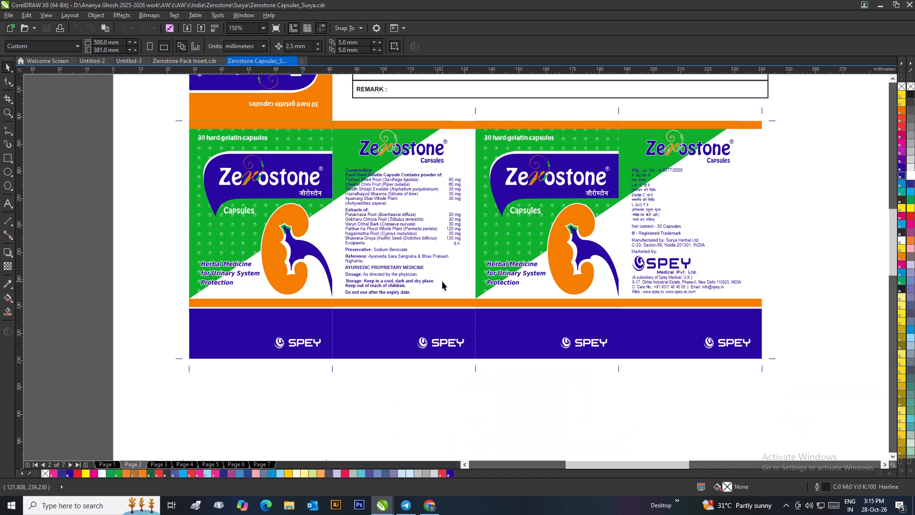
Look over the 3D carton views on page 7 and the 30-capsule carton and label artworks on page 6.
click(262, 464)
scroll(354, 359, down, 2)
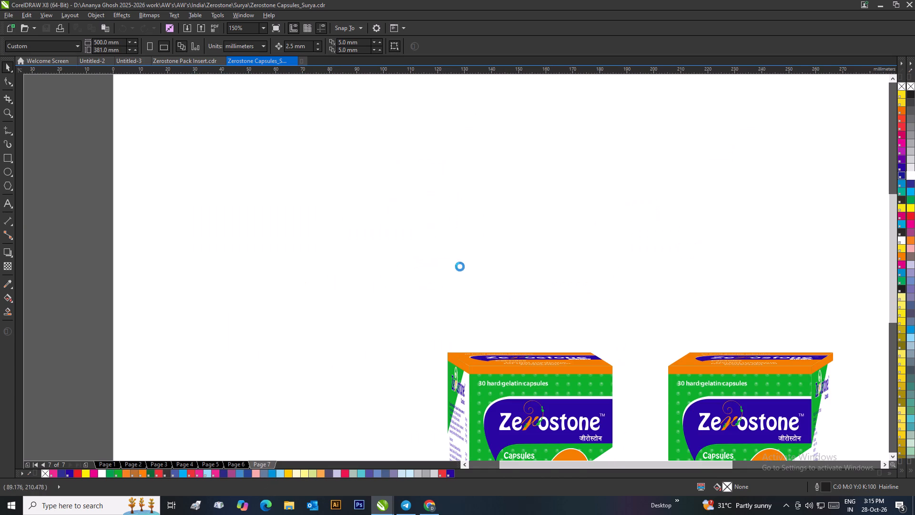
scroll(525, 299, up, 1)
scroll(456, 268, up, 1)
scroll(378, 265, up, 2)
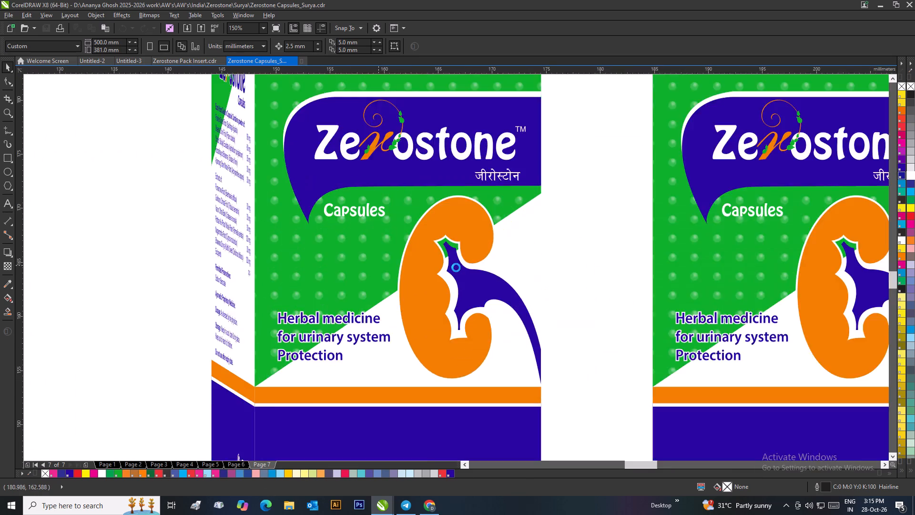
scroll(456, 268, down, 3)
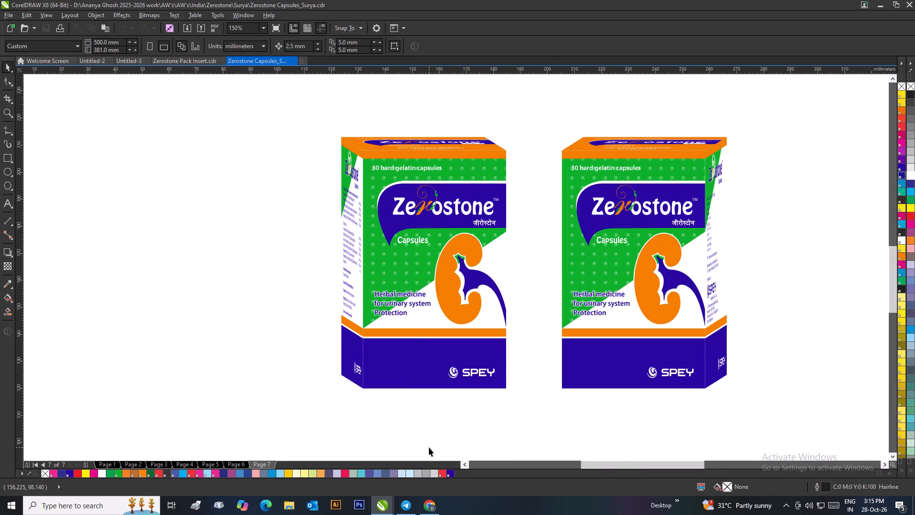
click(231, 462)
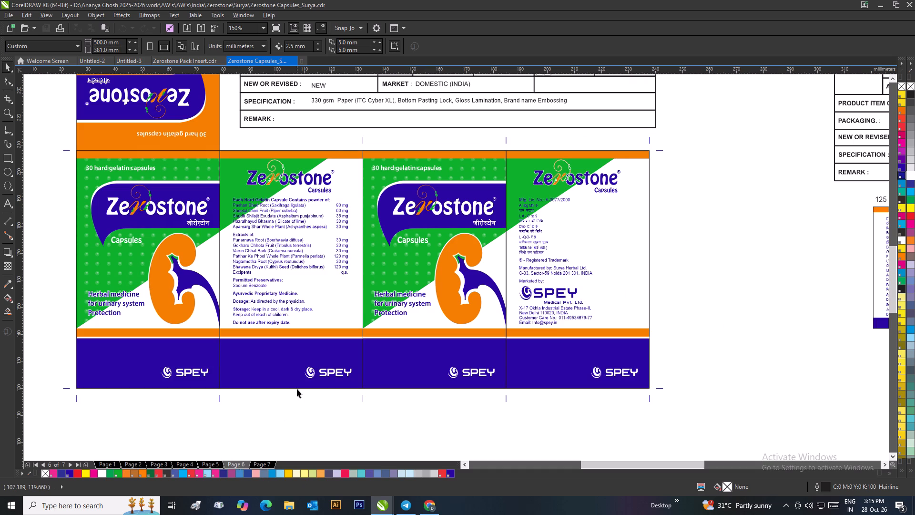
scroll(407, 395, down, 2)
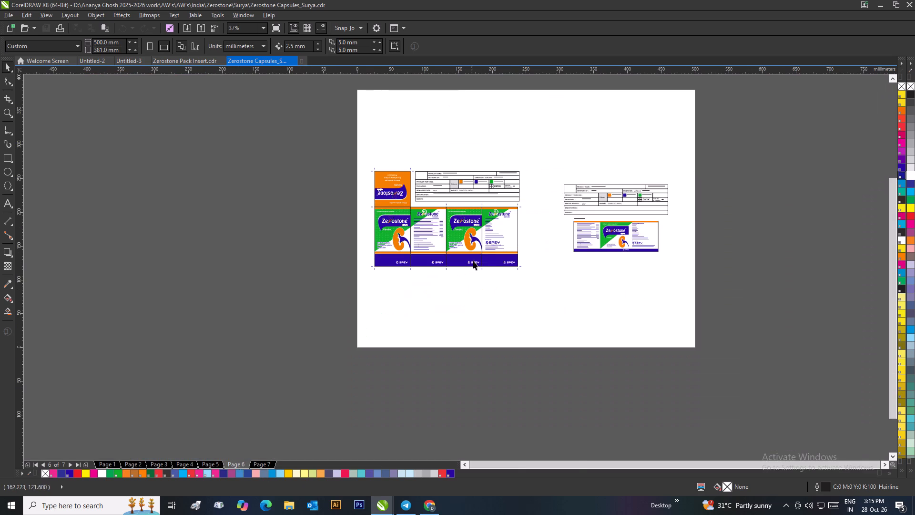
scroll(567, 240, up, 2)
scroll(610, 283, up, 1)
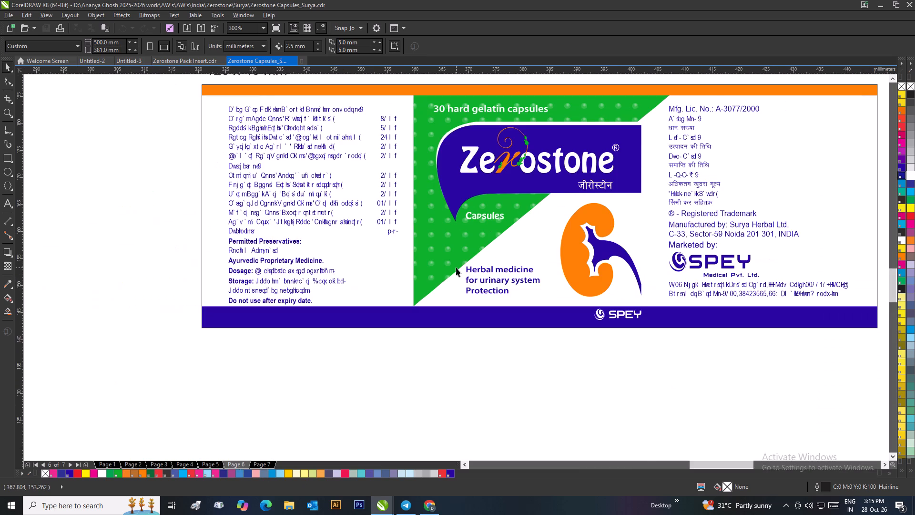
scroll(456, 268, down, 2)
scroll(233, 265, up, 2)
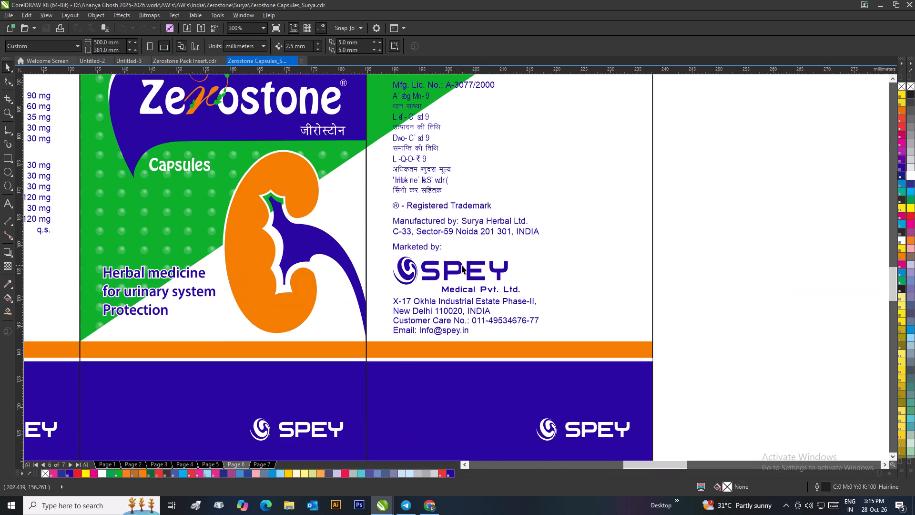
scroll(469, 263, down, 2)
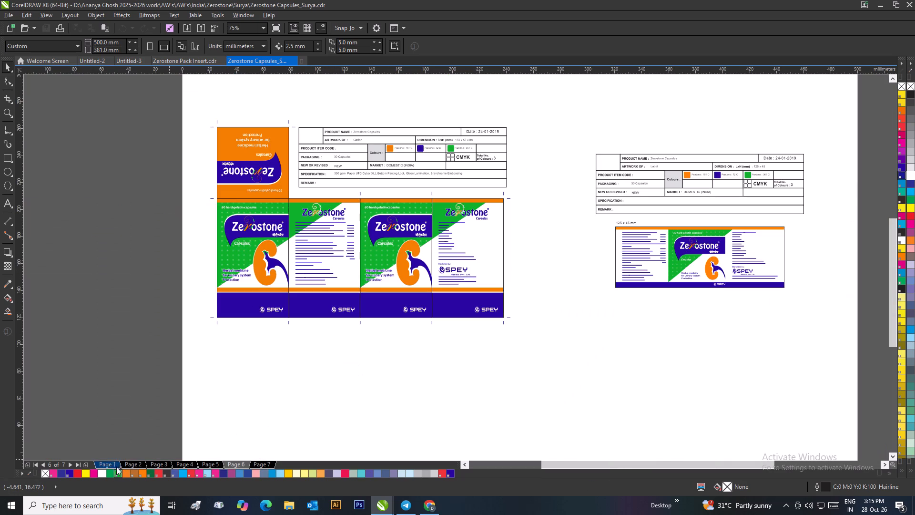
Examine the 10-capsule physician's sample carton and its 100 x 25 mm label on page 1.
click(110, 462)
scroll(311, 427, up, 3)
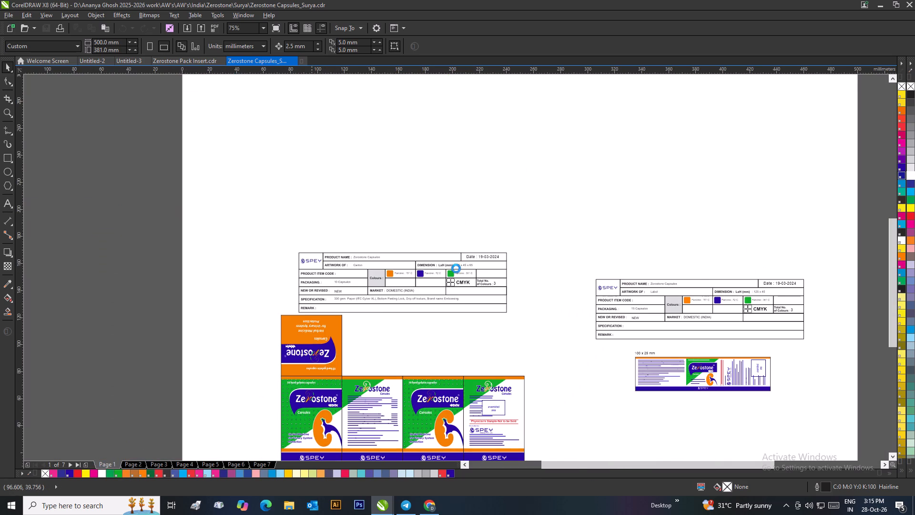
scroll(694, 233, down, 2)
scroll(457, 267, up, 1)
scroll(560, 262, up, 1)
scroll(456, 268, down, 2)
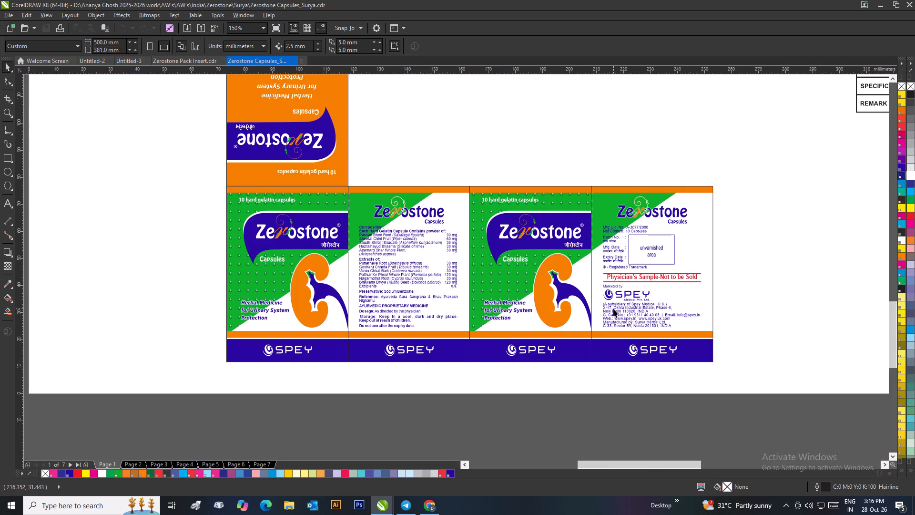
scroll(613, 309, down, 1)
scroll(700, 206, up, 1)
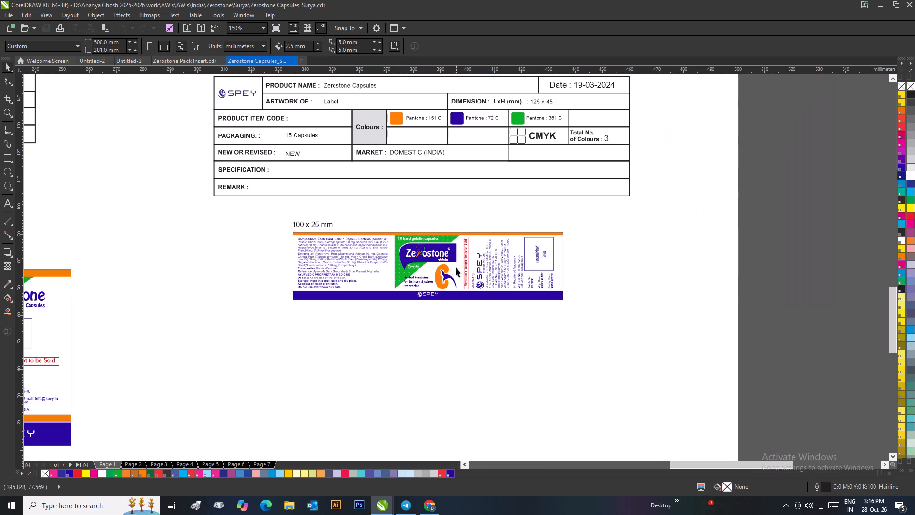
scroll(432, 272, up, 1)
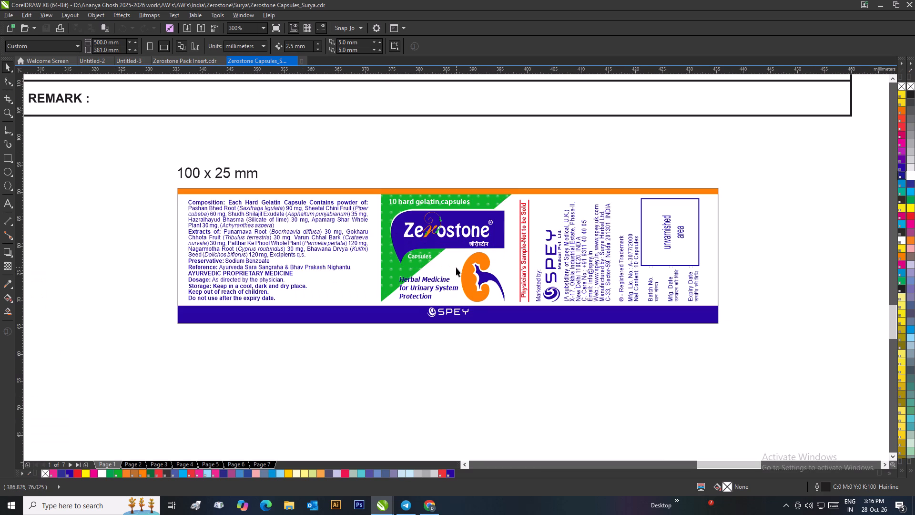
scroll(452, 272, down, 3)
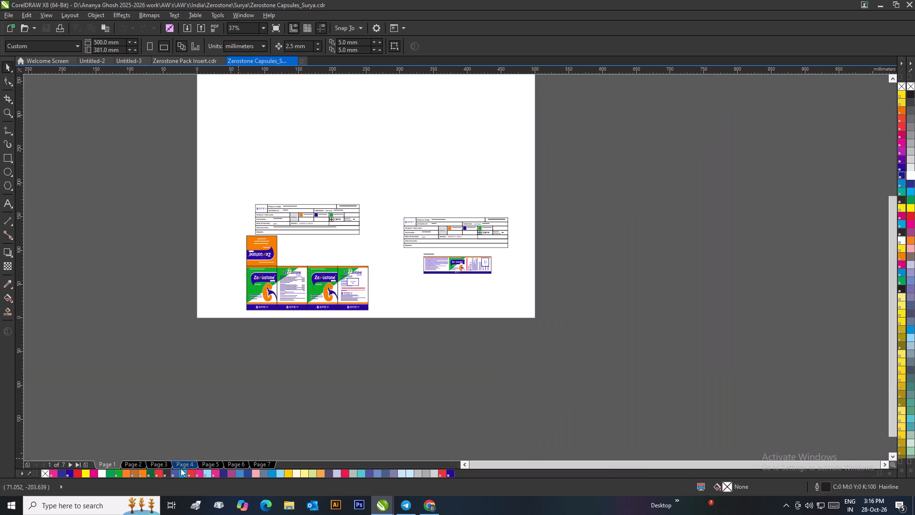
Compare the 30-capsule carton with its 125 x 45 mm label on page 2, checking the composition and manufacturer text.
click(137, 465)
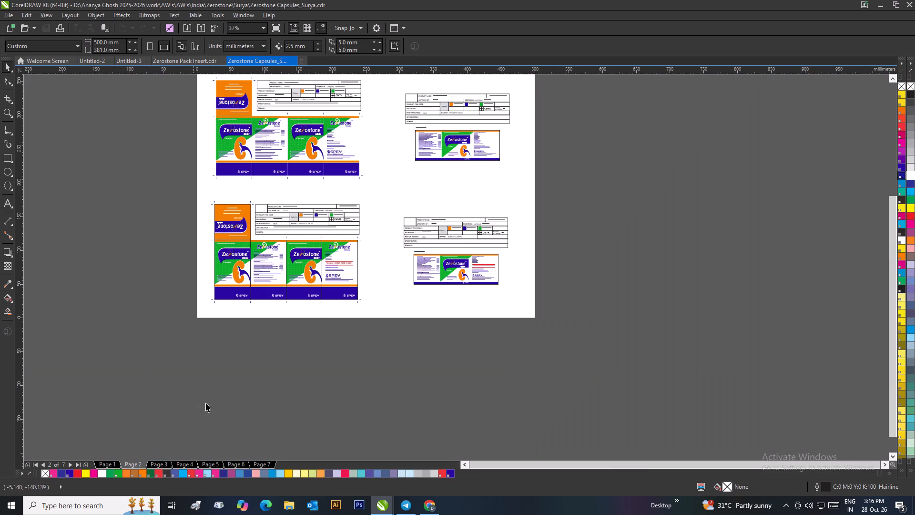
scroll(282, 130, up, 1)
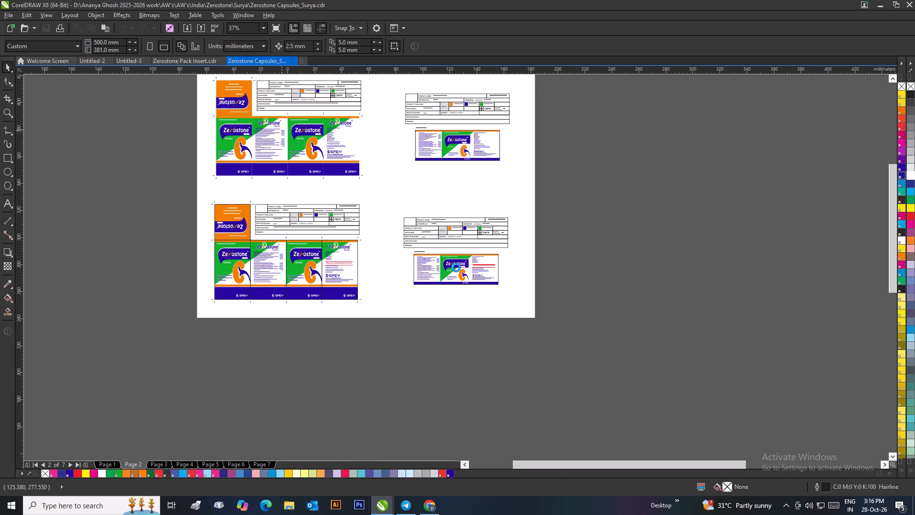
scroll(504, 289, up, 1)
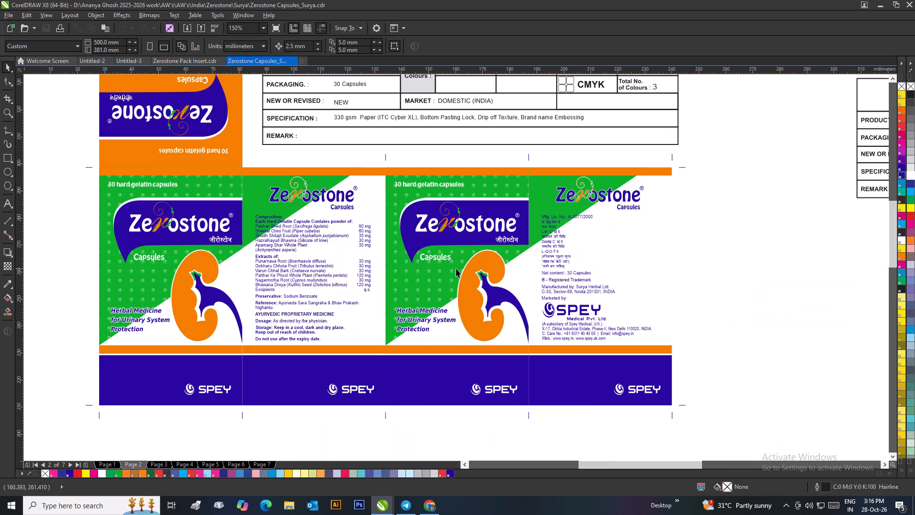
scroll(455, 269, down, 1)
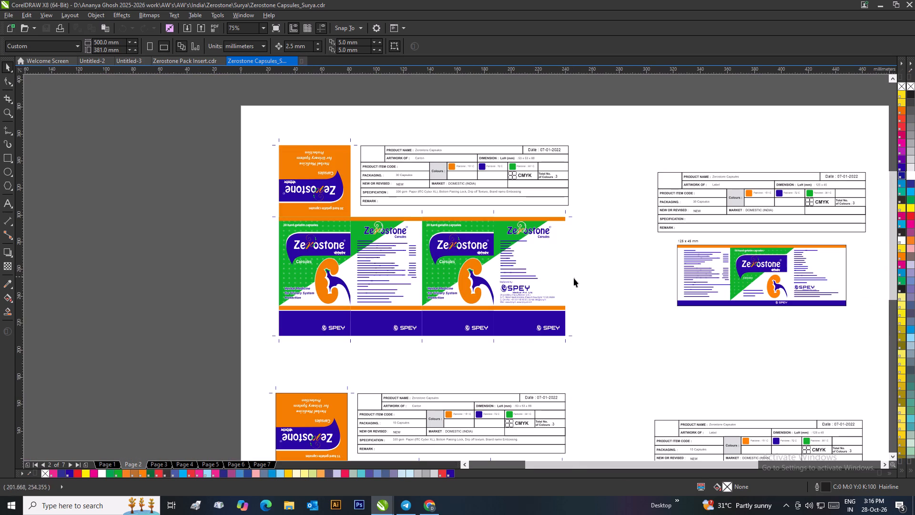
scroll(775, 286, up, 1)
scroll(447, 268, up, 1)
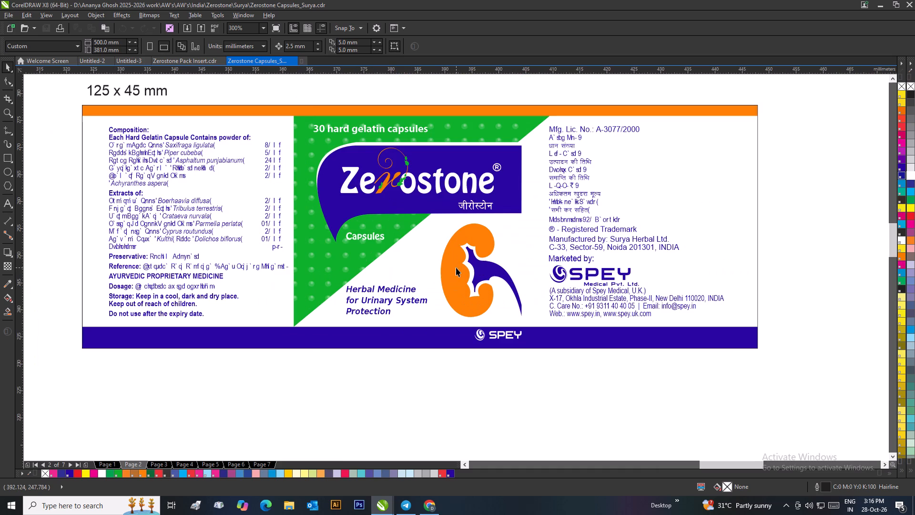
scroll(455, 268, down, 2)
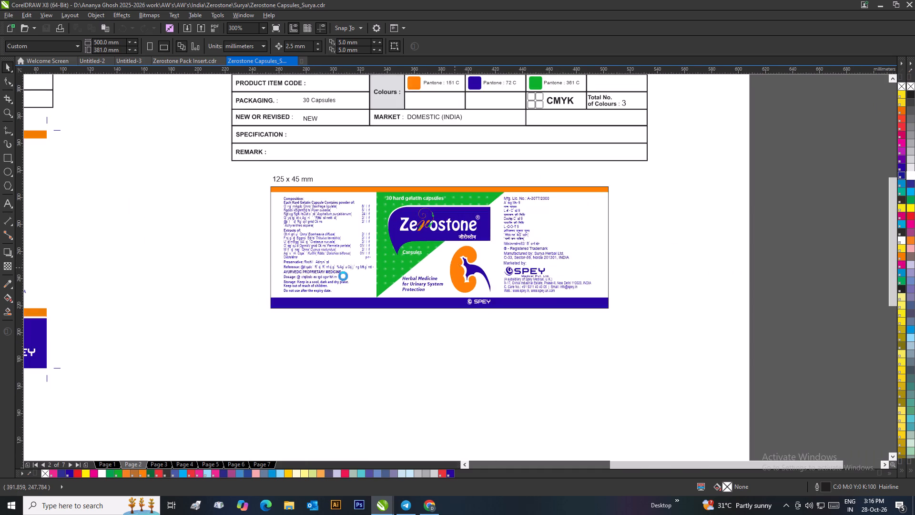
scroll(150, 257, up, 2)
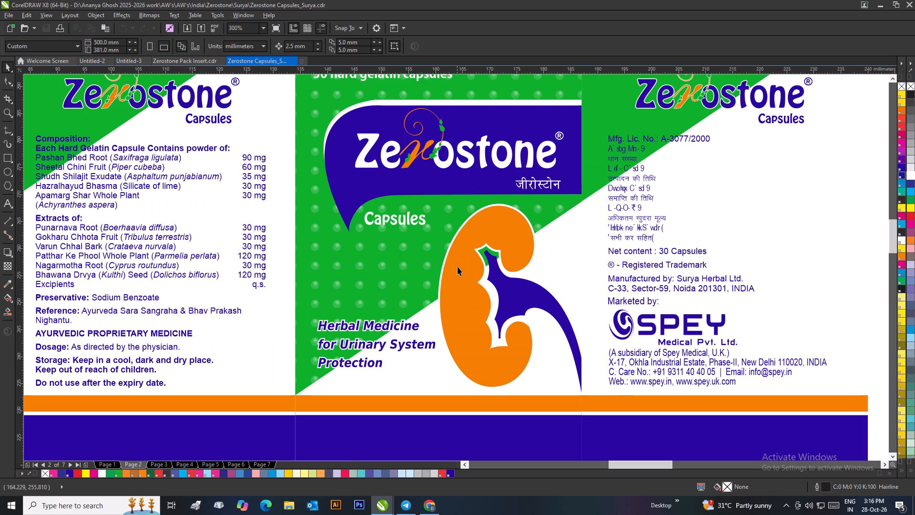
scroll(460, 266, down, 4)
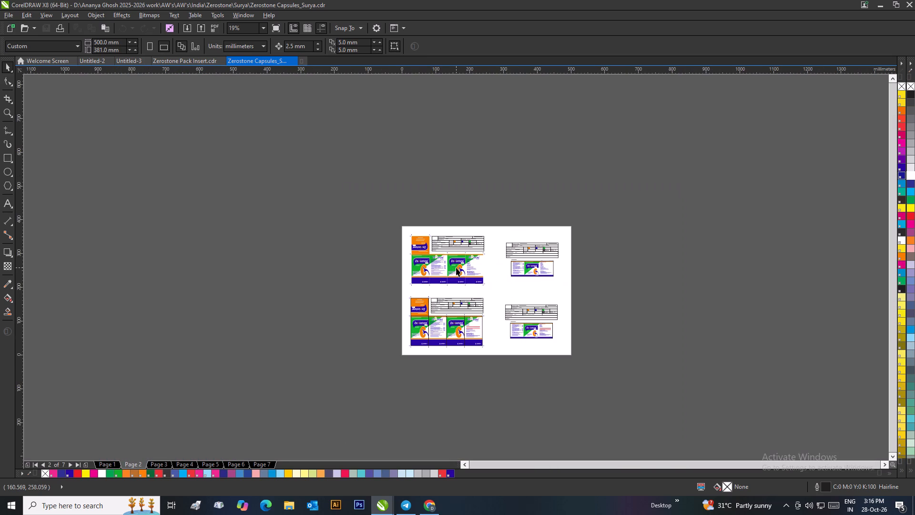
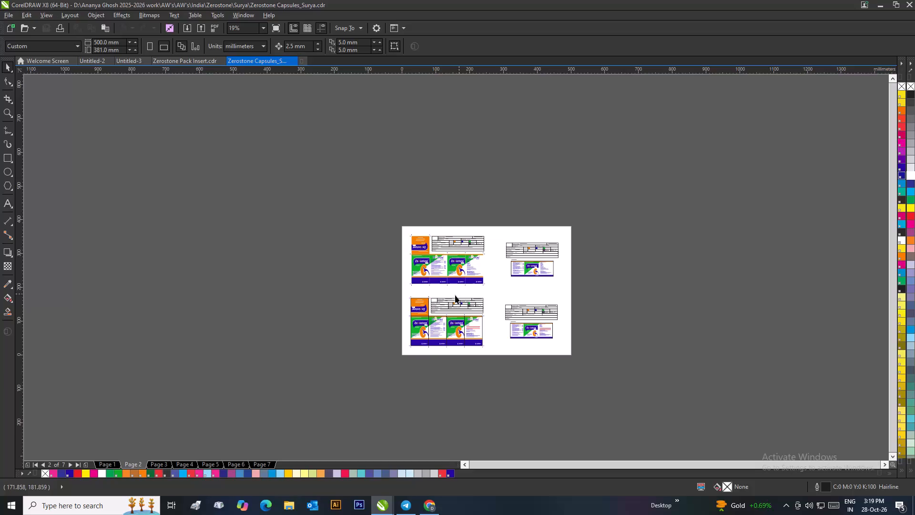
Recheck the 30-capsule carton on page 2, examining its specification table, composition panel and manufacturer panel.
scroll(447, 305, up, 1)
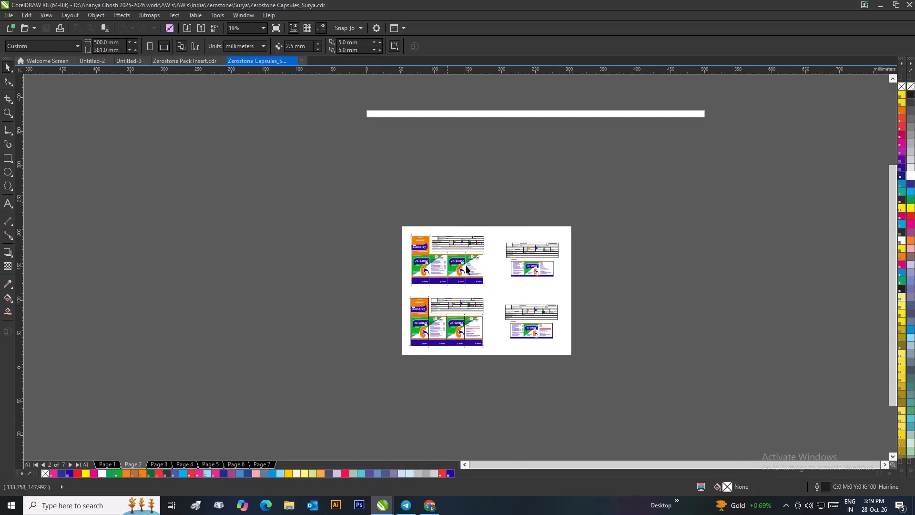
scroll(467, 266, up, 1)
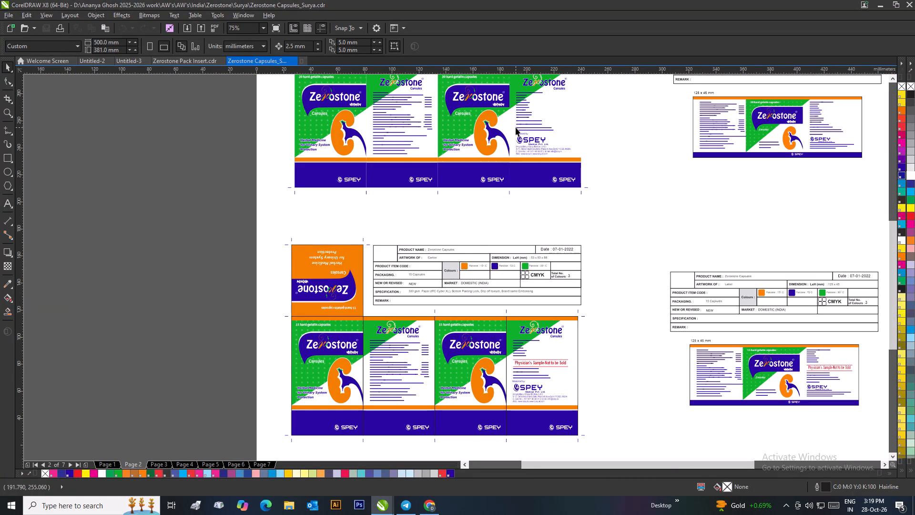
scroll(508, 132, down, 1)
scroll(485, 286, up, 1)
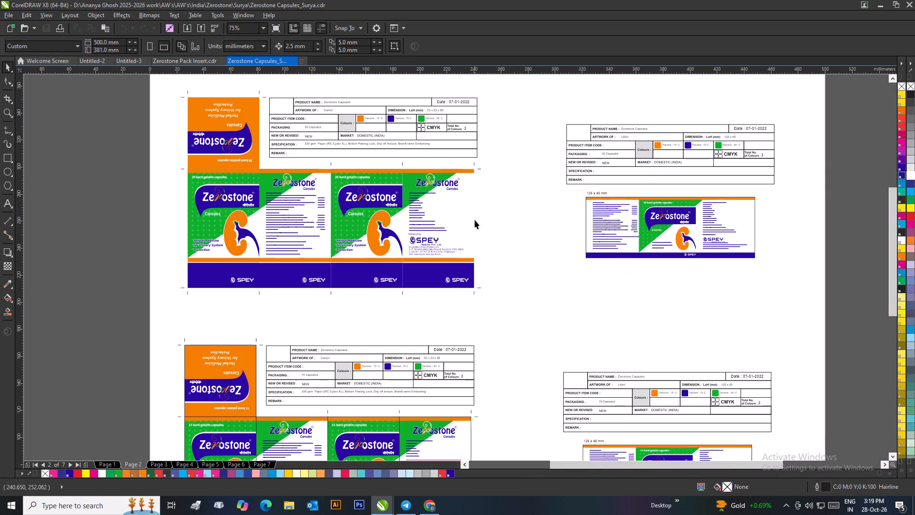
scroll(457, 202, up, 1)
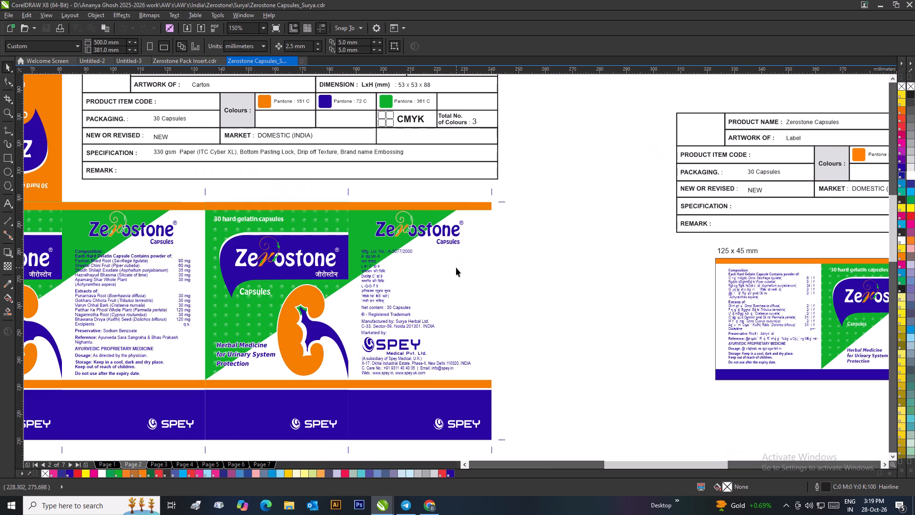
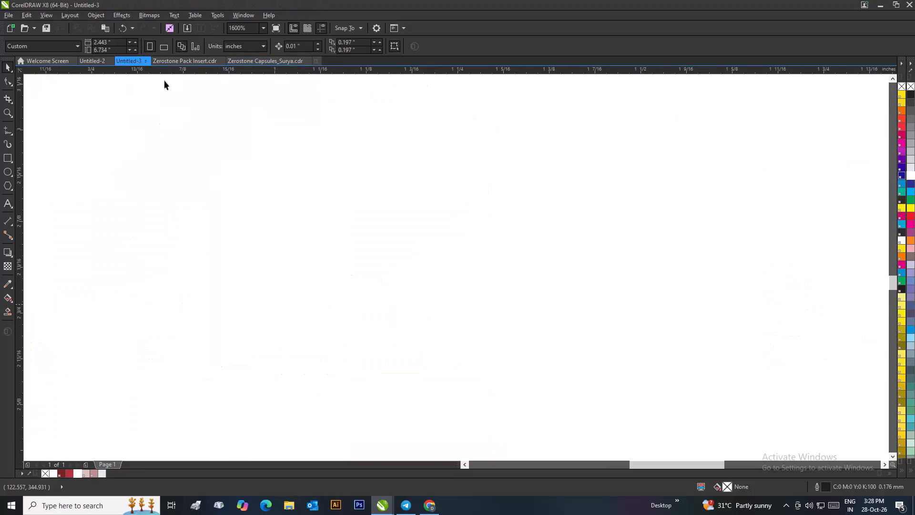
Import the image photo_2026-10-28_15-28-03 into Untitled-3 and place it on the empty area beside the page.
click(188, 26)
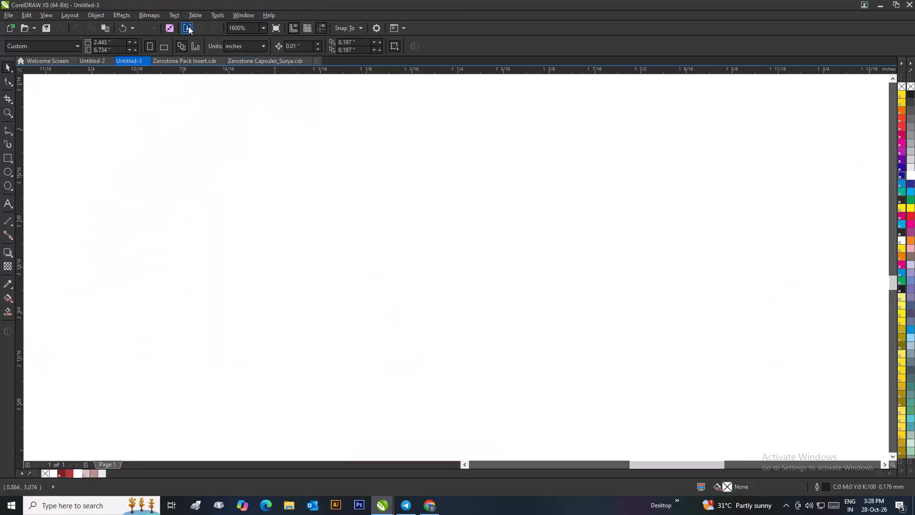
scroll(39, 68, up, 8)
click(33, 64)
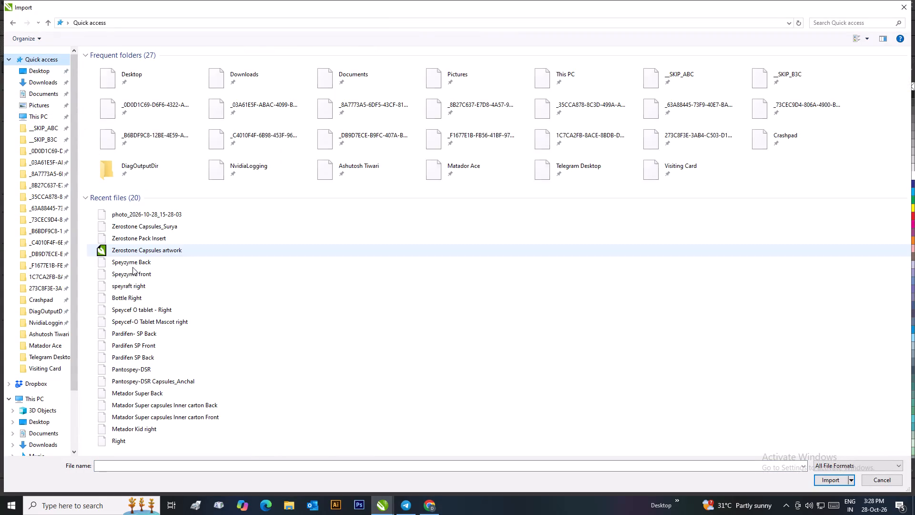
click(135, 215)
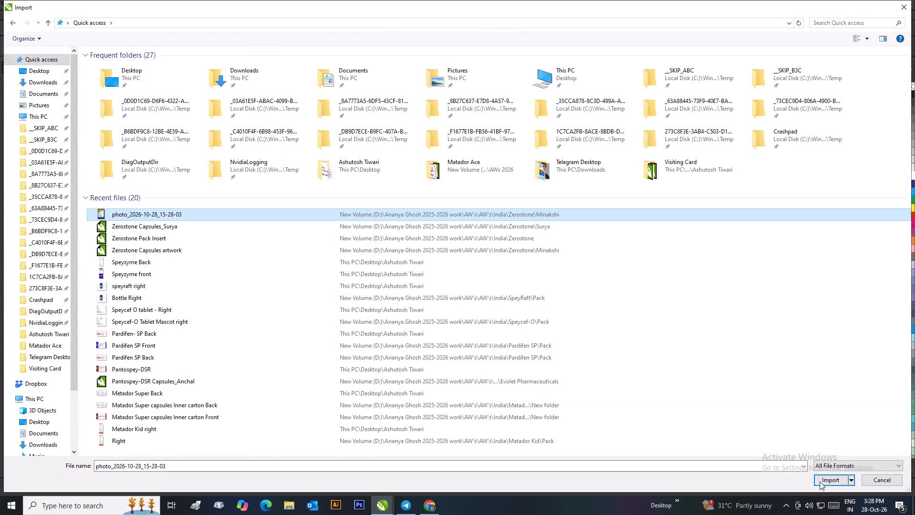
click(821, 482)
click(461, 204)
scroll(462, 204, down, 8)
drag(483, 289, 457, 291)
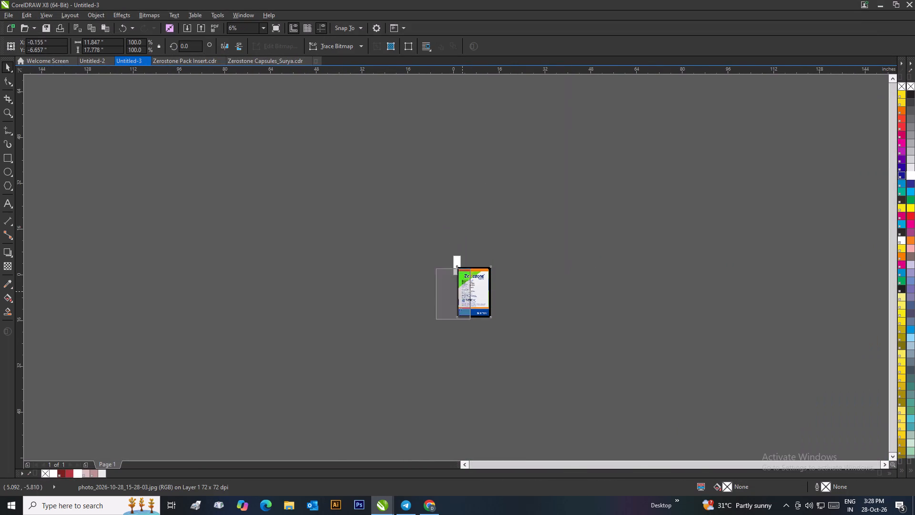
drag(457, 291, 388, 278)
scroll(386, 275, up, 2)
click(545, 243)
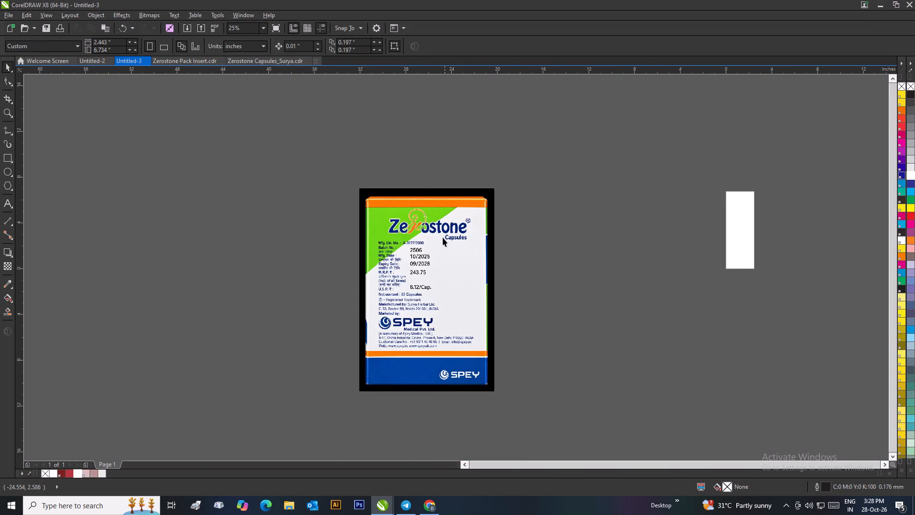
Reposition the imported carton photo beside the page and scale it proportionally to about 4.48 × 6.73 inches.
drag(443, 237, 491, 208)
drag(547, 156, 457, 310)
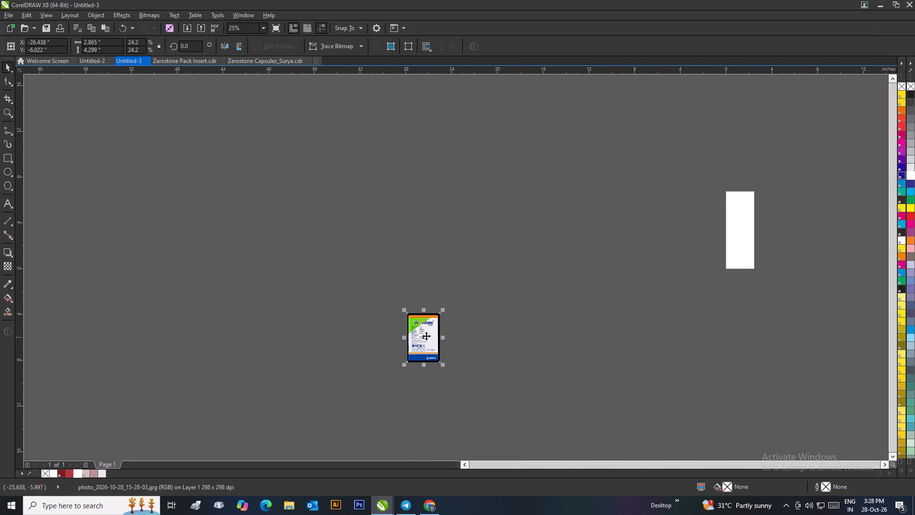
drag(425, 336, 381, 212)
drag(403, 242, 438, 302)
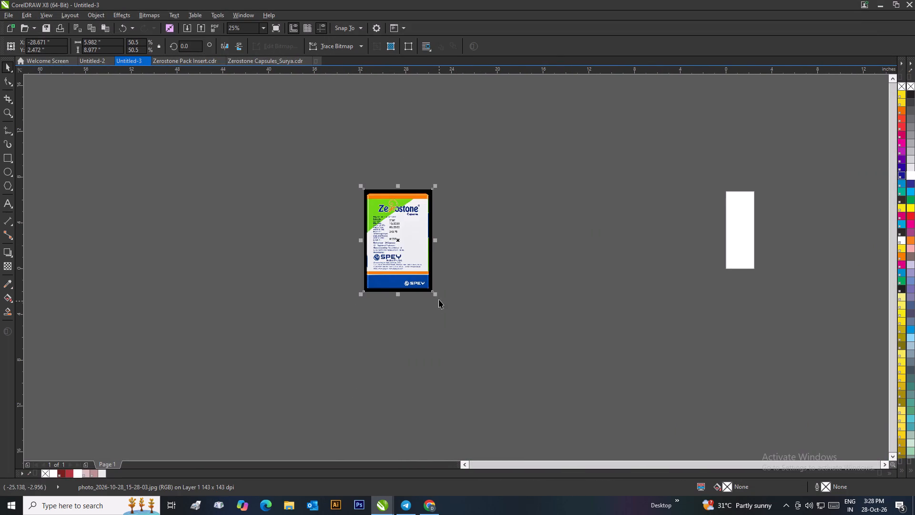
drag(104, 40, 75, 49)
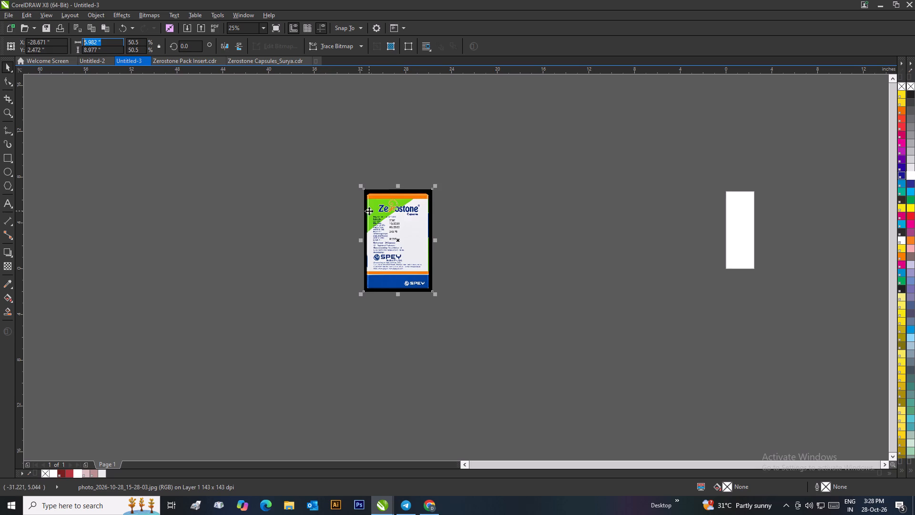
drag(435, 294, 418, 300)
click(454, 295)
Copy the photo's width and set the page size to match the photo, 4.482 inches wide by 6.726 inches high.
click(400, 252)
drag(104, 40, 83, 44)
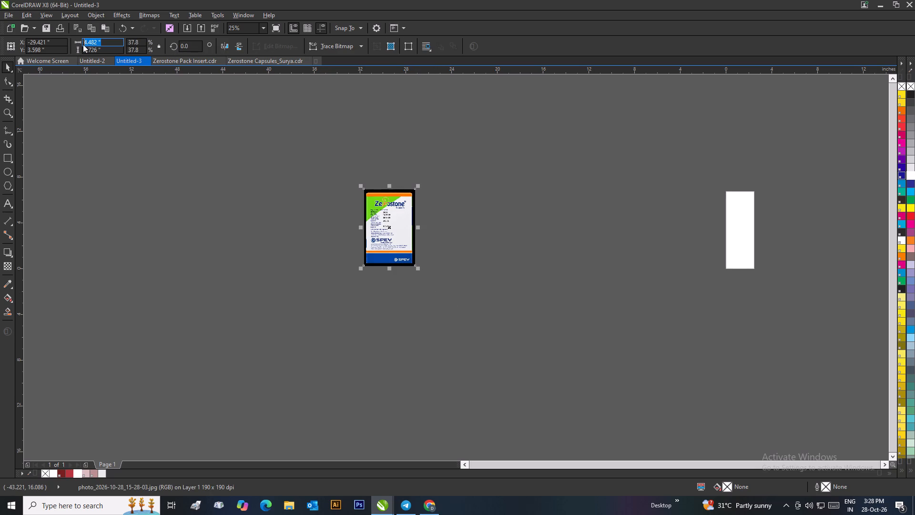
key(ctrl+c)
click(132, 151)
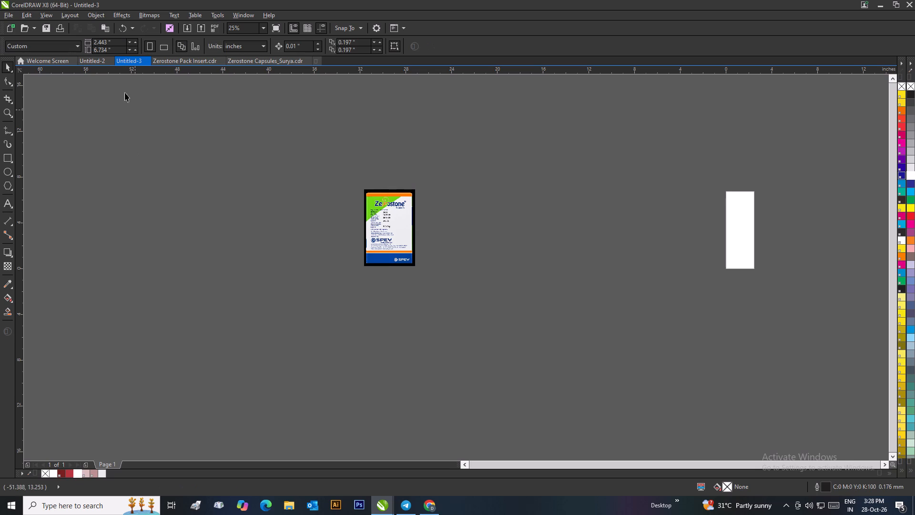
click(109, 42)
drag(112, 41, 87, 42)
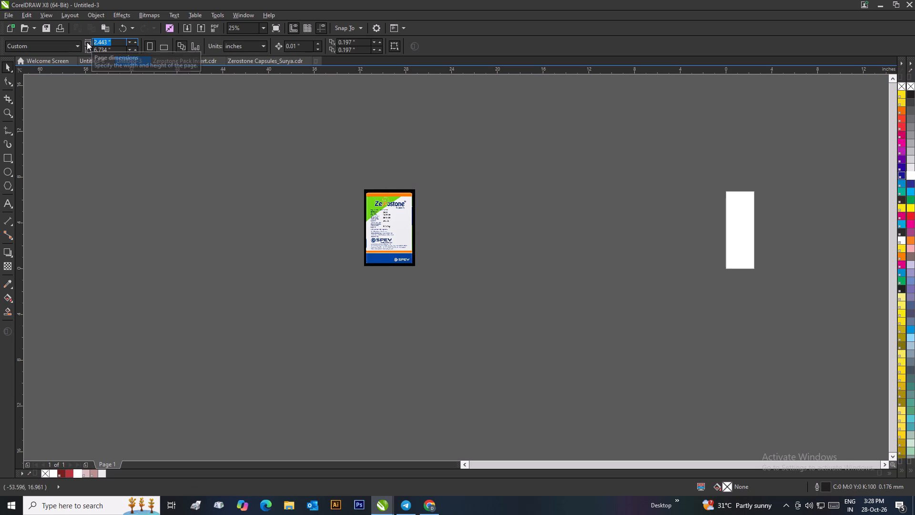
key(BackSpace)
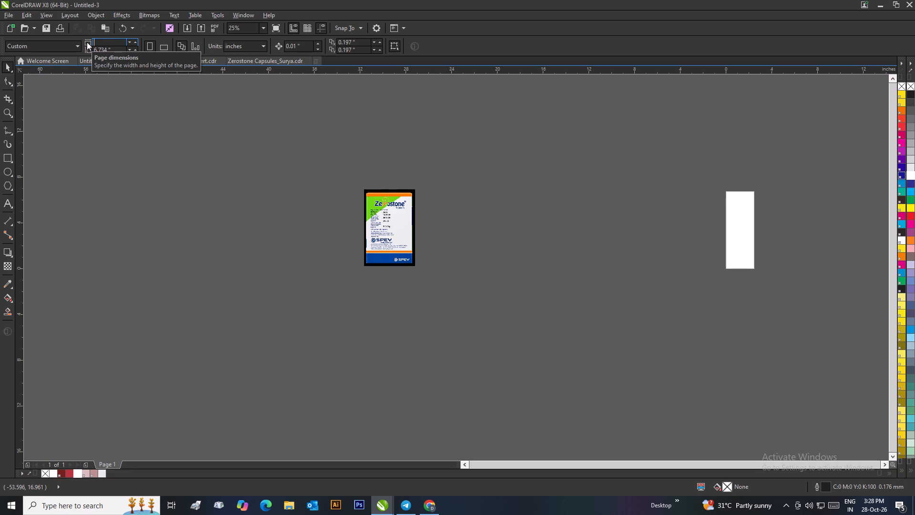
key(ctrl+v)
key(Tab)
key(BackSpace)
text(6.726)
key(Return)
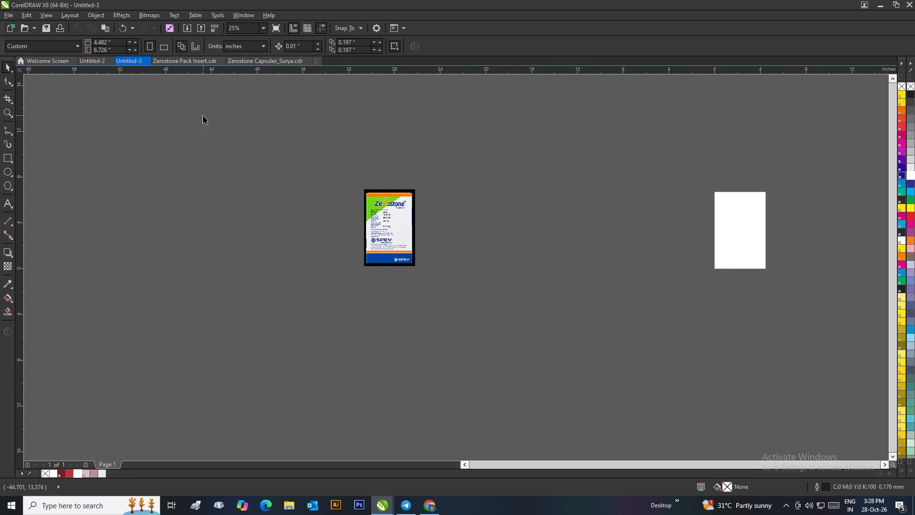
Centre the Zerostone carton photo on the resized page and deselect it.
click(435, 226)
click(408, 223)
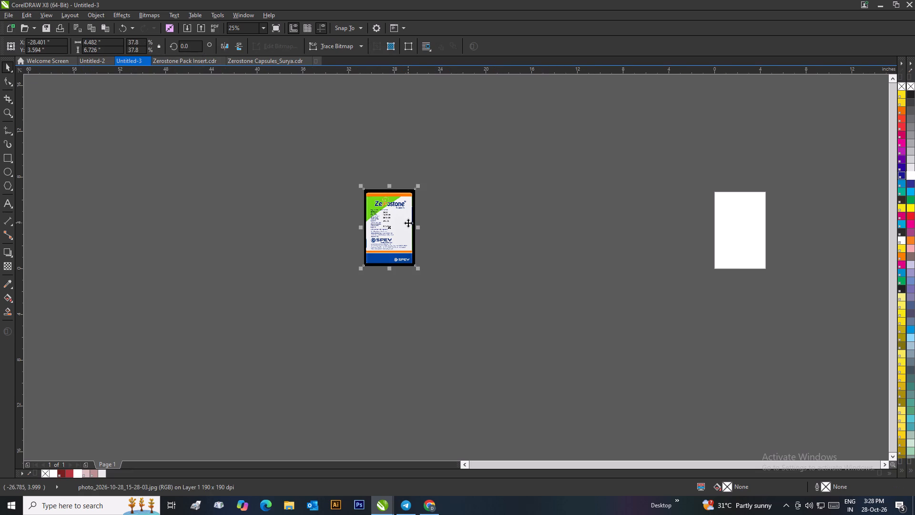
click(439, 230)
click(373, 234)
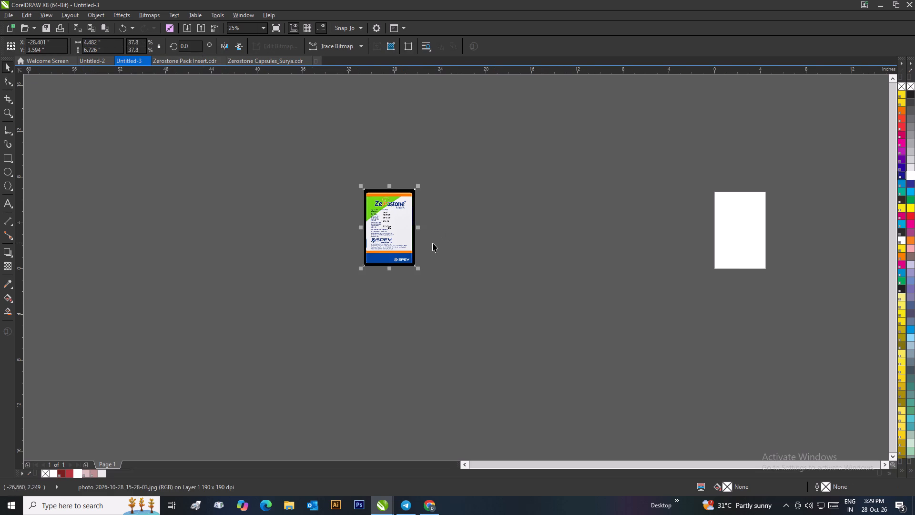
click(434, 243)
click(396, 244)
key(p)
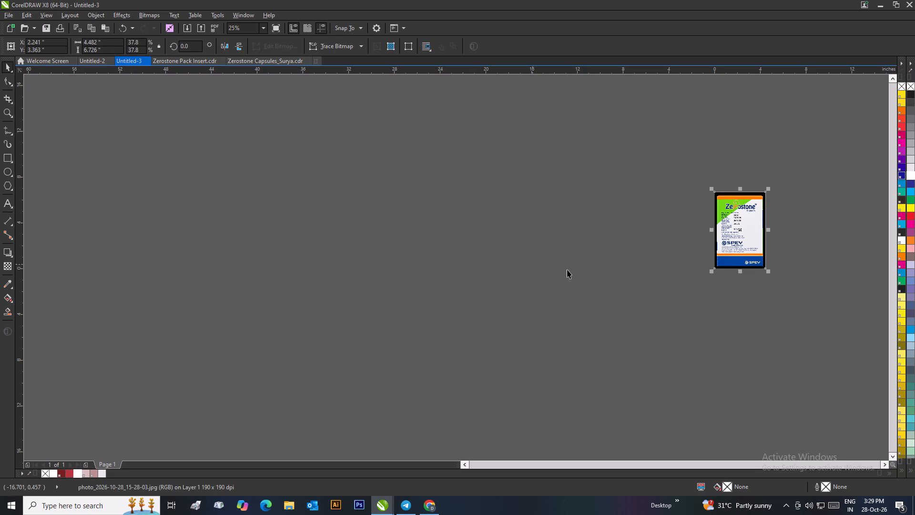
drag(590, 271, 603, 271)
Examine the centred carton photo up close, checking its fit against the page edges and its printed details.
scroll(751, 228, up, 2)
scroll(433, 252, down, 2)
scroll(461, 279, up, 1)
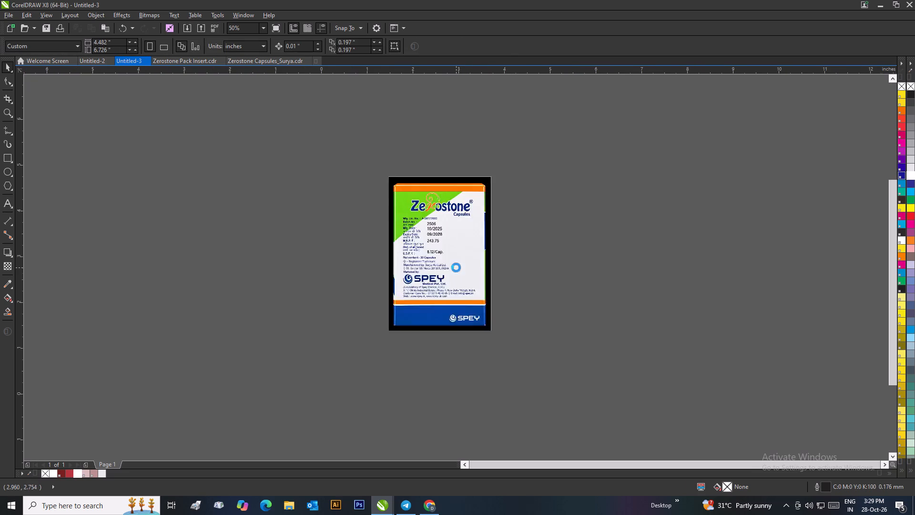
scroll(456, 268, up, 1)
scroll(456, 268, down, 1)
scroll(454, 283, up, 1)
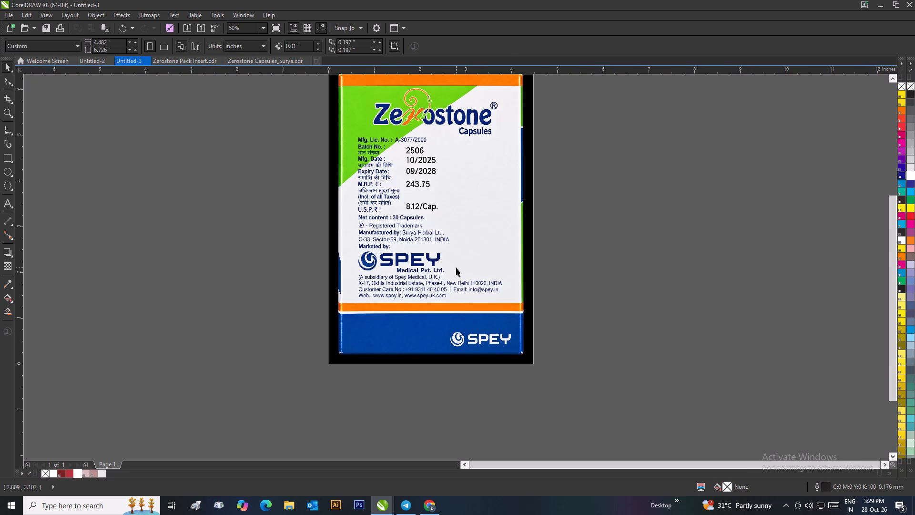
scroll(456, 268, down, 1)
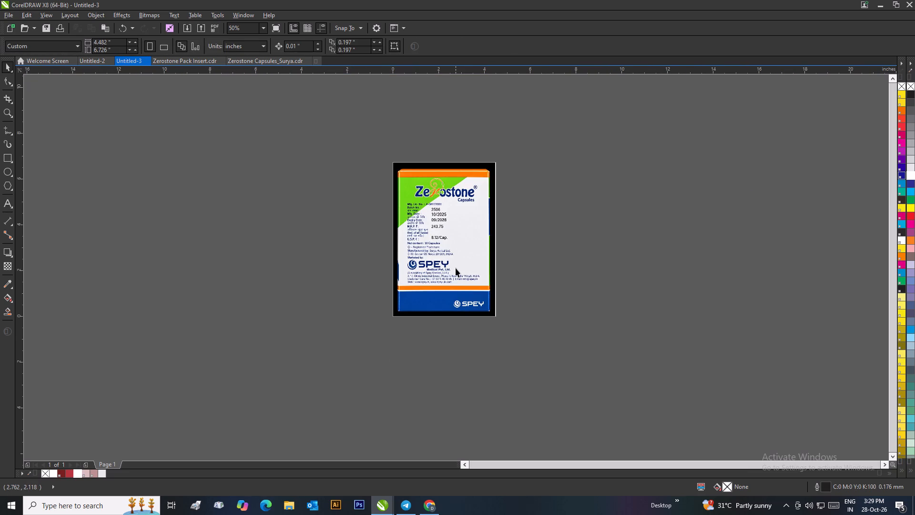
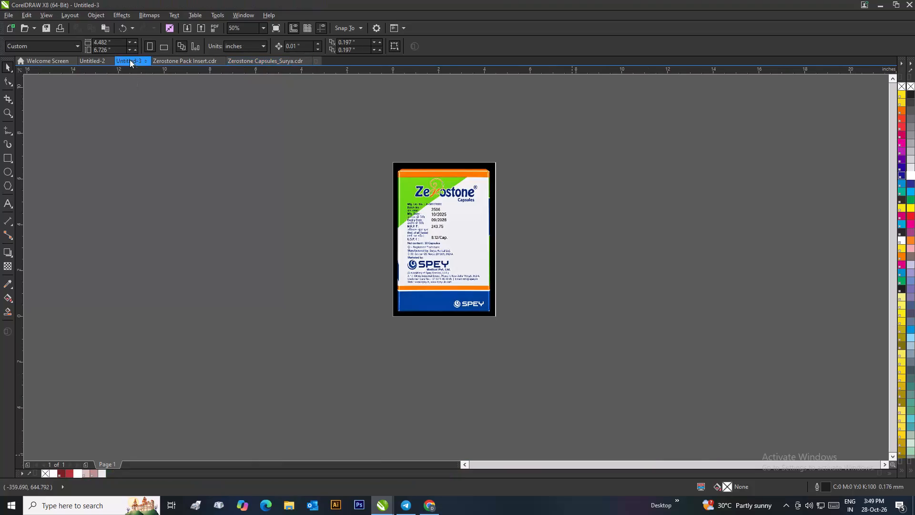
Delete the black-background Zerostone carton photo from the page.
drag(287, 114, 620, 422)
key(Delete)
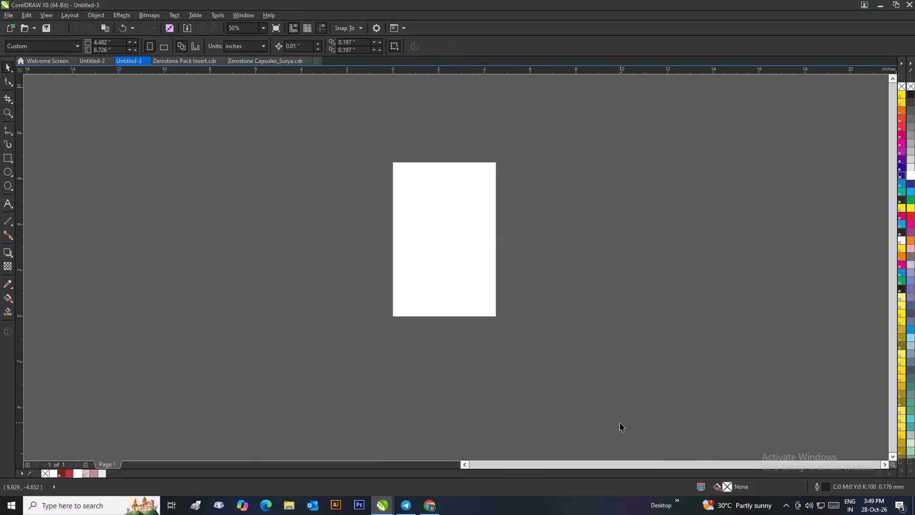
Import the recent carton image file_00000000b4f082118d6b57b402d69c31 and place it over the blank page.
click(185, 23)
scroll(20, 42, up, 3)
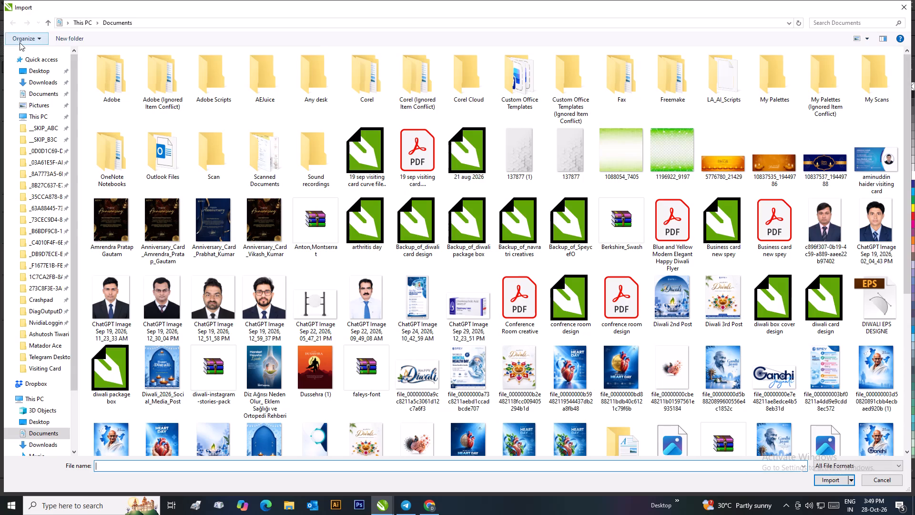
scroll(20, 42, up, 2)
click(34, 54)
click(135, 216)
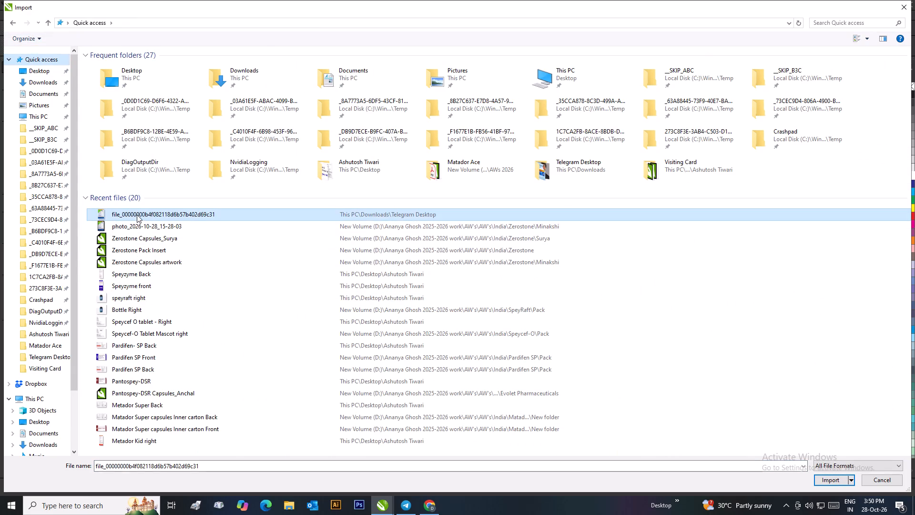
click(826, 482)
click(387, 178)
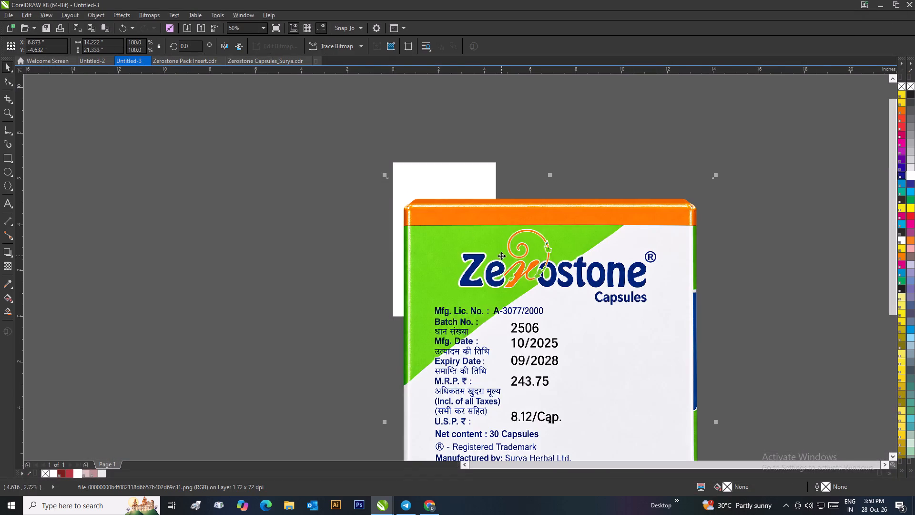
Scale the imported carton image down to about 2.79 × 4.19 inches and mirror it vertically so its print reads upright.
scroll(486, 235, down, 4)
drag(475, 260, 464, 297)
scroll(451, 302, up, 2)
drag(464, 250, 481, 160)
scroll(484, 149, up, 4)
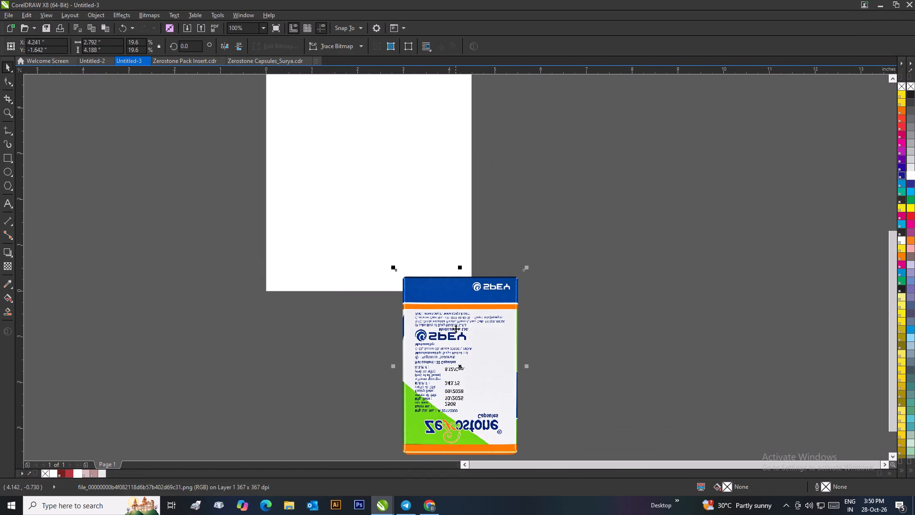
click(235, 47)
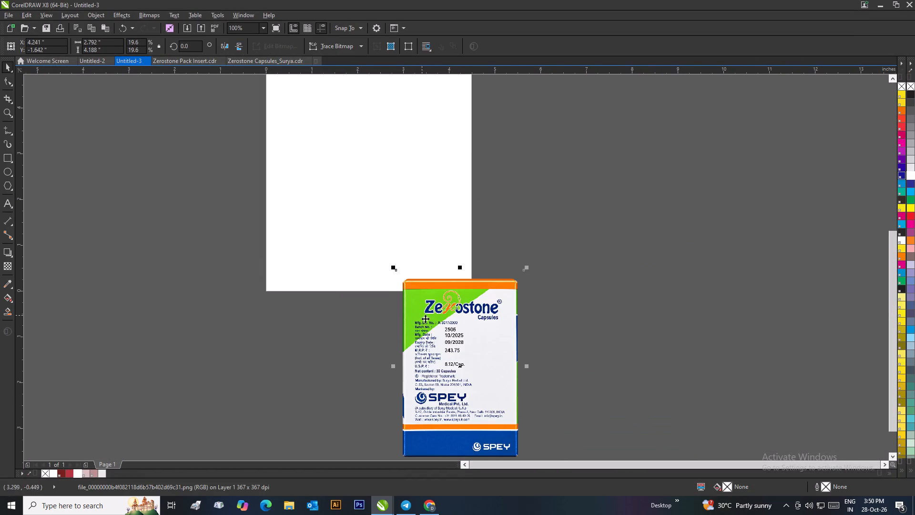
Move the carton image to the page's upper-left corner, enlarge it proportionally to about 4.43 × 6.64 inches to fill the page, and deselect it.
drag(426, 319, 341, 124)
scroll(343, 154, down, 2)
scroll(471, 265, up, 2)
drag(447, 251, 413, 180)
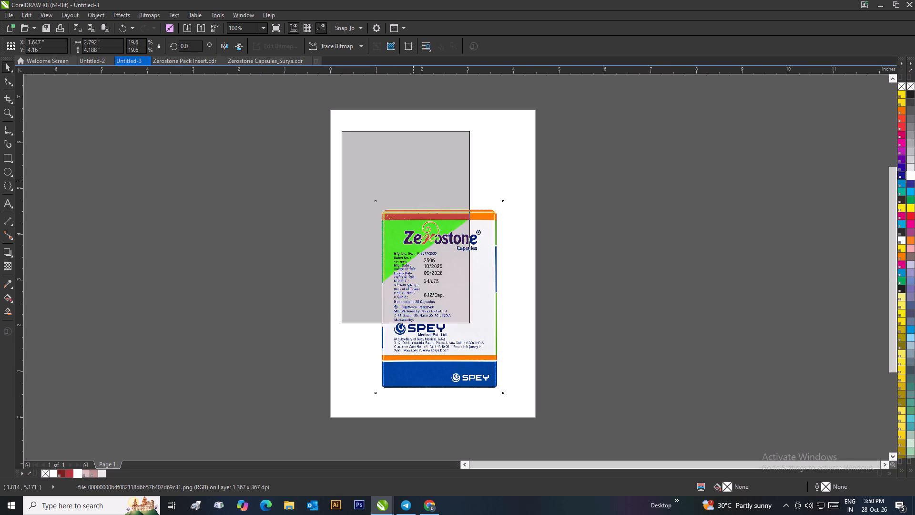
drag(413, 180, 403, 160)
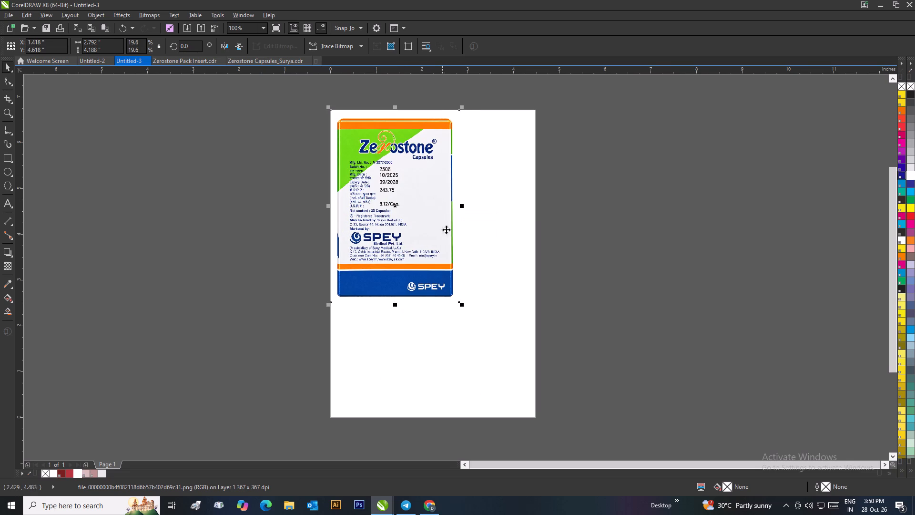
drag(463, 306, 538, 426)
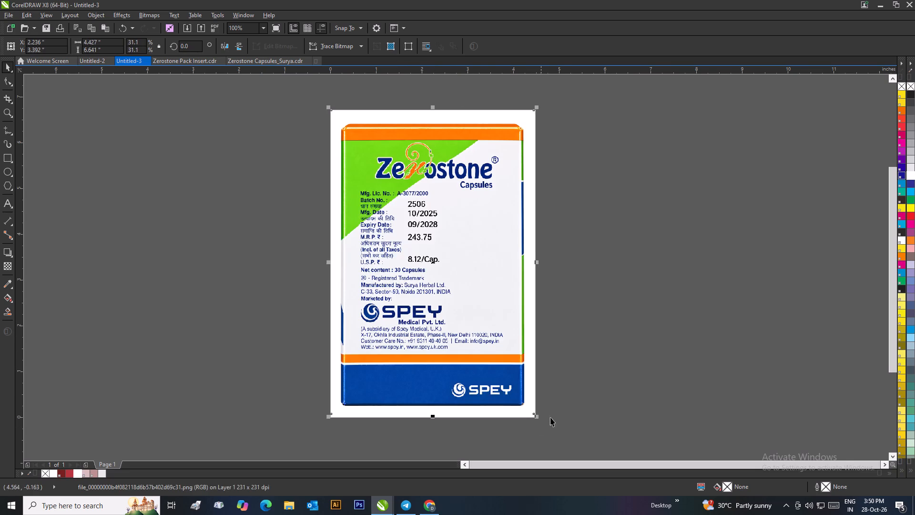
click(565, 404)
Export the Zerostone carton page as a 300 dpi, 24-bit RGB PNG named "zerostone caps".
click(10, 15)
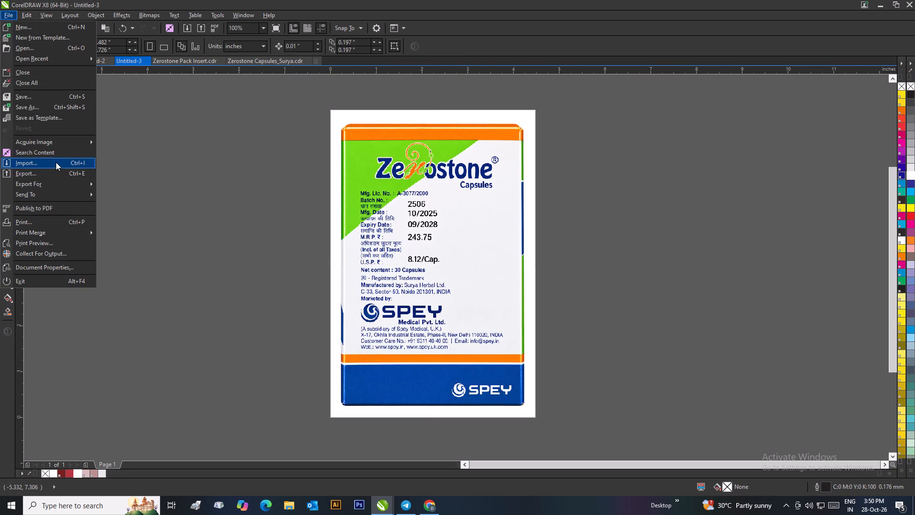
click(40, 174)
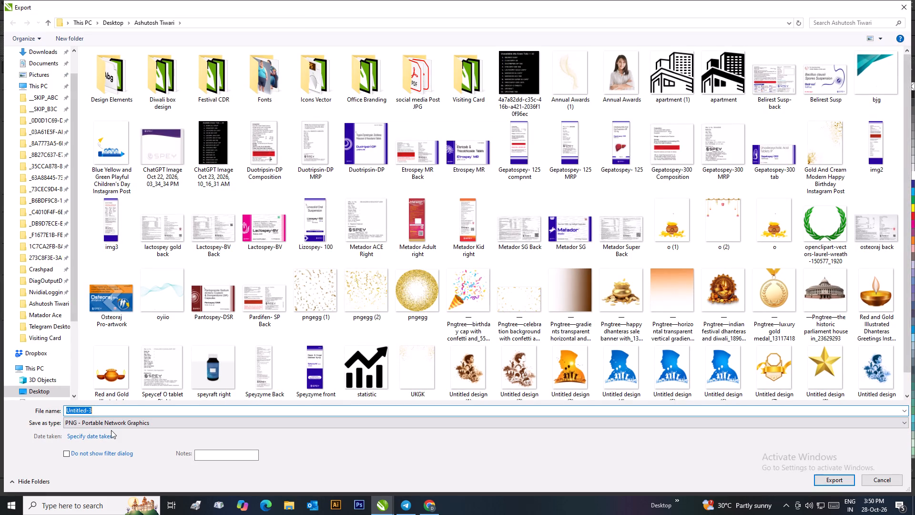
key(BackSpace)
text(zerostone)
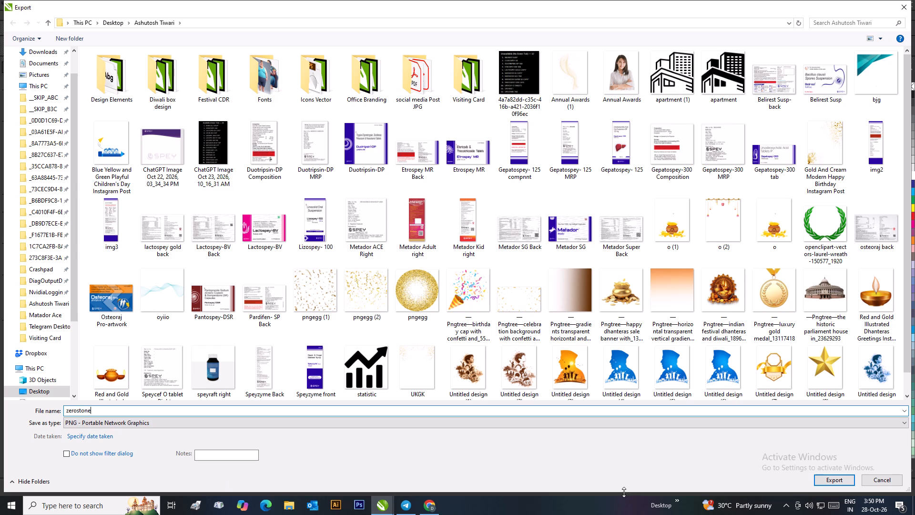
key(space)
text(tab)
key(BackSpace)
key(BackSpace)
key(BackSpace)
text(caps)
click(822, 479)
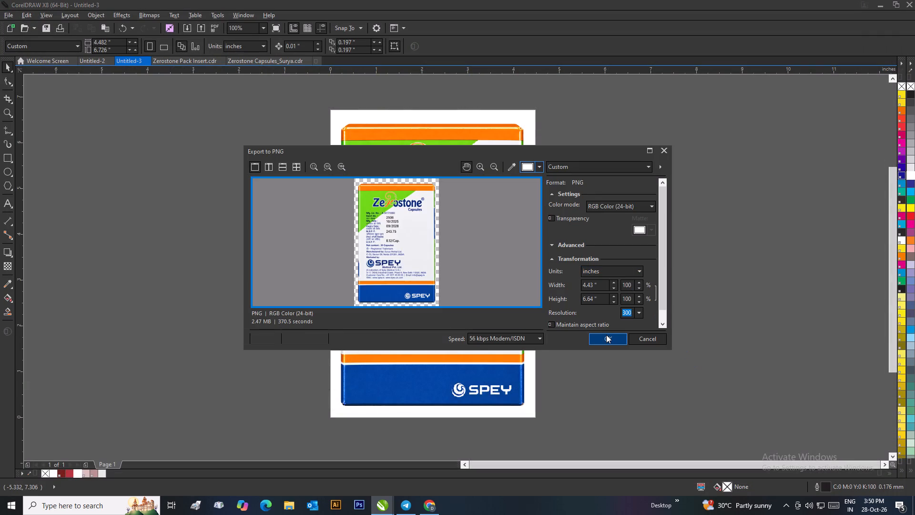
click(606, 335)
click(606, 335)
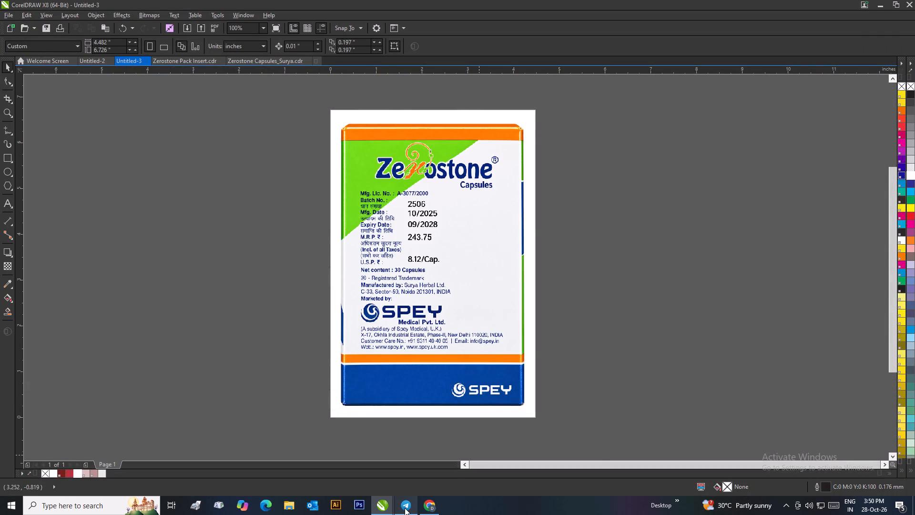
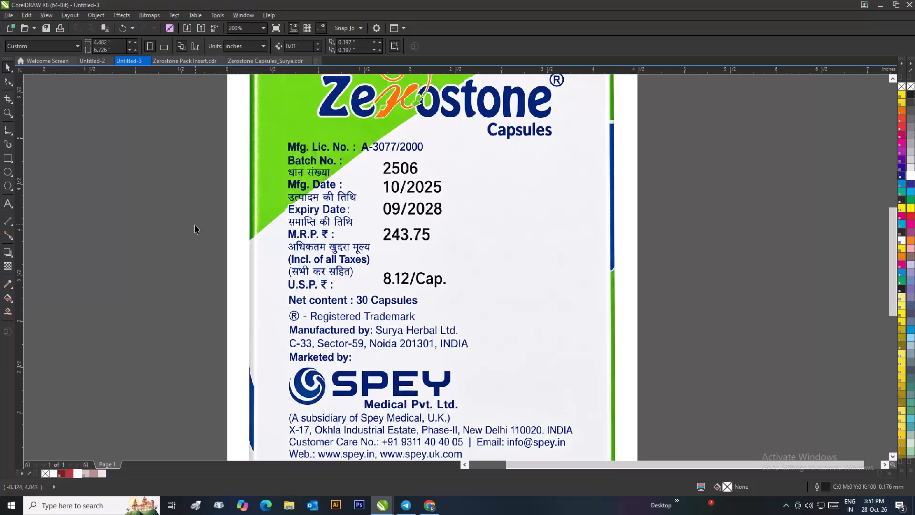
Cover the carton's printed batch, date and price values with a rectangle about 0.87 × 1.43 inches, filled white with no outline.
click(2, 154)
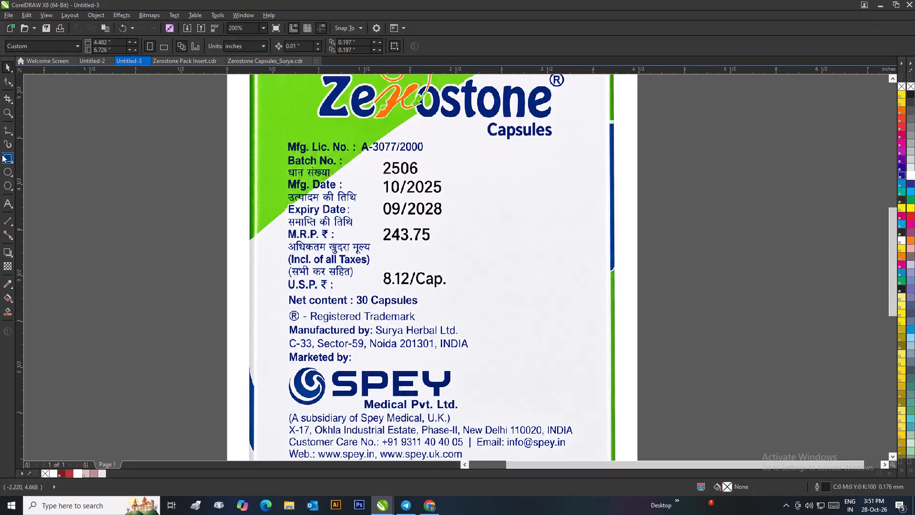
drag(377, 158, 457, 288)
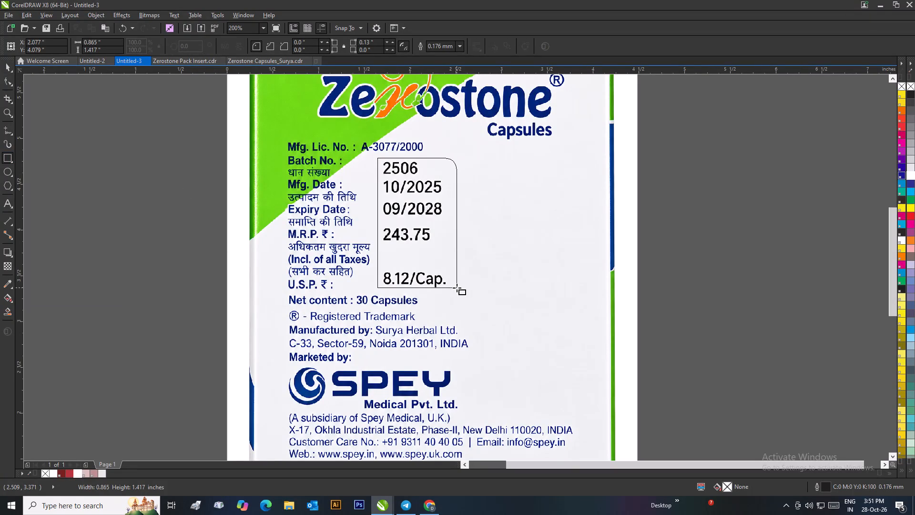
drag(457, 288, 457, 288)
click(10, 65)
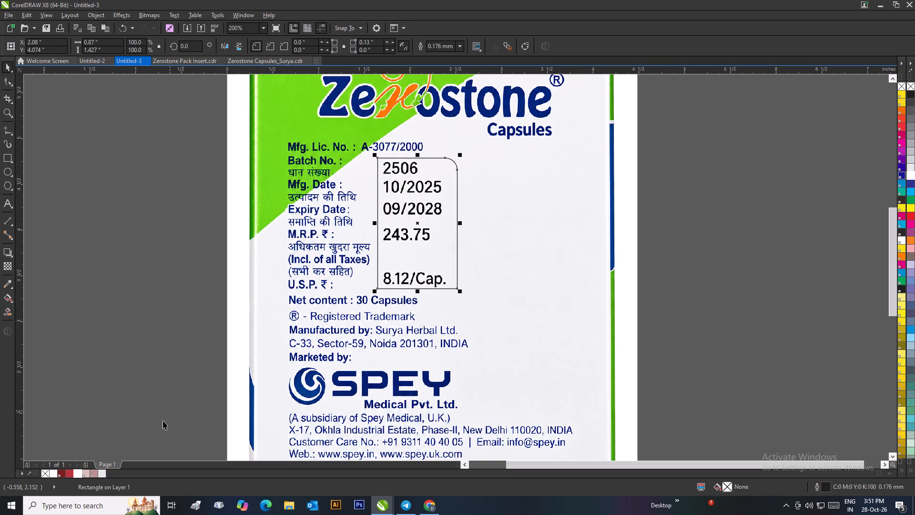
click(55, 473)
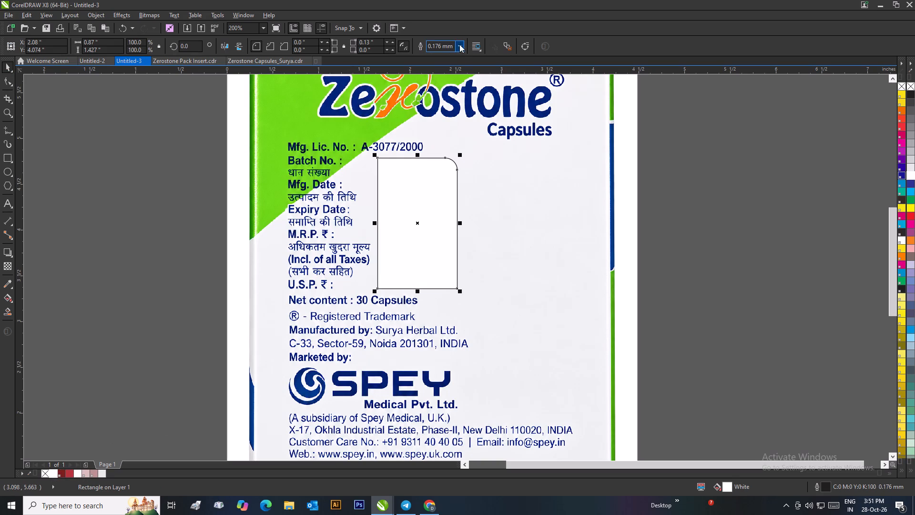
click(459, 44)
click(439, 56)
click(162, 174)
scroll(188, 170, down, 1)
scroll(574, 293, up, 1)
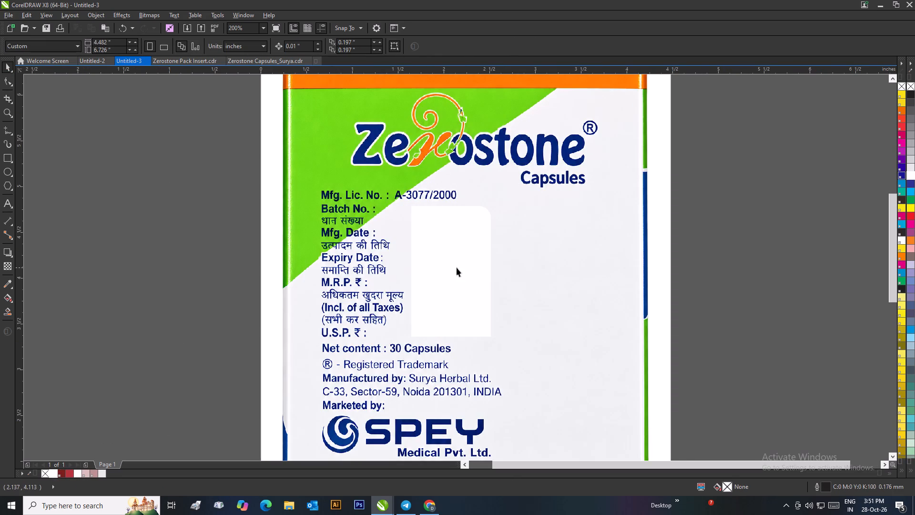
Sample the carton's off-white background beside the covering rectangle, fill the rectangle with that colour, and deselect.
click(15, 280)
click(11, 280)
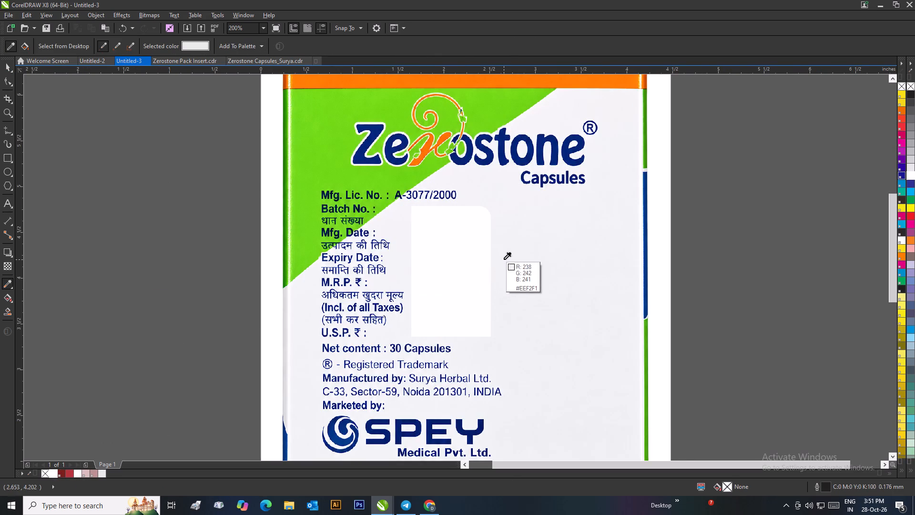
click(504, 259)
click(460, 254)
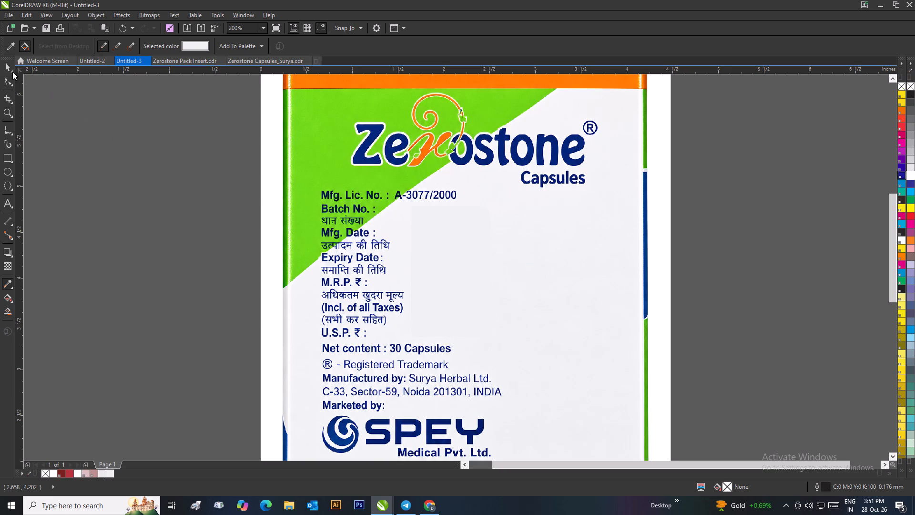
click(7, 65)
click(155, 143)
Group the covering rectangle with the carton image.
scroll(159, 146, down, 2)
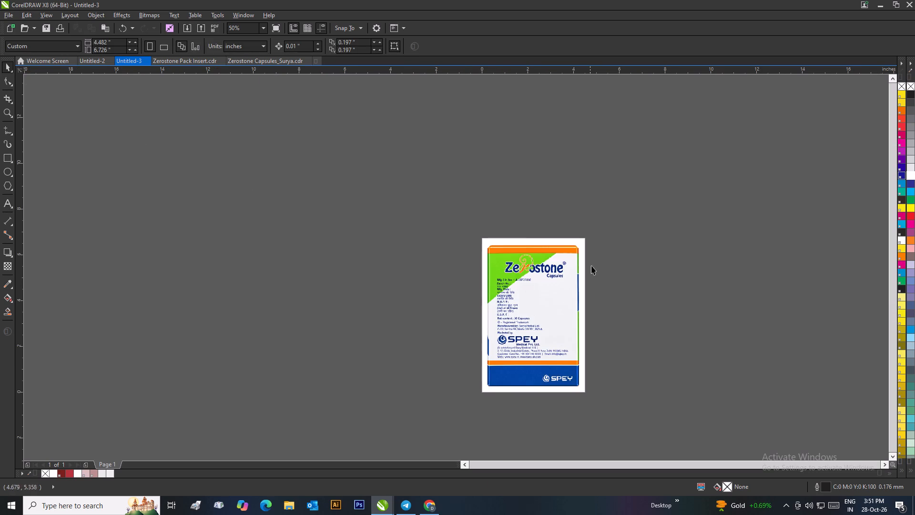
drag(614, 222, 470, 390)
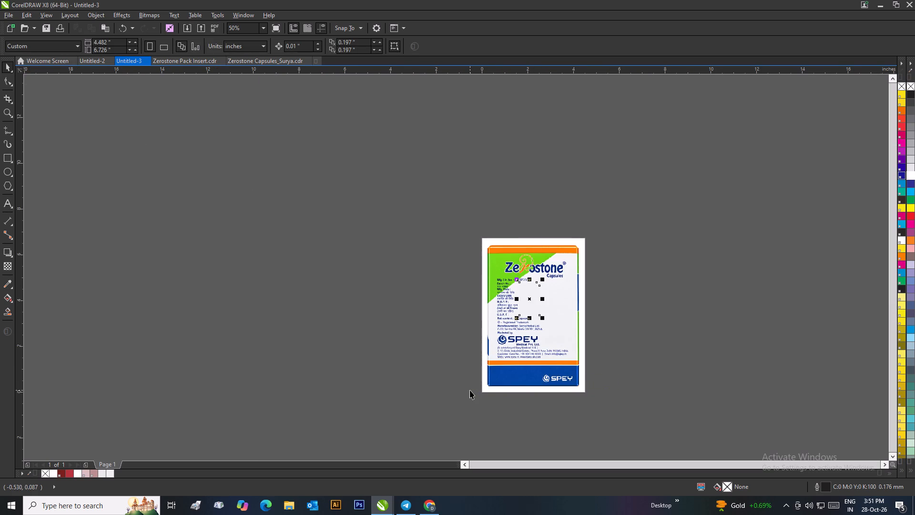
shift+click(494, 250)
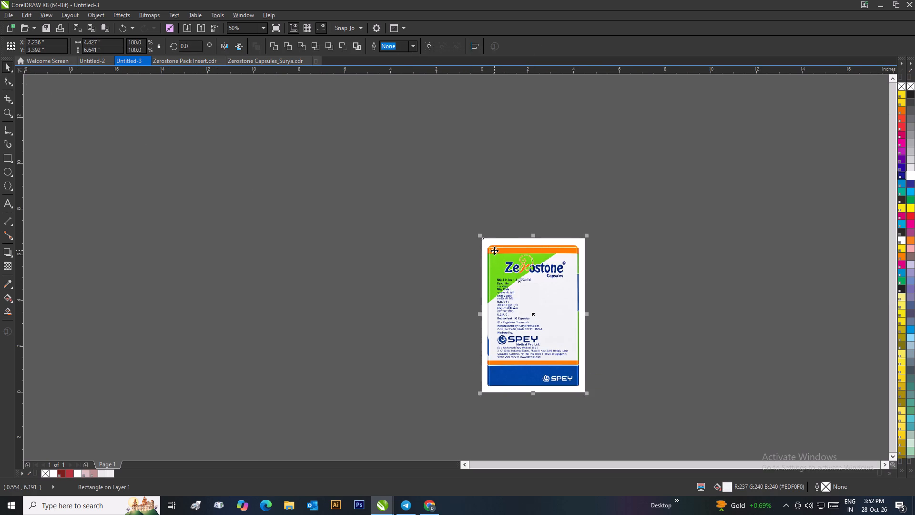
key(ctrl+g)
Export the edited carton page as a 24-bit RGB PNG, overwriting the existing file "zerostone caps.png".
click(3, 19)
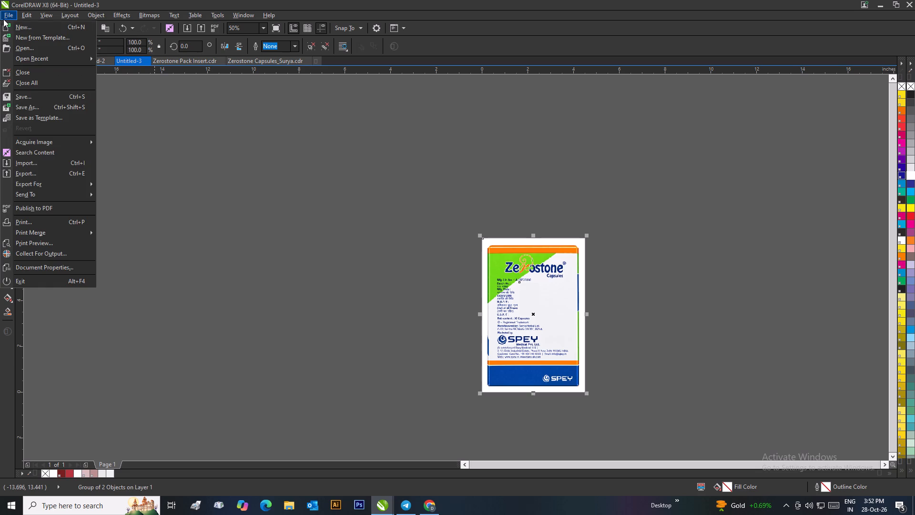
click(41, 175)
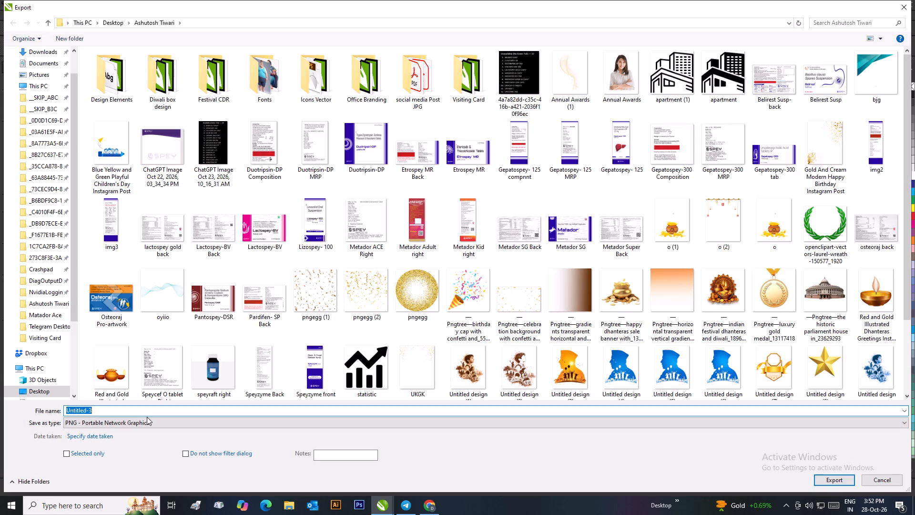
key(BackSpace)
text(ze)
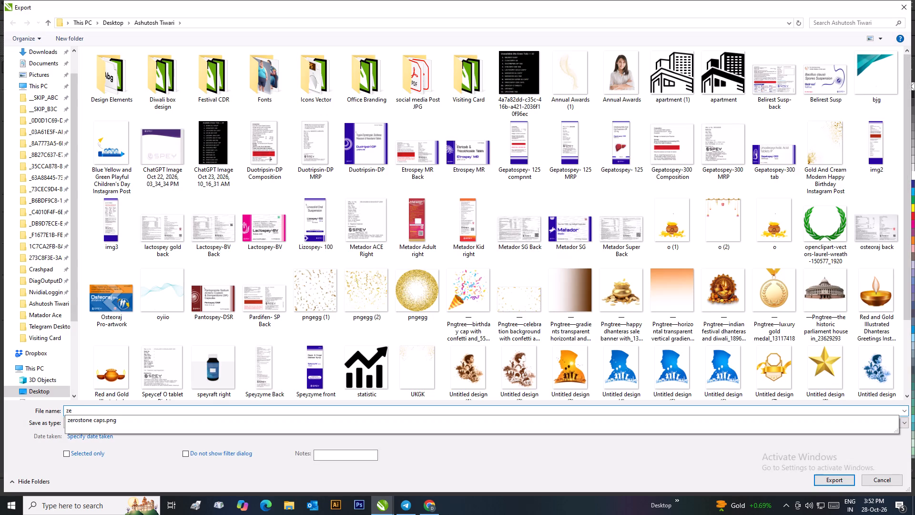
text(ro)
click(110, 421)
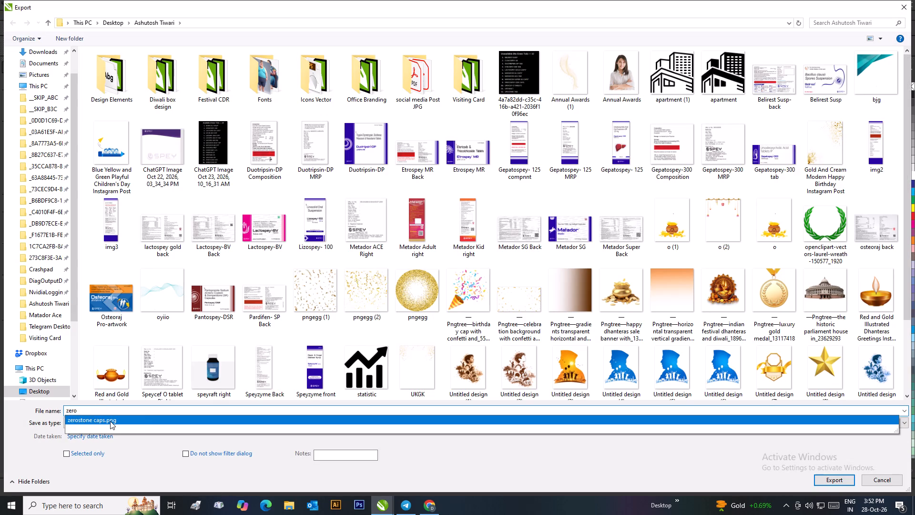
click(119, 411)
key(BackSpace)
key(BackSpace)
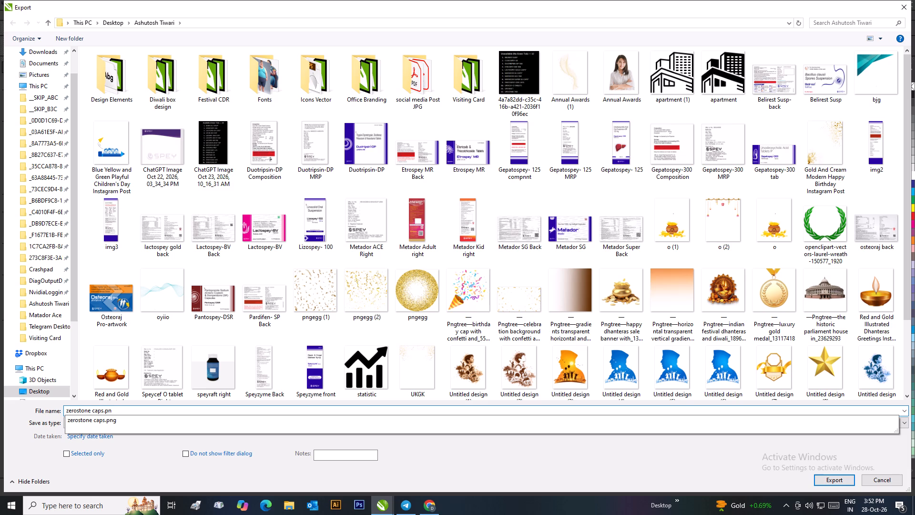
key(BackSpace)
key(BackSpace)
click(107, 421)
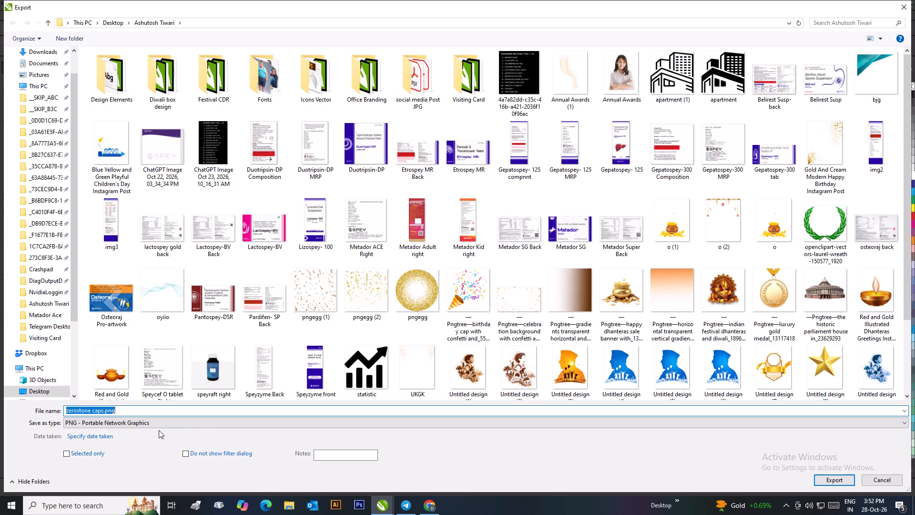
click(830, 477)
click(480, 254)
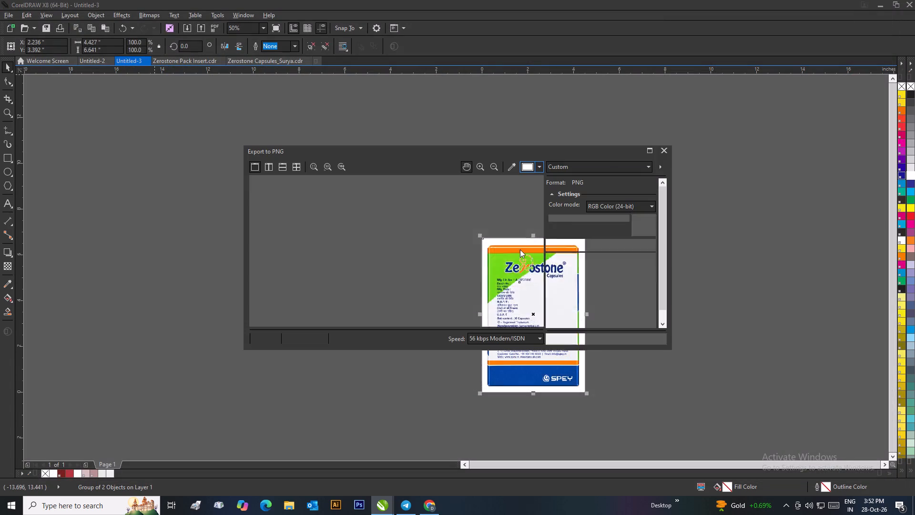
click(610, 339)
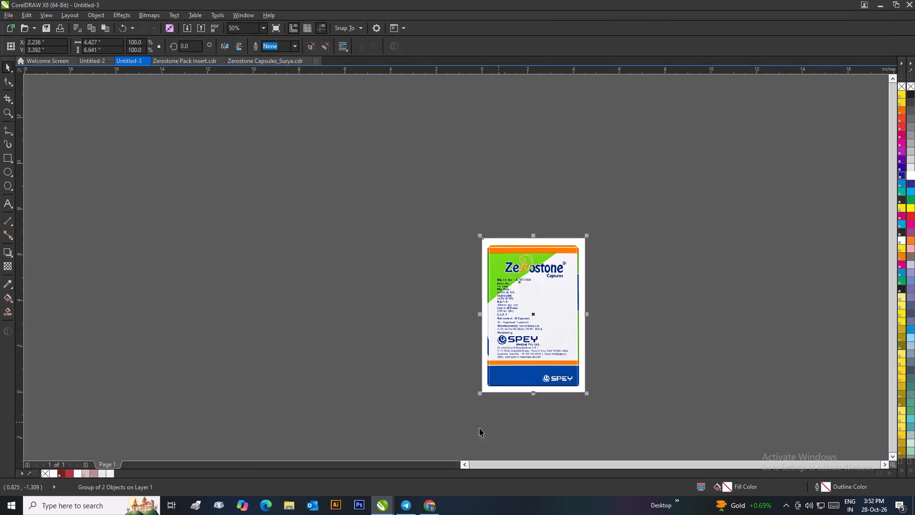
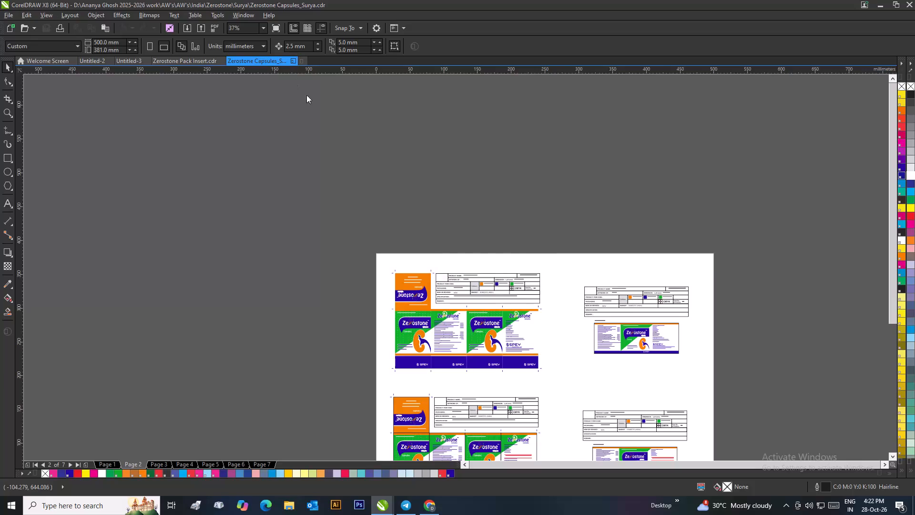
Close the Zerostone Pack Insert document.
click(218, 60)
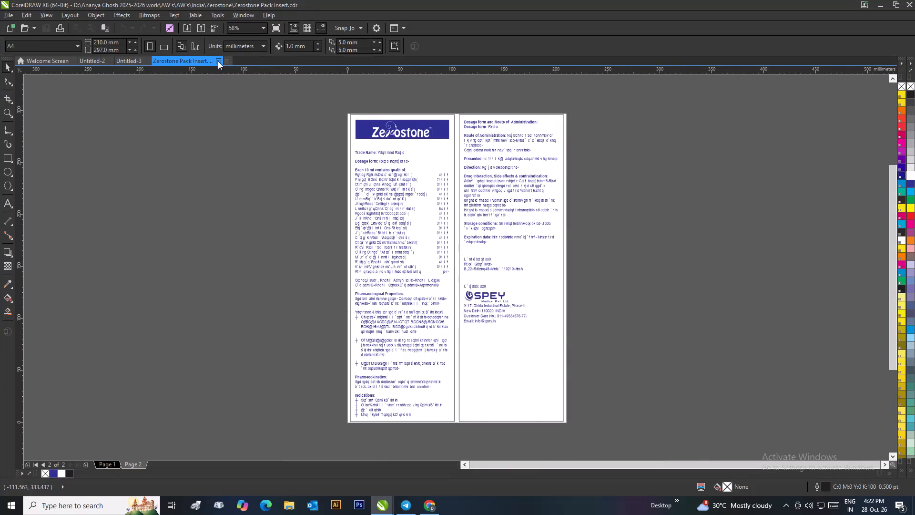
Delete the grouped carton image and covering rectangle from the Untitled-3 page, clearing any leftover objects.
click(94, 60)
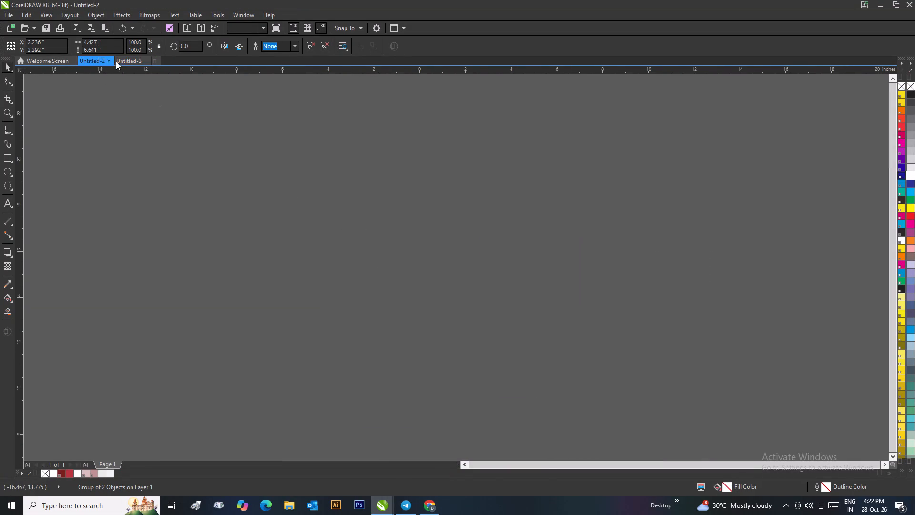
click(125, 60)
click(519, 278)
key(Delete)
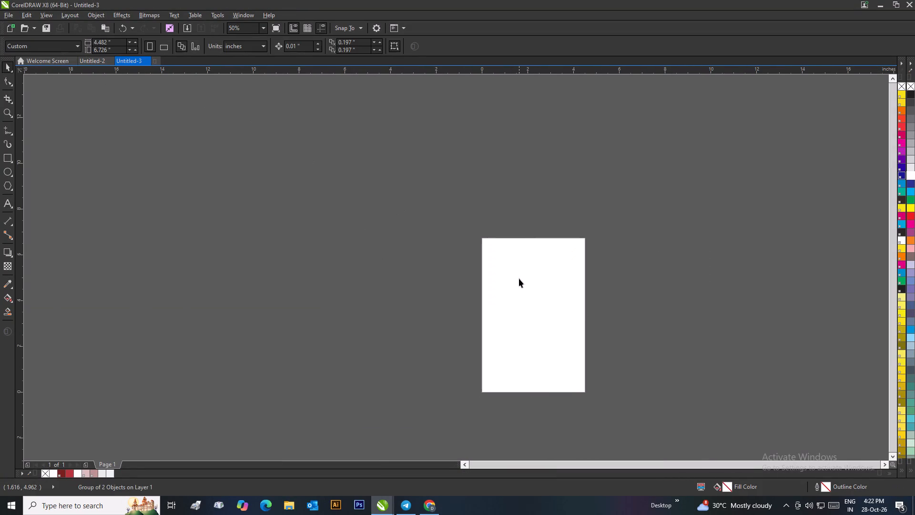
drag(391, 218, 707, 480)
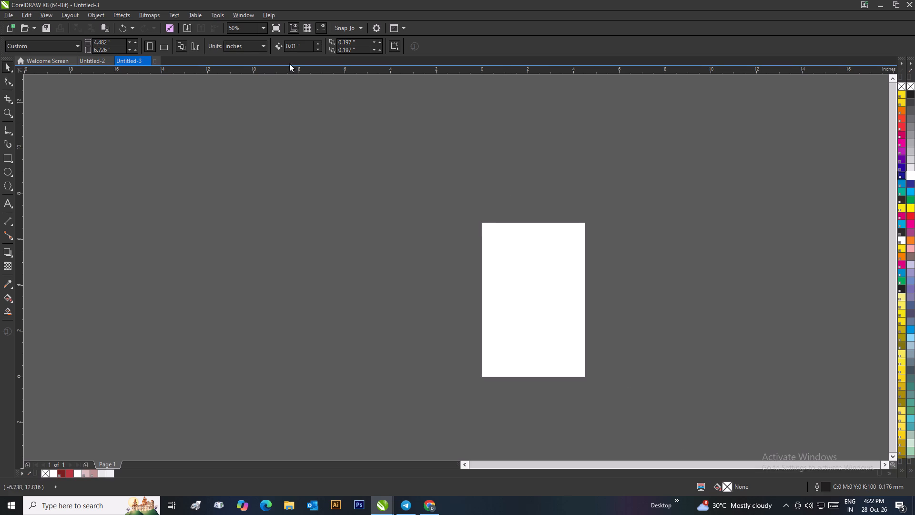
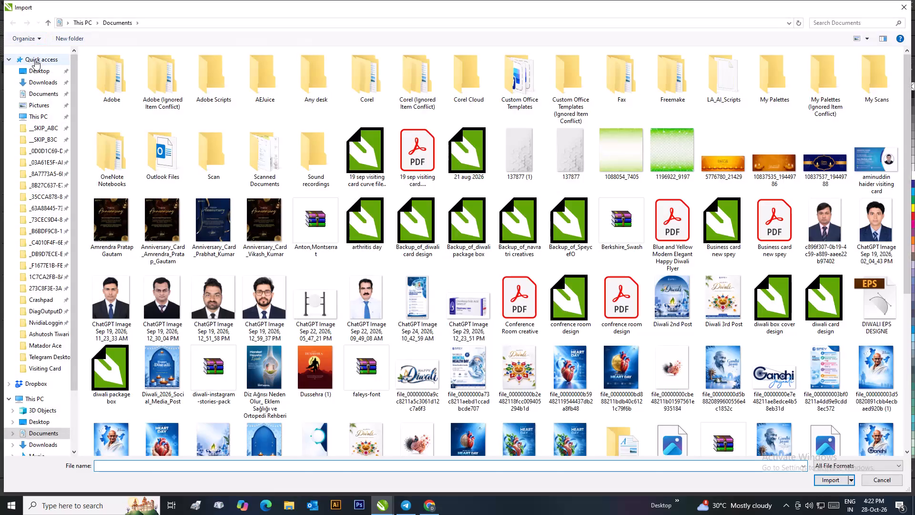
click(35, 60)
click(131, 216)
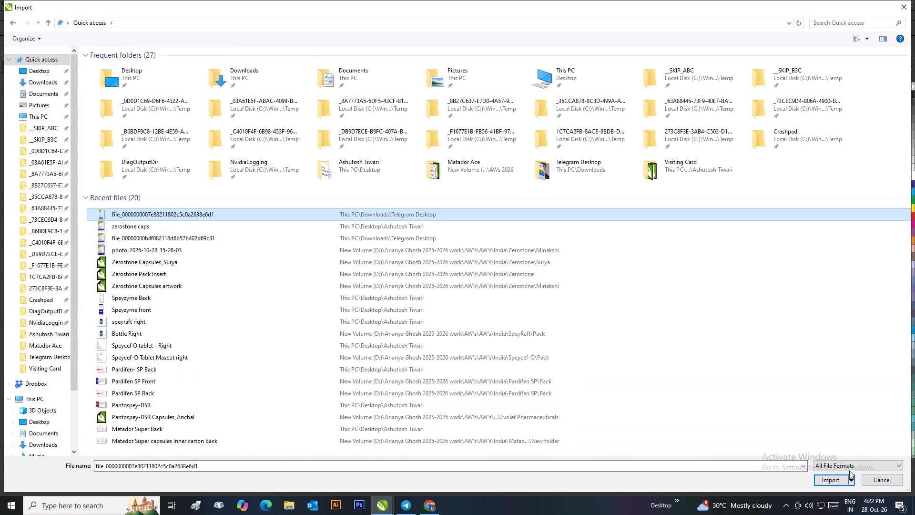
click(821, 478)
click(496, 271)
drag(606, 326, 495, 257)
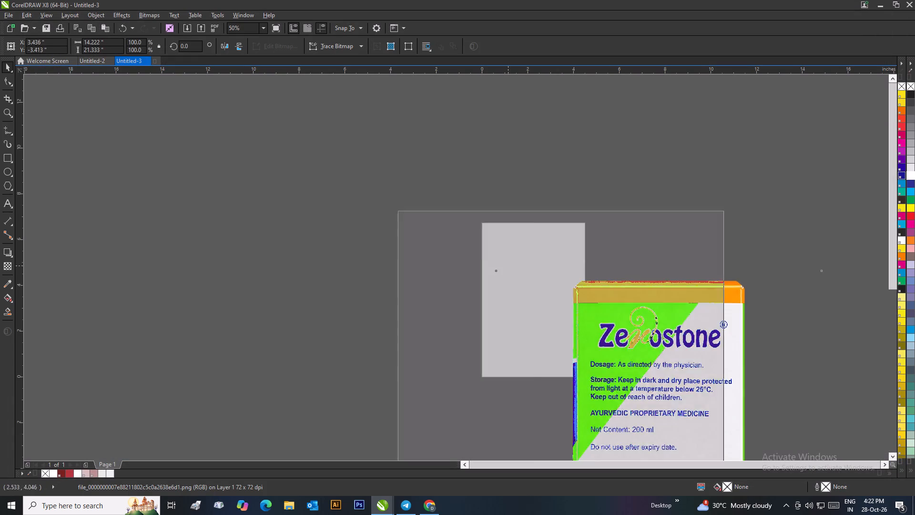
drag(495, 257, 396, 201)
scroll(405, 193, down, 2)
drag(468, 304, 349, 253)
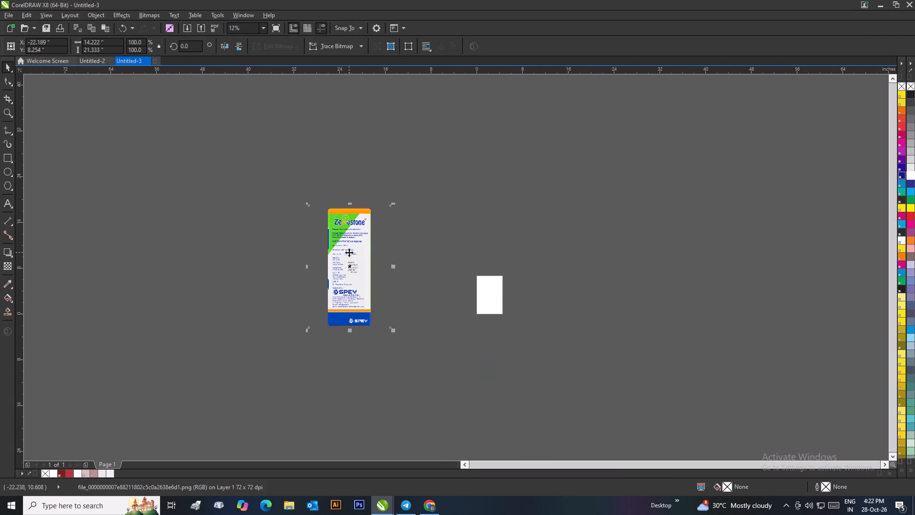
Crop the imported Zerostone carton image close to the carton's edges, to about 7.98 by 20.76 inches.
click(7, 99)
drag(323, 207, 374, 328)
scroll(328, 281, up, 2)
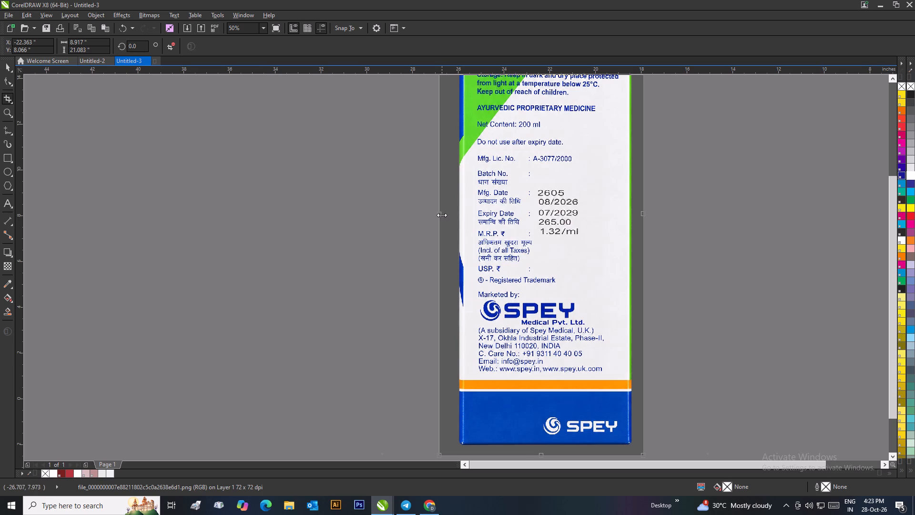
drag(442, 215, 454, 223)
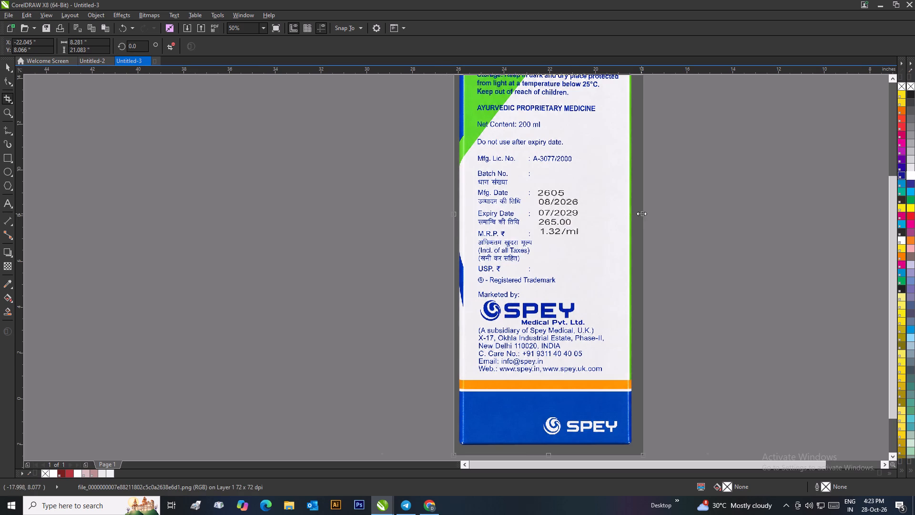
drag(641, 214, 636, 223)
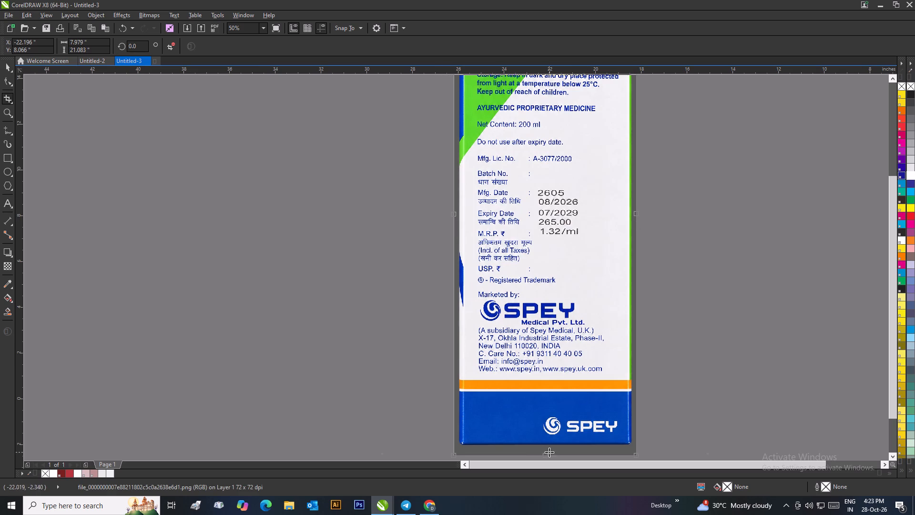
drag(544, 454, 552, 448)
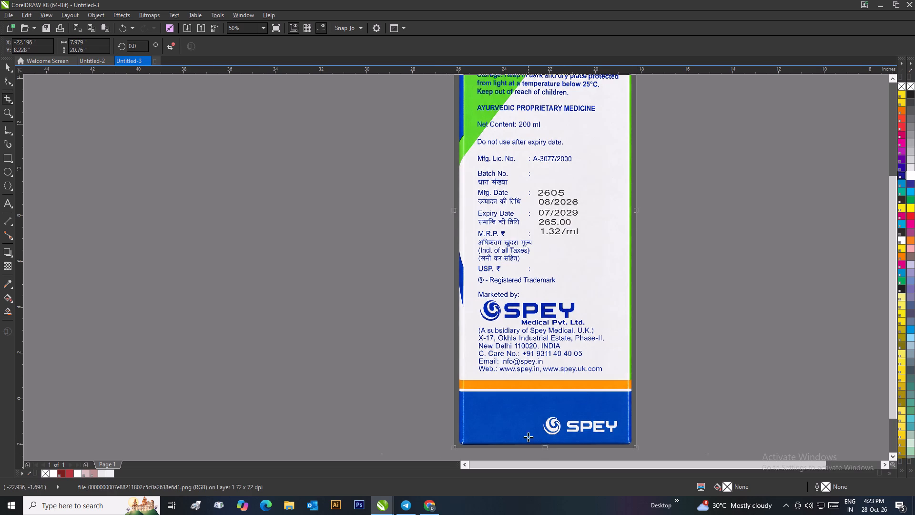
scroll(528, 436, down, 2)
scroll(475, 158, up, 2)
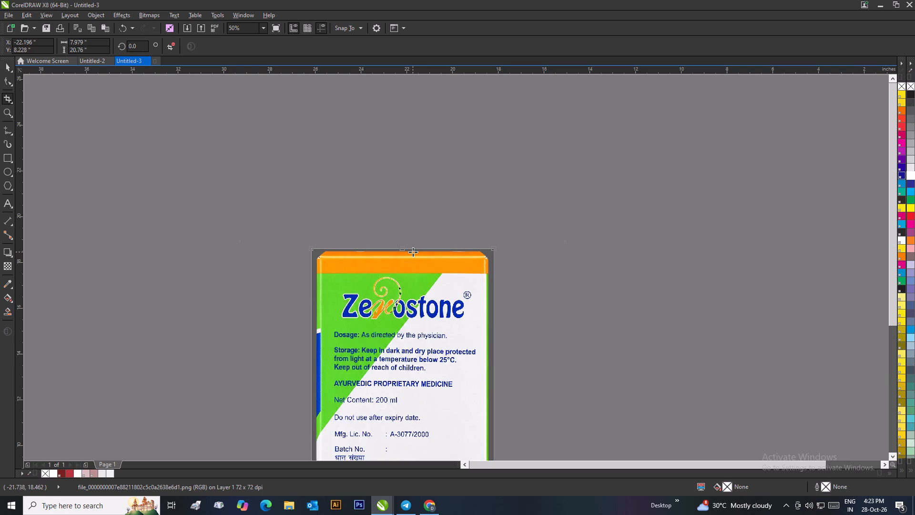
scroll(413, 252, down, 2)
scroll(467, 315, up, 1)
double_click(444, 244)
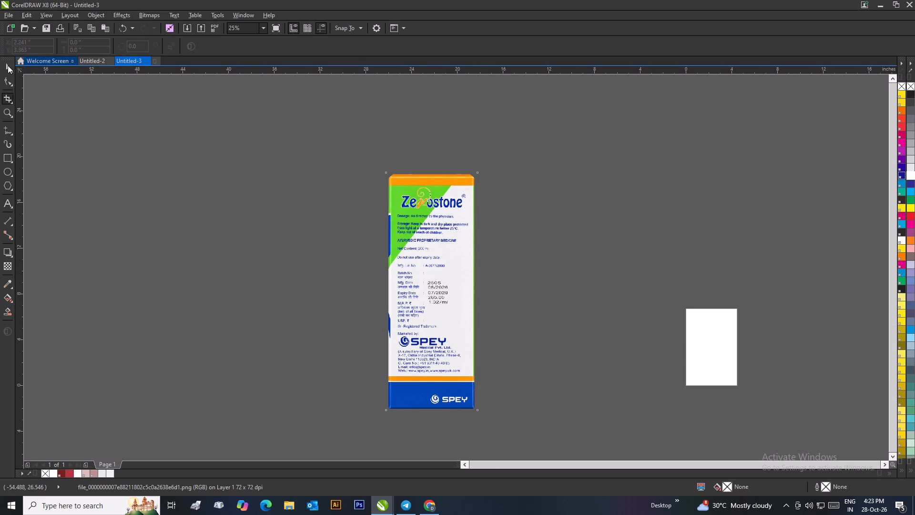
Position the cropped carton image clear of the page and scale it proportionally to about 2.24 by 5.83 inches.
click(1, 68)
click(3, 65)
click(179, 107)
scroll(179, 107, down, 4)
scroll(495, 297, up, 2)
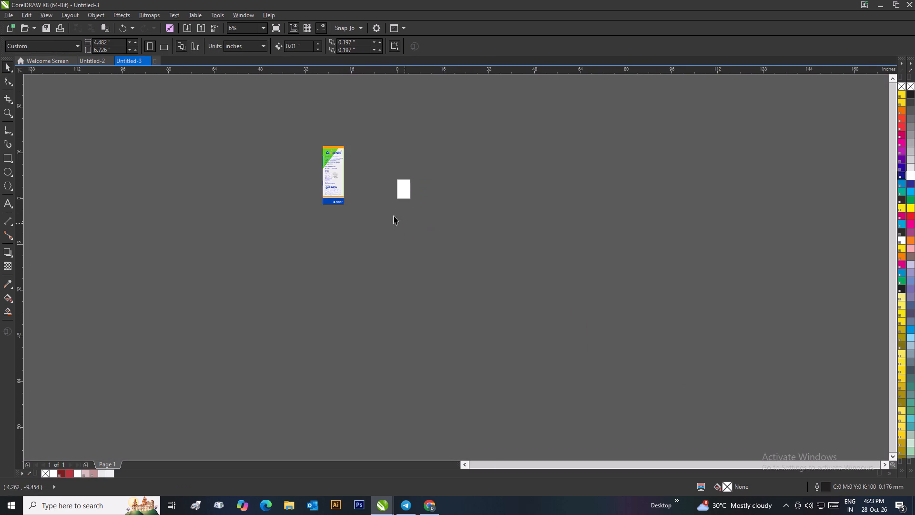
scroll(378, 206, up, 1)
drag(366, 217, 473, 273)
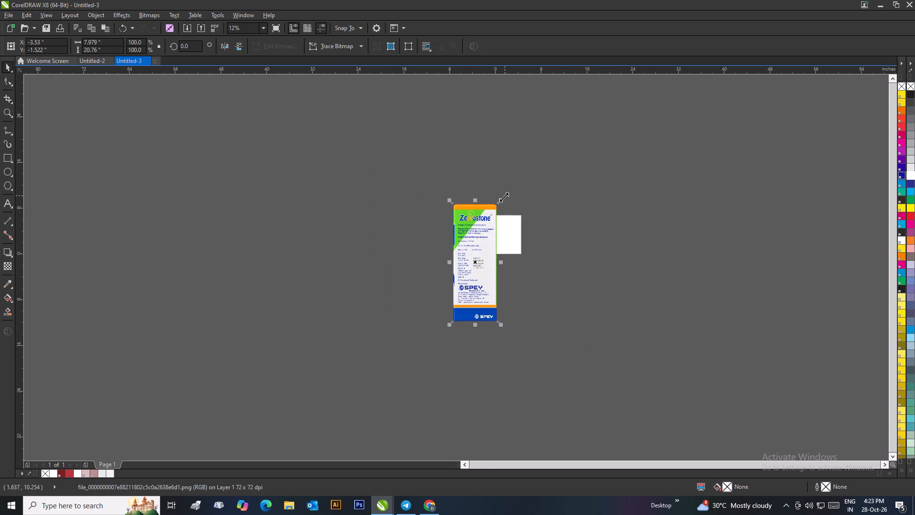
drag(441, 237, 374, 225)
drag(476, 237, 378, 238)
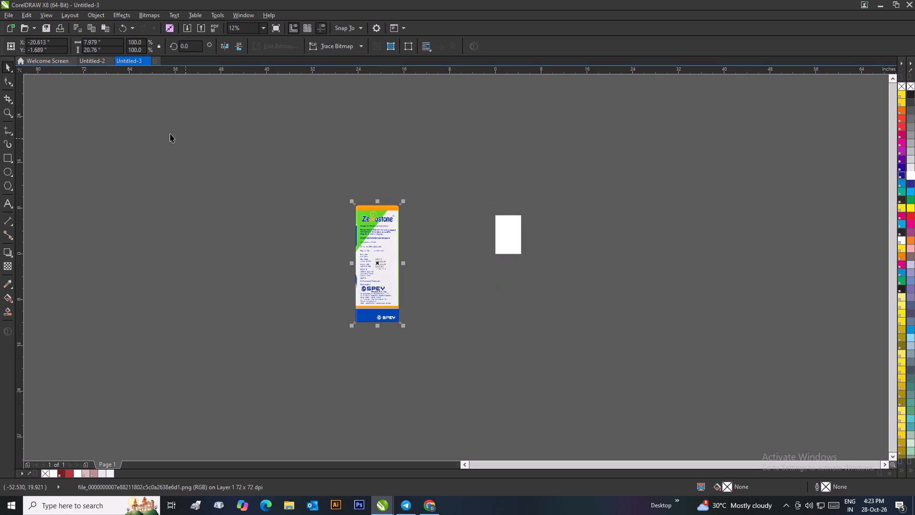
drag(401, 326, 376, 330)
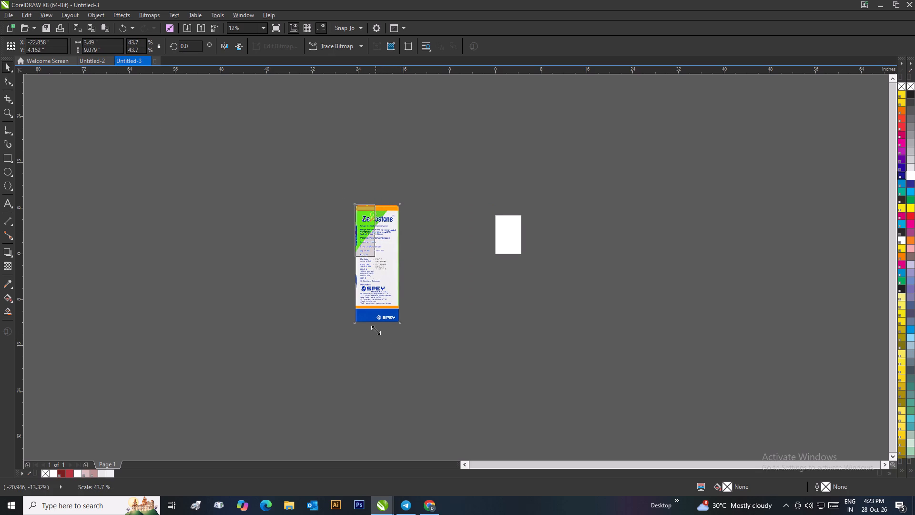
drag(376, 330, 376, 310)
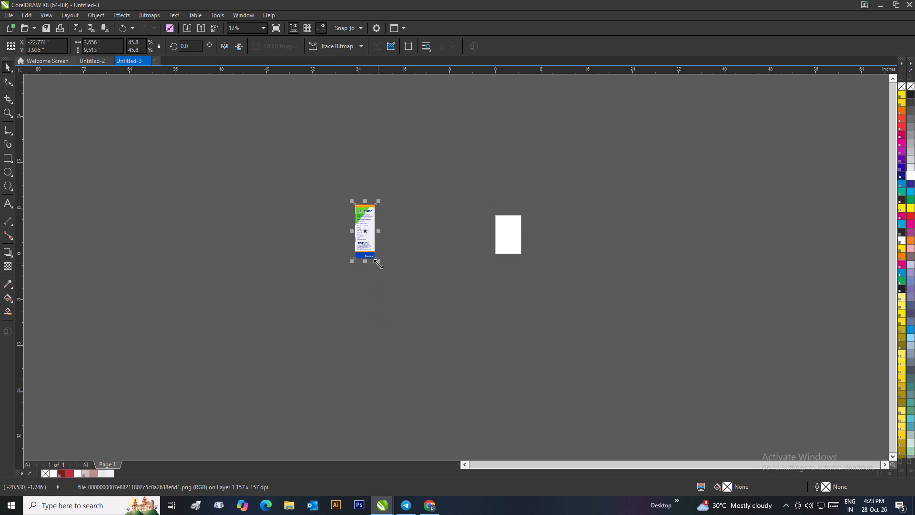
click(378, 264)
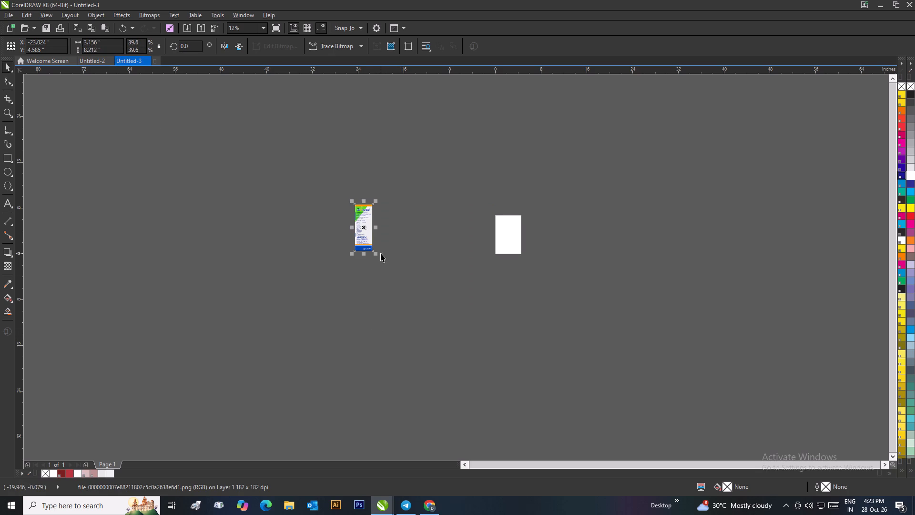
drag(379, 253, 374, 242)
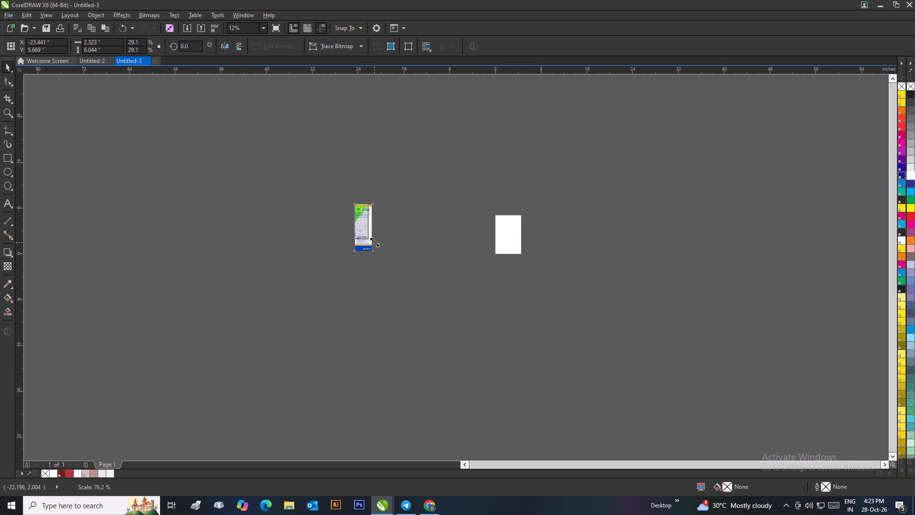
drag(374, 242, 374, 241)
Set the page size to match the carton image: 2.24 inches wide and 5.827 inches high.
drag(106, 43, 88, 46)
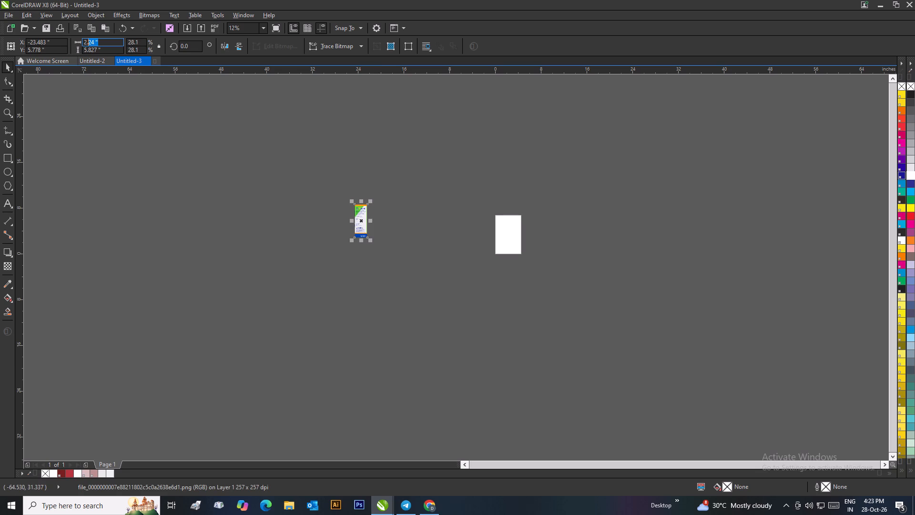
drag(88, 46, 80, 47)
key(ctrl+c)
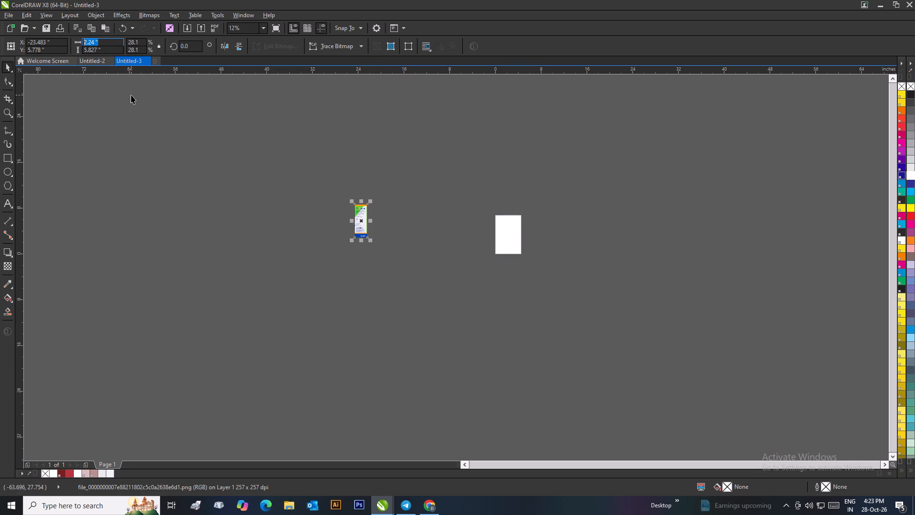
click(234, 201)
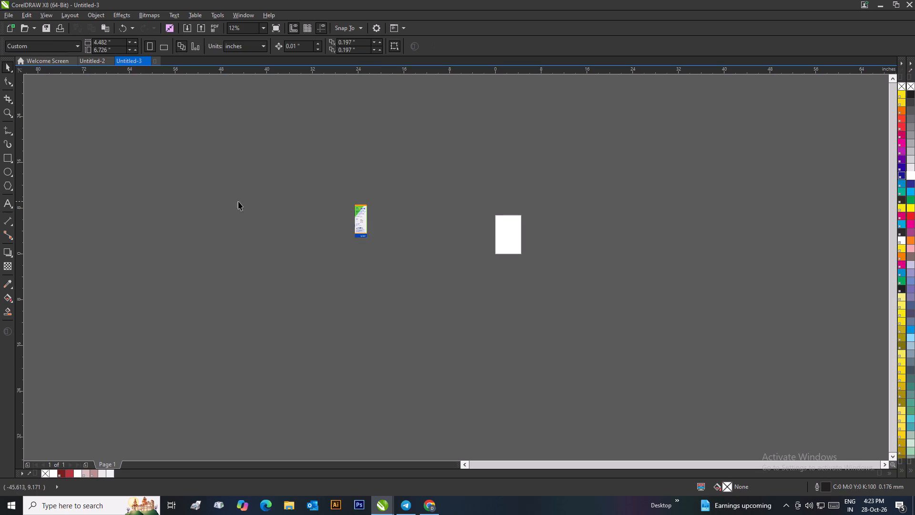
drag(122, 41, 89, 41)
key(BackSpace)
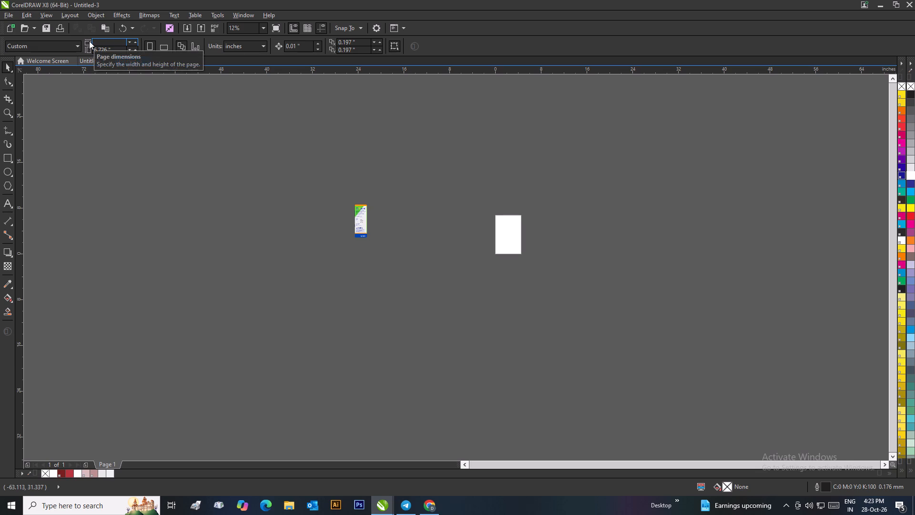
key(ctrl+v)
key(Tab)
key(BackSpace)
text(5.827)
key(Return)
click(439, 299)
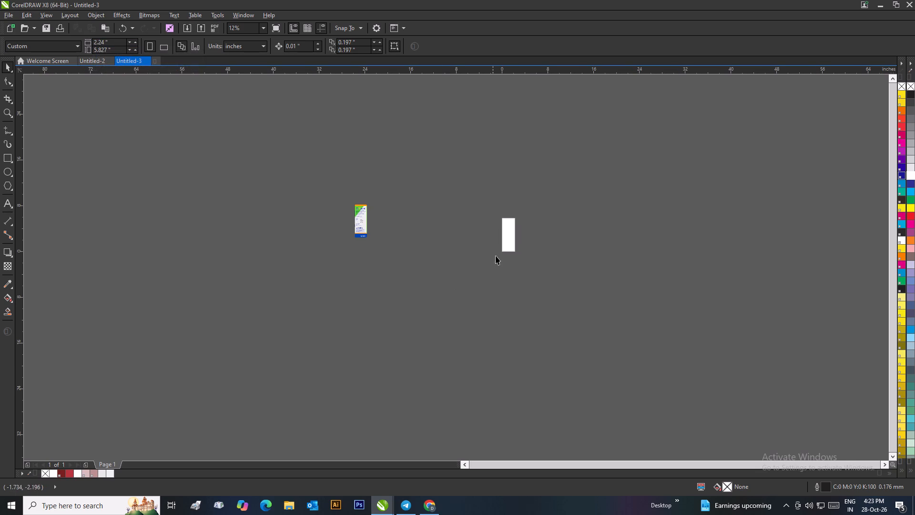
Move the carton image onto the page and centre it there.
scroll(501, 252, up, 1)
drag(166, 200, 453, 217)
key(p)
click(542, 226)
scroll(498, 229, up, 2)
scroll(402, 247, up, 1)
scroll(456, 268, down, 1)
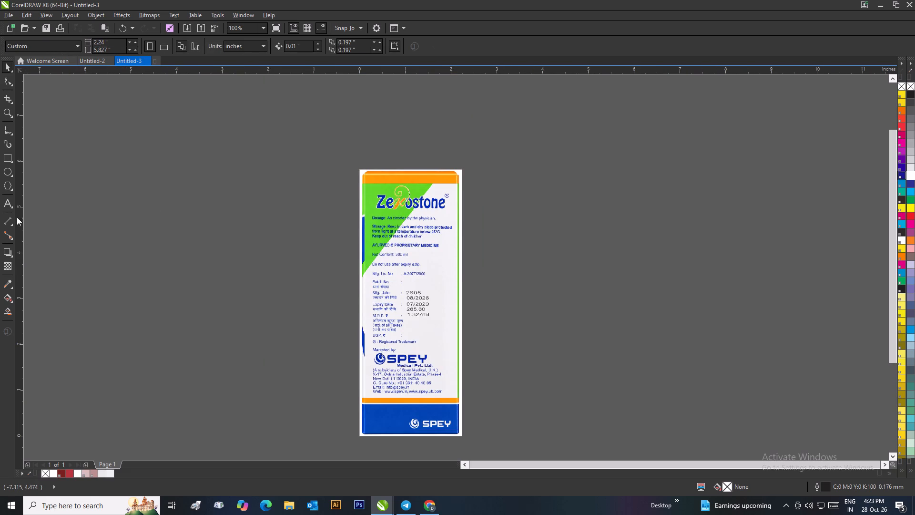
Draw a rectangle about 0.70 by 0.72 inches over the printed batch, date and price values on the carton.
click(5, 160)
scroll(426, 318, up, 1)
drag(414, 204, 419, 224)
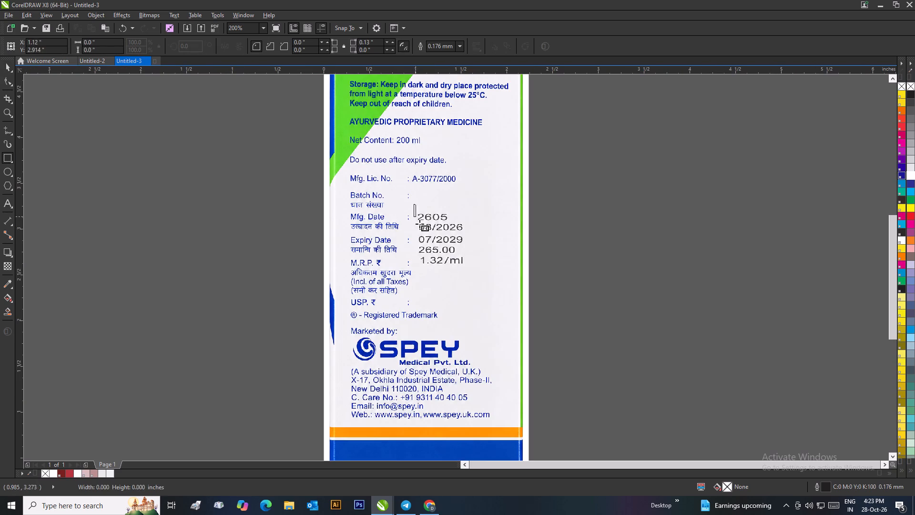
drag(419, 224, 478, 270)
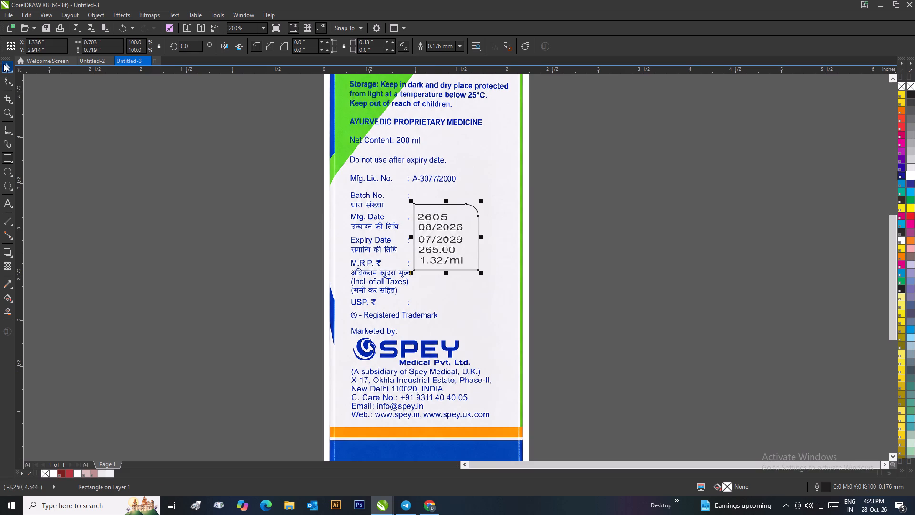
Fill the rectangle with the carton background colour #EDEFEF sampled beside it and remove its outline.
click(9, 69)
click(0, 279)
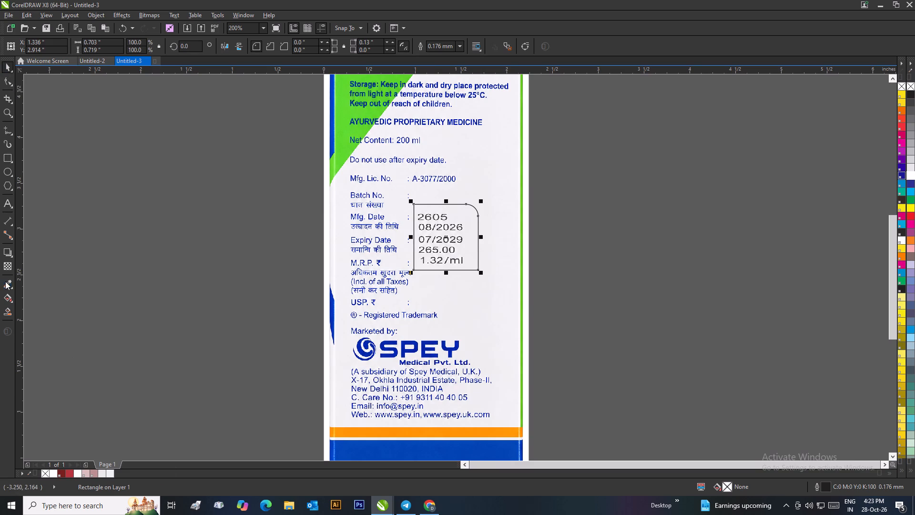
click(6, 282)
click(468, 284)
click(472, 245)
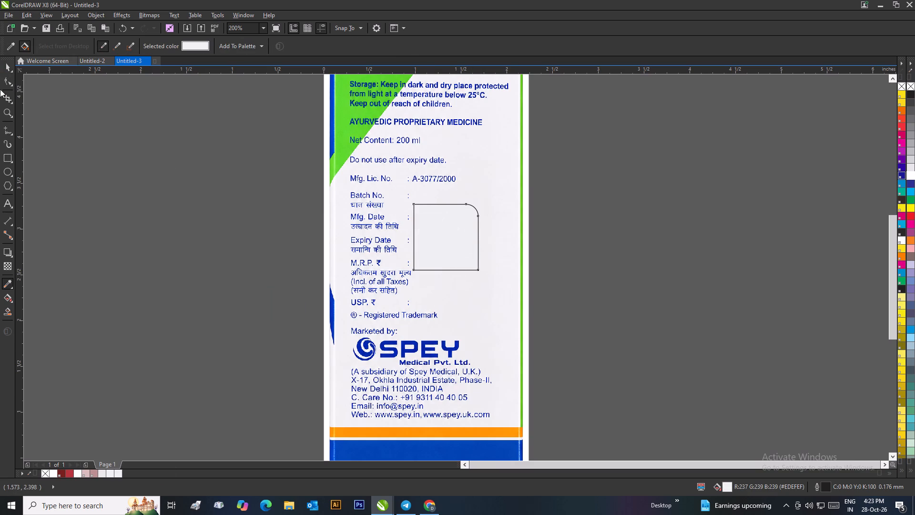
click(11, 66)
right_click(44, 470)
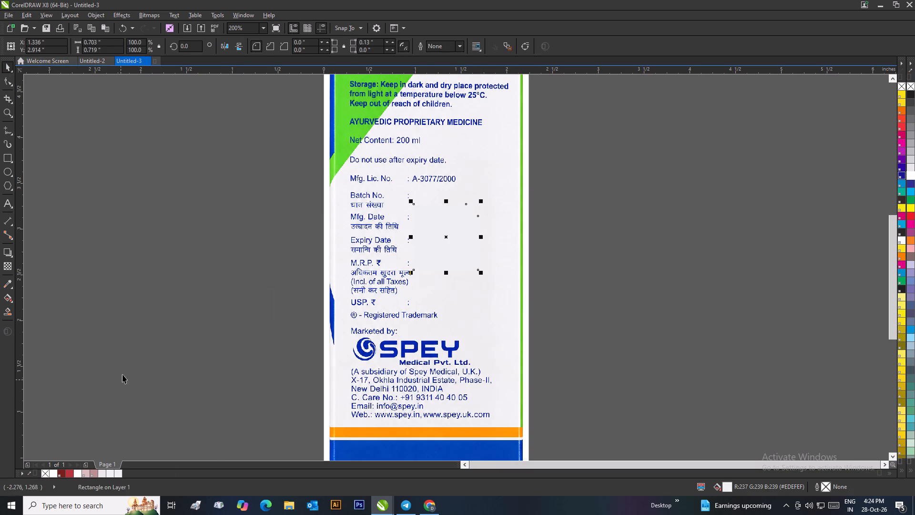
drag(123, 373, 131, 362)
Export the page as a PNG named "Zerostone ..." in 24-bit RGB color at 300 dpi and 100% size.
scroll(319, 226, down, 1)
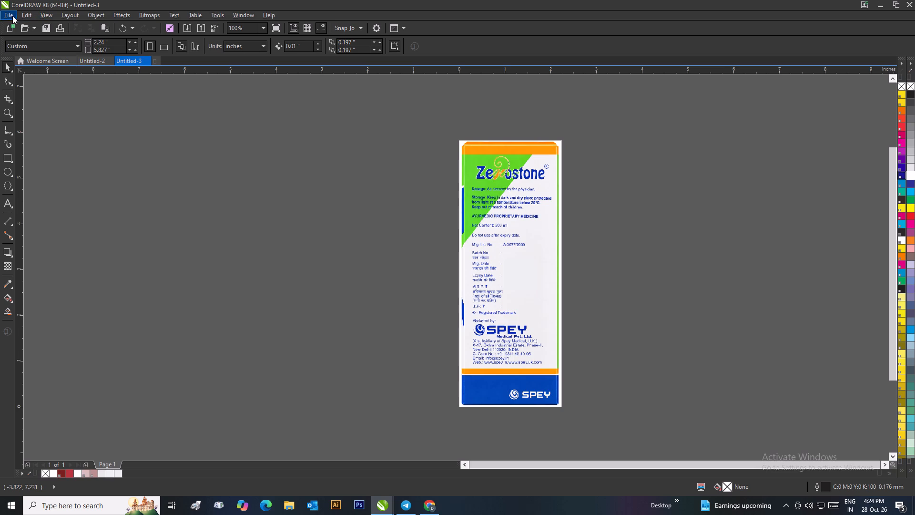
click(12, 16)
click(22, 170)
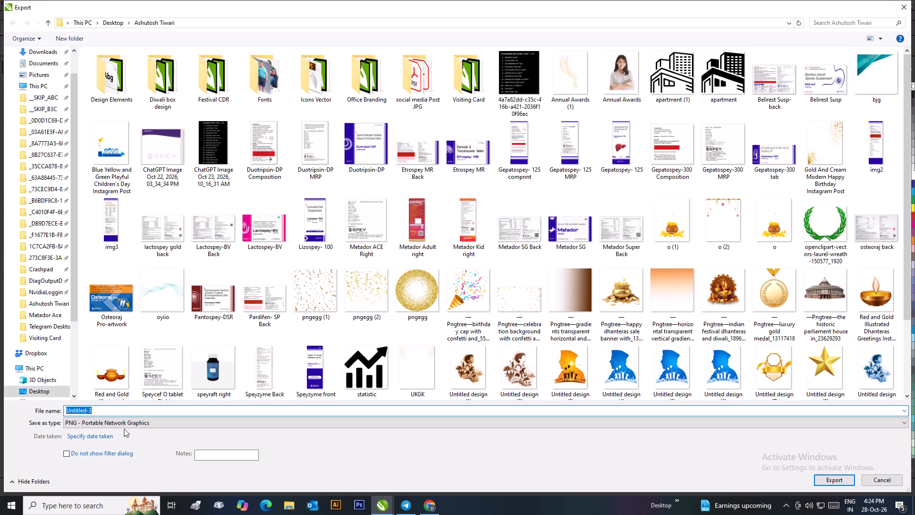
key(BackSpace)
text(hsbxj)
key(BackSpace)
key(BackSpace)
key(BackSpace)
key(BackSpace)
key(BackSpace)
text(Ze)
text(ro)
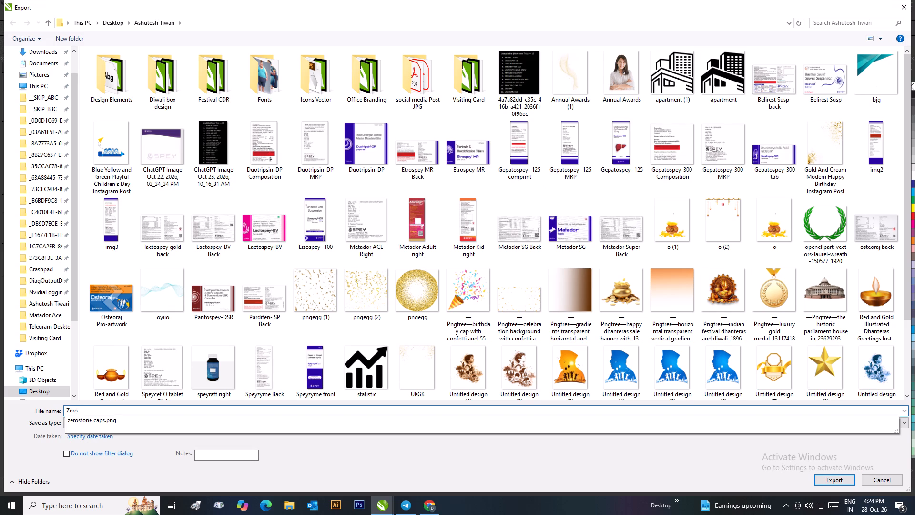
text(stone)
key(space)
text(...)
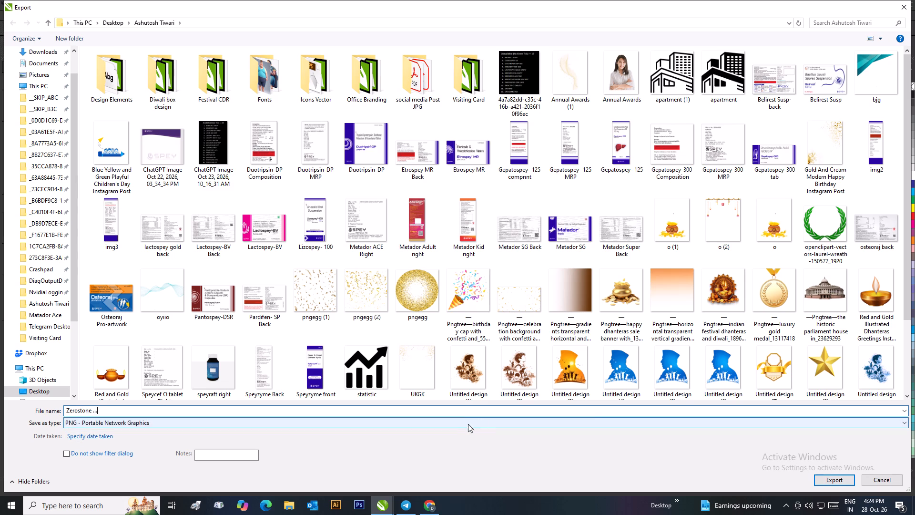
click(822, 481)
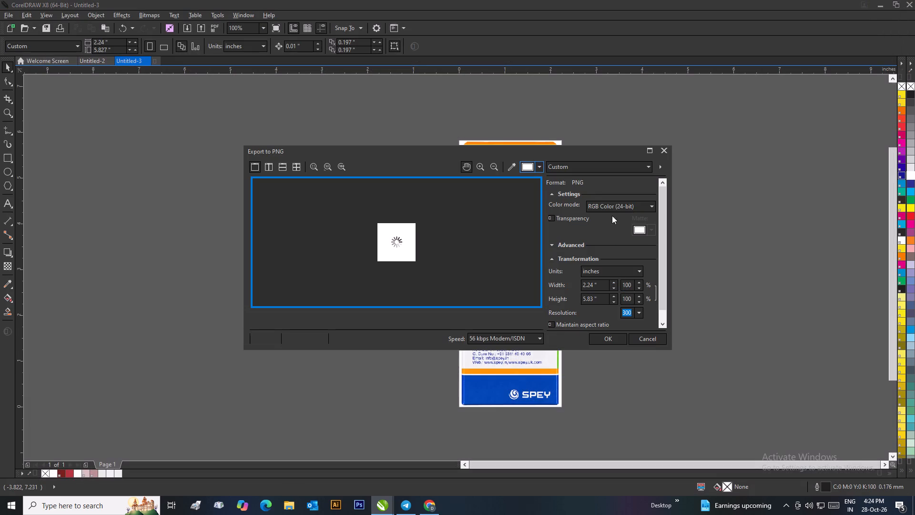
click(602, 337)
click(604, 338)
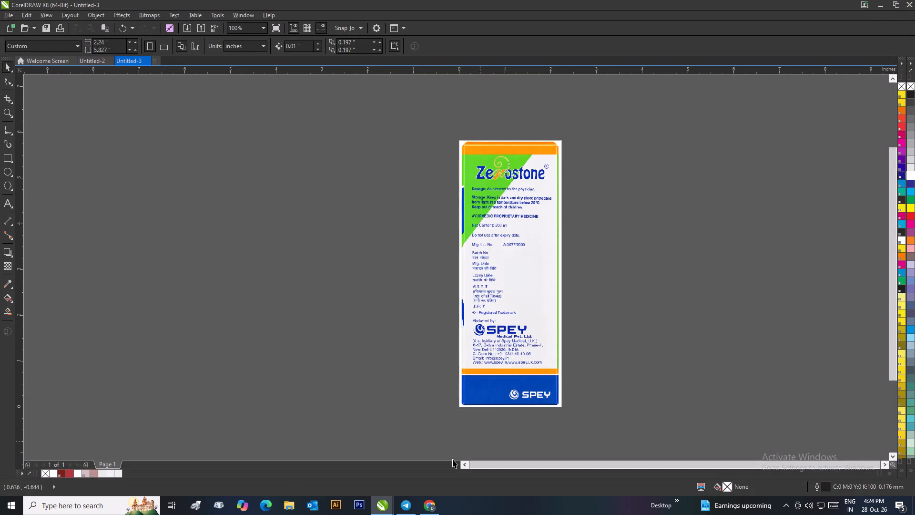
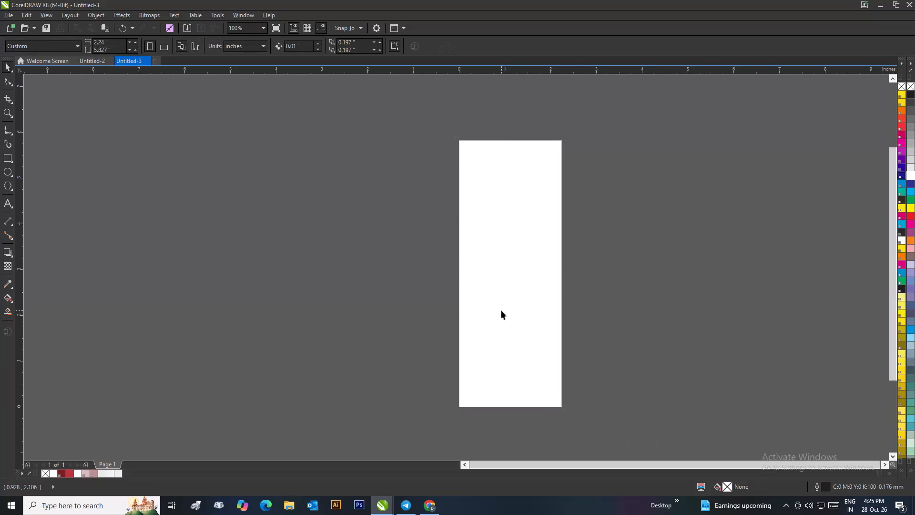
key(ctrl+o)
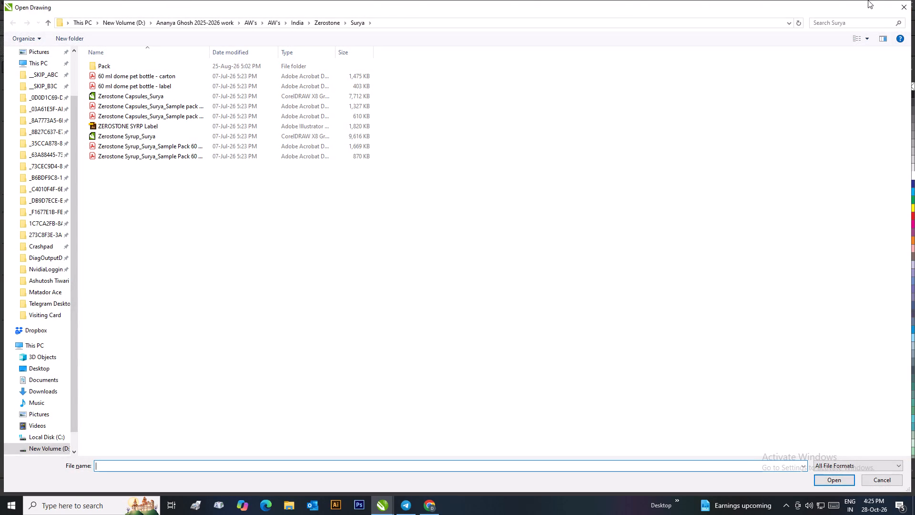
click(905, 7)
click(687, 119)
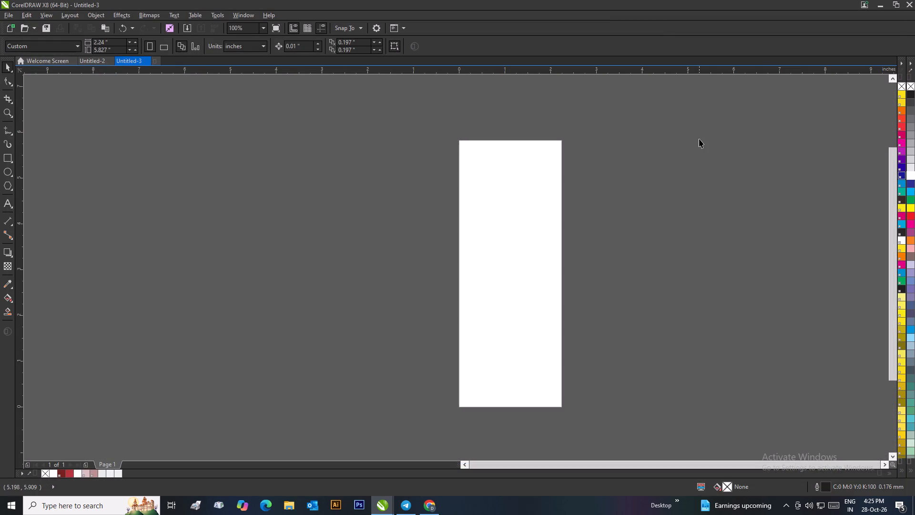
Start opening another drawing and browse up from the Zerostone Surya folder to the India product folders.
key(ctrl+o)
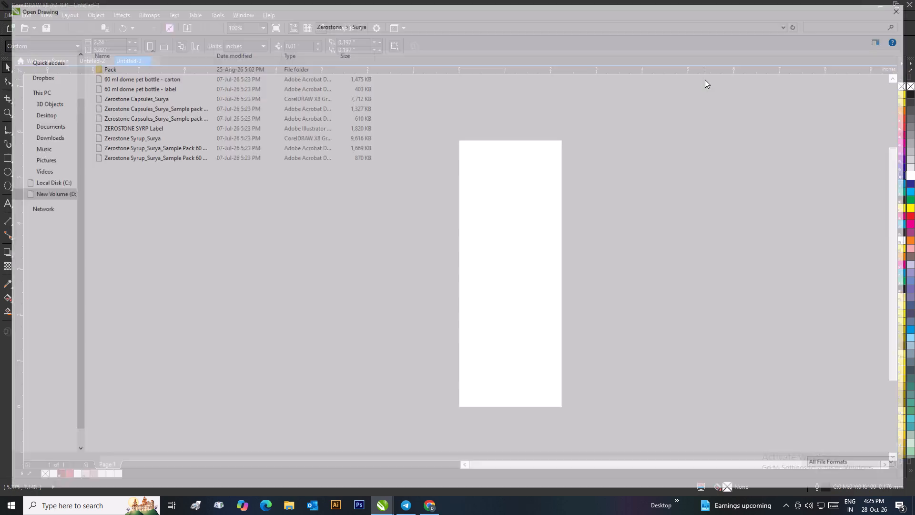
click(53, 22)
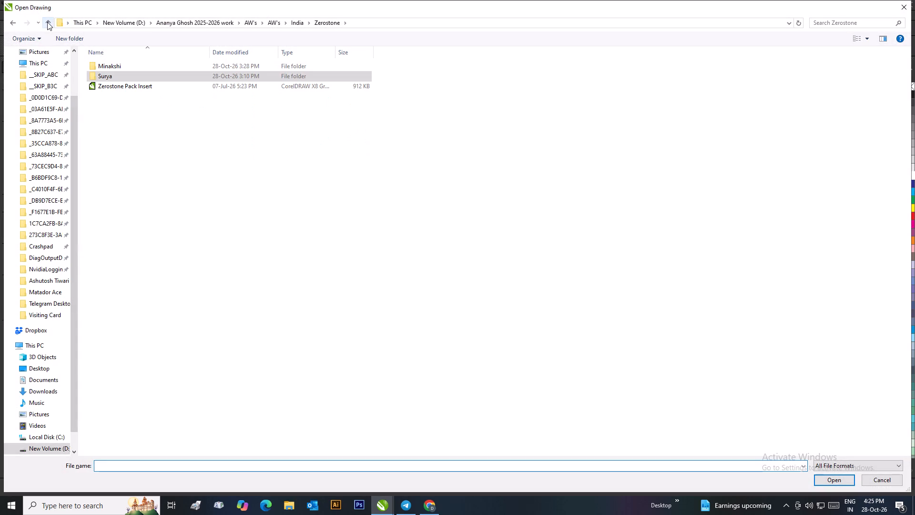
click(47, 22)
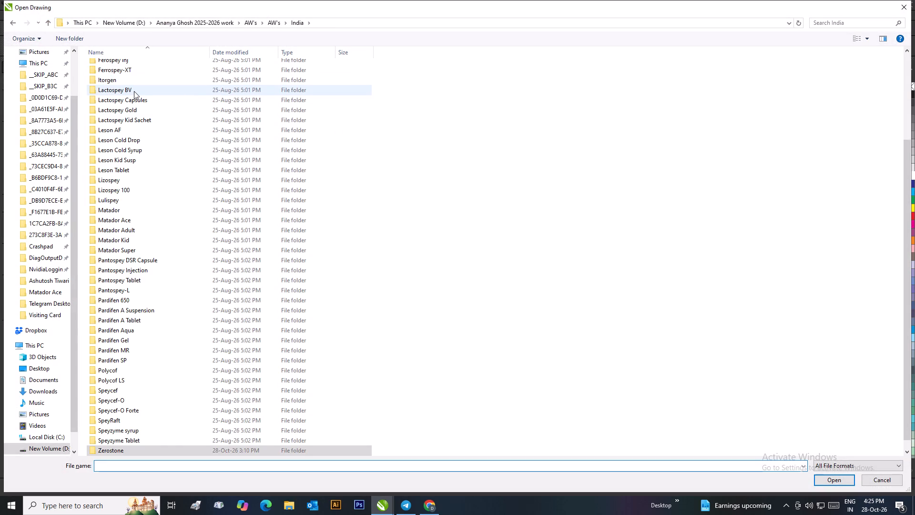
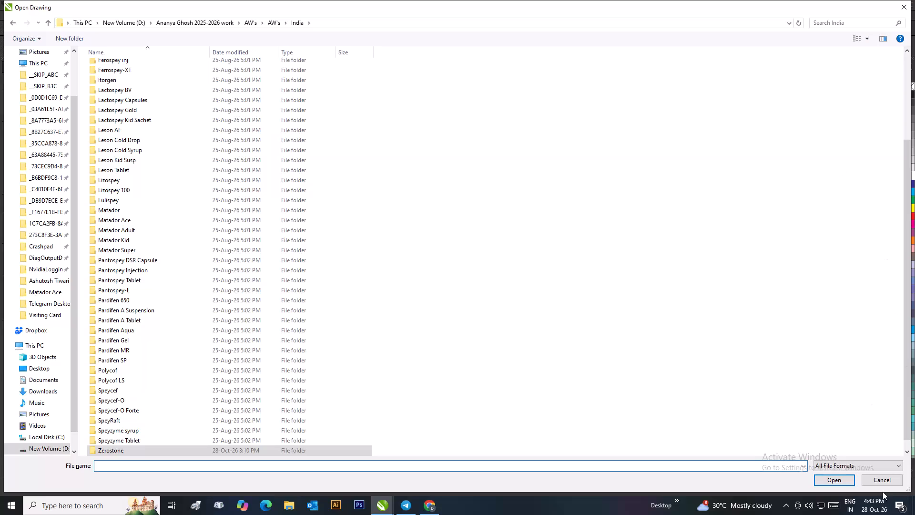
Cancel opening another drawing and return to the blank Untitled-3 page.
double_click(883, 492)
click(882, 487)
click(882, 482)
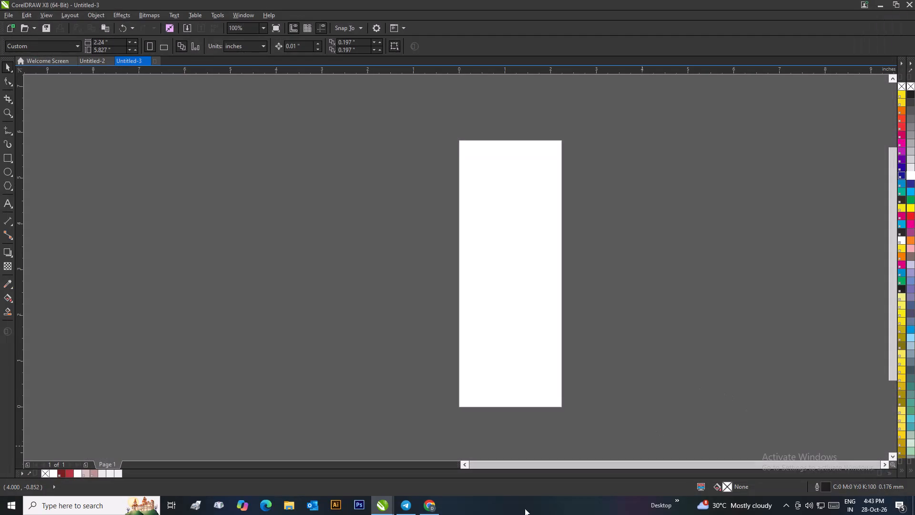
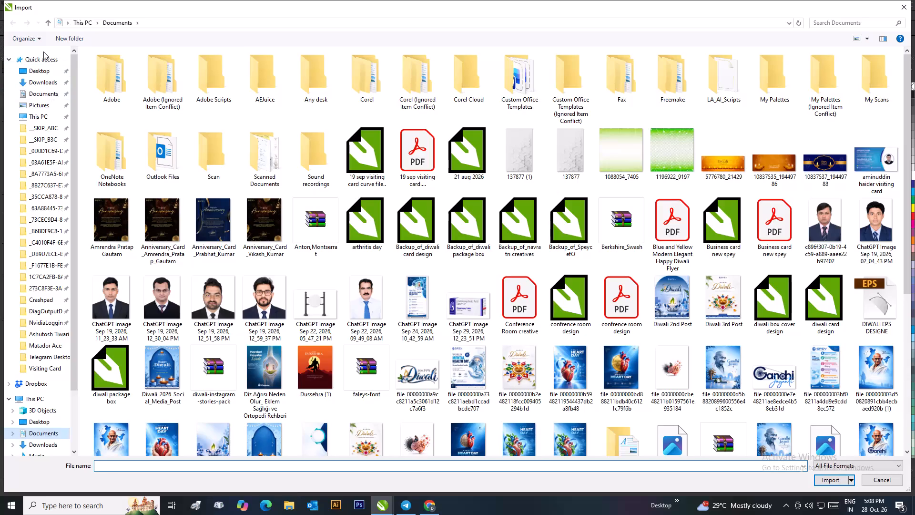
Import the recent file Berrylact Syrup_Carton Right and place it on the drawing.
click(41, 57)
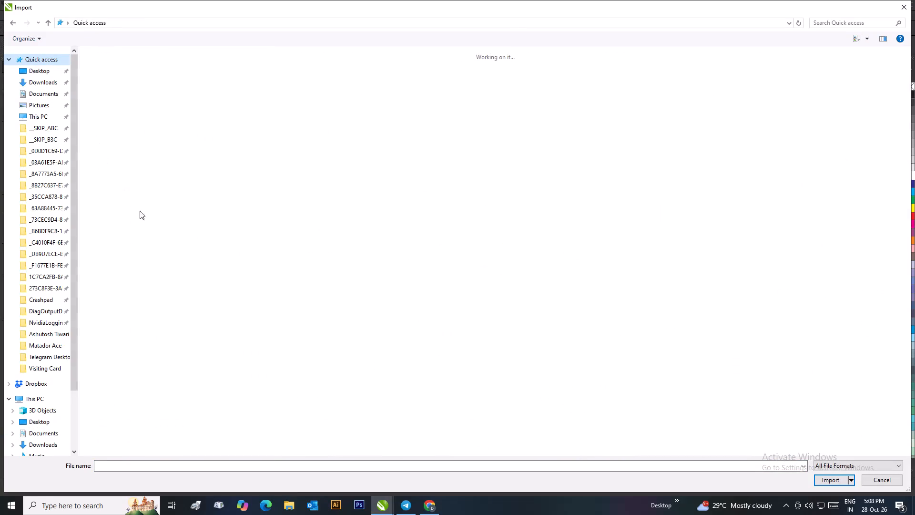
click(136, 215)
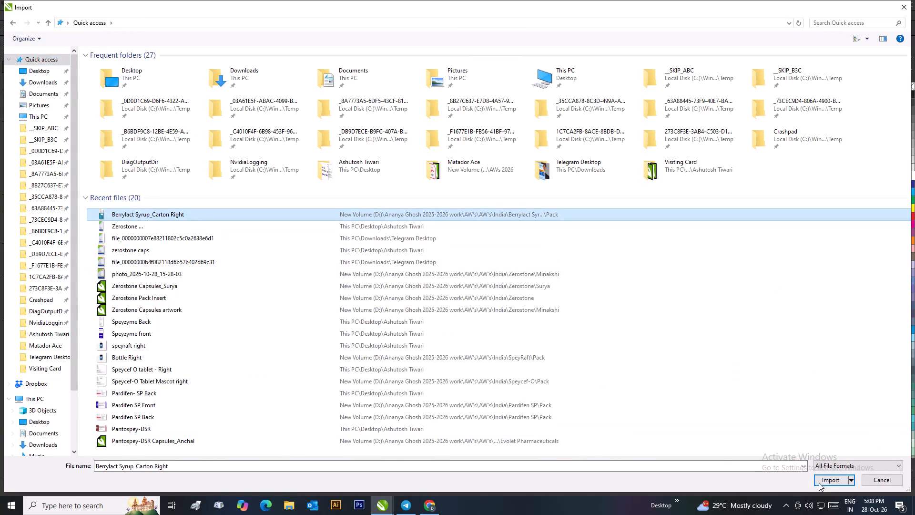
click(819, 483)
click(463, 244)
Enlarge the imported carton artwork proportionally to about 2.17 by 5.29 inches and park it beside the blank page.
scroll(479, 238, down, 1)
drag(473, 318, 480, 273)
scroll(484, 265, up, 1)
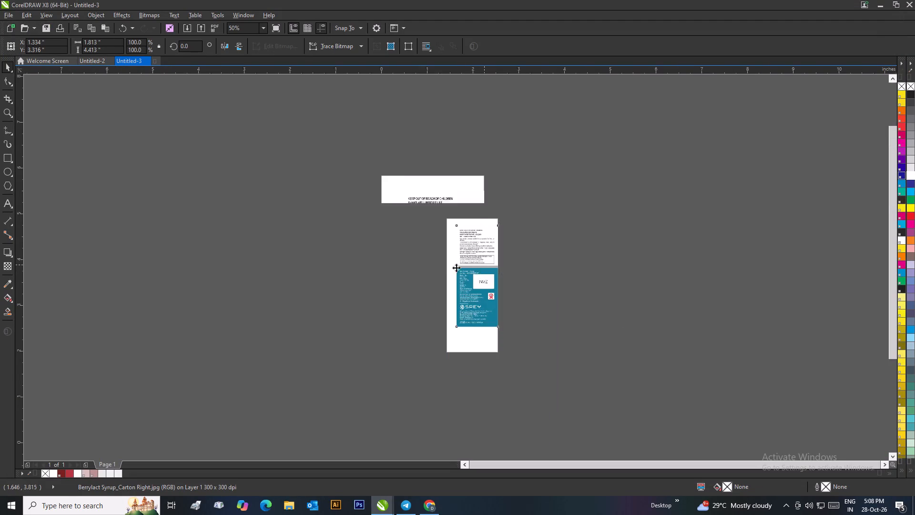
scroll(456, 268, up, 2)
scroll(443, 256, down, 2)
drag(452, 262, 433, 249)
drag(477, 390, 496, 441)
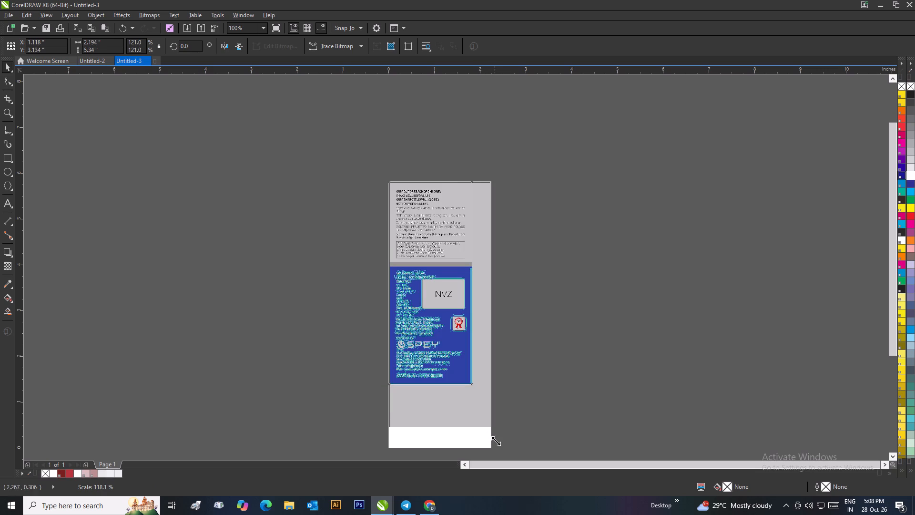
drag(496, 441, 494, 439)
drag(417, 303, 240, 290)
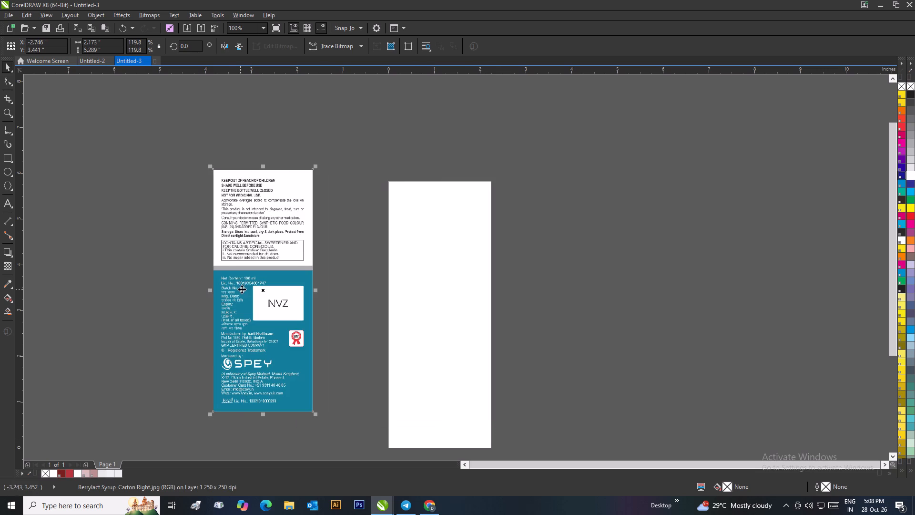
Set the page size to 2.173 by 5.289 inches to match the carton artwork's dimensions.
click(111, 46)
drag(108, 41, 82, 43)
key(ctrl+c)
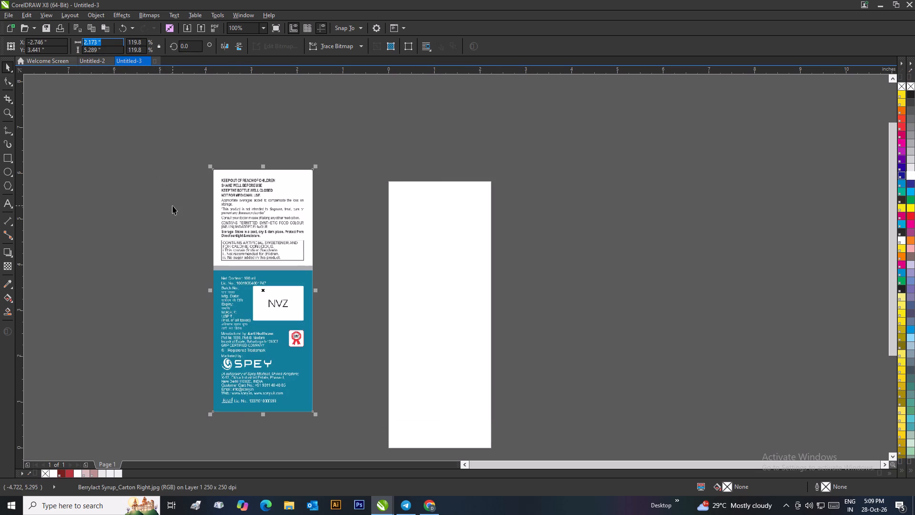
click(173, 206)
click(289, 240)
click(204, 144)
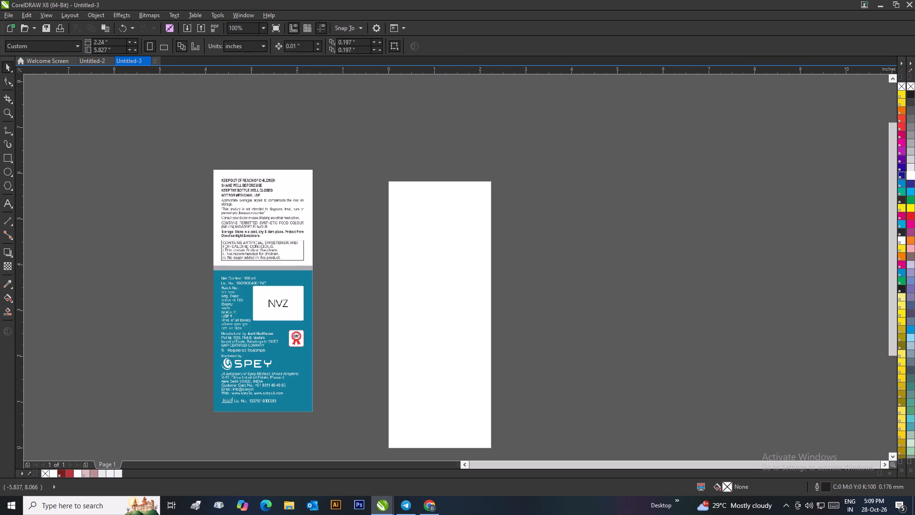
drag(119, 41, 77, 41)
key(BackSpace)
key(ctrl+v)
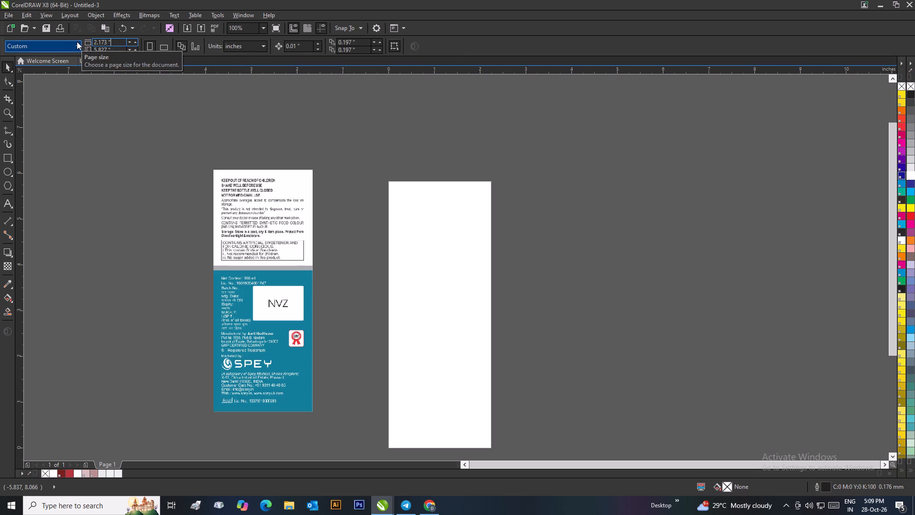
key(Tab)
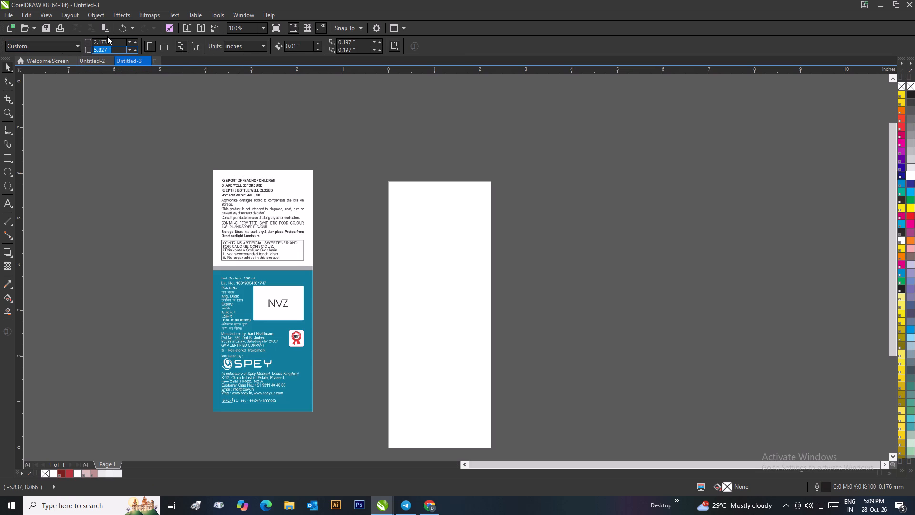
key(BackSpace)
key(5)
text(.289)
key(Return)
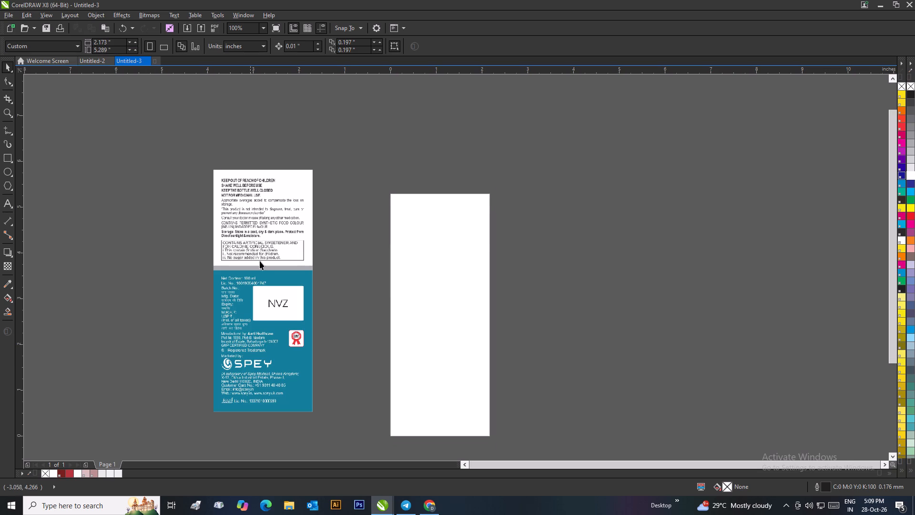
Centre the carton artwork on the page.
click(263, 261)
key(p)
click(627, 281)
Draw an ellipse about 0.69 by 0.38 inches over the NVZ text in the white batch-details box.
scroll(519, 252, down, 1)
scroll(445, 297, up, 1)
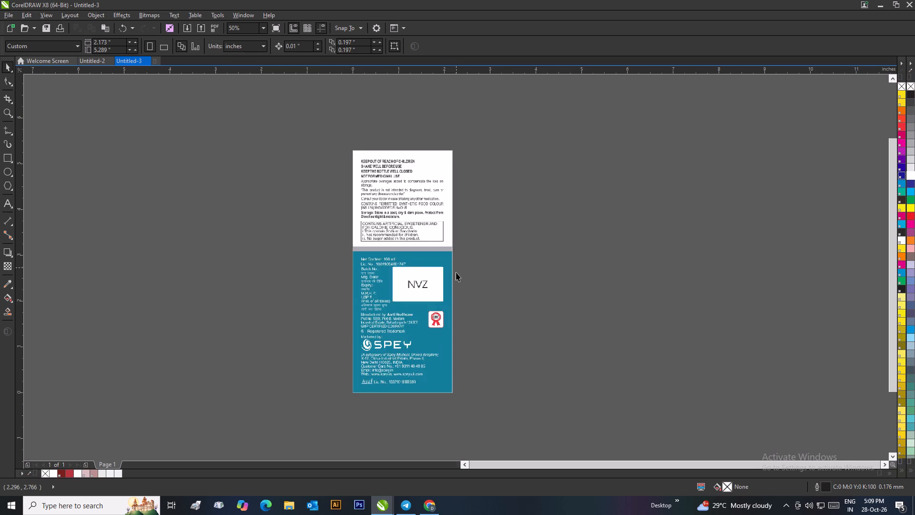
scroll(445, 299, up, 1)
drag(8, 167, 15, 169)
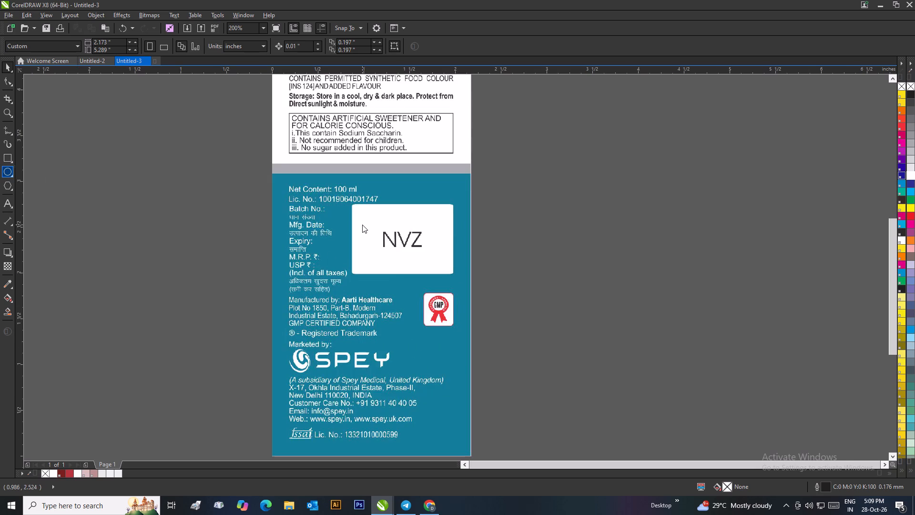
click(58, 173)
drag(368, 222, 430, 257)
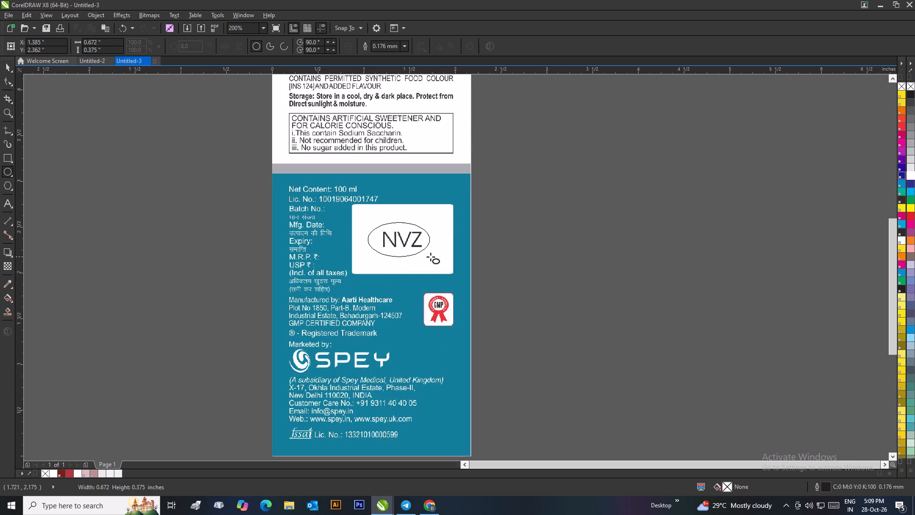
drag(430, 257, 431, 257)
click(7, 68)
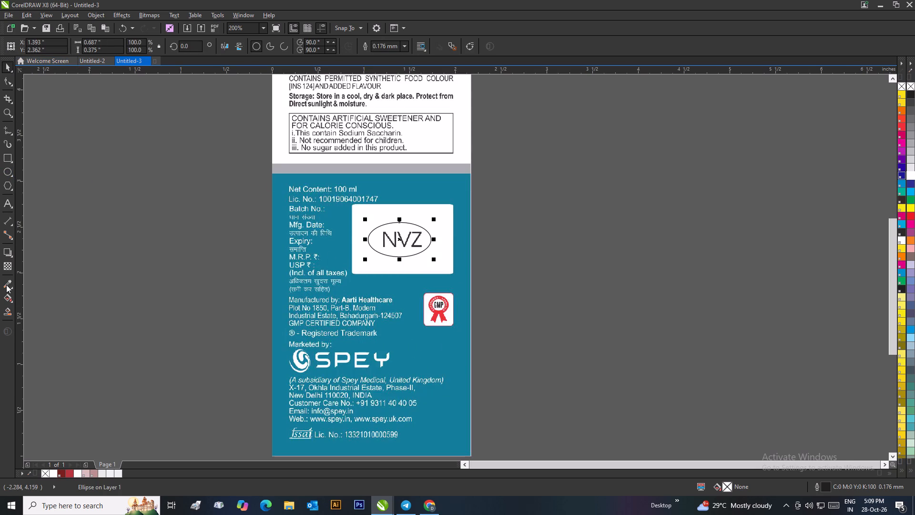
Fill the ellipse with the white sampled from the batch-details box and set its outline to None.
click(6, 285)
click(376, 214)
click(388, 232)
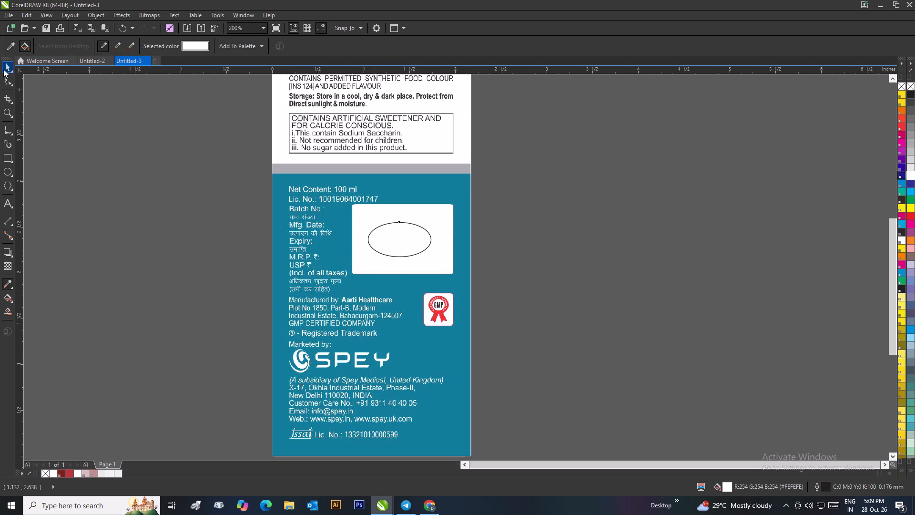
click(2, 70)
click(405, 46)
click(399, 55)
click(528, 157)
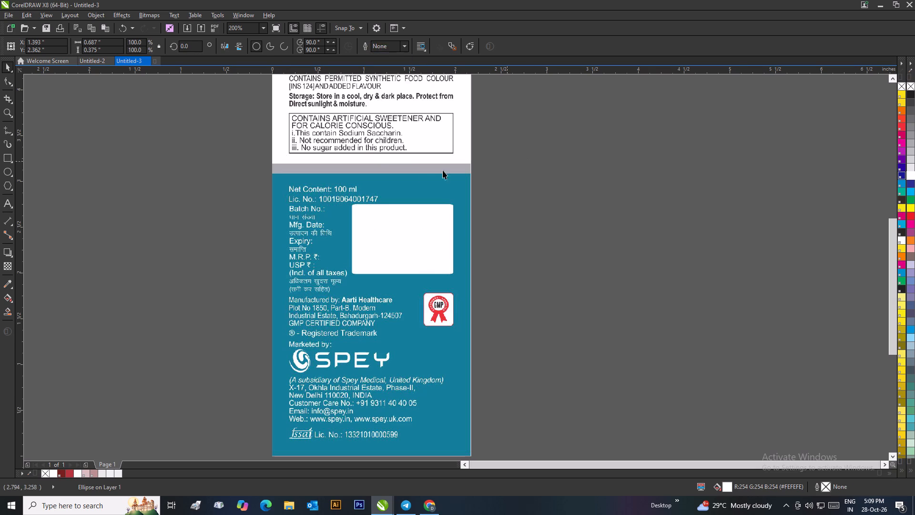
Group the carton artwork together with the masking ellipse.
scroll(421, 176, down, 2)
drag(491, 204, 360, 349)
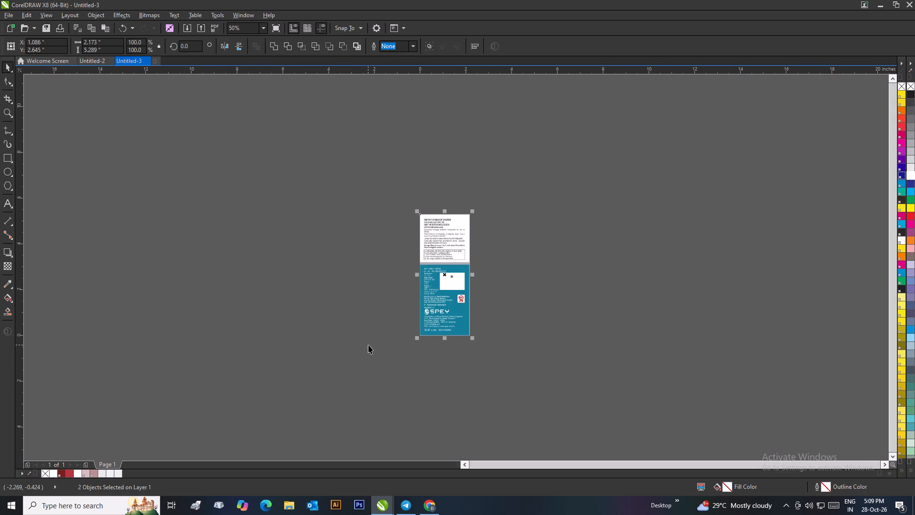
key(ctrl+g)
click(501, 294)
Export the grouped carton artwork as a PNG named berrylact in the Desktop folder already open for export.
click(464, 276)
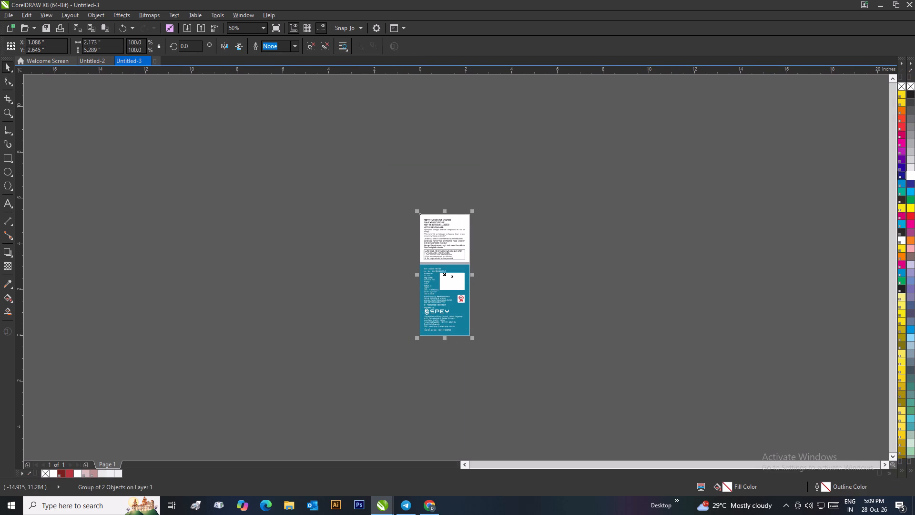
click(4, 13)
click(29, 168)
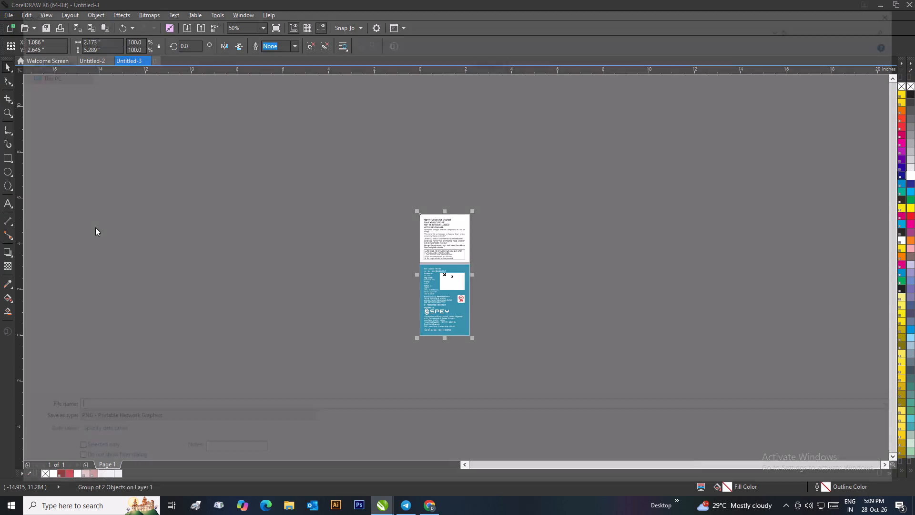
key(BackSpace)
text(berrry)
key(BackSpace)
key(BackSpace)
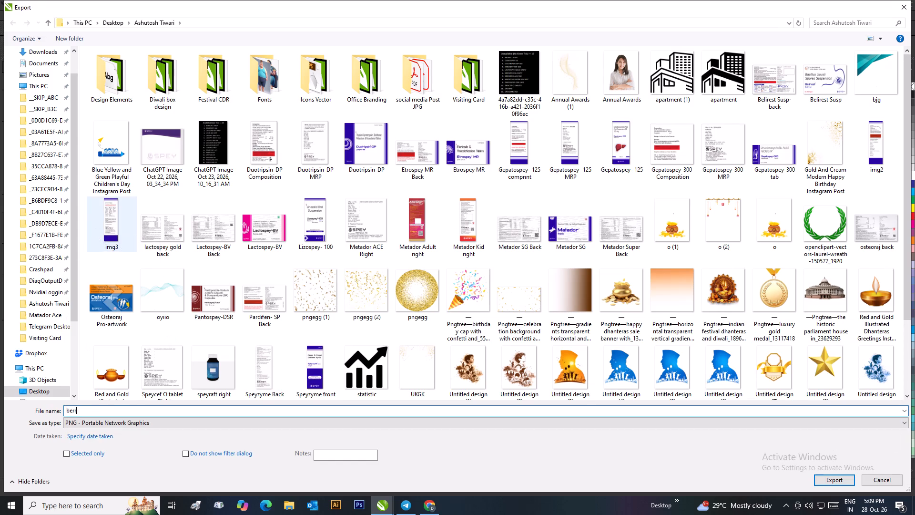
text(ylact)
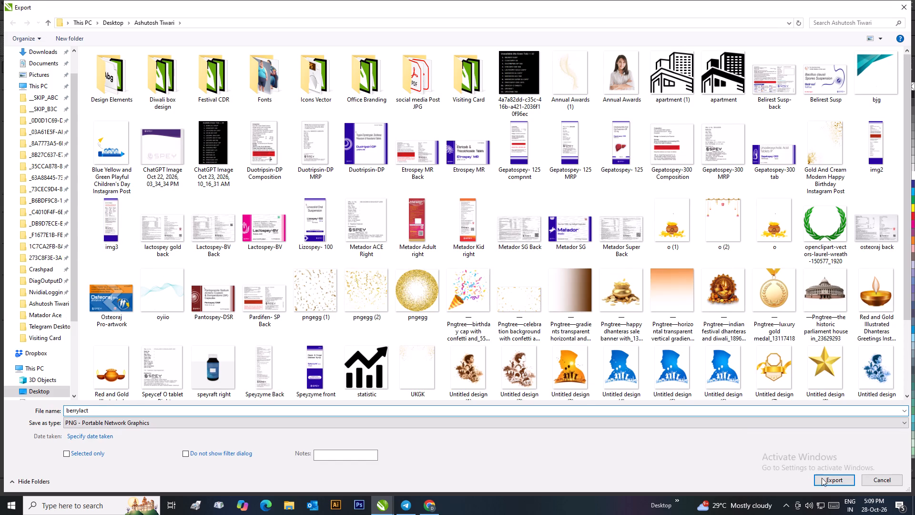
click(826, 478)
click(609, 343)
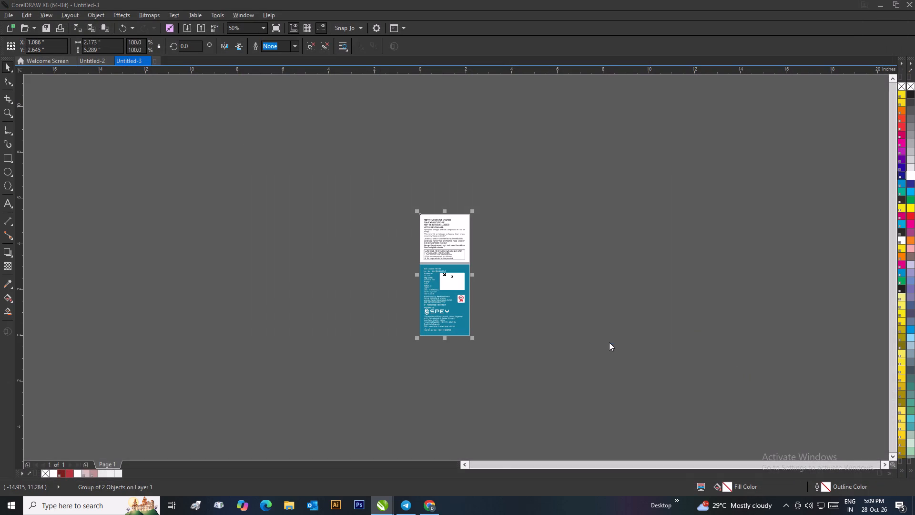